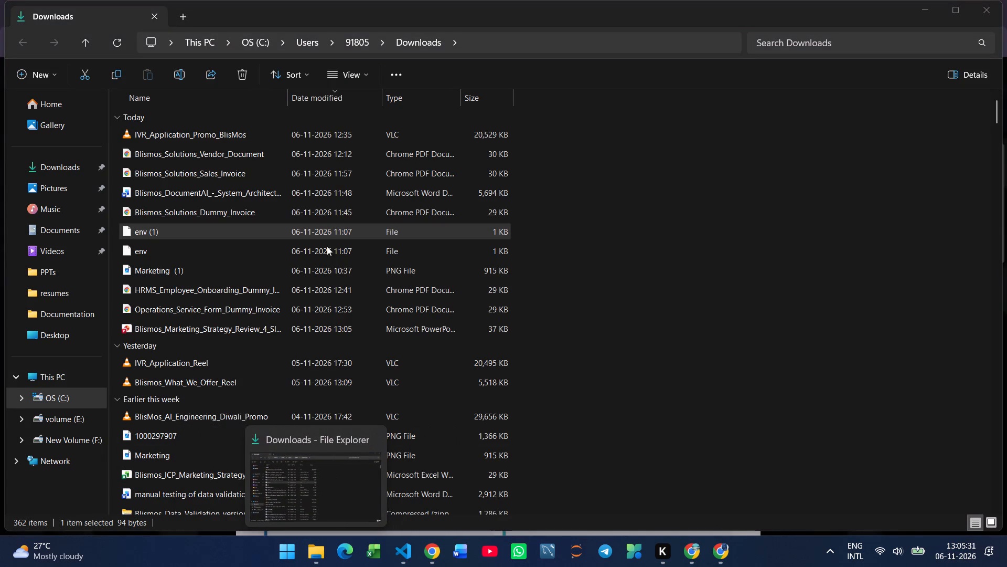
Open the PPTs folder.
double_click(73, 262)
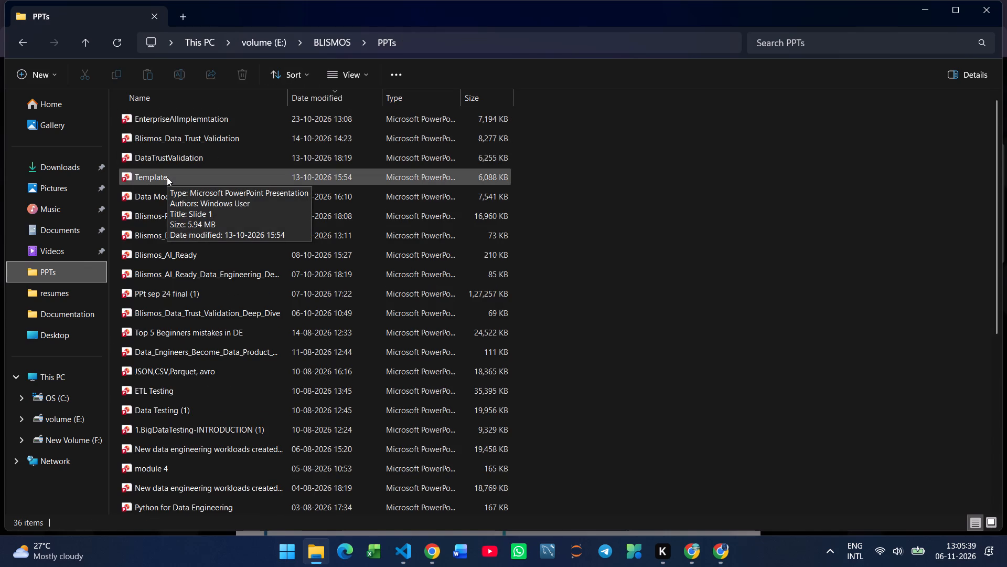
Open the DataTrustValidation presentation to check its slides, and close it again.
double_click(187, 153)
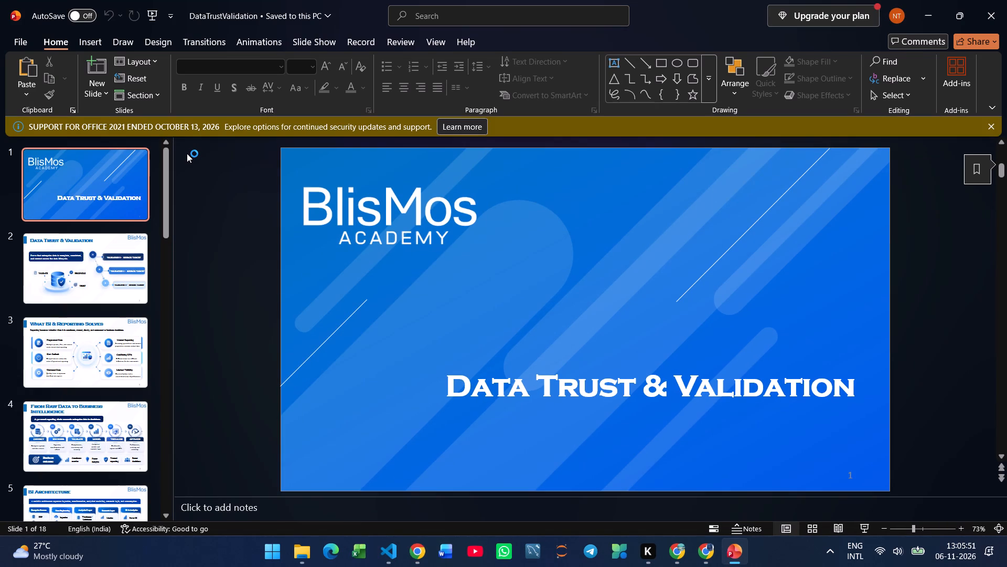
left_click(1005, 10)
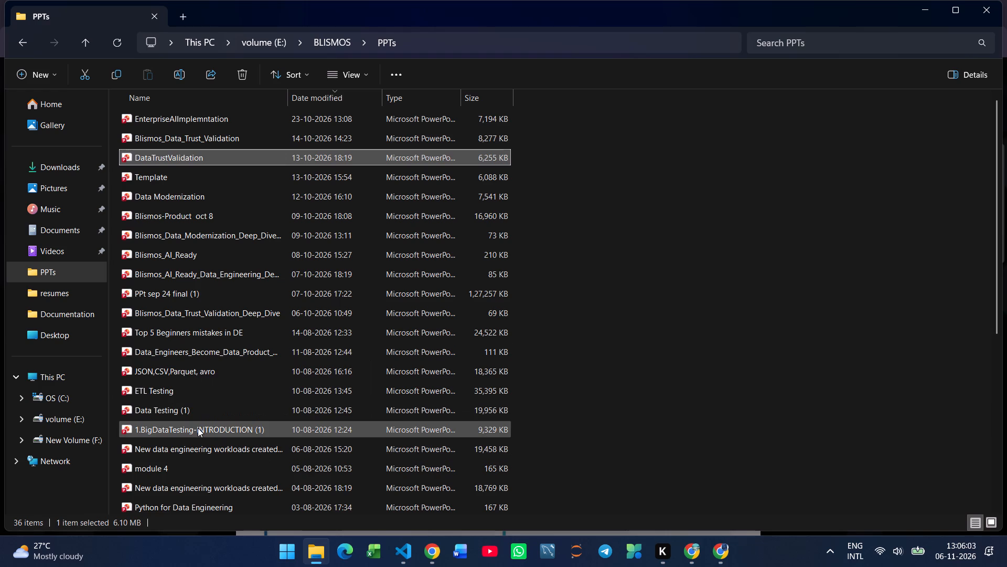
Open the 1.BigDataTesting-INTRODUCTION (1) presentation from the PPTs folder to check it, and close it again.
scroll(198, 428, "down", 4)
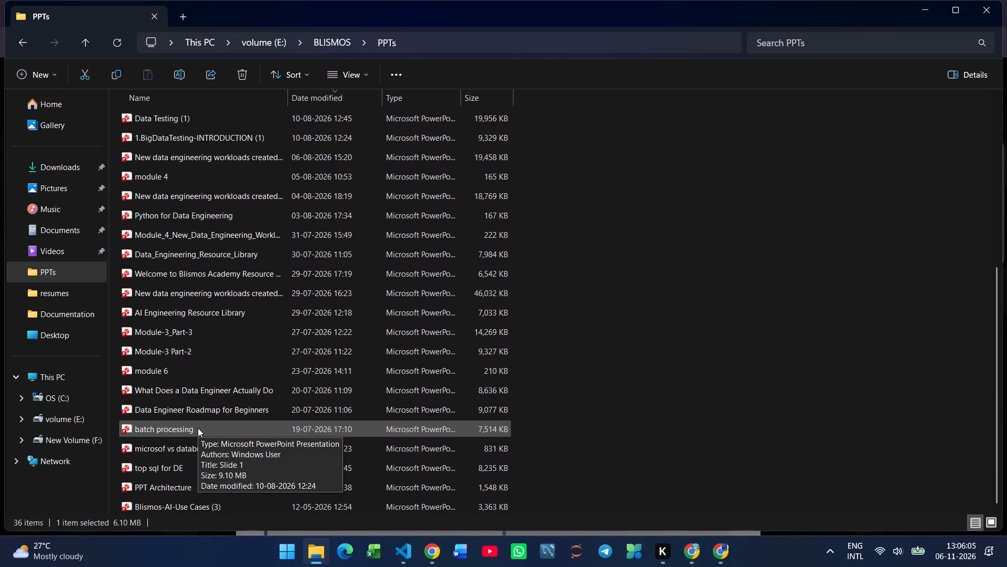
scroll(198, 428, "down", 1)
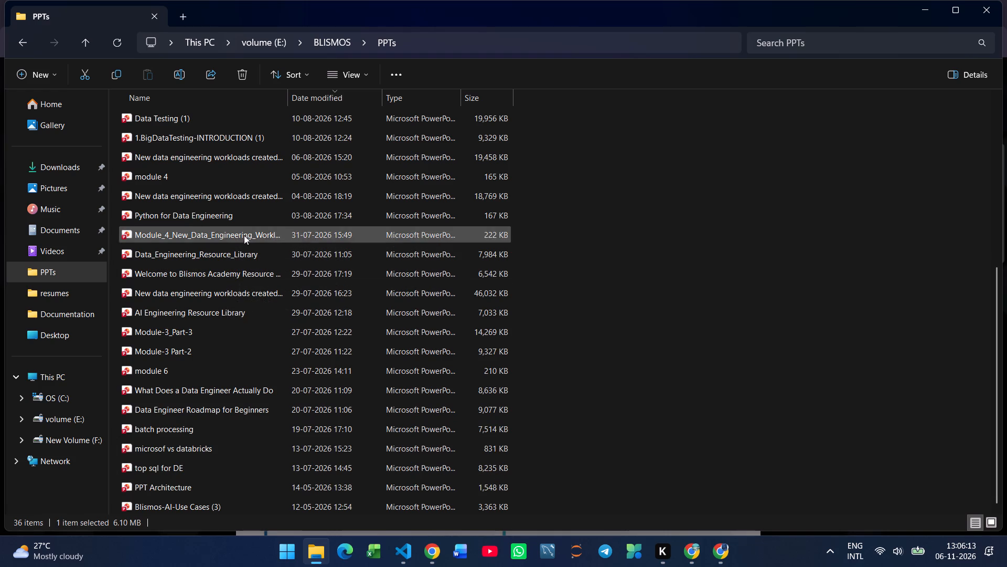
double_click(258, 134)
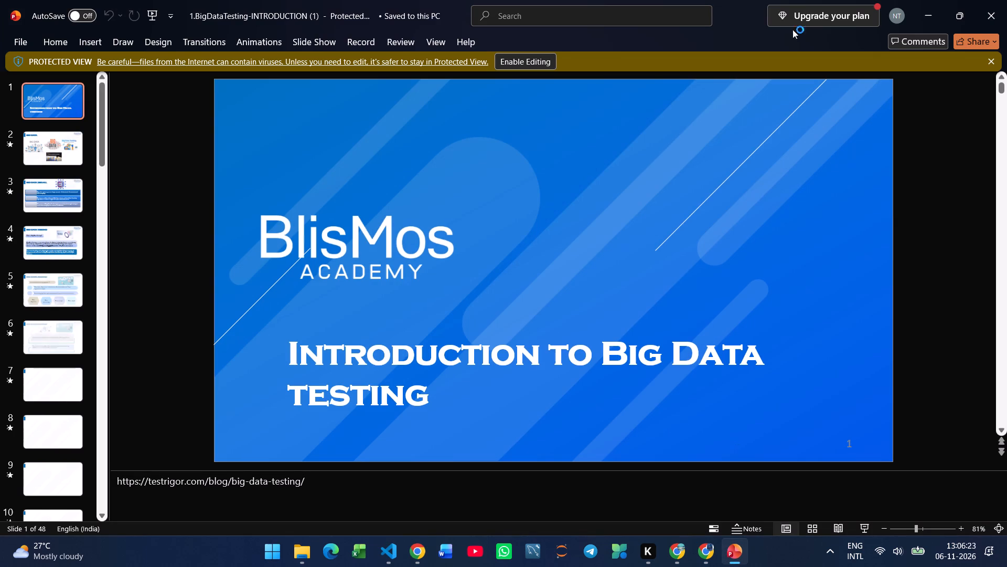
left_click(1006, 9)
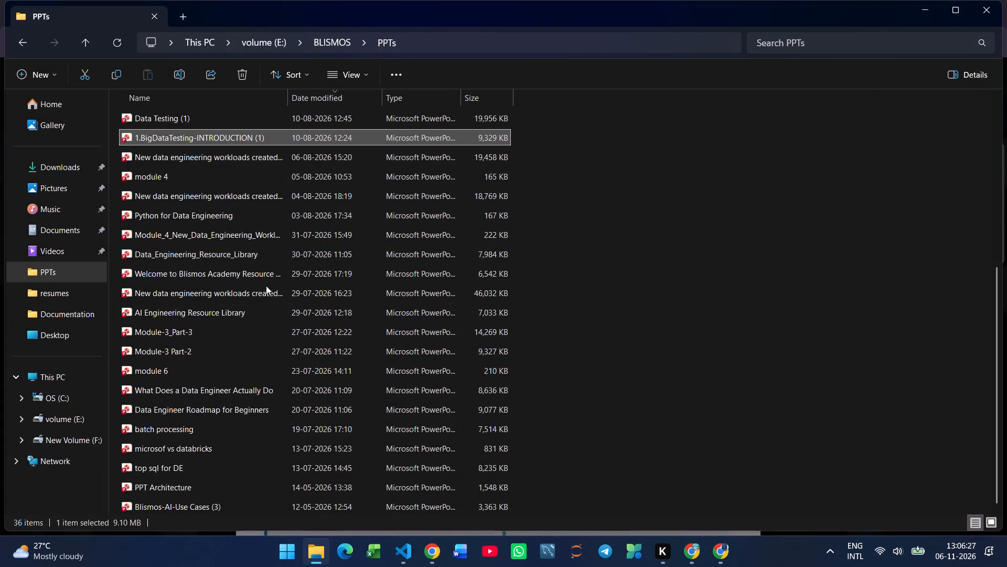
Look through the PPTs folder, open the EnterpriseAIImplemntation presentation to check it, and close it again.
scroll(250, 372, "down", 1)
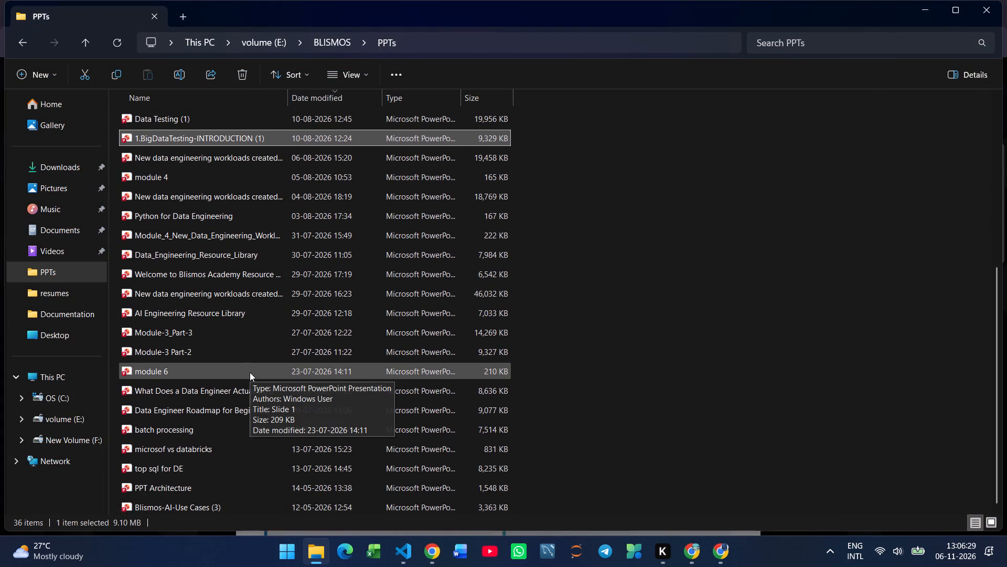
scroll(250, 372, "down", 1)
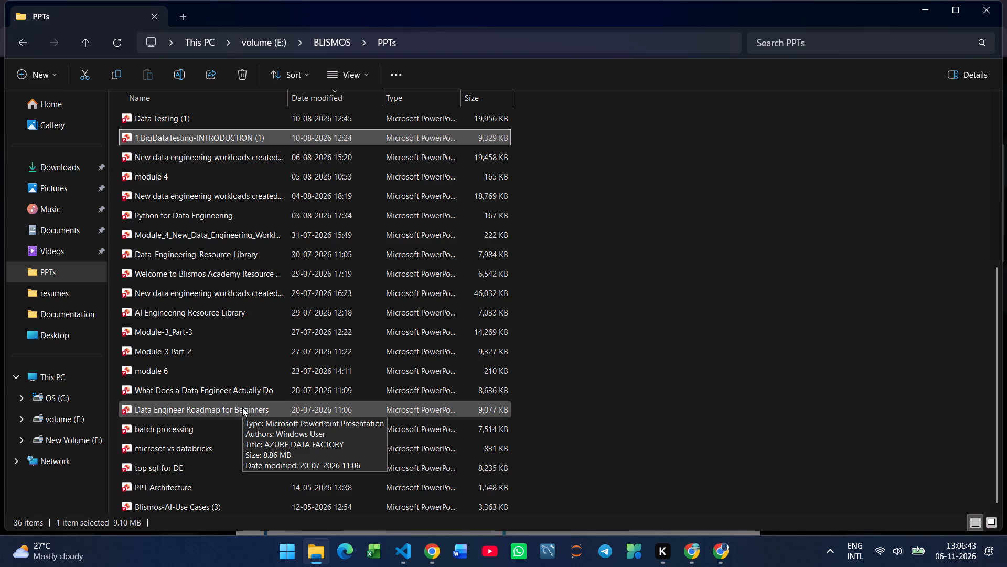
scroll(242, 407, "up", 1)
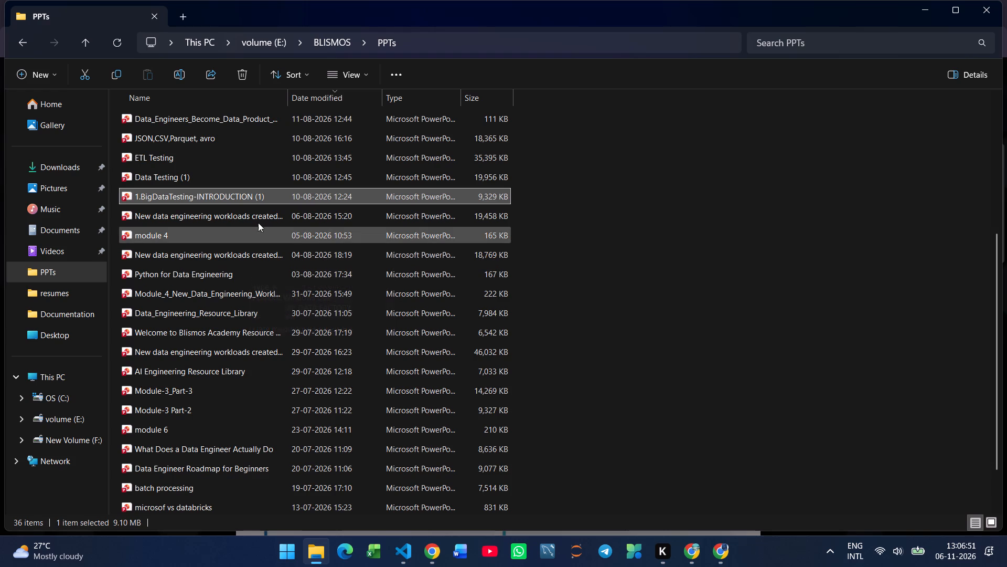
scroll(282, 147, "up", 1)
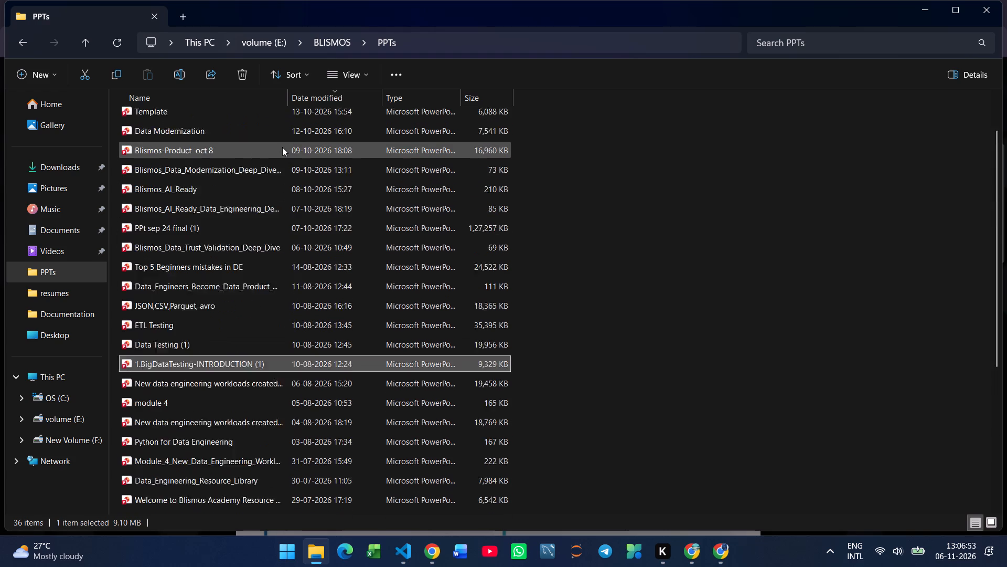
scroll(282, 147, "up", 2)
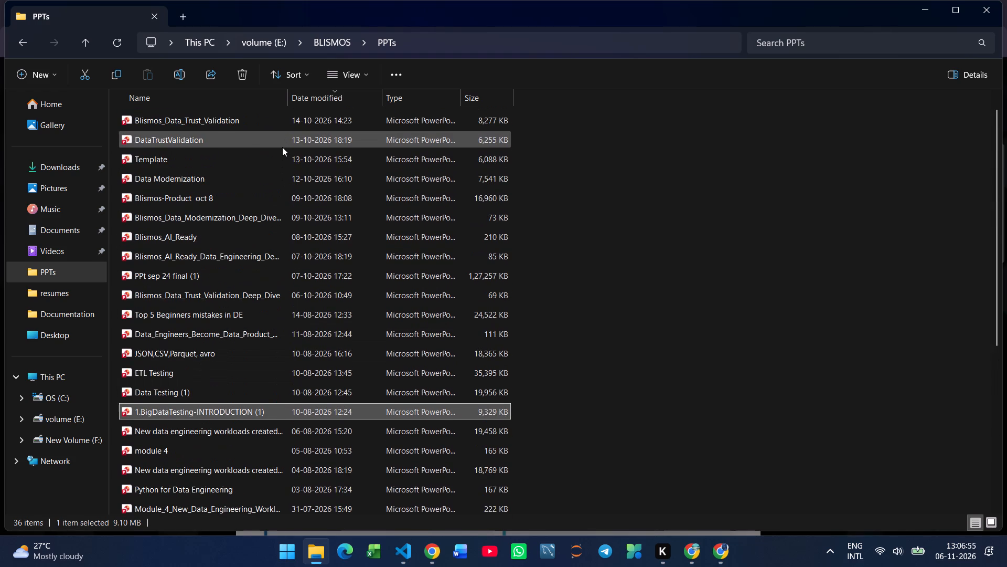
scroll(282, 147, "up", 6)
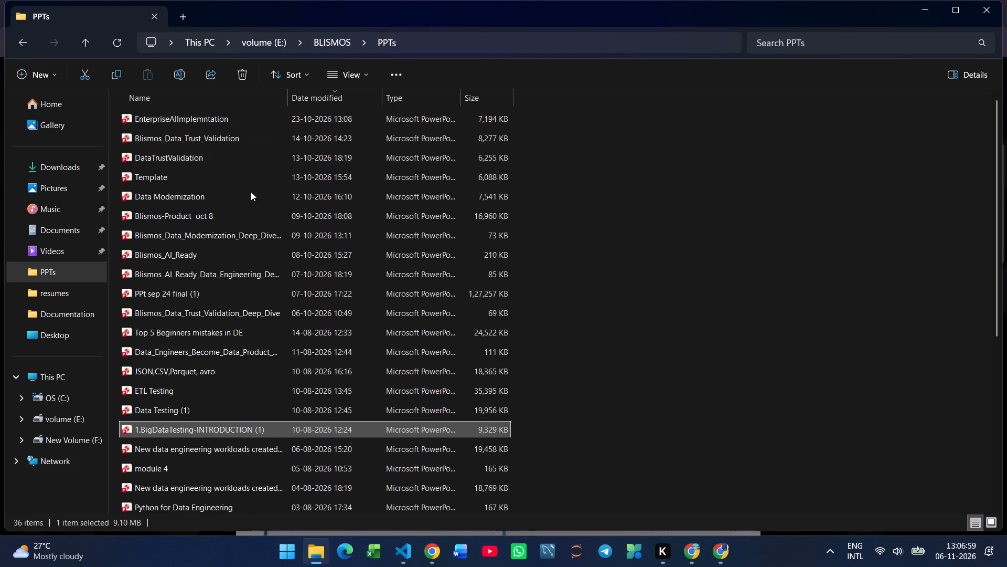
scroll(250, 151, "up", 1)
double_click(254, 119)
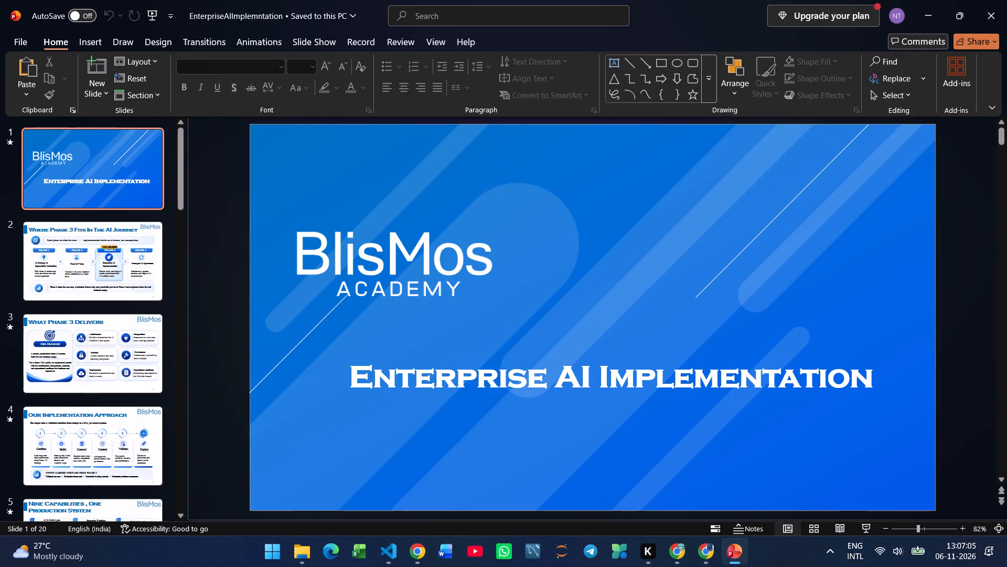
left_click(1006, 0)
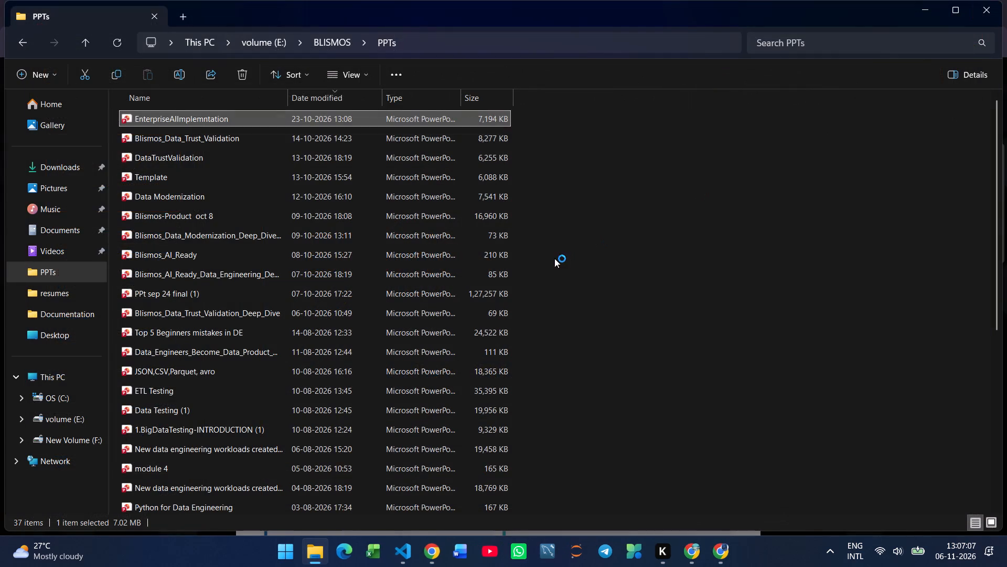
Look through the oldest presentations in the PPTs folder for a suitable one.
scroll(347, 409, "down", 14)
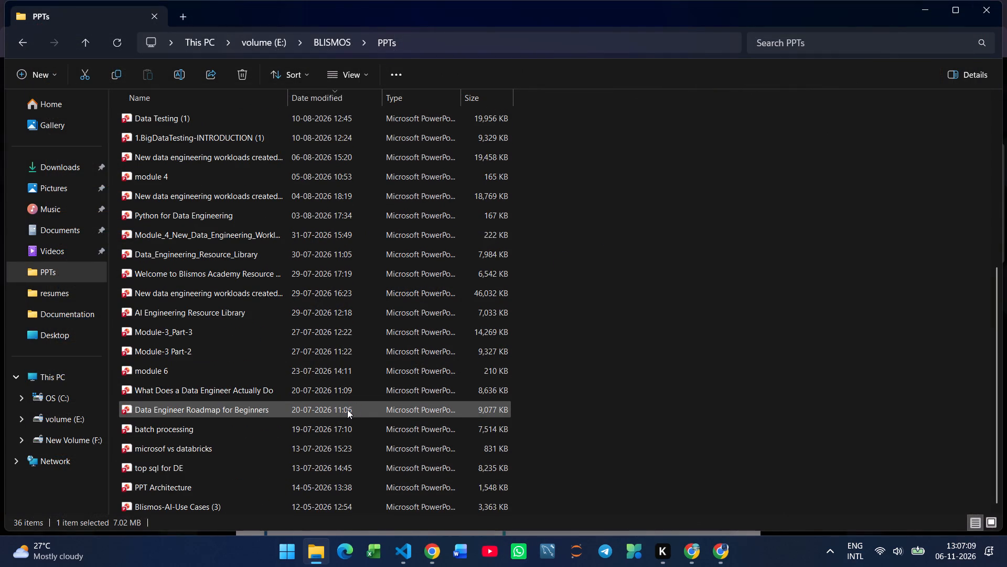
scroll(347, 409, "down", 4)
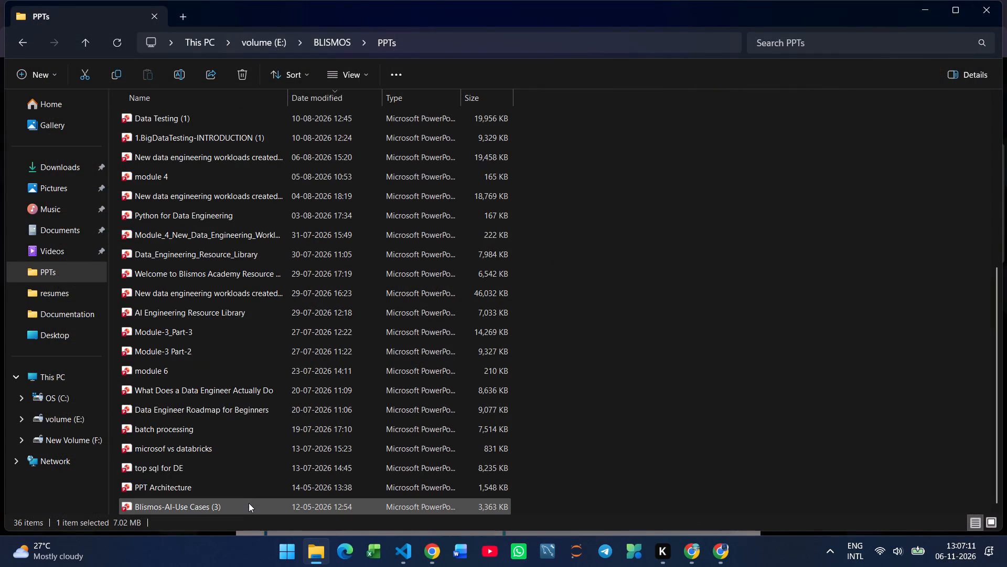
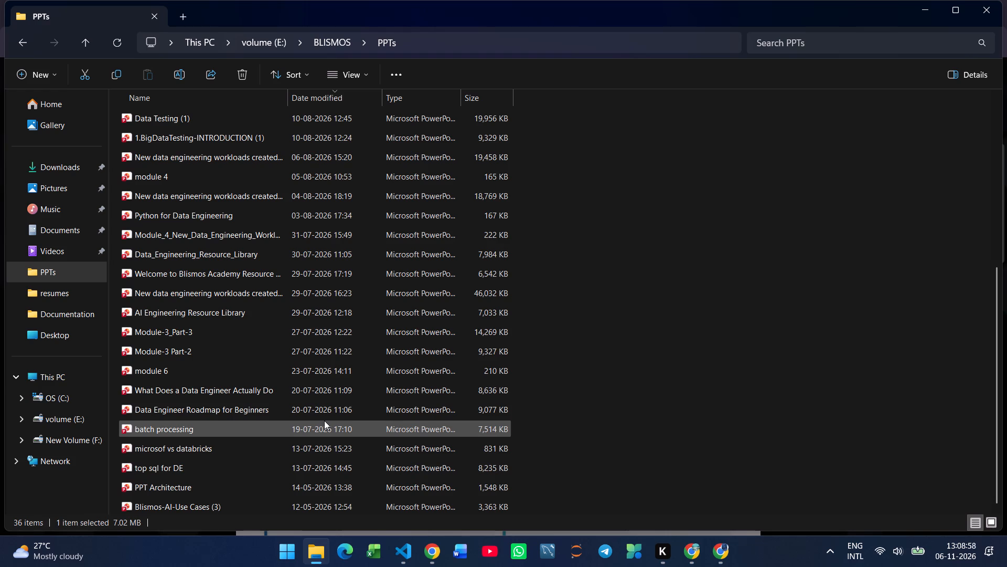
Open the batch processing presentation from the PPTs folder to check it, and close it again.
double_click(324, 421)
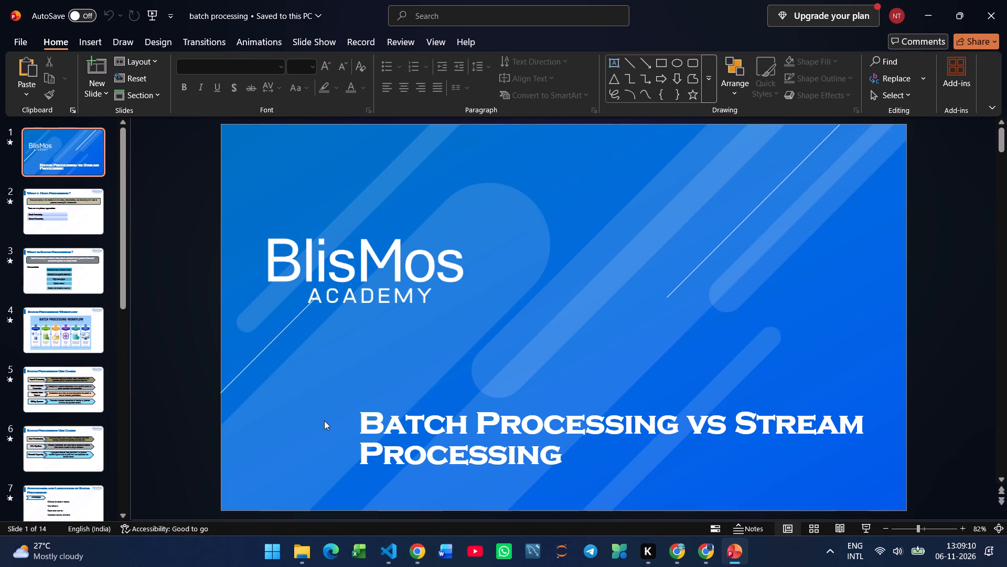
left_click(1006, 0)
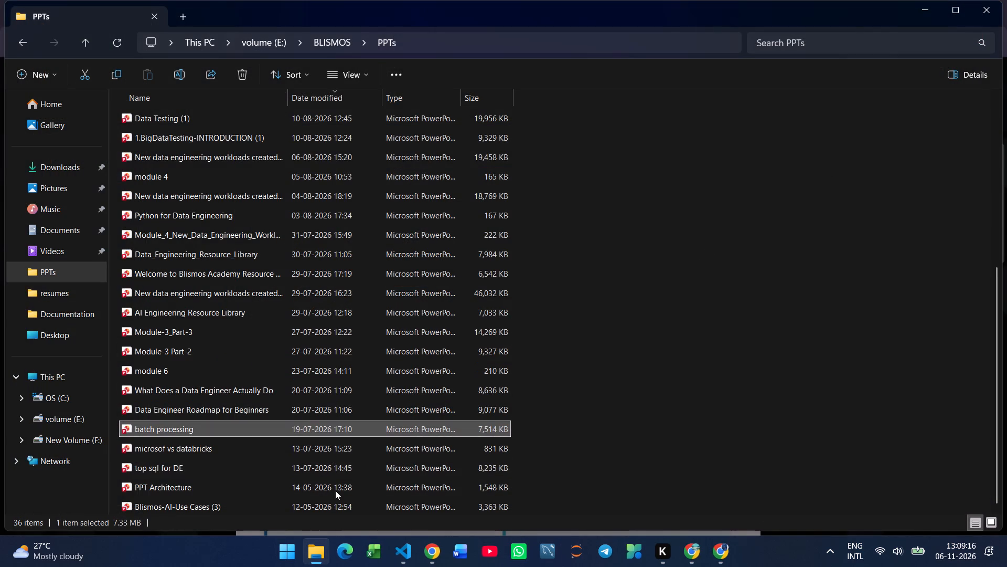
Open the PPT Architecture presentation from the PPTs folder to check it, and close it again.
scroll(338, 437, "down", 3)
double_click(292, 479)
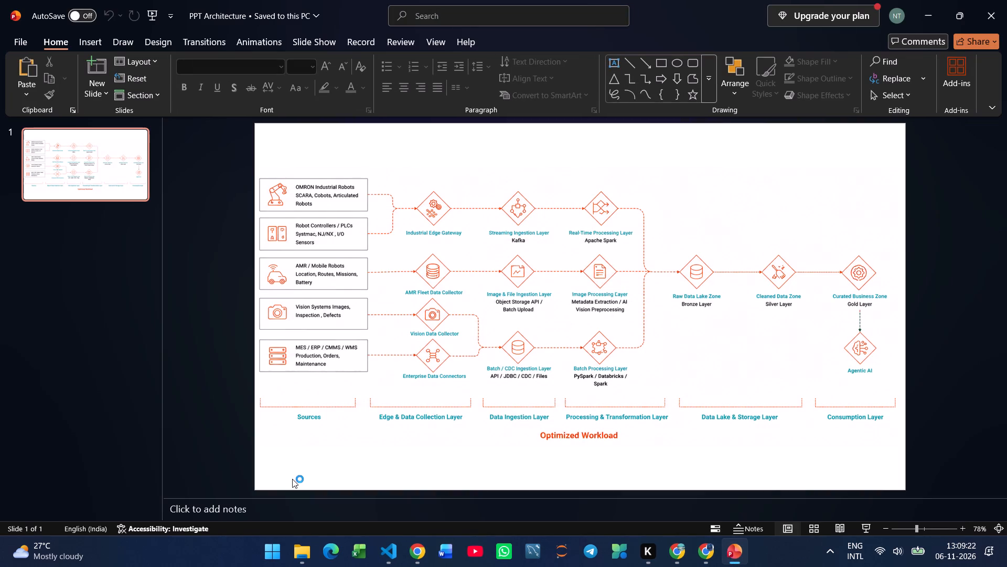
left_click(987, 29)
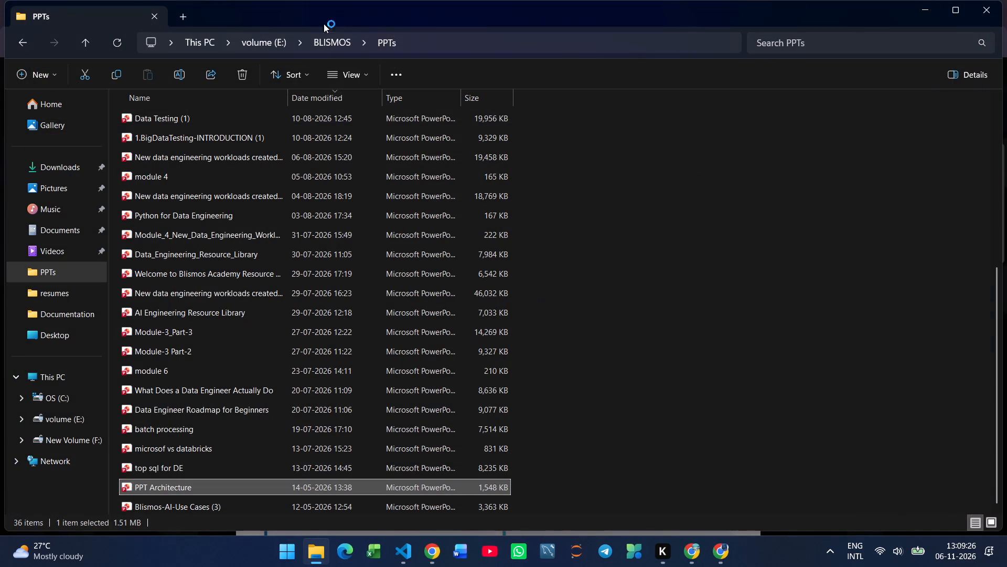
Delete the PPT Architecture presentation from the PPTs folder.
left_click(243, 76)
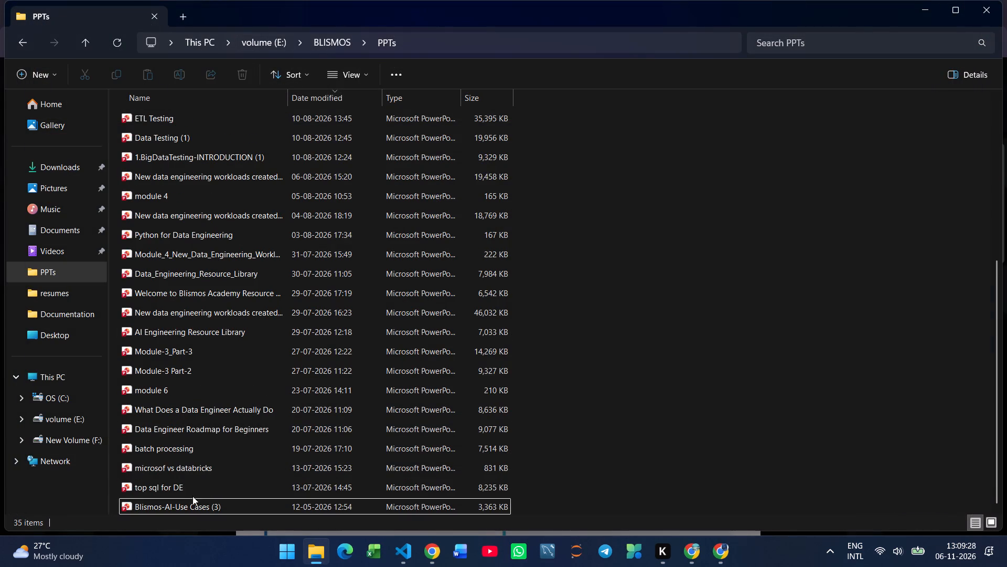
Open the Blismos-AI-Use Cases (3) presentation from the PPTs folder and enable editing.
double_click(199, 505)
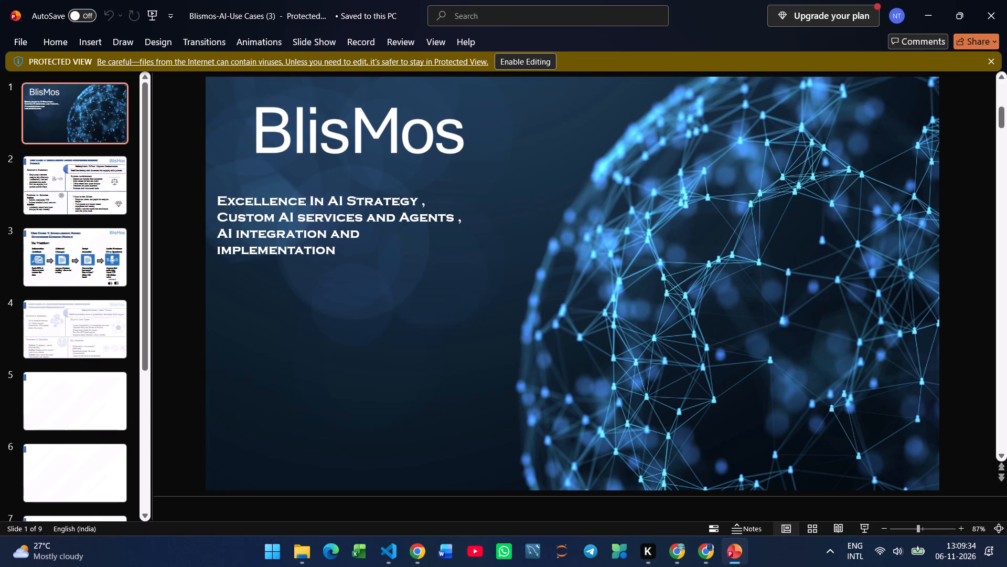
left_click(527, 65)
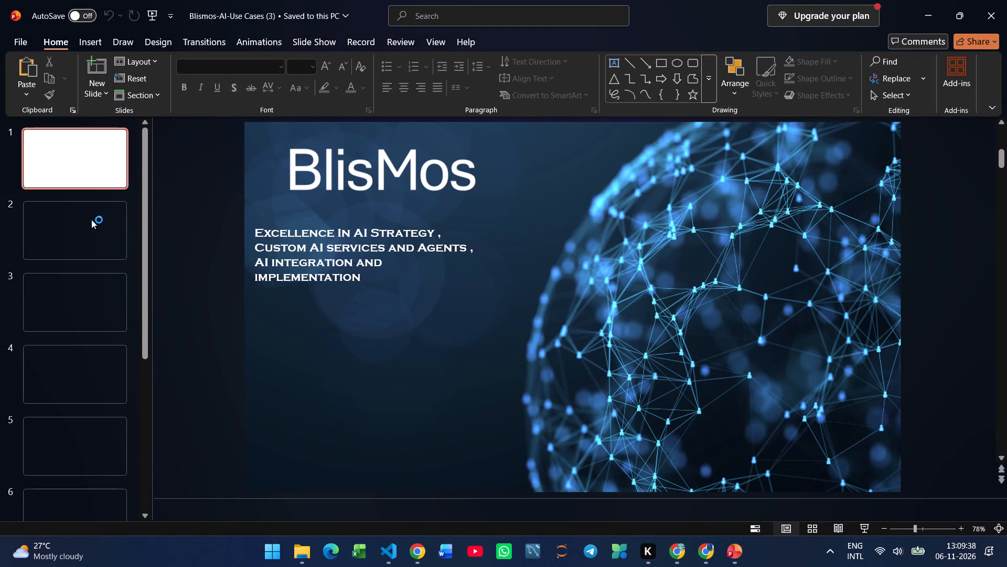
Go through all slides of the Blismos-AI-Use Cases (3) presentation to examine their layout and content, ending on slide 2.
key("Down")
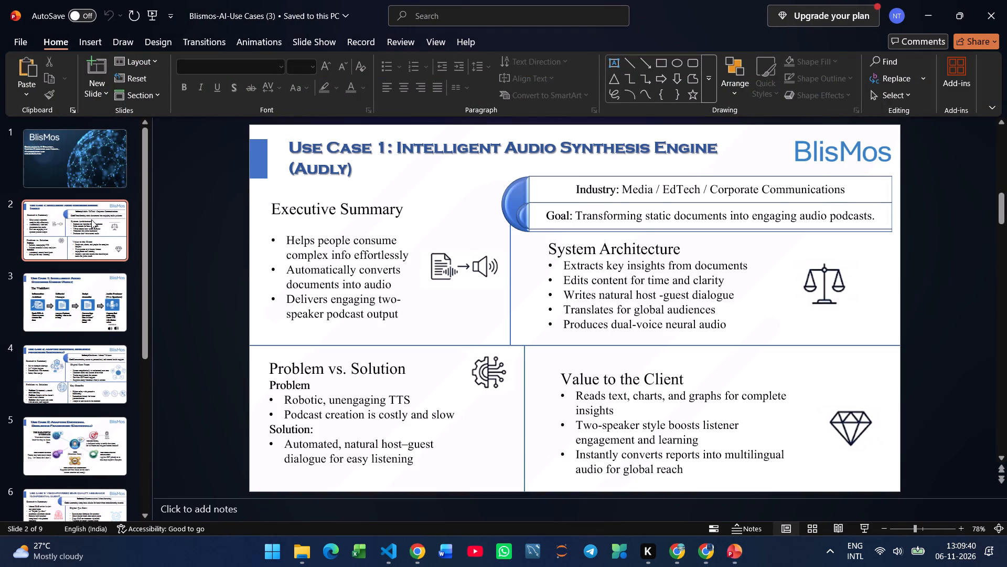
key("Down")
key("Down")
key("Down")
key("Down")
key("Down")
key("Down")
key("Down")
key("Down")
key("Down")
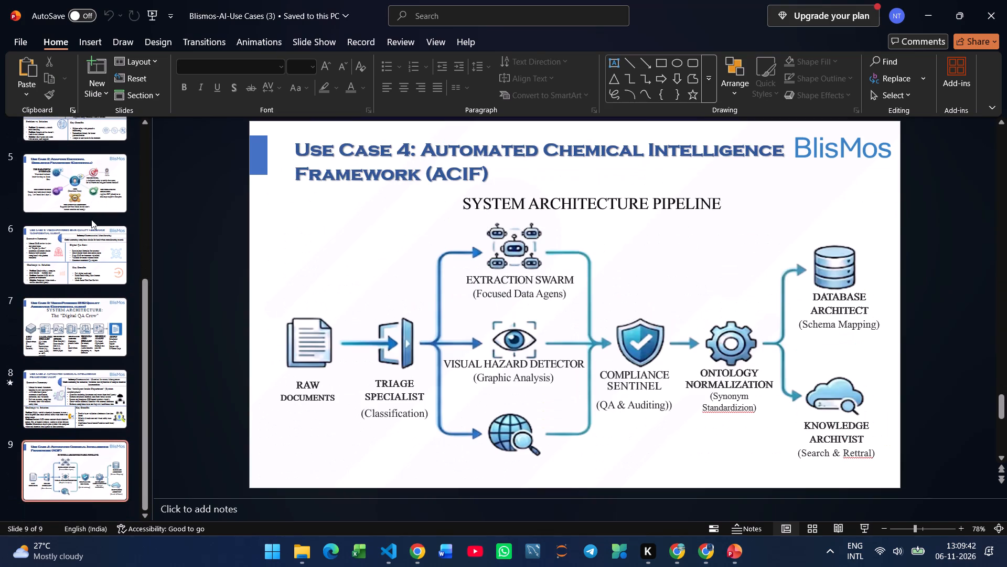
key("Down")
key("Down")
key("Down")
key("Down")
key("Up")
key("Up")
key("Up")
key("Up")
key("Up")
key("Up")
key("Up")
key("Up")
key("Up")
key("Up")
key("Up")
key("Up")
key("Up")
key("Up")
key("Up")
key("Up")
key("Up")
key("Up")
key("Up")
key("Up")
key("Up")
key("Up")
key("Up")
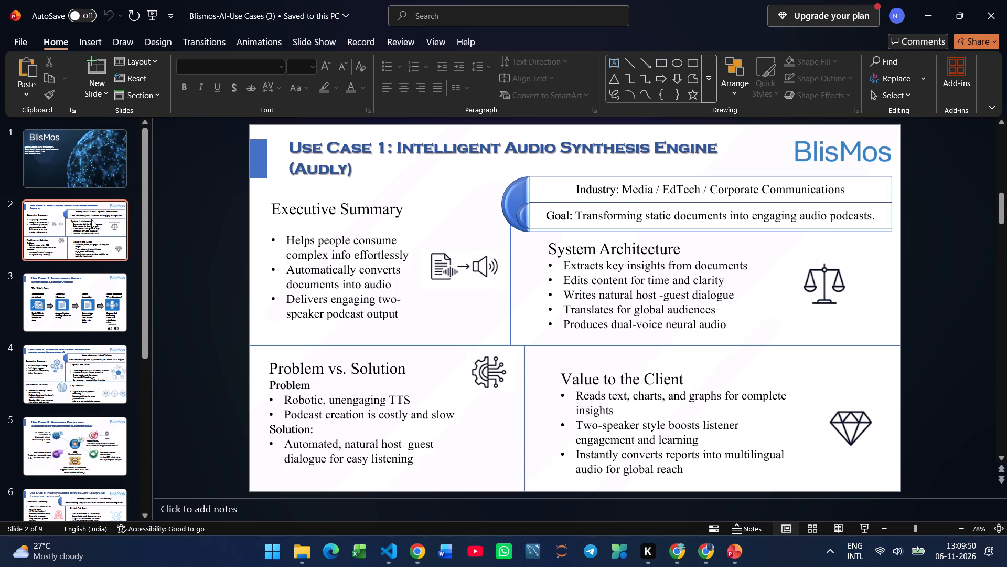
key("Up")
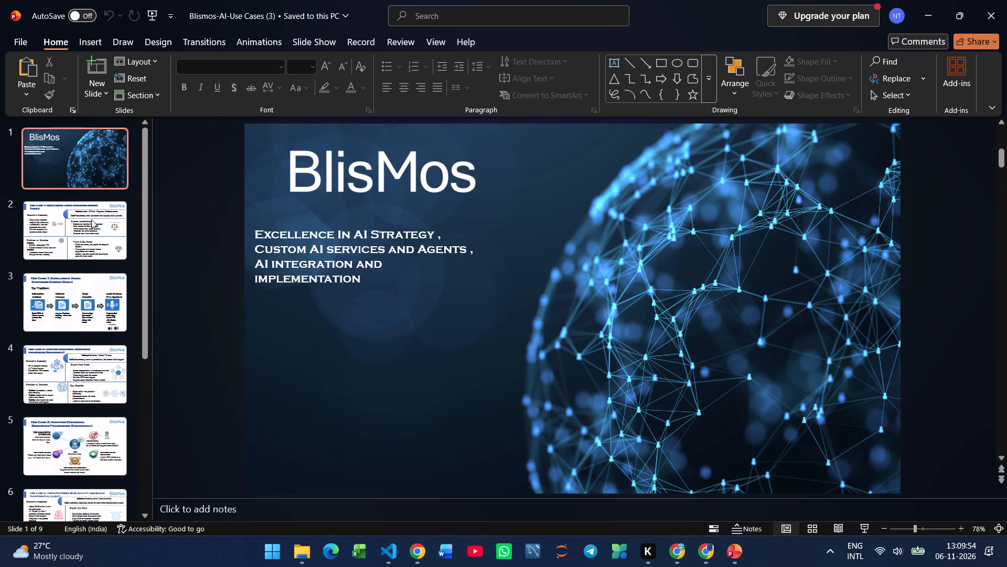
key("Down")
key("Down")
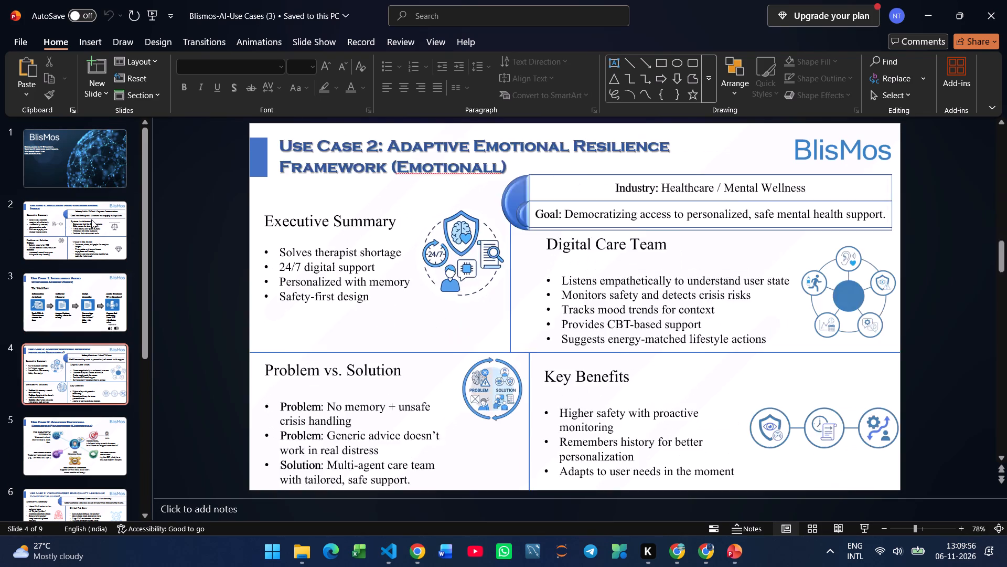
key("Down")
key("Down")
key("Down")
key("Down")
key("Down")
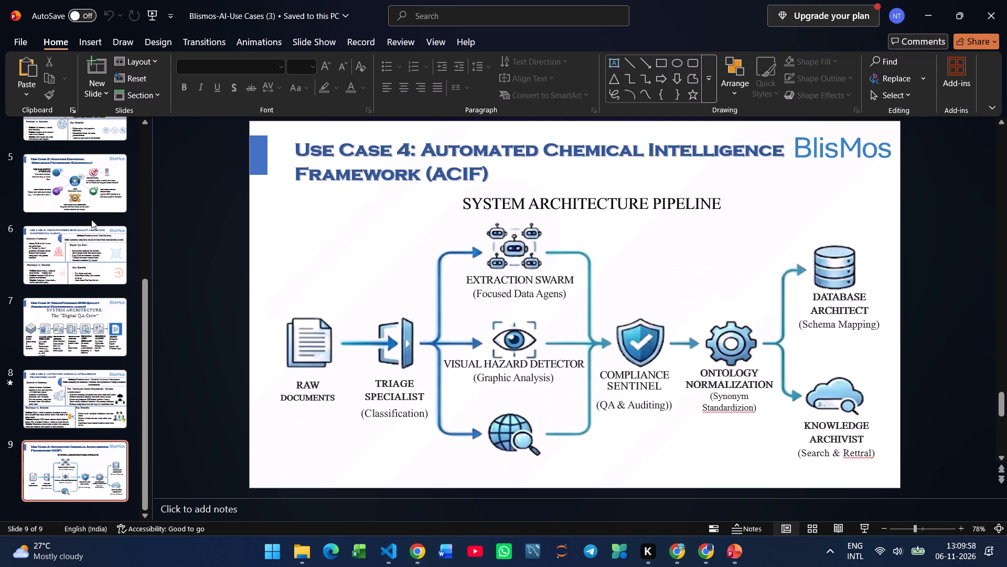
key("Down")
key("Down")
key("Down")
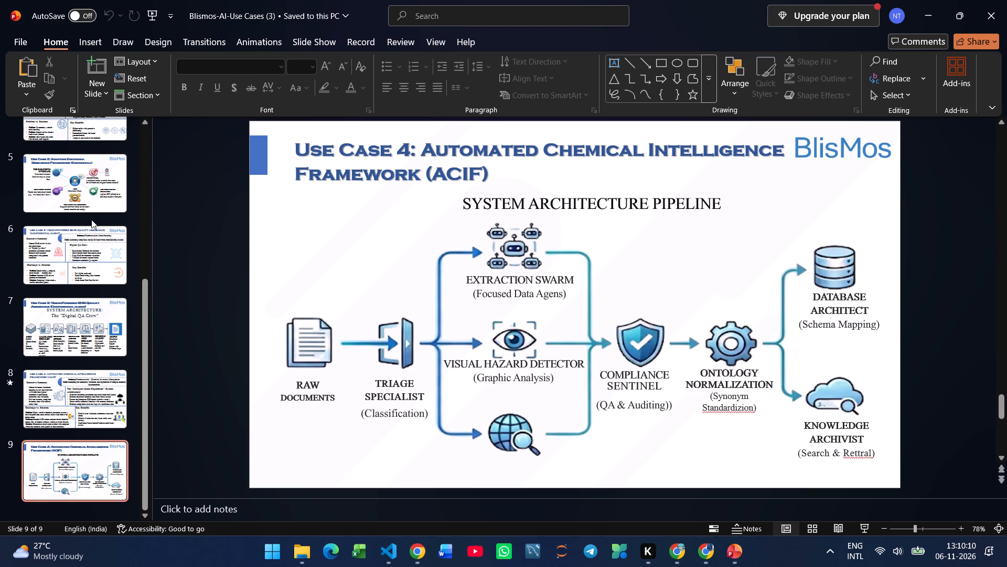
scroll(44, 267, "up", 7)
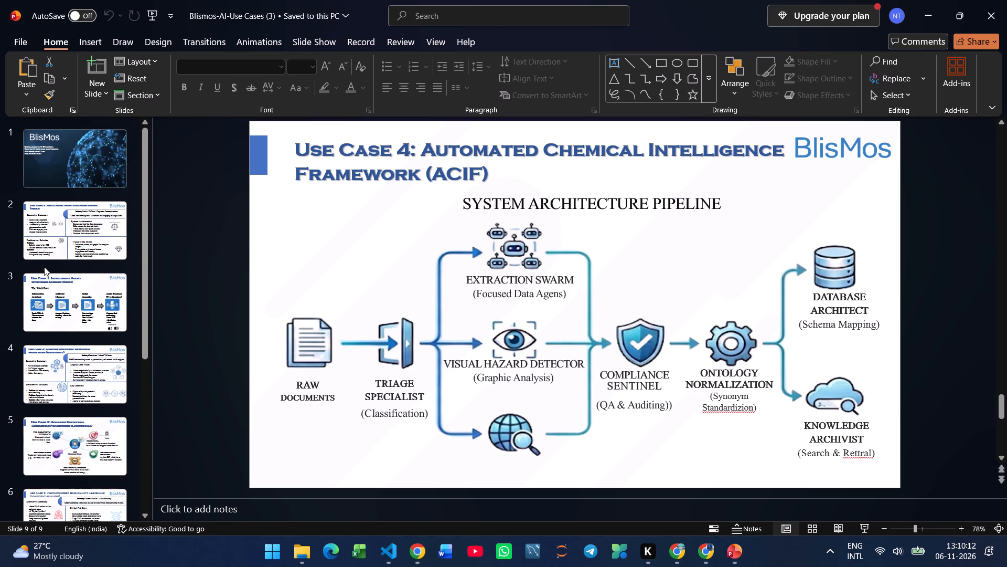
left_click(78, 236)
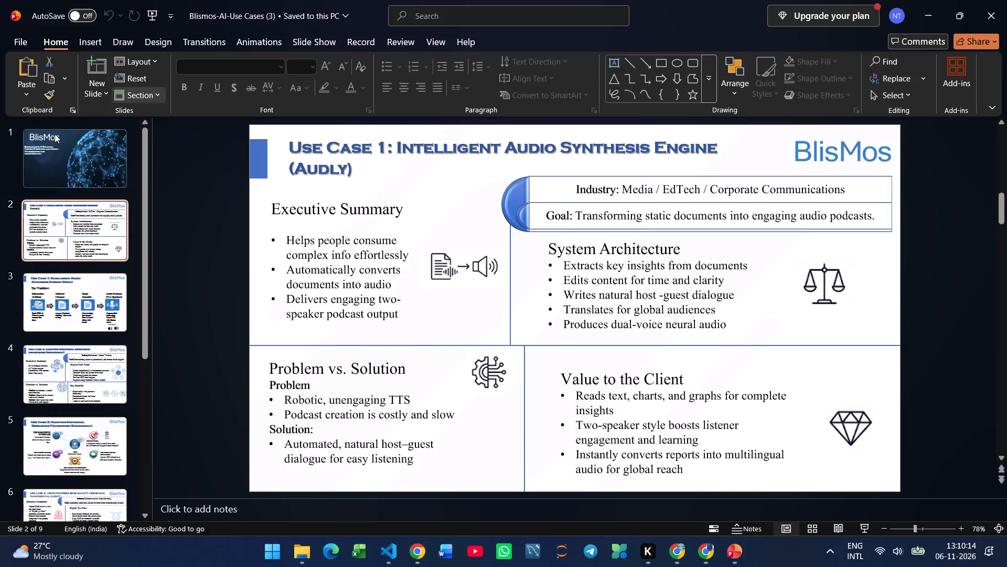
Save a copy of the presentation in the PPTs folder under the name marketing strategy.
left_click(18, 43)
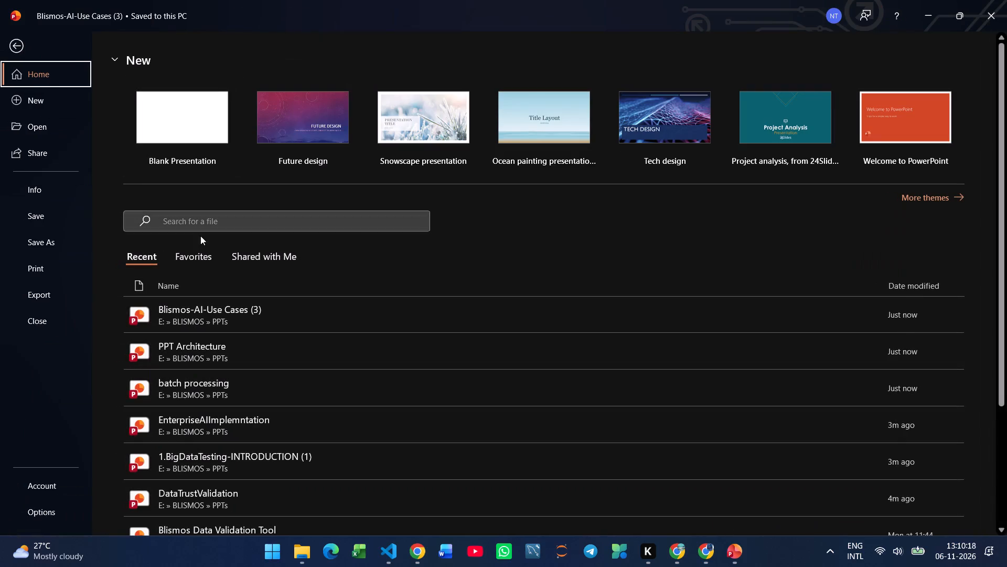
left_click(65, 240)
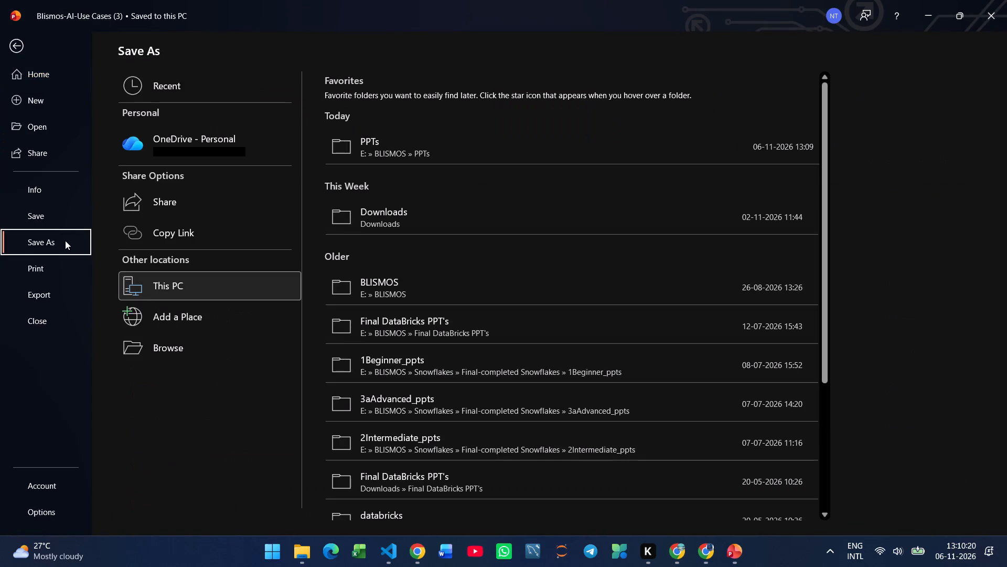
left_click(476, 159)
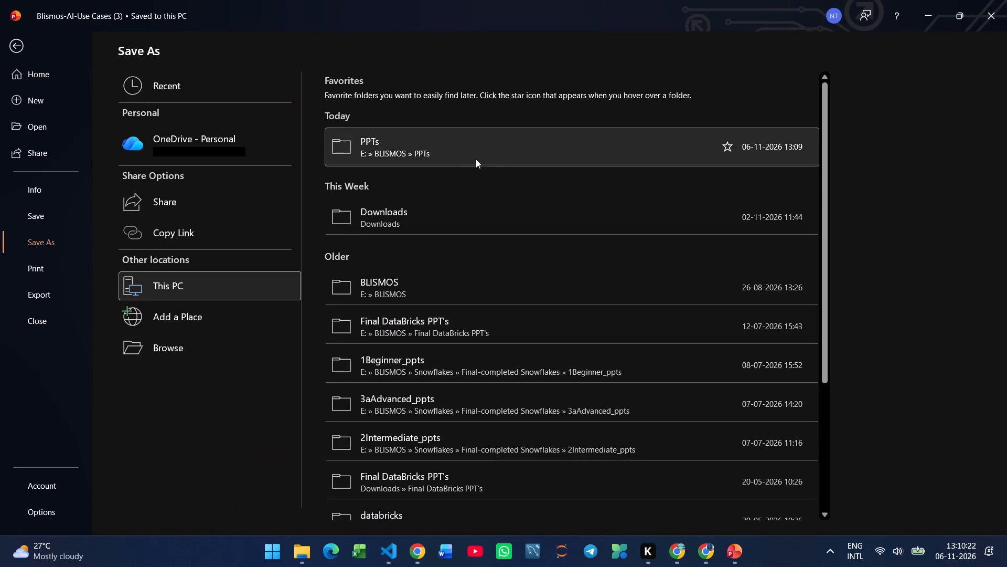
key("BackSpace")
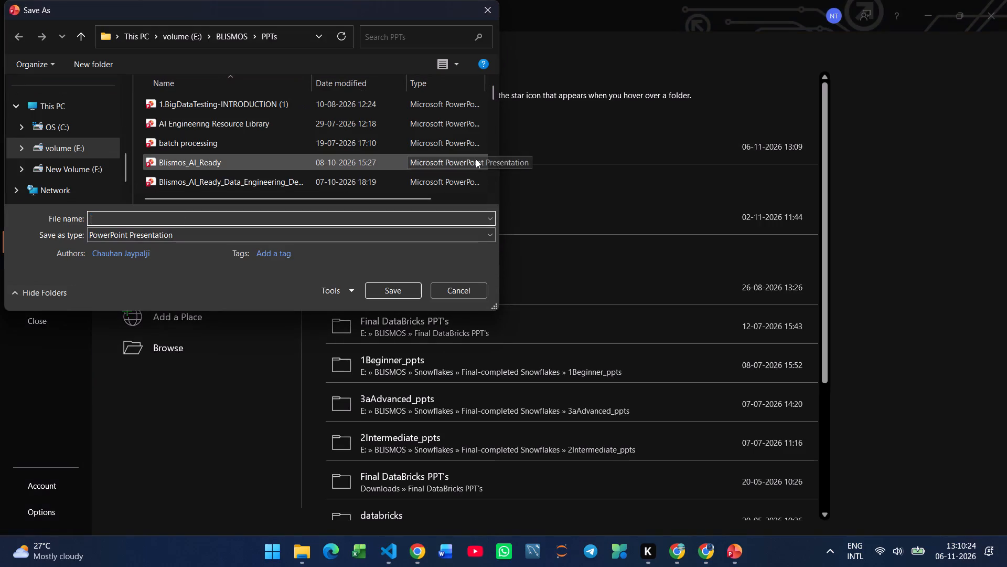
type("marketing")
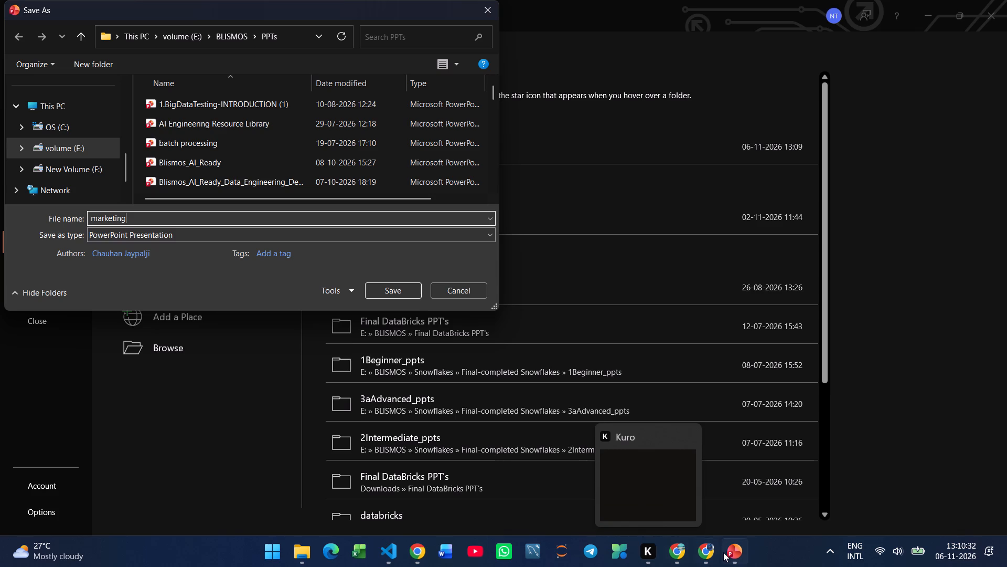
left_click(297, 549)
double_click(78, 168)
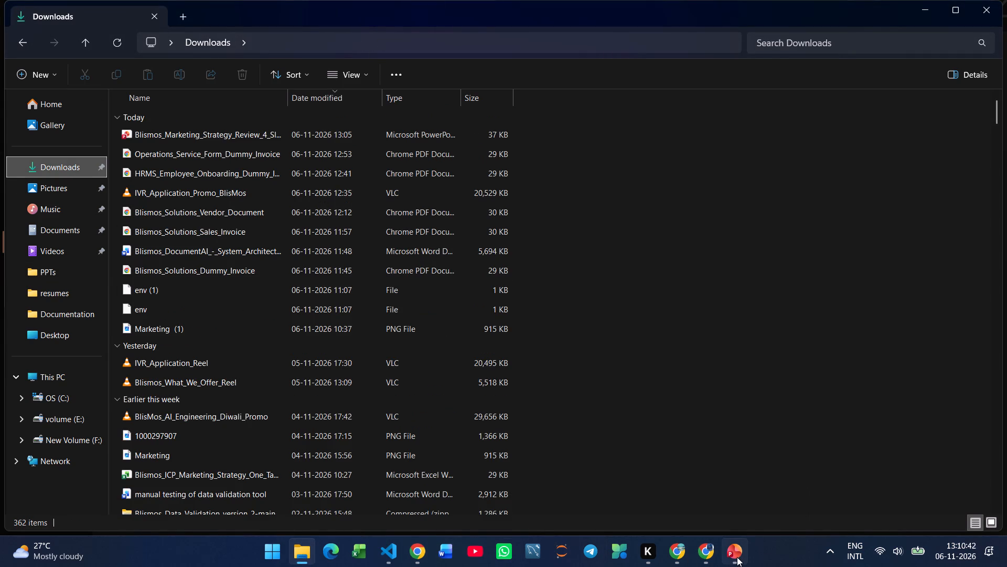
left_click(740, 499)
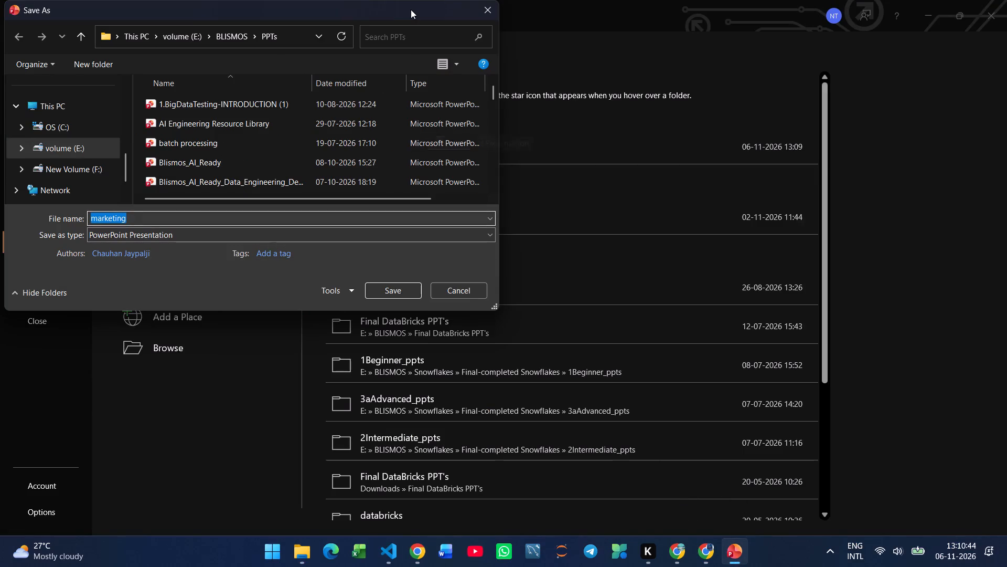
left_click(336, 222)
key("space")
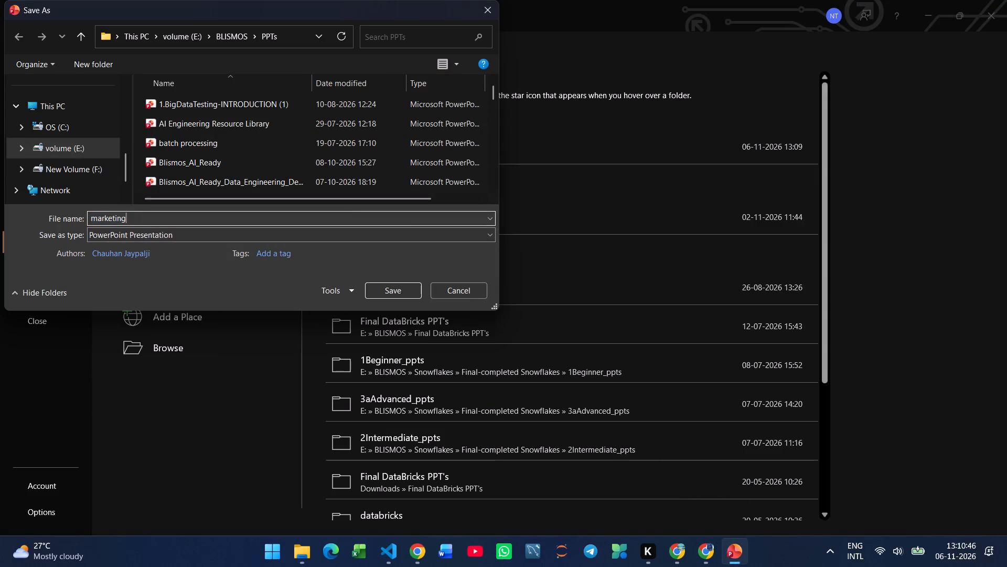
type("strategy")
left_click(400, 283)
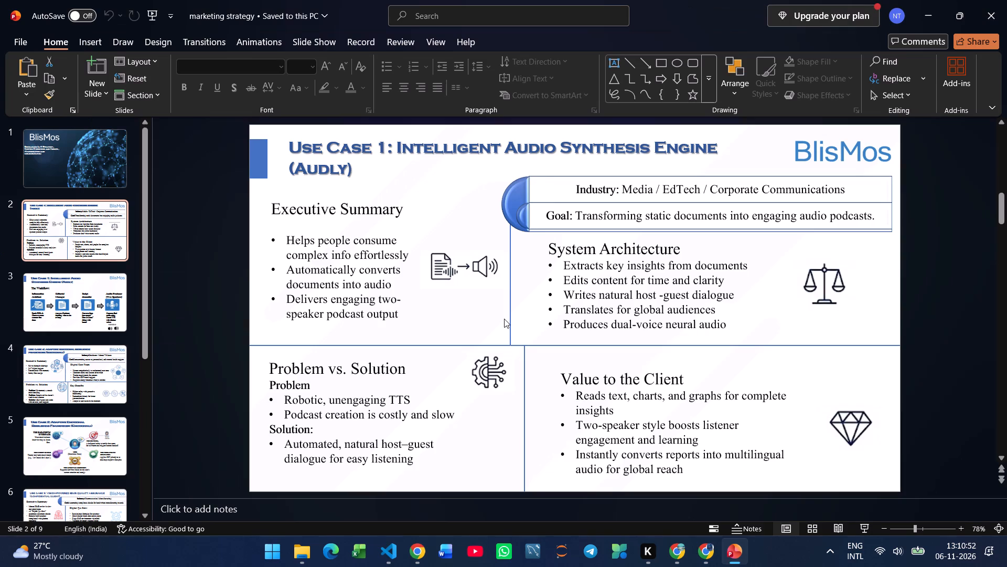
Select the tagline text box on the title slide, and open the Blismos_Marketing_Strategy_Review_4 presentation from Downloads for editing.
left_click(71, 174)
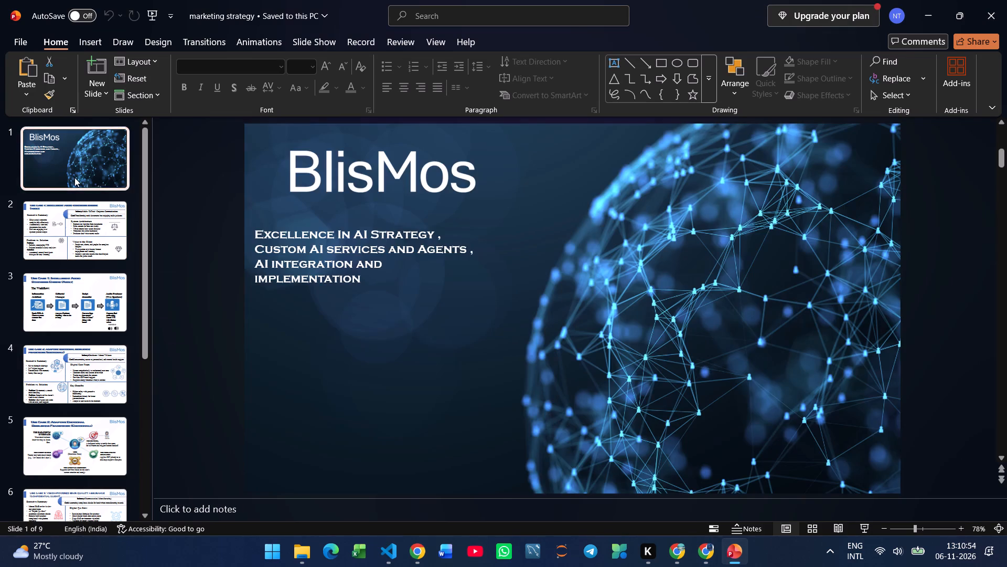
left_click(397, 272)
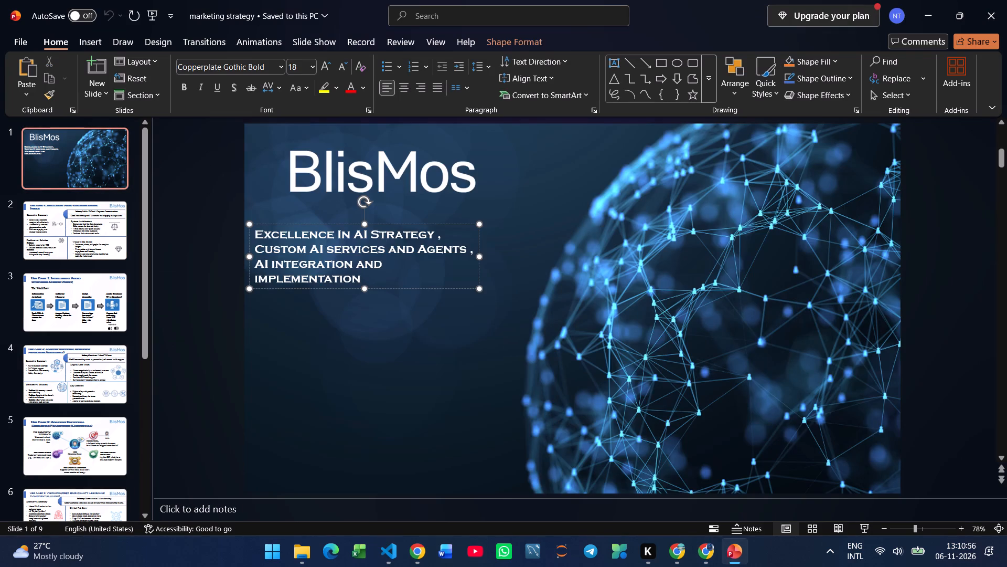
left_click(302, 552)
double_click(224, 138)
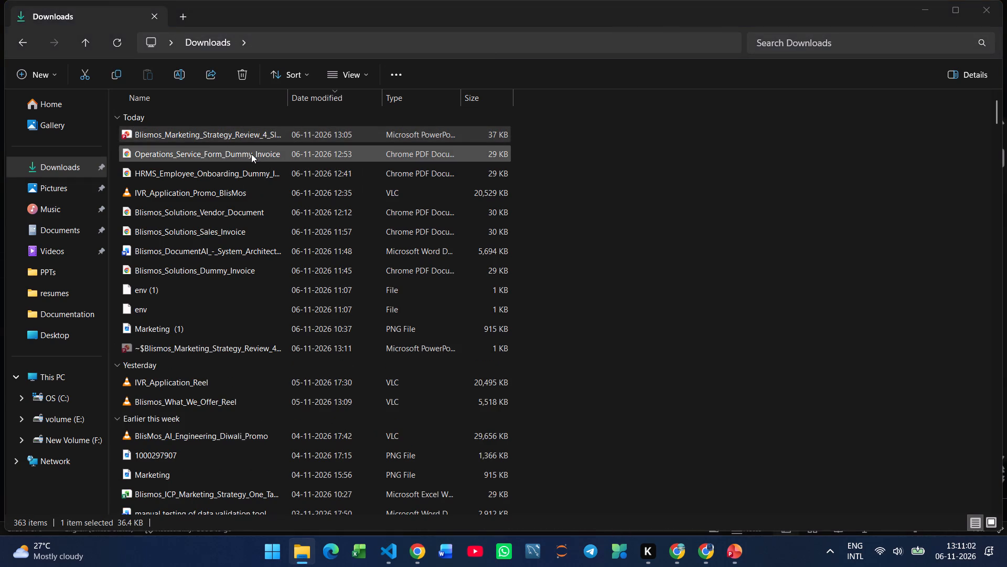
left_click(532, 60)
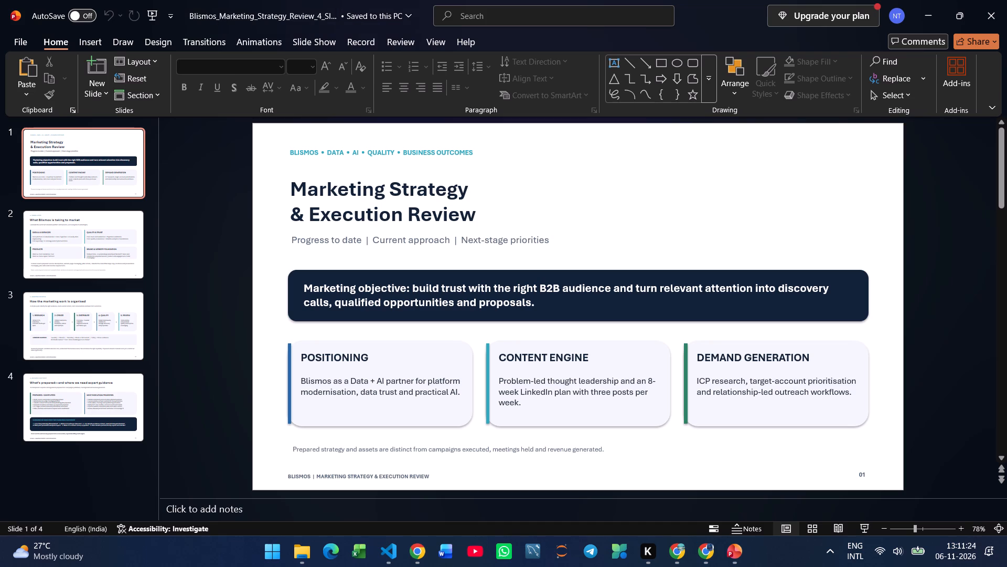
Copy the title text "Marketing Strategy & Execution Review" from slide 1 of the marketing strategy review presentation.
left_click(468, 216)
left_click_drag(475, 216, 411, 218)
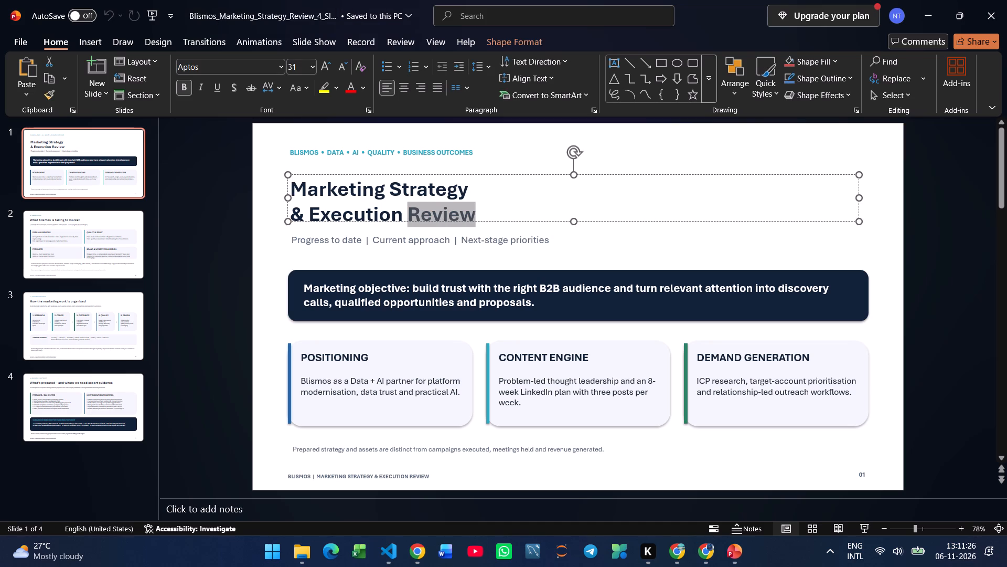
left_click_drag(411, 218, 342, 188)
key("ctrl+c")
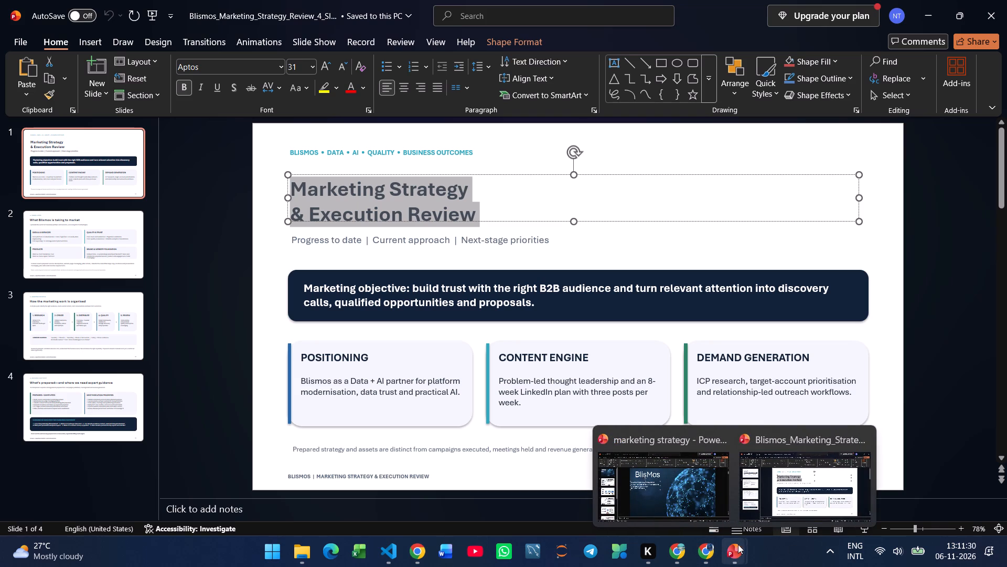
Switch back to the marketing strategy presentation saved in the PPTs folder.
left_click(716, 441)
left_click(731, 480)
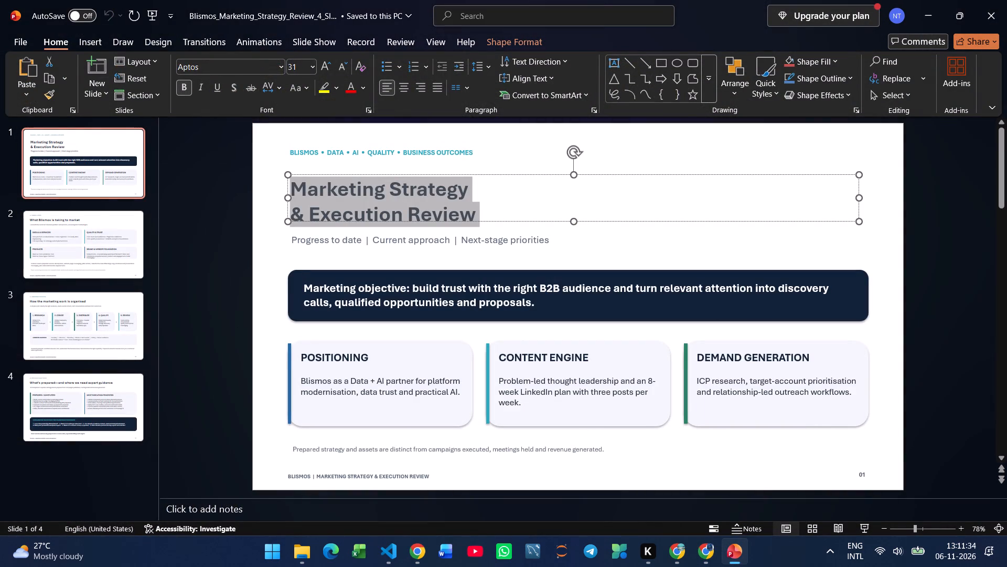
left_click(304, 554)
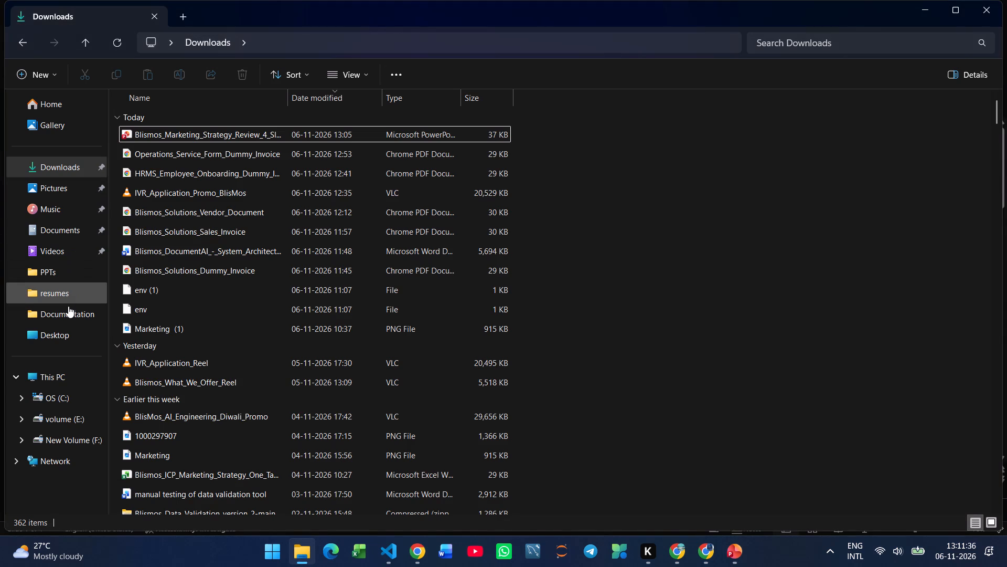
double_click(69, 275)
double_click(172, 118)
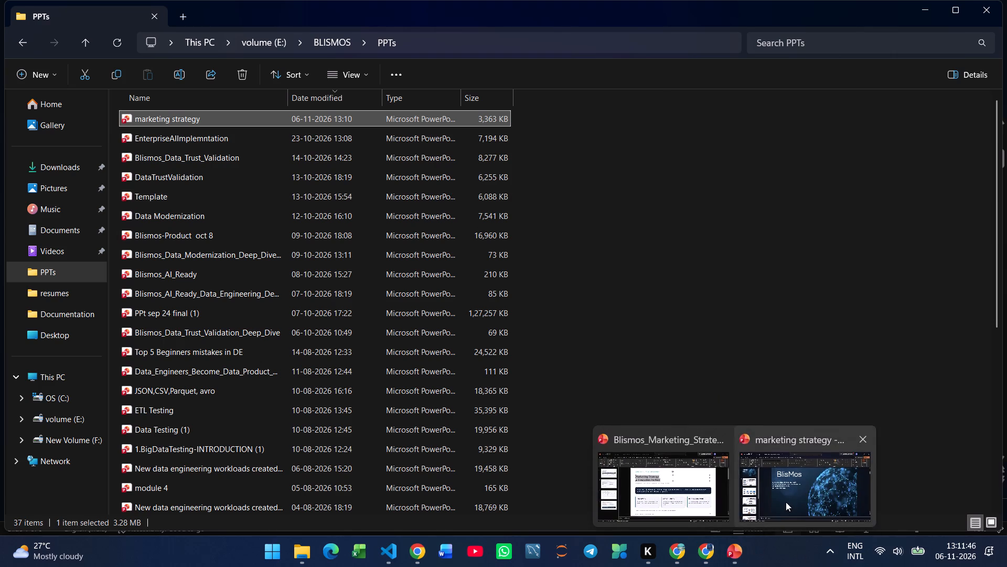
left_click(786, 501)
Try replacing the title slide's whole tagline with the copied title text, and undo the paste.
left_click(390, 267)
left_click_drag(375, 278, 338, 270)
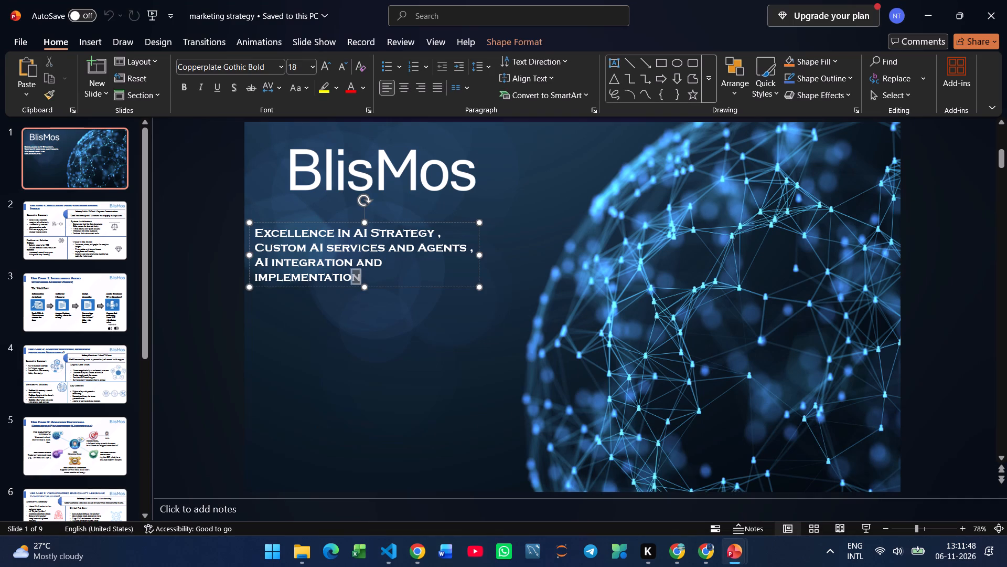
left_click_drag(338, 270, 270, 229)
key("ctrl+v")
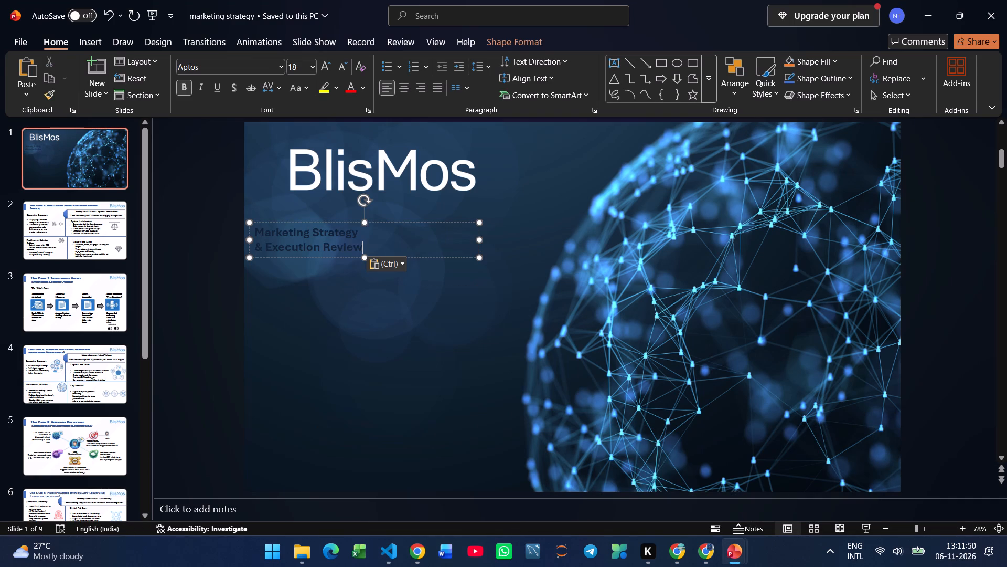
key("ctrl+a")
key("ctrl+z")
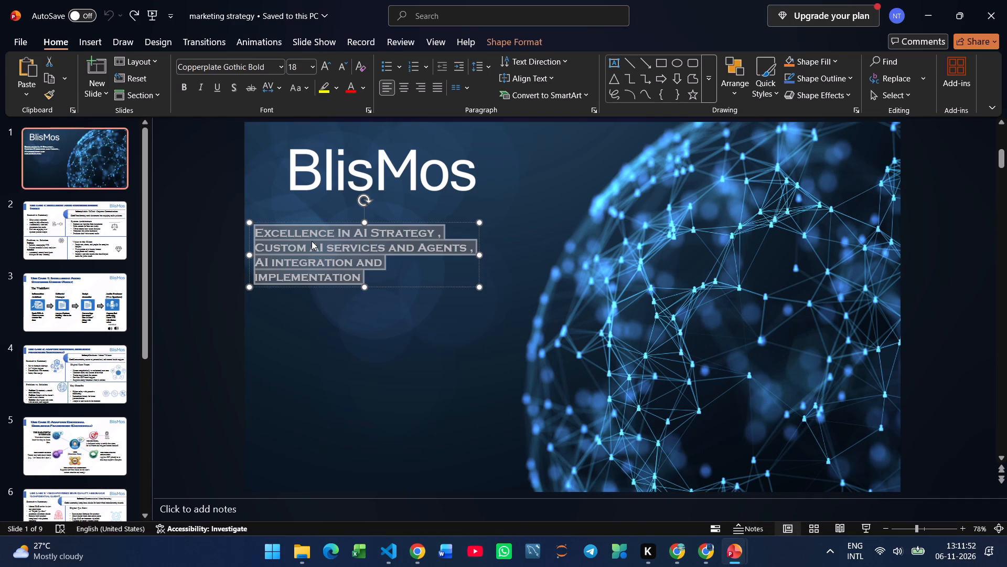
Add the word "MARKETING" at the end of the title slide's tagline, keeping the tagline's own font.
left_click(374, 277)
key("space")
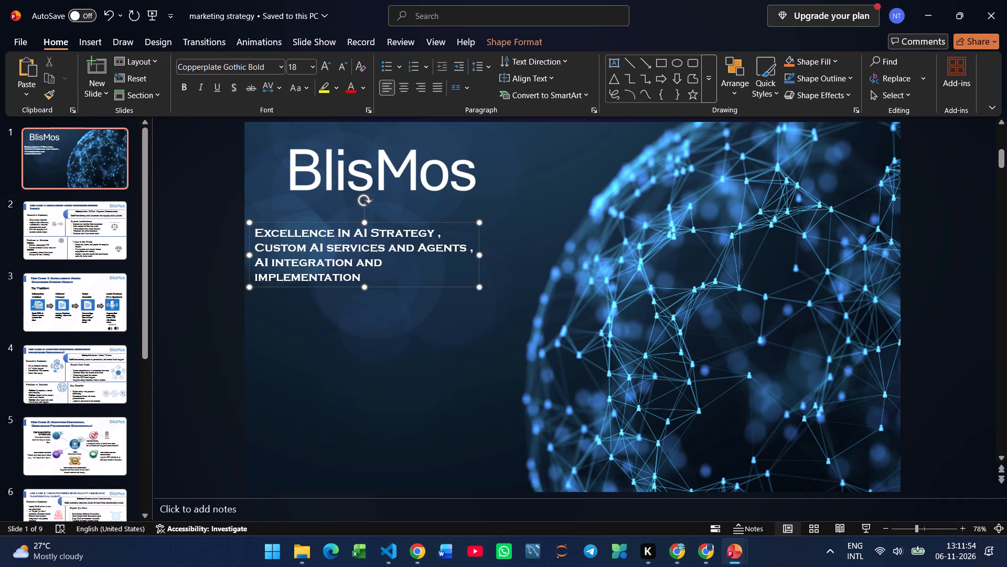
key("m")
key("BackSpace")
key("m")
key("a")
type("RKET")
type("IN")
key("g")
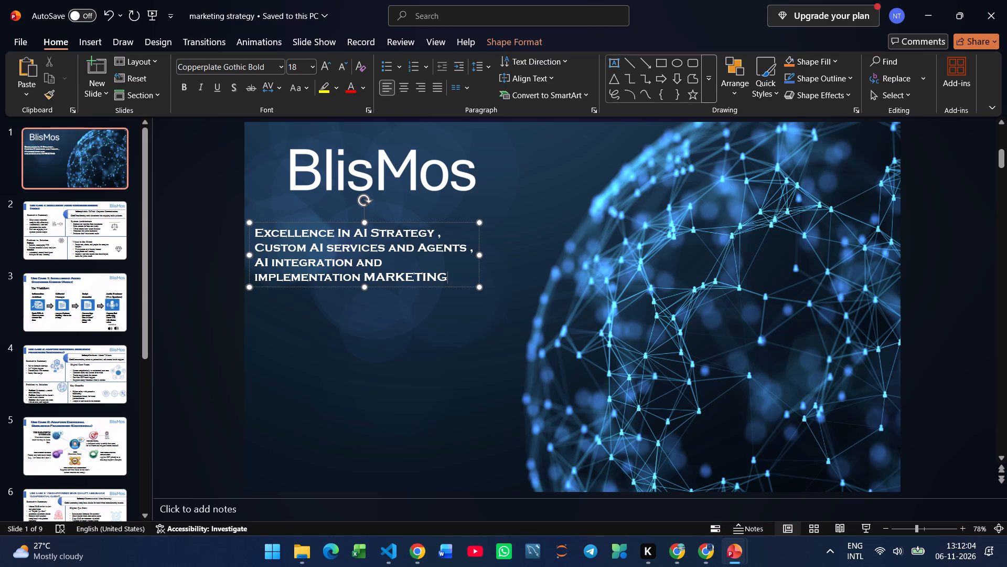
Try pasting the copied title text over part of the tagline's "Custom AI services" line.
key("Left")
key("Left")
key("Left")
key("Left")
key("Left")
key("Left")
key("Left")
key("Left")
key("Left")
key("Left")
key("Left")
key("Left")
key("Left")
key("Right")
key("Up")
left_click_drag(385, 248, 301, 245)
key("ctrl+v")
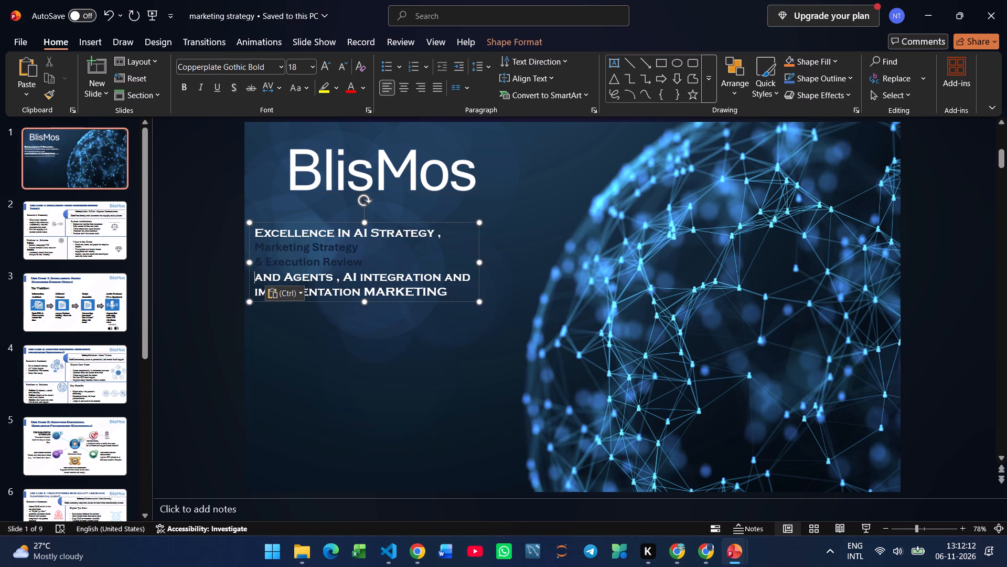
Continue the text after "MARKETING" at the end of the tagline with "STRATEGY & EXECUTION REVIEW".
left_click(458, 288)
key("space")
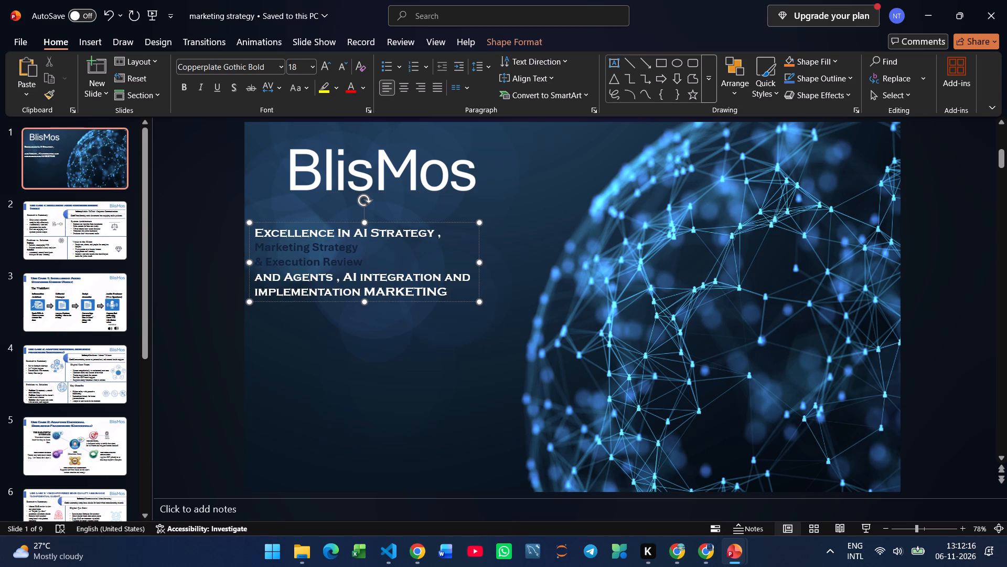
key("s")
type("TRA")
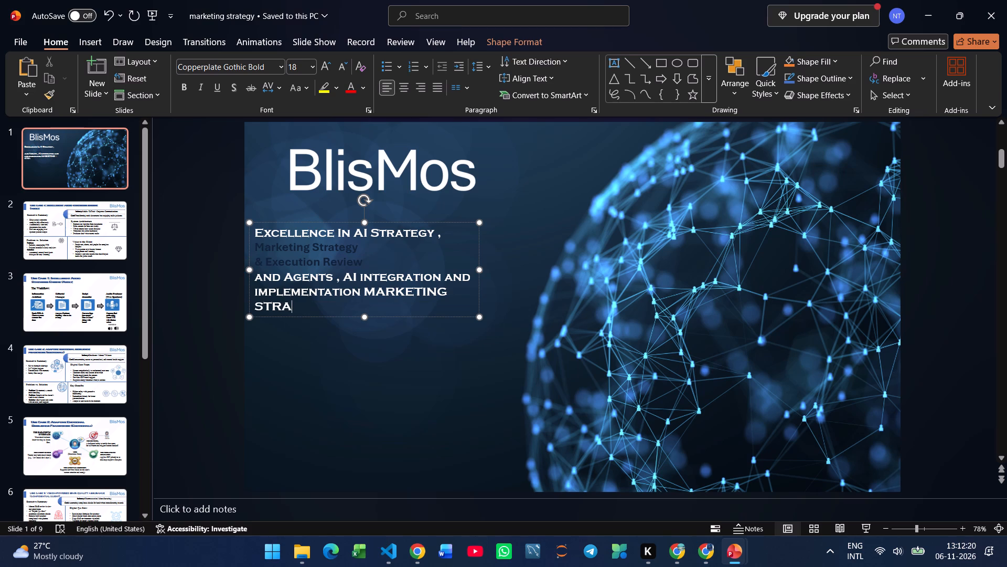
type("TEGY")
key("space")
key("shift+ampersand")
key("space")
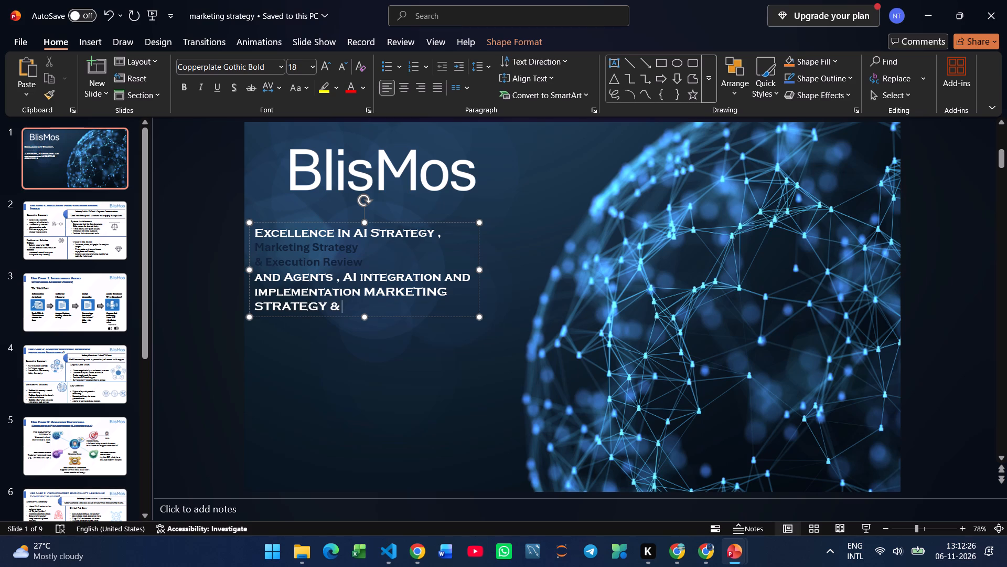
type("EXECUT")
type("ION")
key("space")
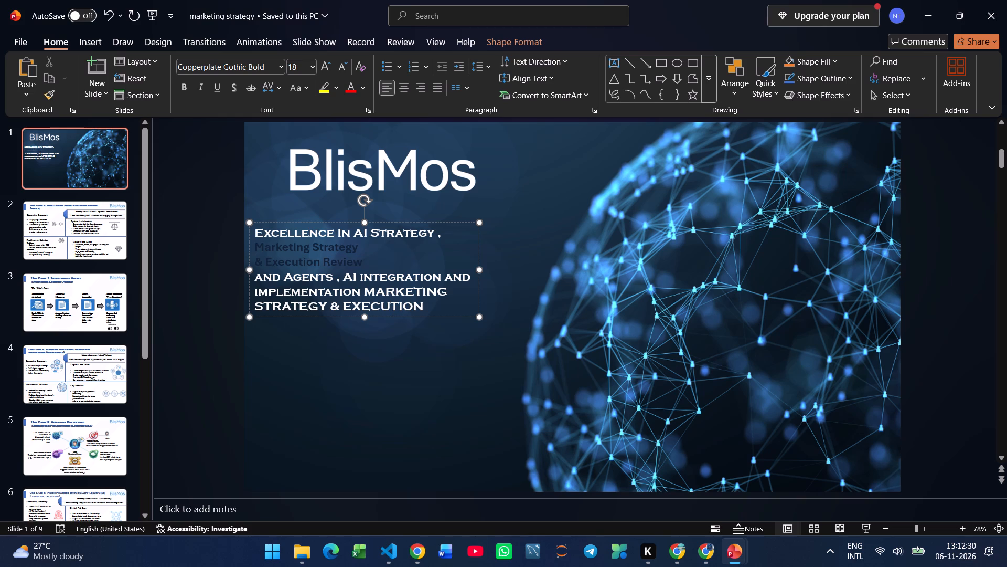
type("RE")
key("v")
type("IEW")
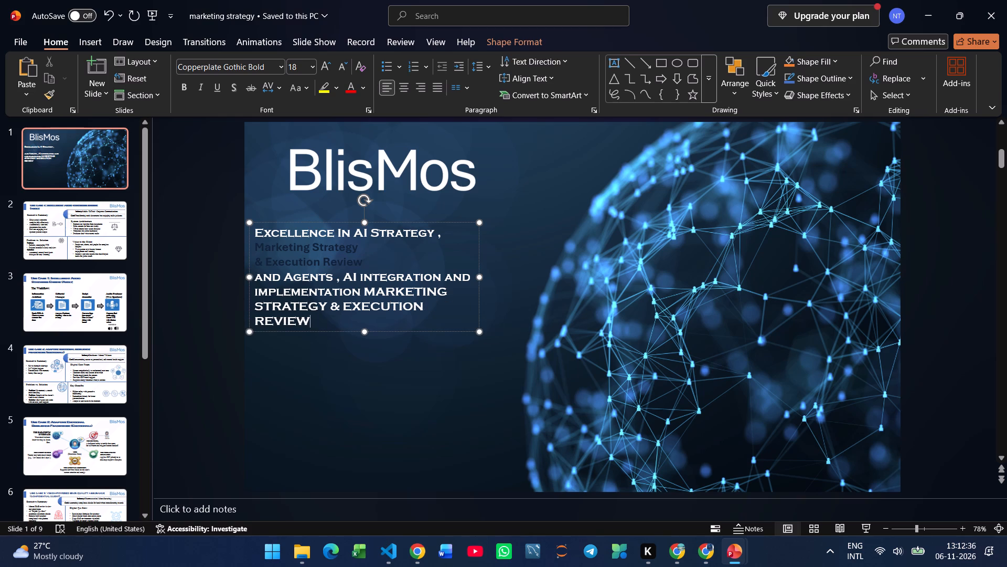
Delete the old tagline and the pasted text preceding "MARKETING STRATEGY & EXECUTION REVIEW".
left_click_drag(360, 290, 251, 236)
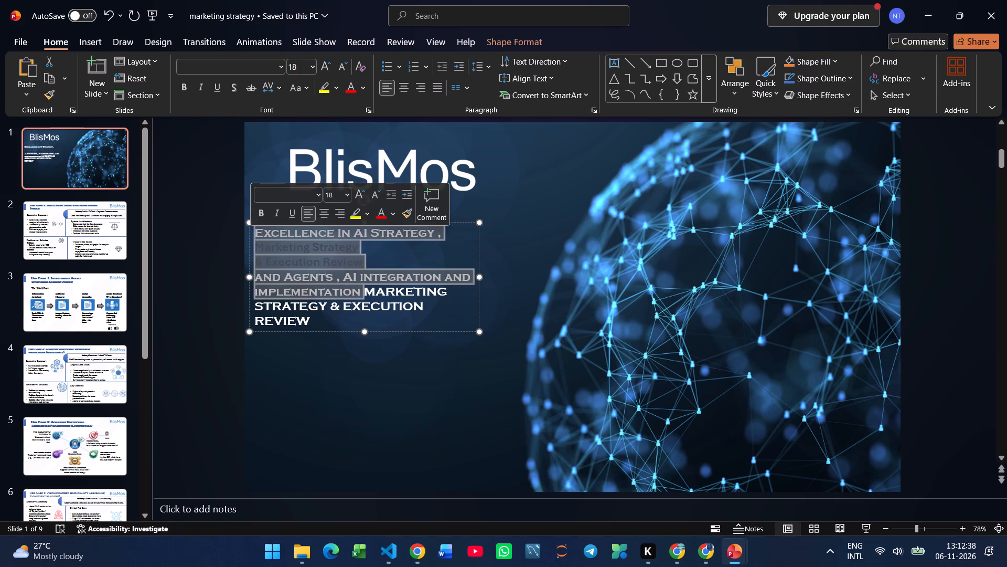
key("BackSpace")
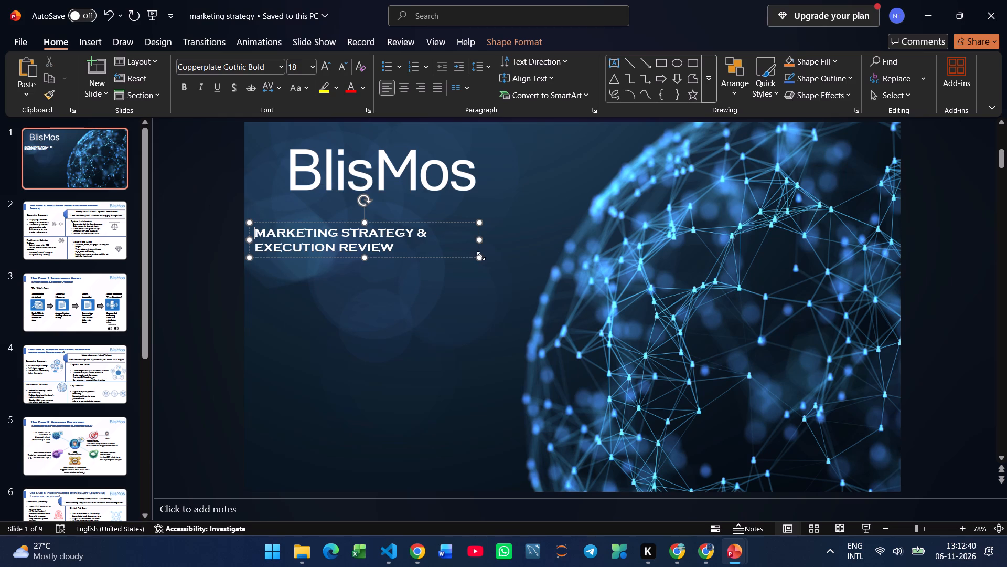
Select the "MARKETING STRATEGY & EXECUTION REVIEW" text box and enlarge its text to font size 40.
left_click(480, 256)
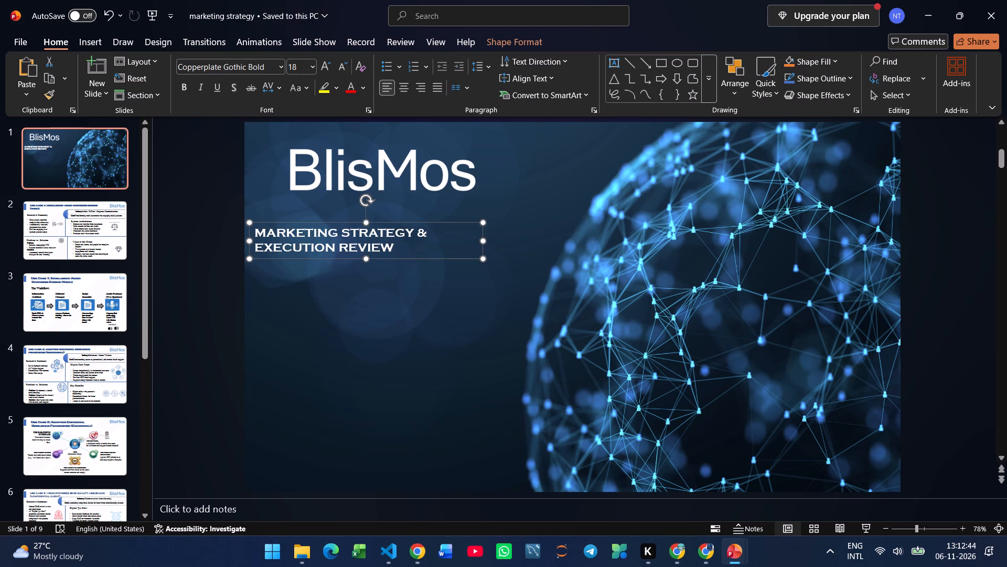
triple_click(327, 64)
left_click(327, 64)
left_click(327, 64)
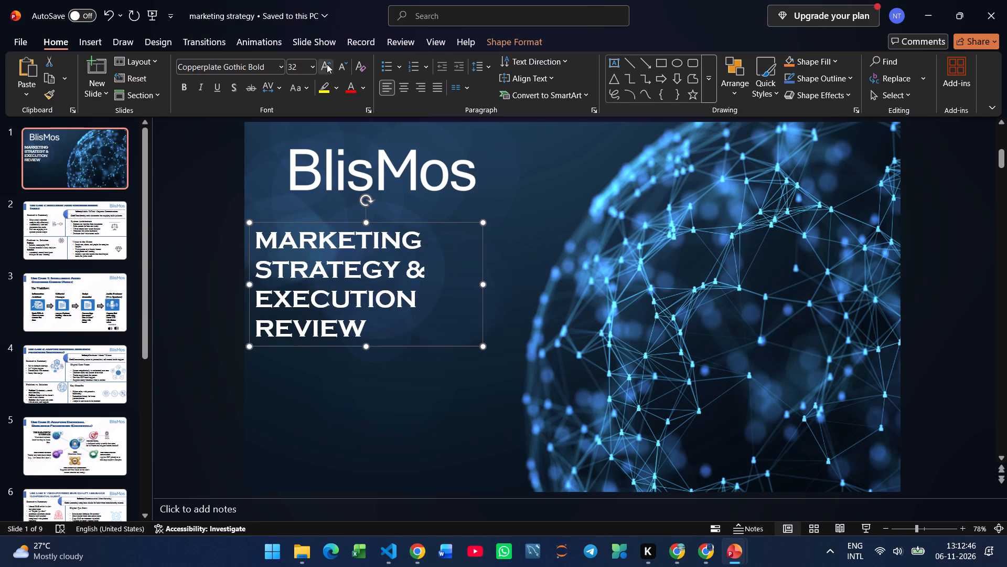
left_click(327, 64)
Widen the title text box so its right edge reaches the edge of the globe, keeping the text on four lines.
left_click_drag(484, 290, 496, 290)
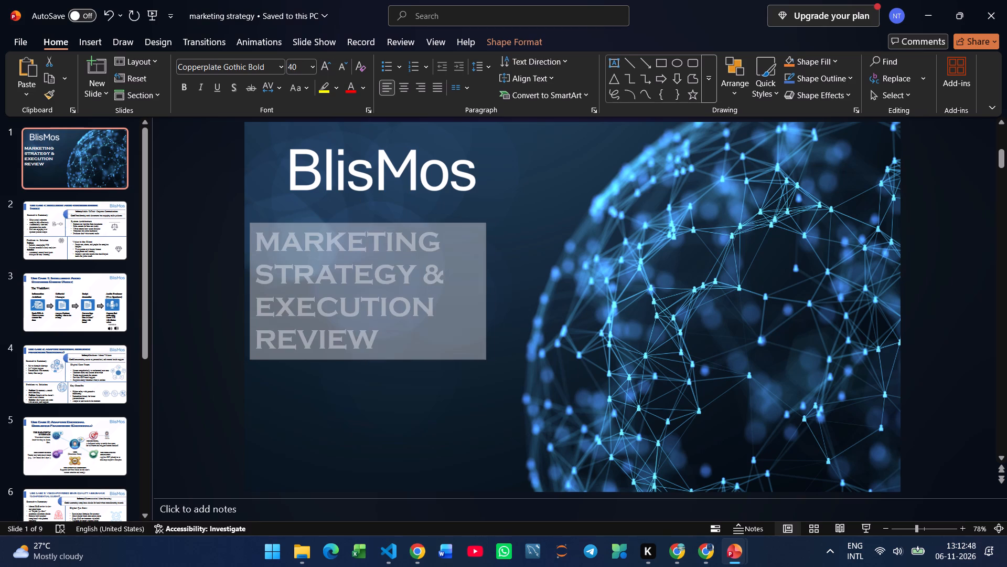
left_click_drag(496, 290, 634, 291)
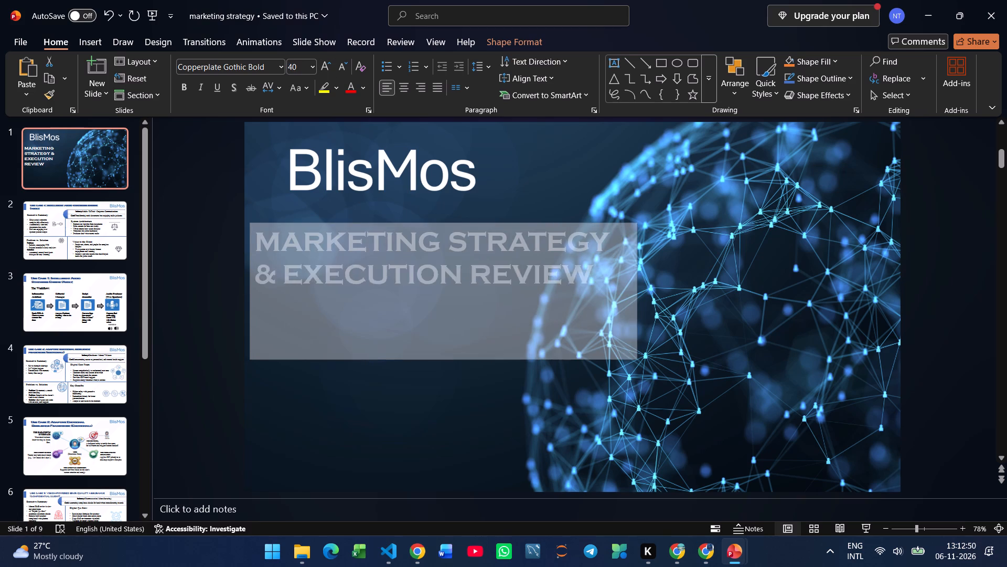
left_click_drag(634, 291, 527, 301)
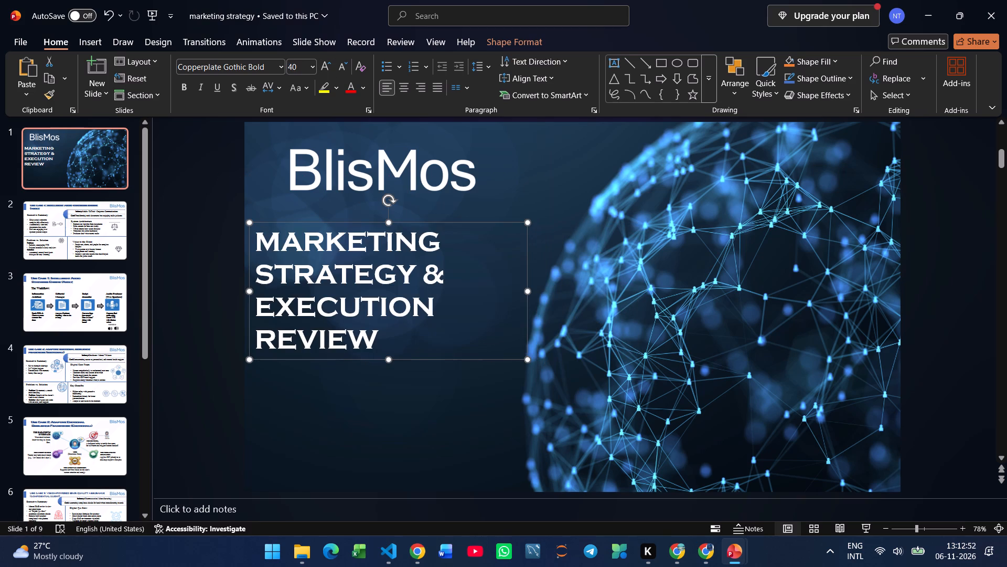
Reduce the title text to font size 36 and reposition its box just below the BlisMos name.
left_click_drag(445, 355, 491, 363)
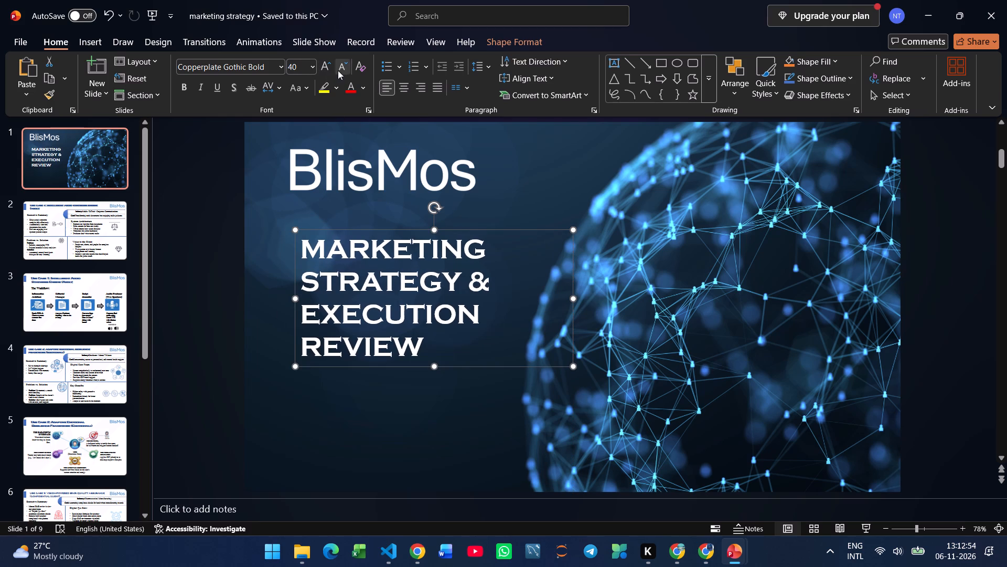
left_click(341, 69)
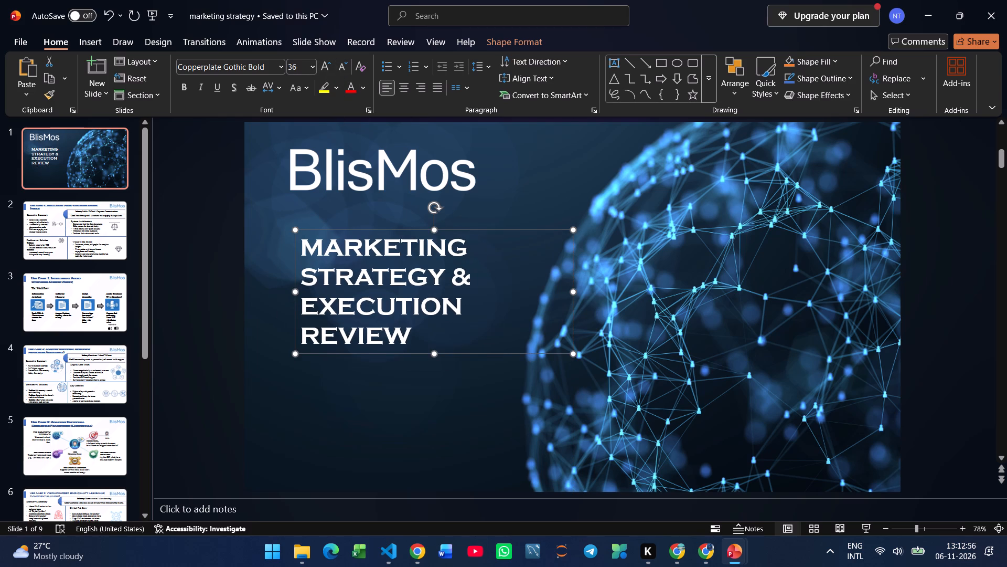
left_click_drag(400, 352, 362, 338)
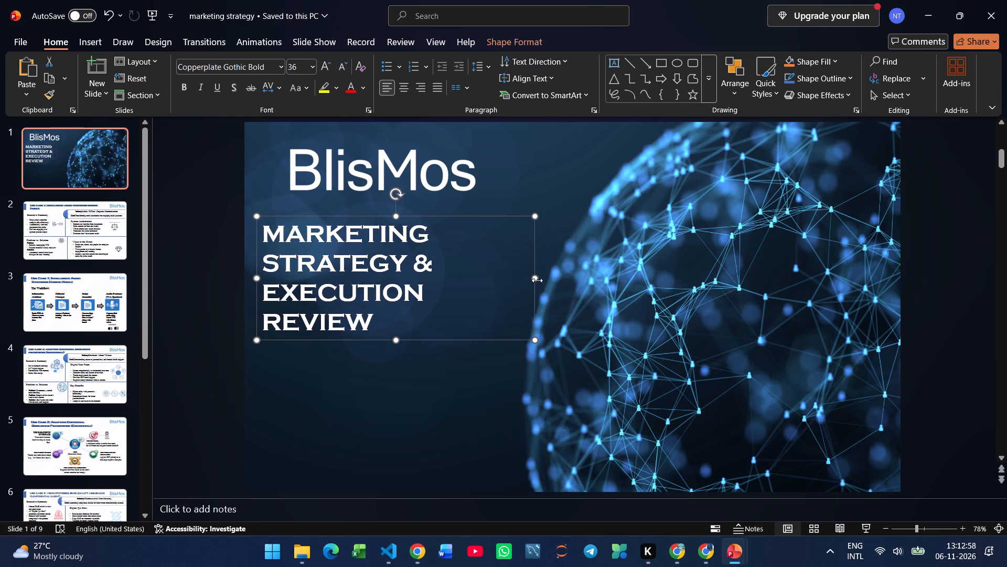
Widen the "MARKETING STRATEGY & EXECUTION REVIEW" text box slightly over the globe so the title fits on three lines.
left_click_drag(534, 278, 582, 271)
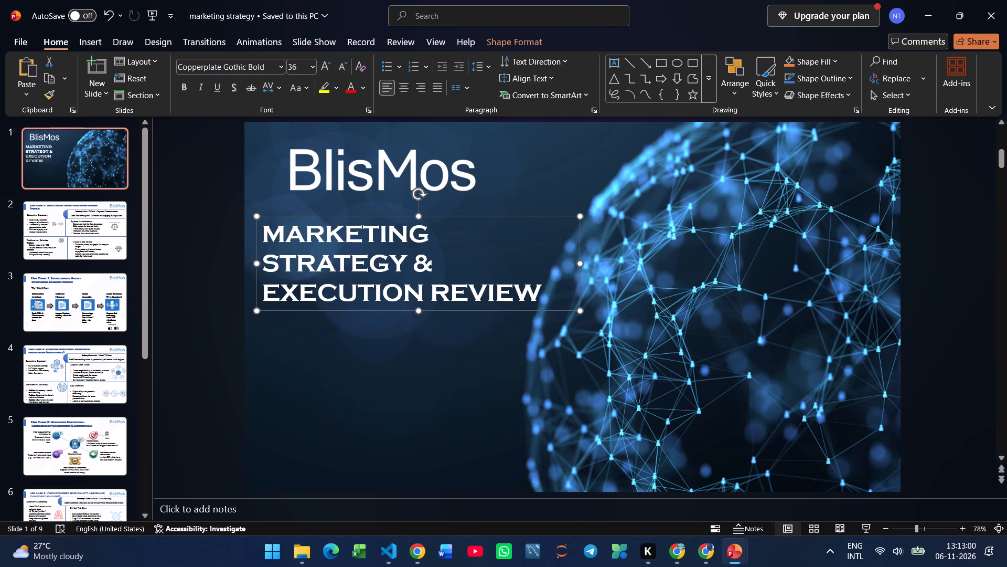
left_click(473, 355)
left_click(462, 304)
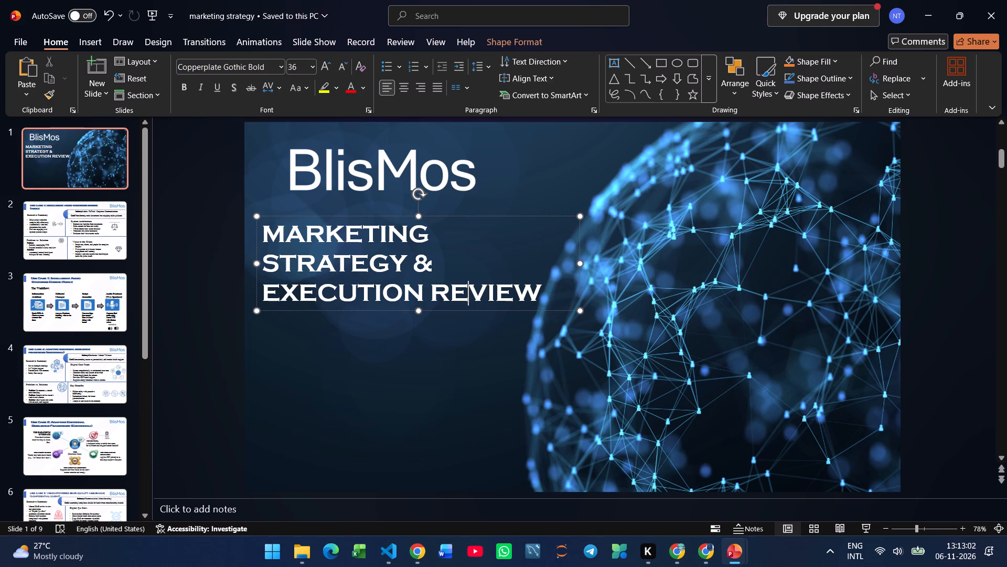
left_click(444, 311)
Move the title text box slightly lower to leave more space beneath the BlisMos name, and save the presentation.
left_click_drag(441, 310, 441, 320)
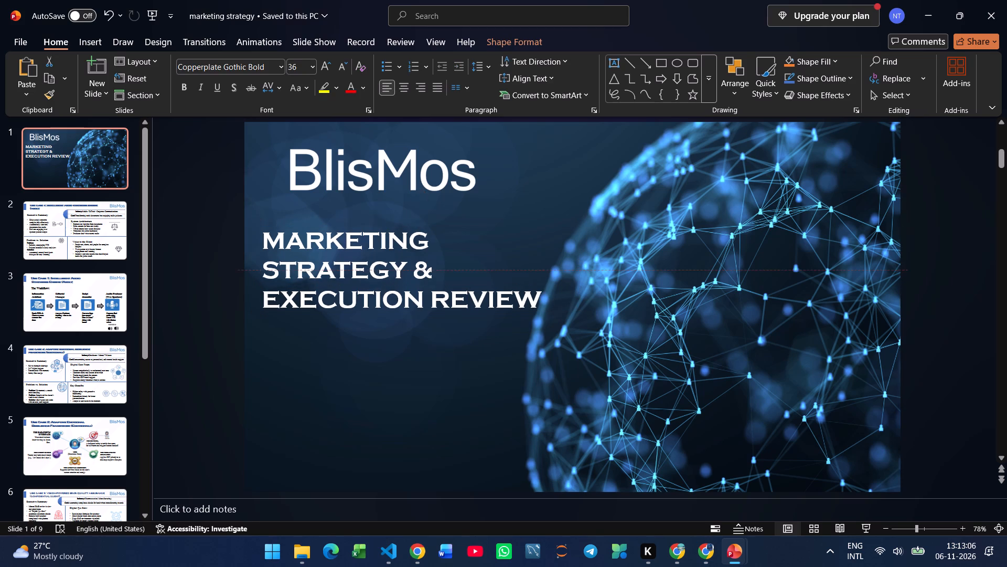
left_click_drag(441, 320, 441, 331)
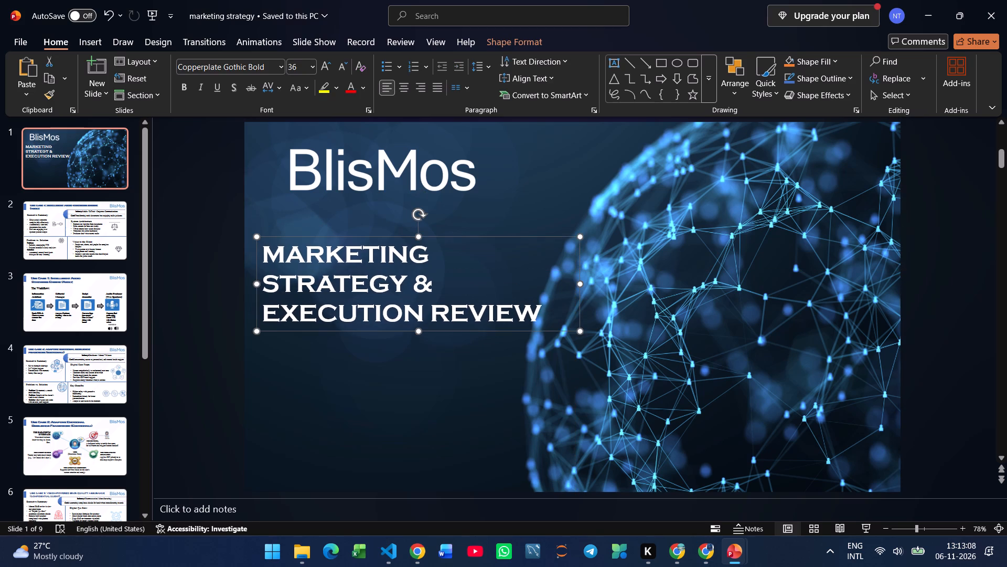
left_click(448, 363)
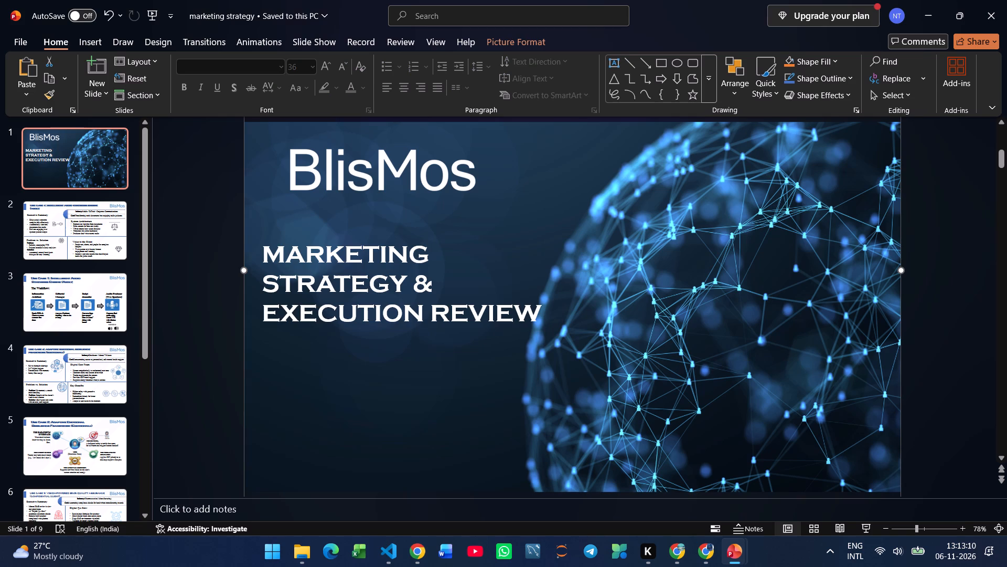
key("ctrl+s")
Copy slide 1 of the Blismos marketing strategy review deck and paste it after slide 2 of the marketing strategy presentation.
left_click(81, 241)
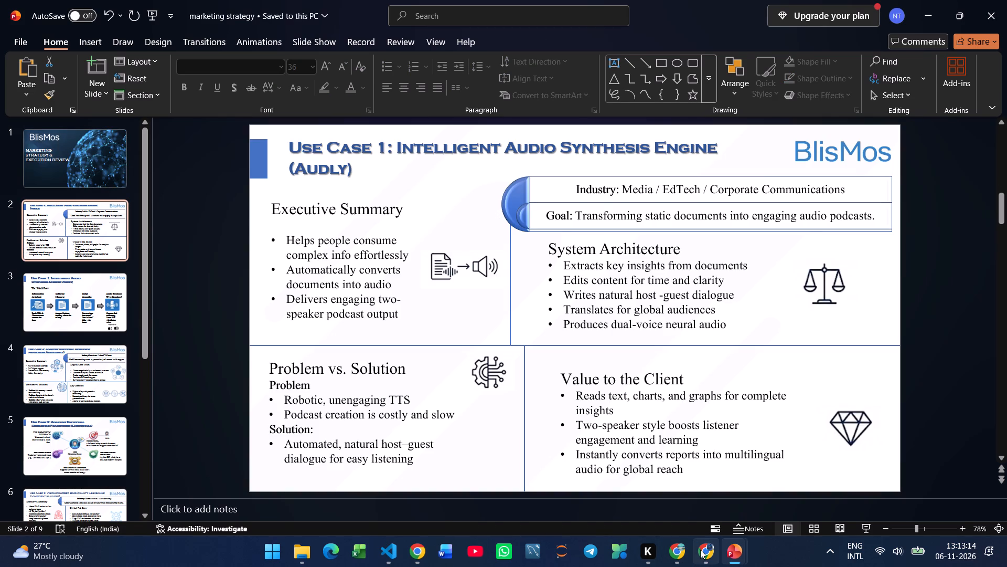
left_click(696, 488)
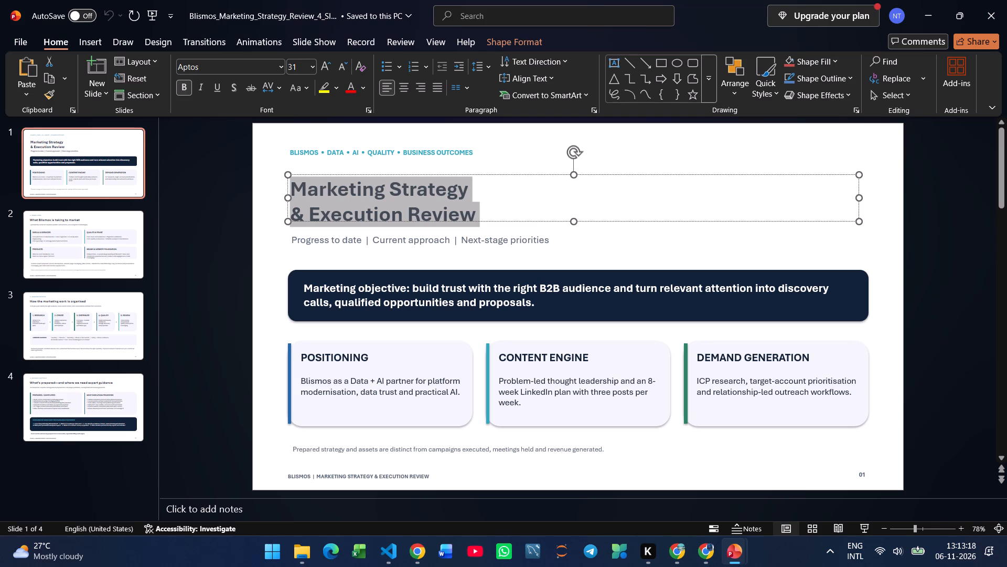
left_click(785, 453)
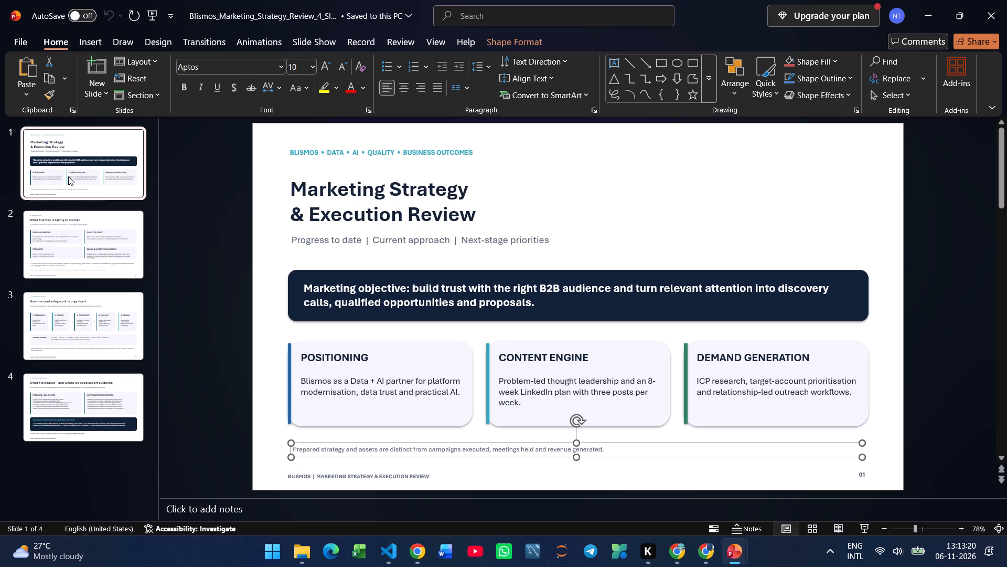
right_click(68, 176)
left_click(127, 221)
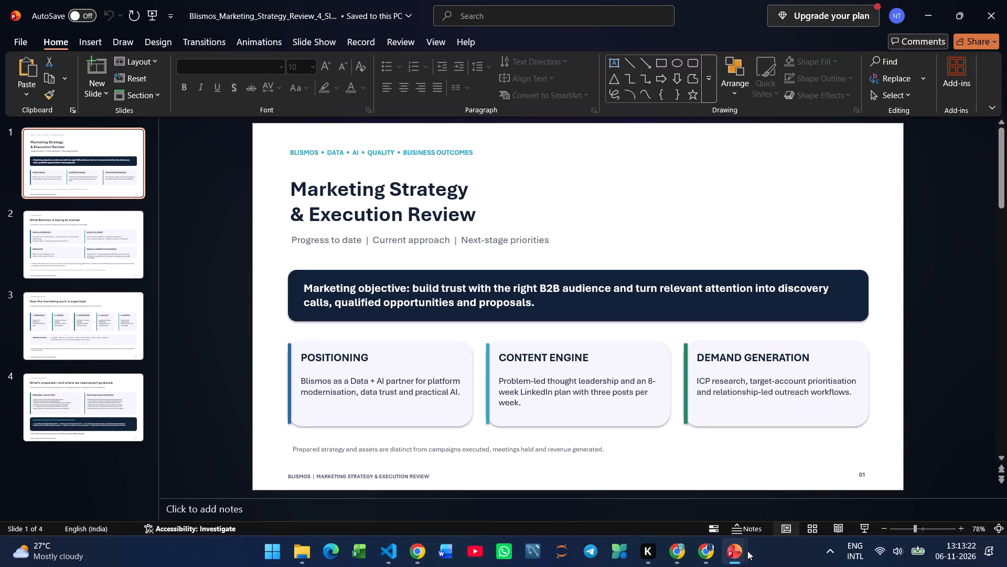
left_click(760, 490)
left_click(71, 267)
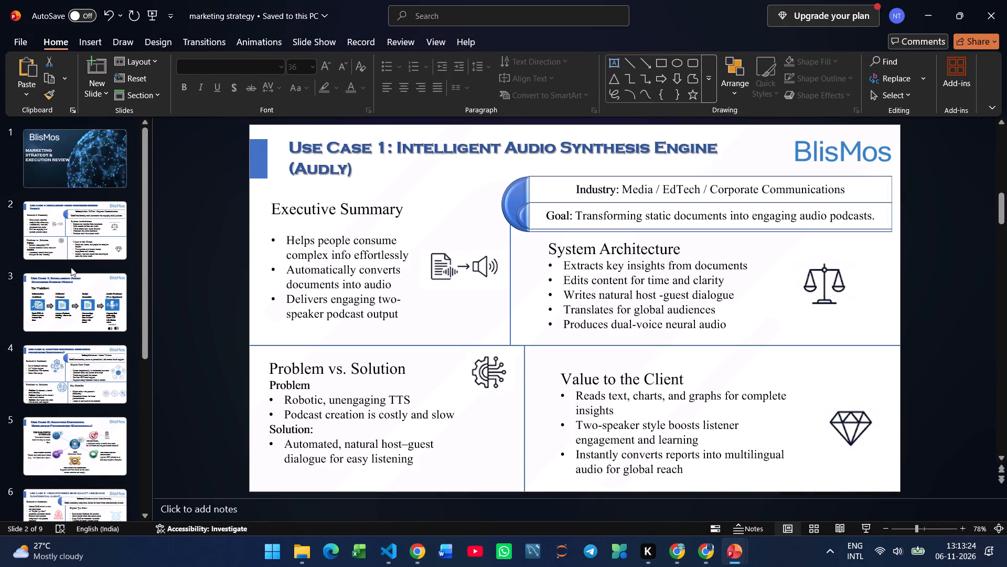
key("ctrl+v")
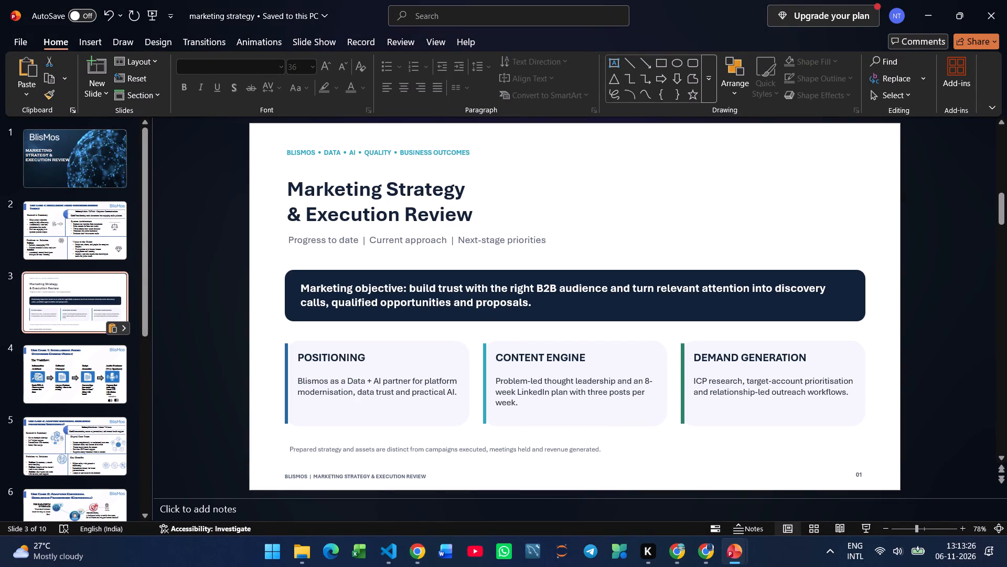
Change the font of all text on the pasted "Marketing Strategy & Execution Review" slide to Mongolian Baiti.
key("ctrl+a")
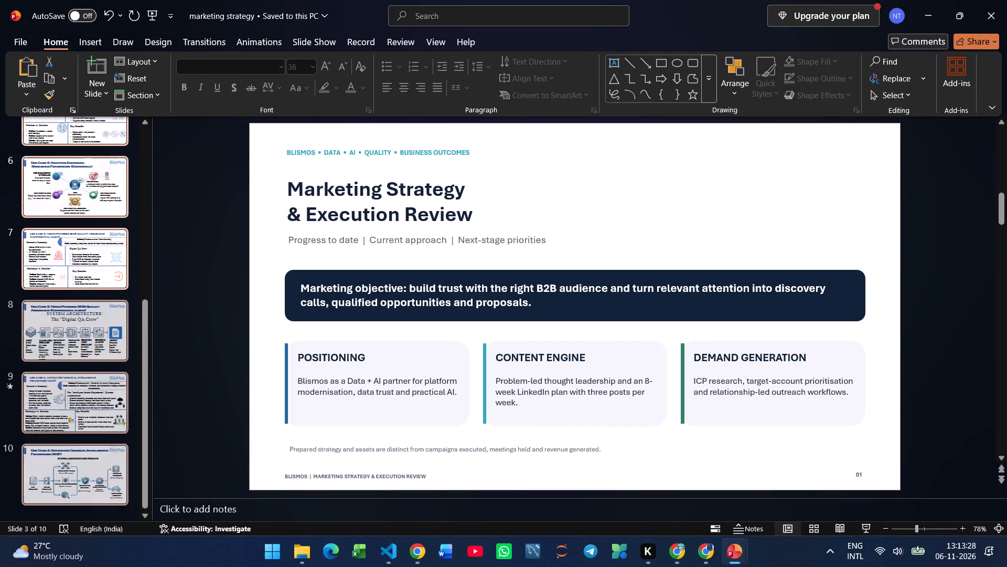
scroll(99, 264, "up", 6)
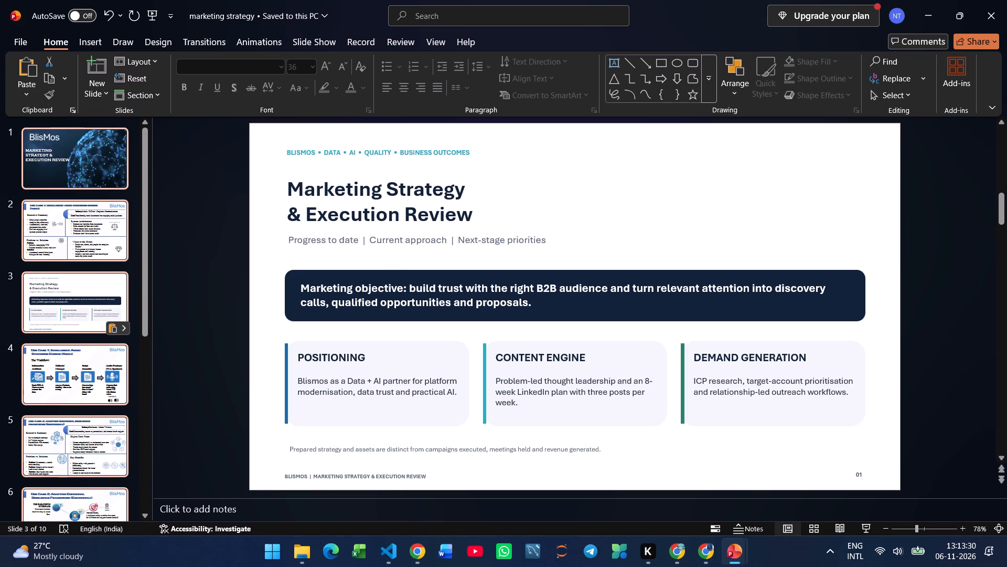
left_click(468, 241)
key("ctrl+a")
left_click(590, 202)
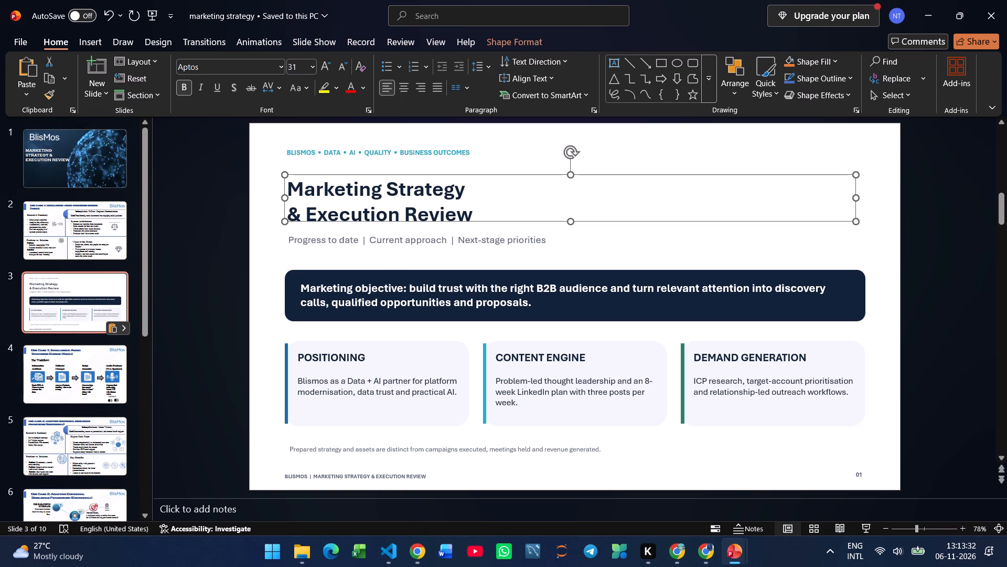
key("ctrl+a")
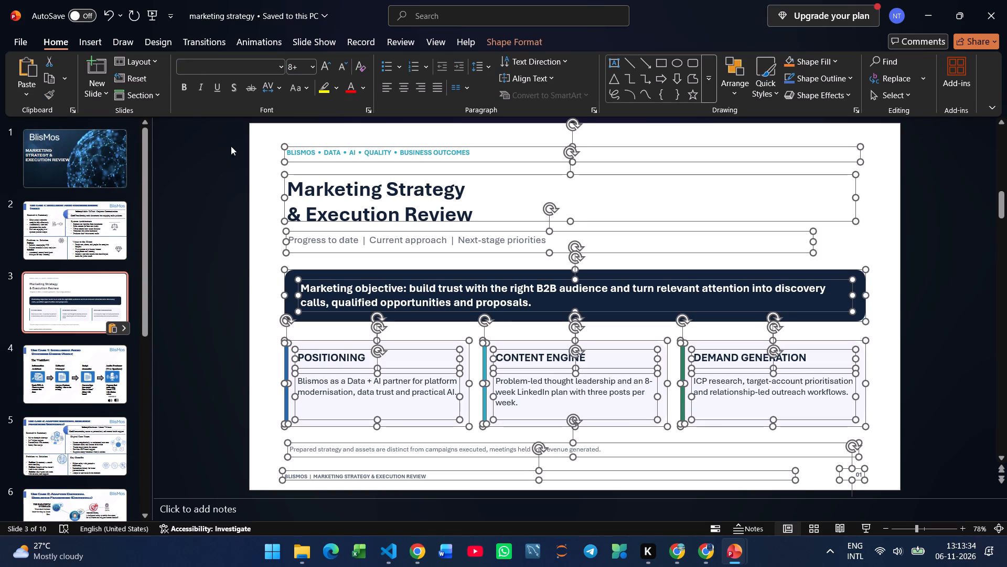
left_click(284, 67)
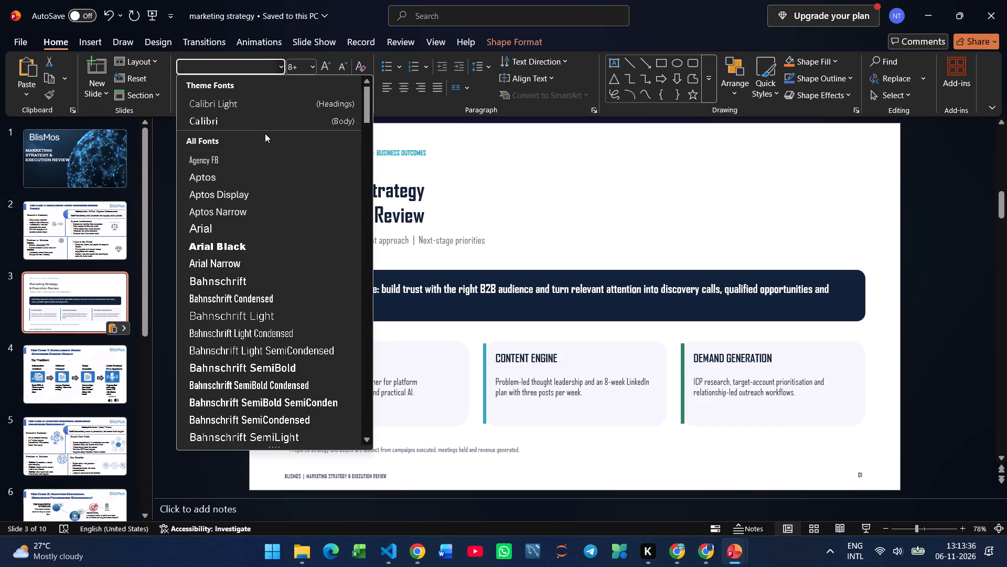
scroll(259, 202, "down", 3)
scroll(256, 276, "down", 1)
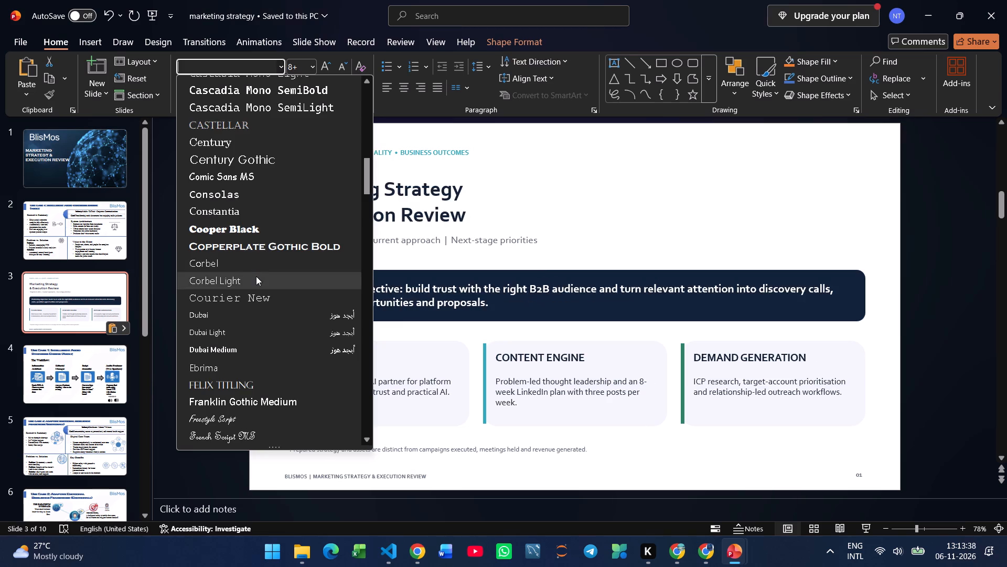
scroll(256, 276, "down", 1)
scroll(264, 328, "down", 1)
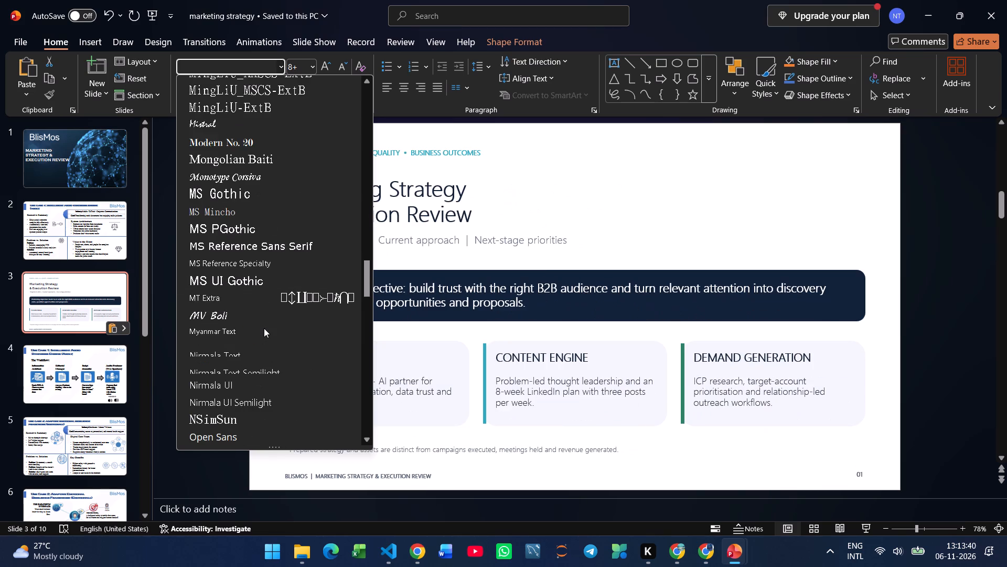
scroll(264, 328, "down", 1)
scroll(262, 277, "down", 1)
left_click(259, 162)
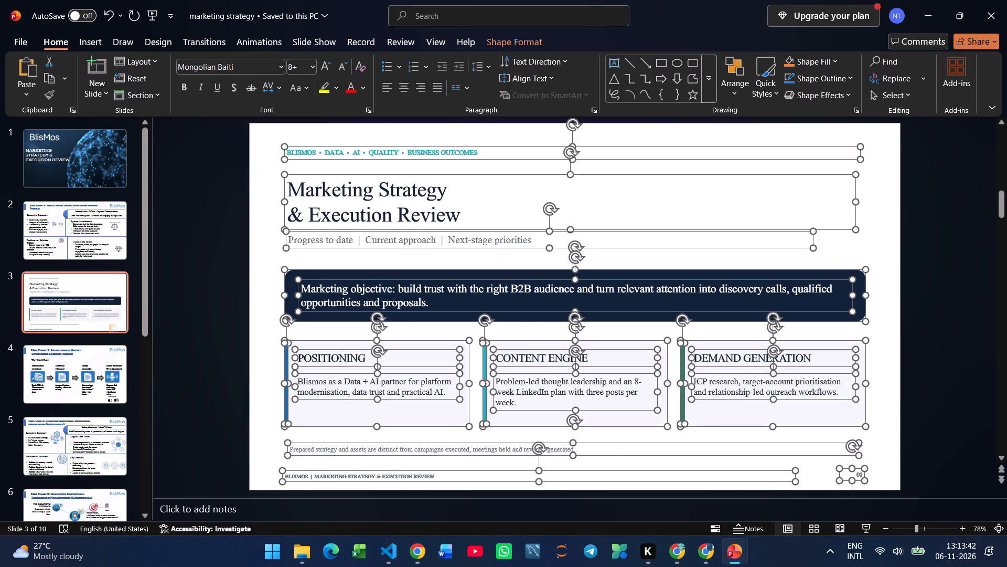
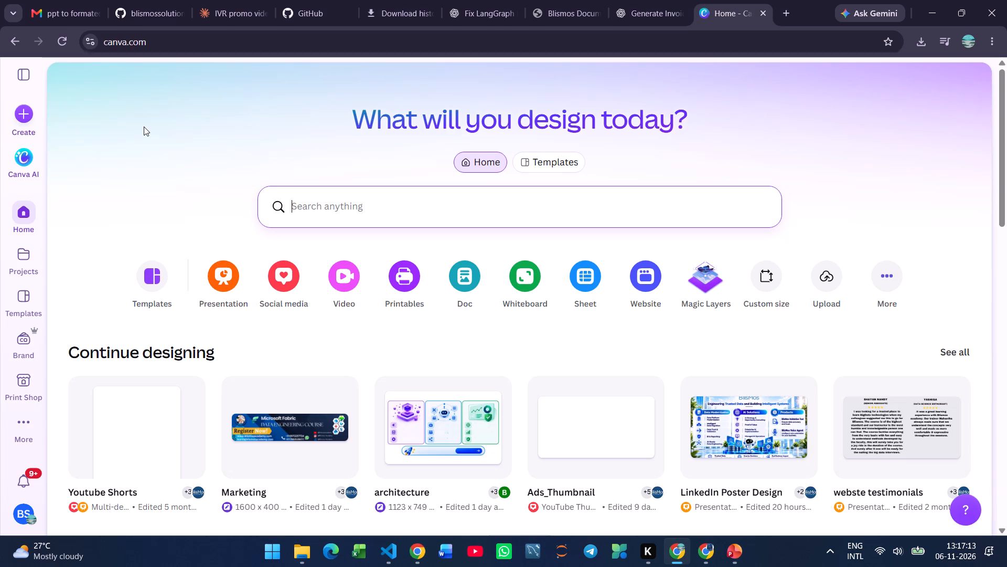
Open the architecture design in Canva and replace the faint image on its last page, page 141, with the copied slide image.
left_click(452, 426)
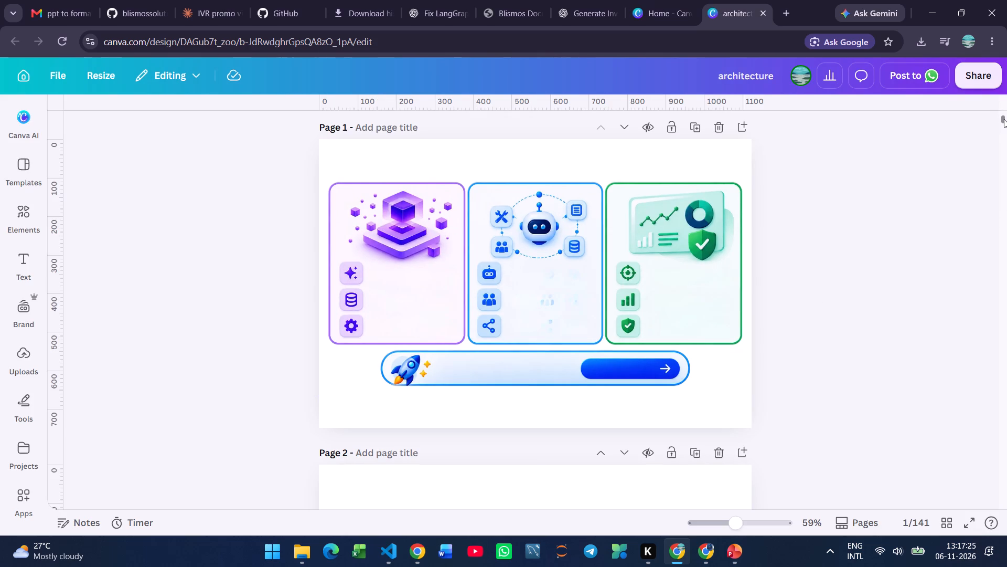
left_click_drag(1004, 119, 1006, 466)
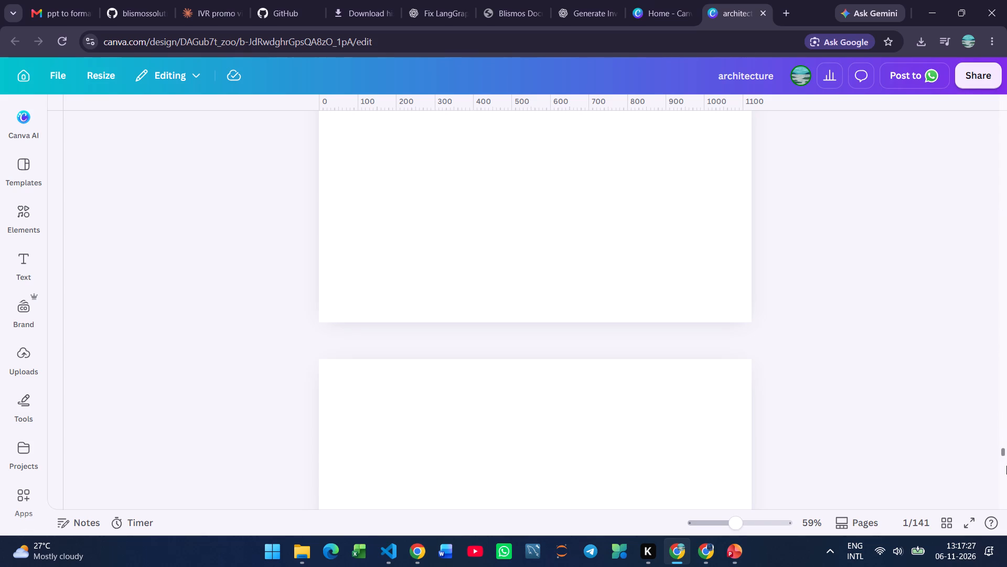
left_click_drag(1006, 466, 1006, 516)
left_click(632, 331)
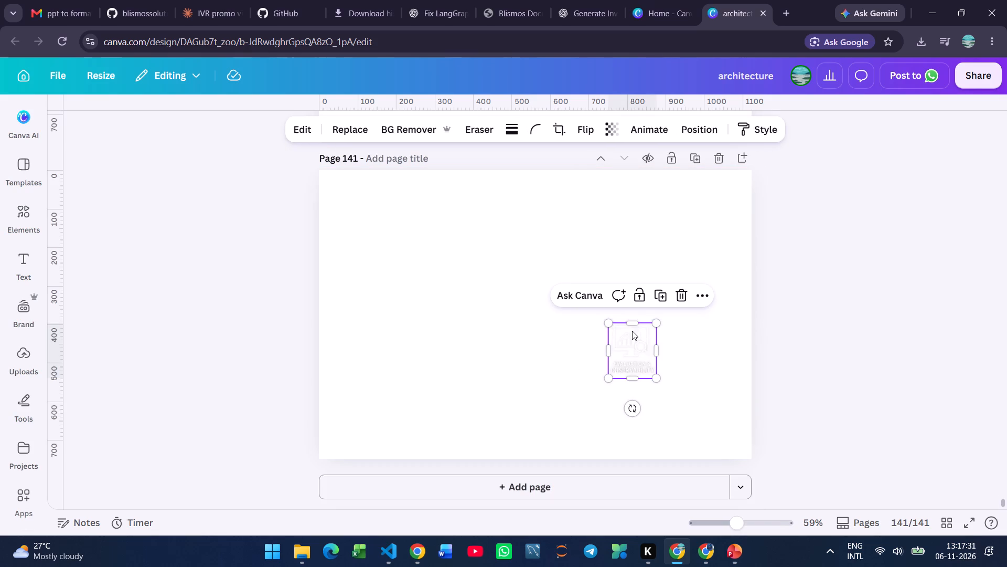
key("BackSpace")
key("ctrl+v")
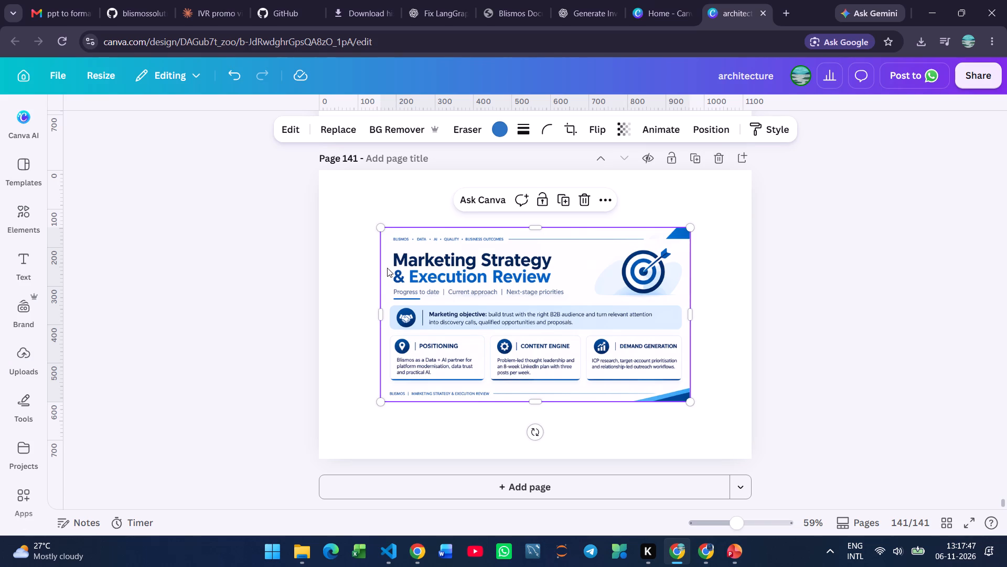
Enlarge the pasted Marketing Strategy slide image to span the full page width, about 1,123 by 632.
left_click_drag(382, 228, 332, 204)
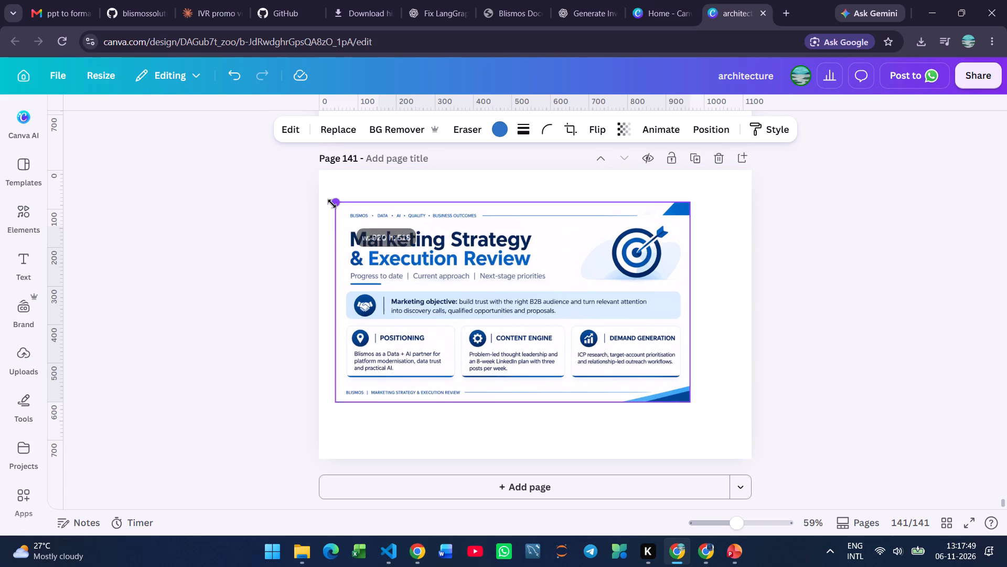
left_click_drag(332, 204, 320, 199)
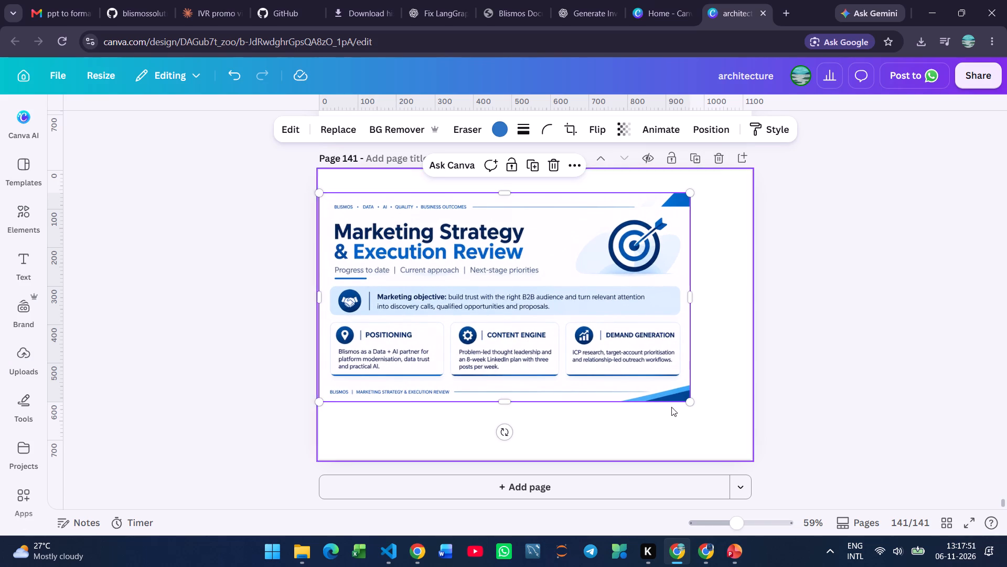
left_click_drag(689, 400, 756, 420)
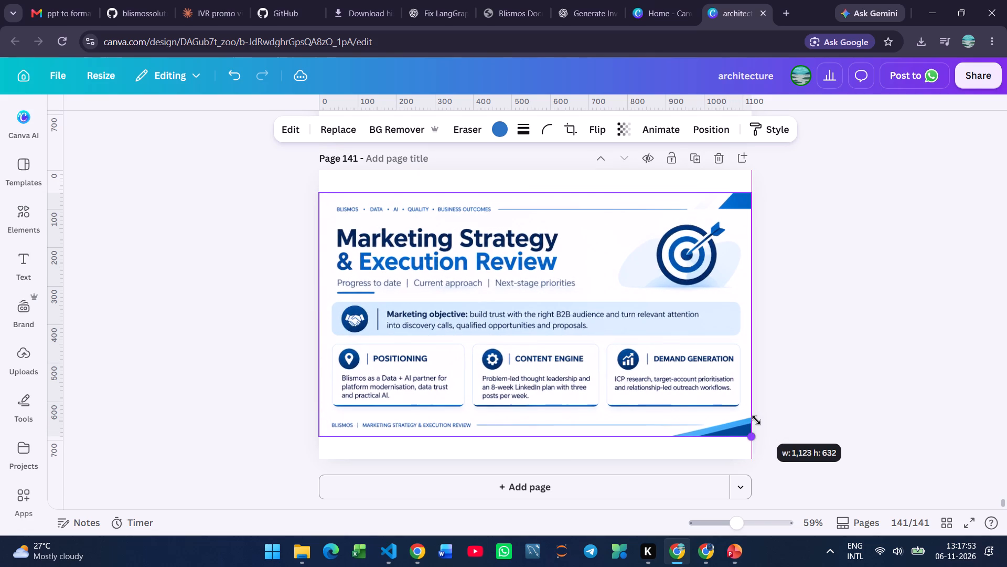
left_click_drag(756, 420, 757, 421)
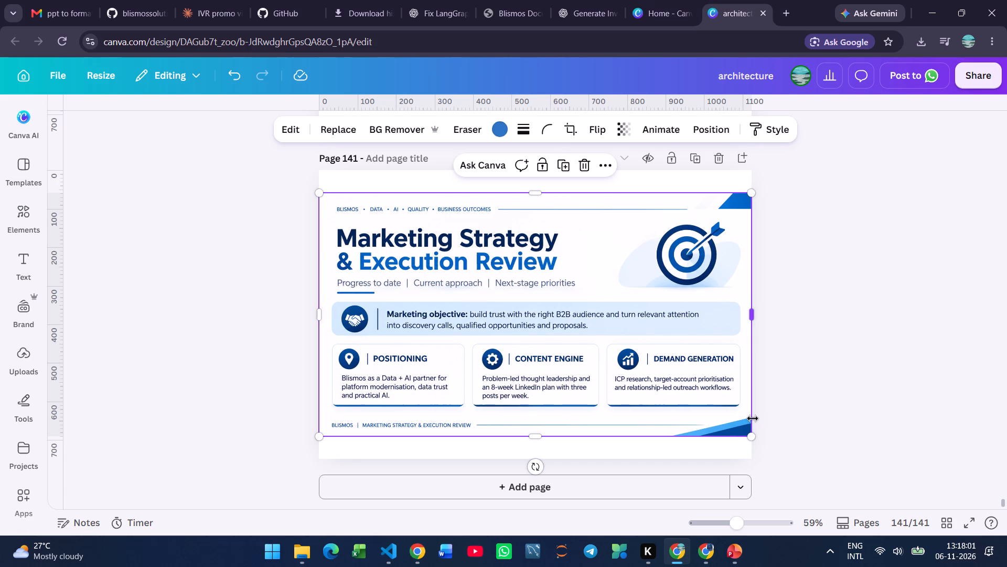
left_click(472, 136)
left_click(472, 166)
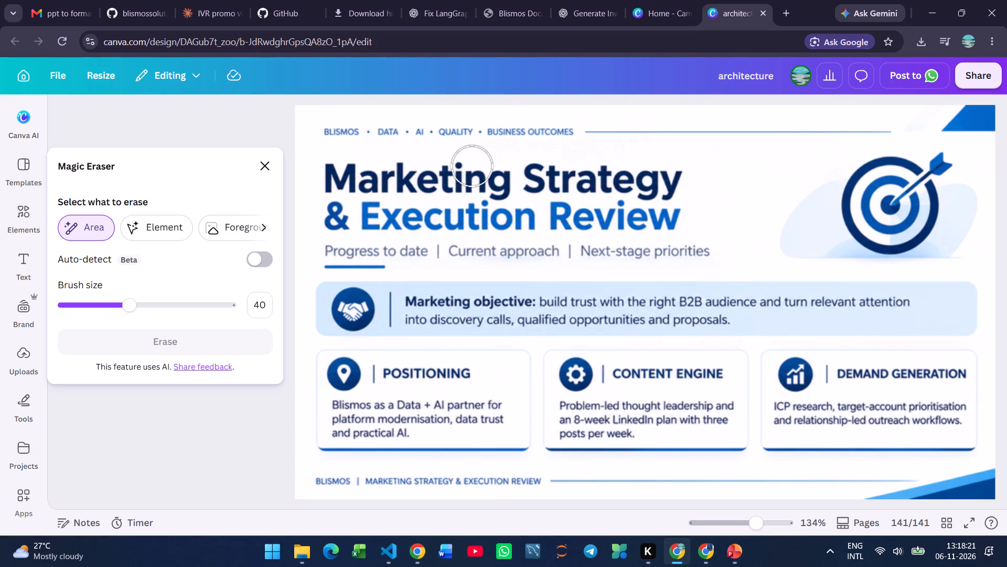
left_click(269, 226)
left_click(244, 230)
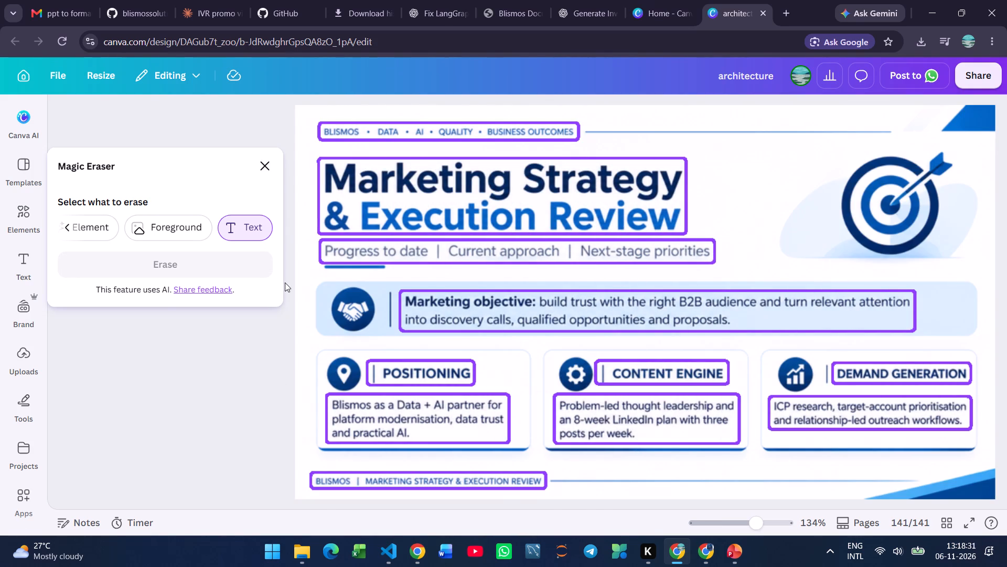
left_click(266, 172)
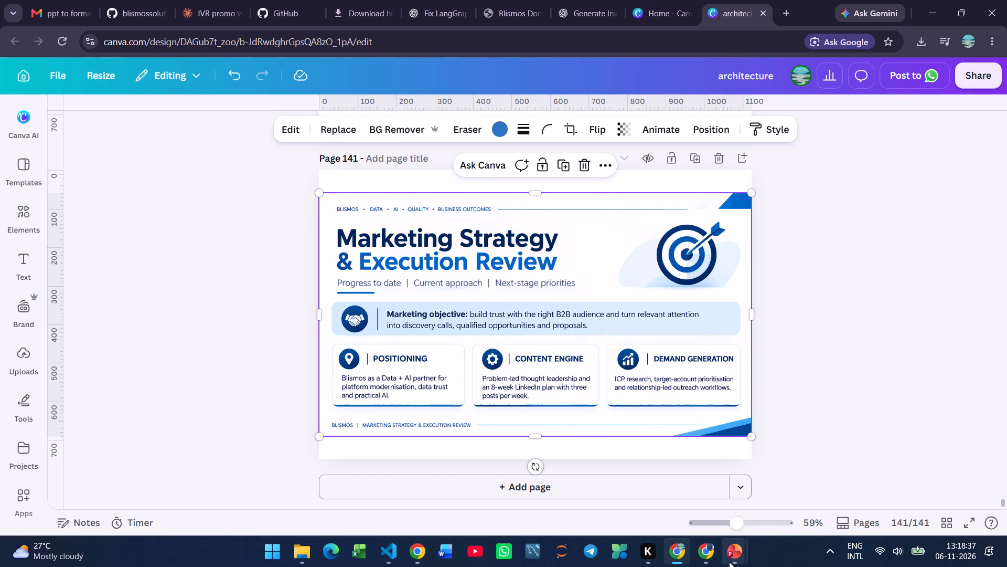
Switch to the marketing strategy presentation in PowerPoint and compare the Use Case 1 layout on slide 2 with slide 3.
left_click(676, 477)
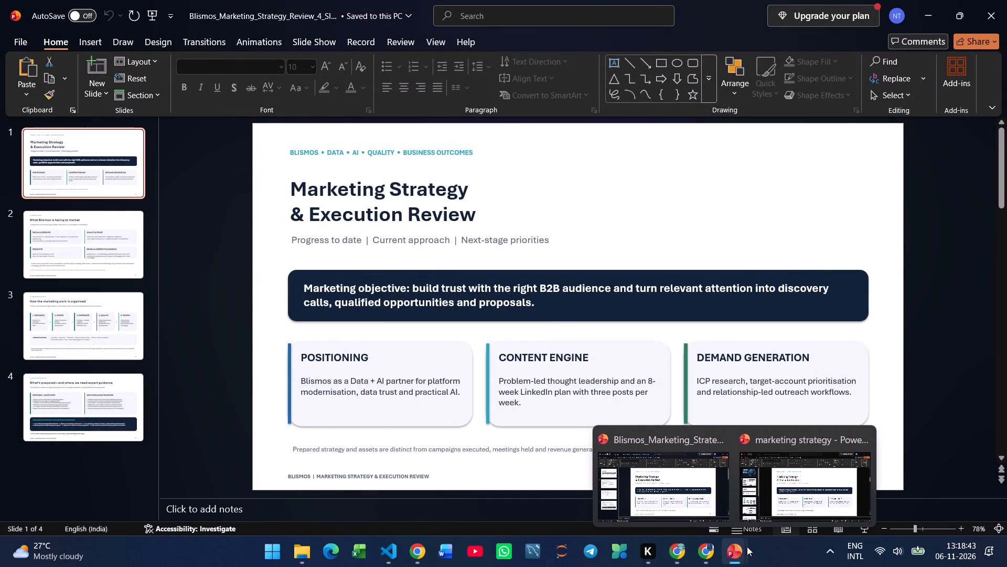
left_click(787, 468)
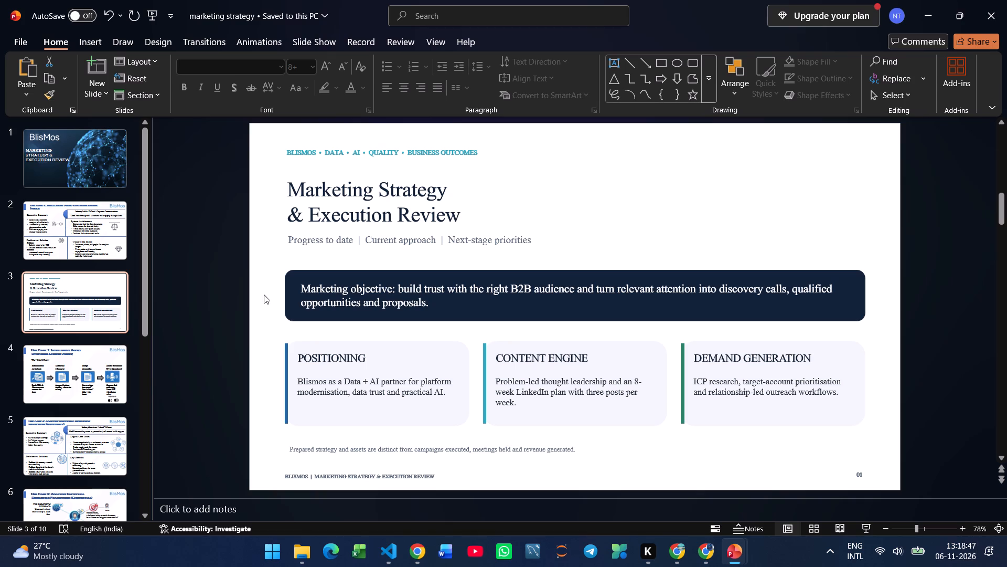
left_click(105, 248)
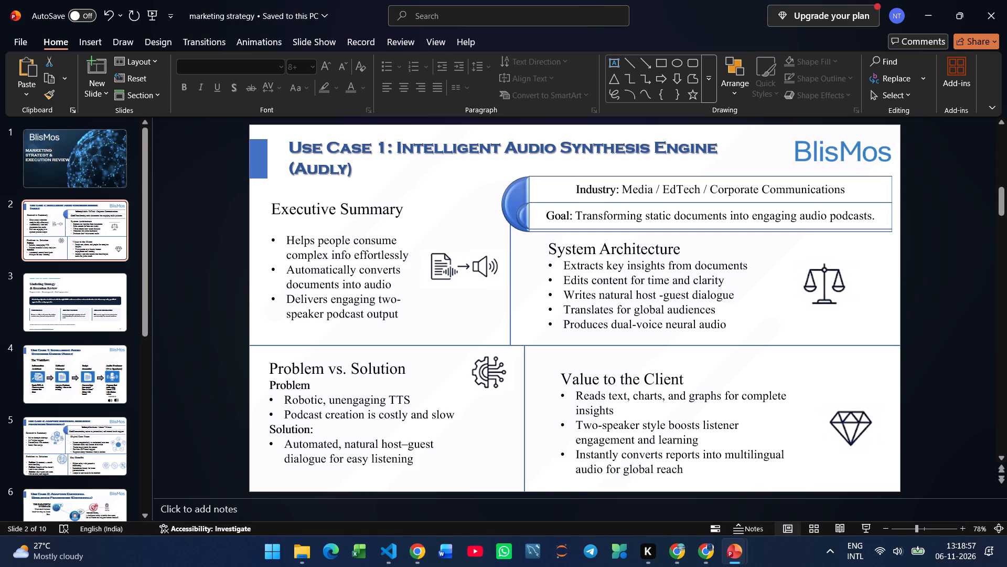
left_click(84, 309)
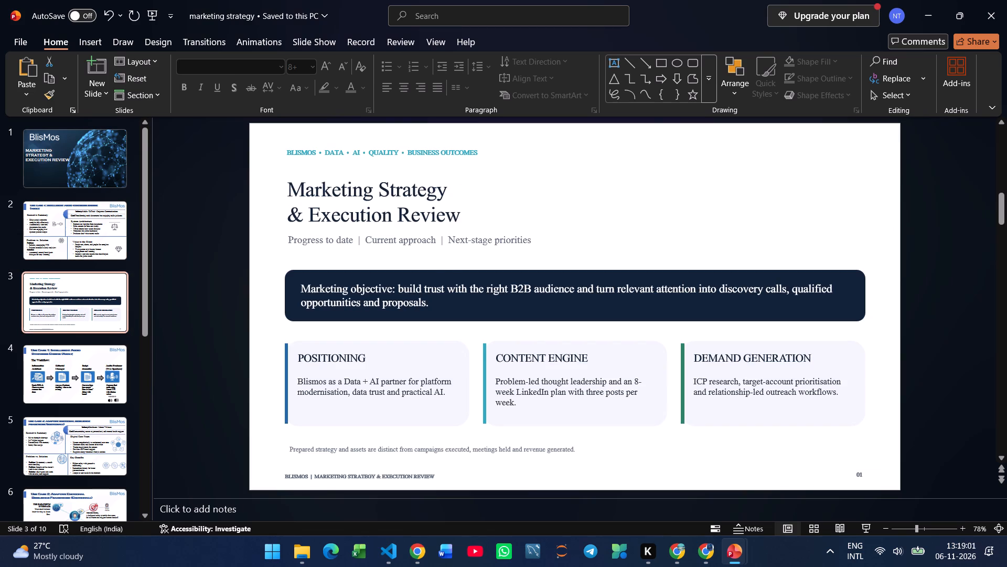
Delete the BLISMOS • DATA • AI tagline and the BLISMOS | MARKETING STRATEGY & EXECUTION REVIEW footer text from slide 3.
key("ctrl+a")
scroll(144, 271, "up", 10)
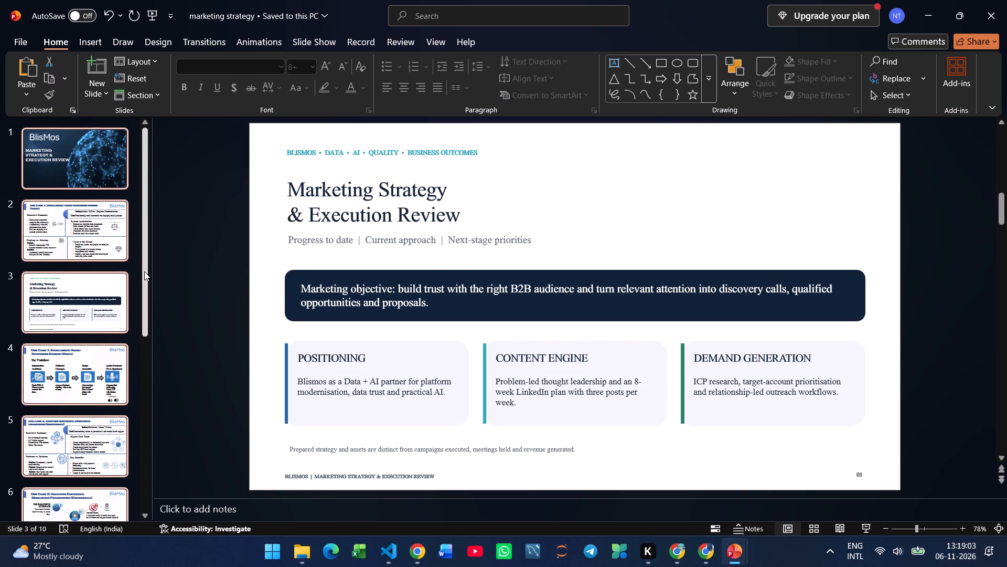
left_click(472, 239)
key("ctrl+a")
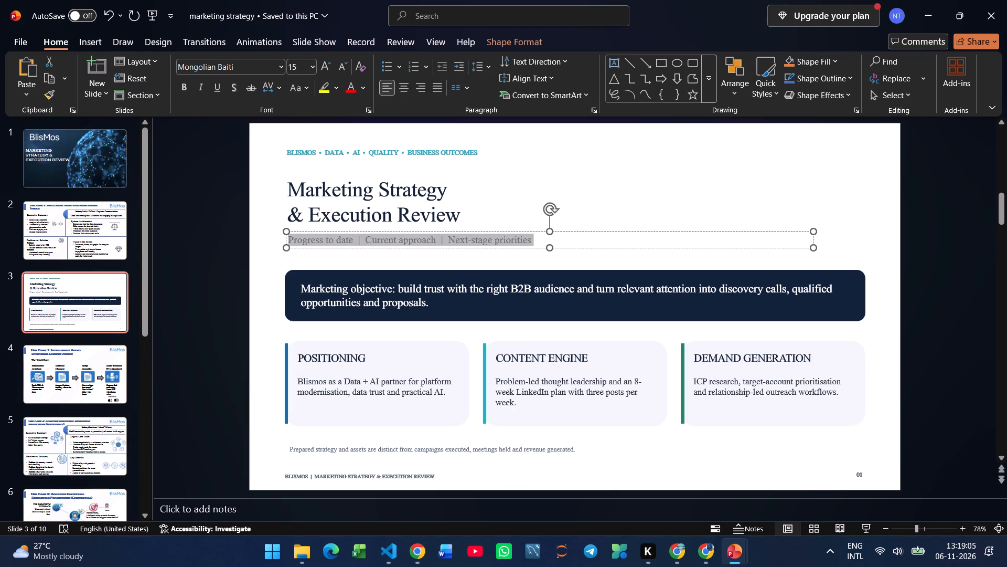
left_click(464, 215)
key("ctrl+a")
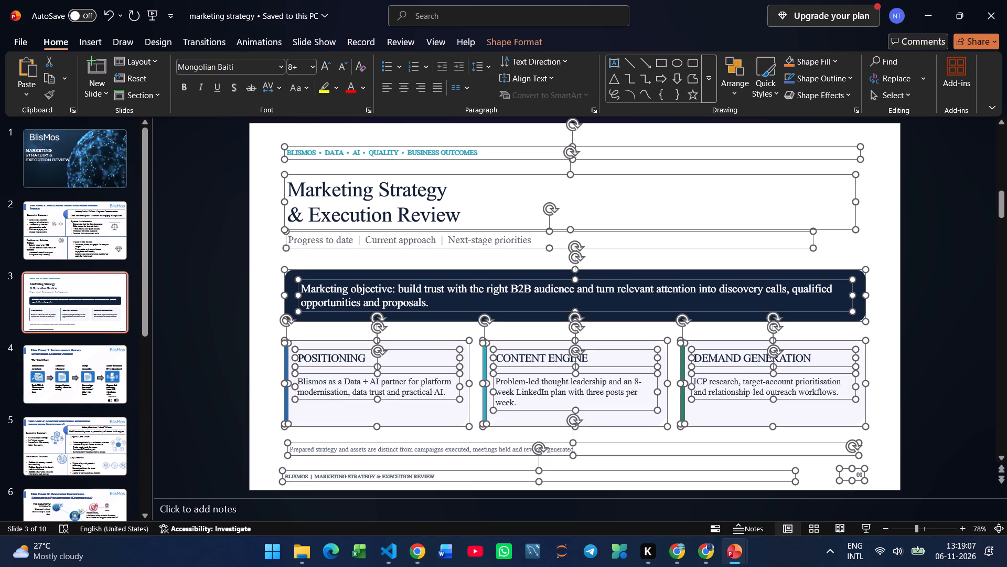
left_click(475, 180)
left_click(437, 165)
left_click(444, 158)
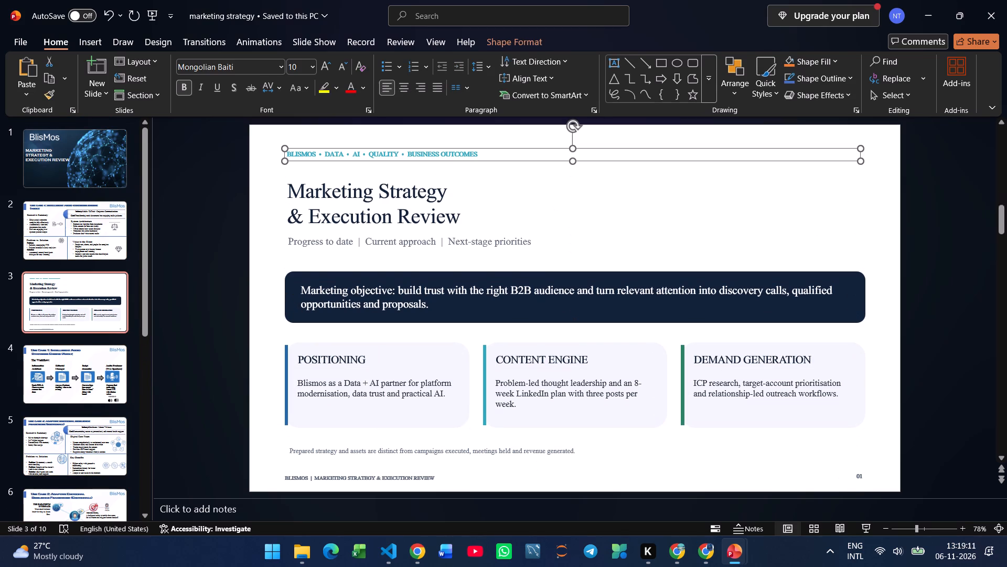
key("BackSpace")
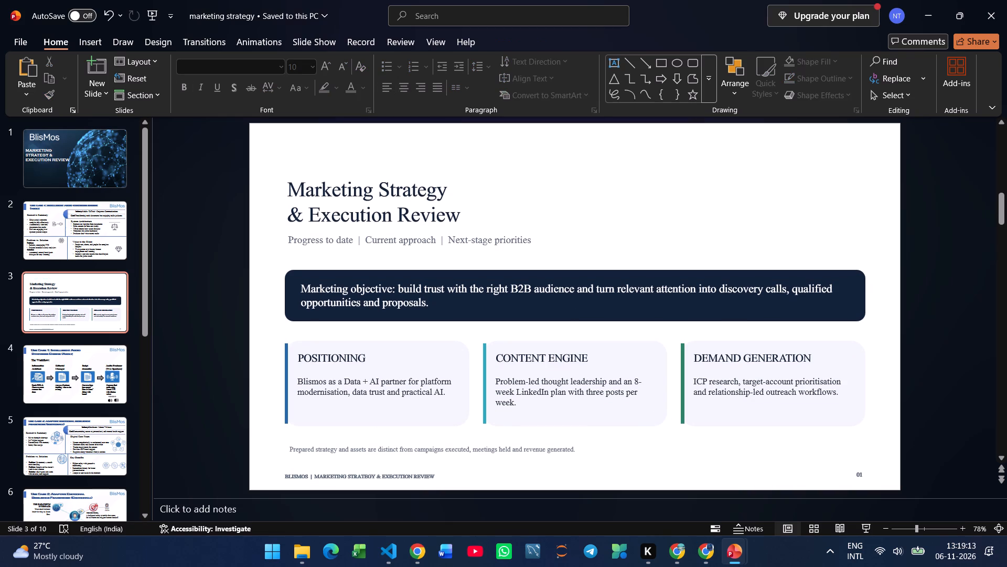
left_click(403, 481)
key("BackSpace")
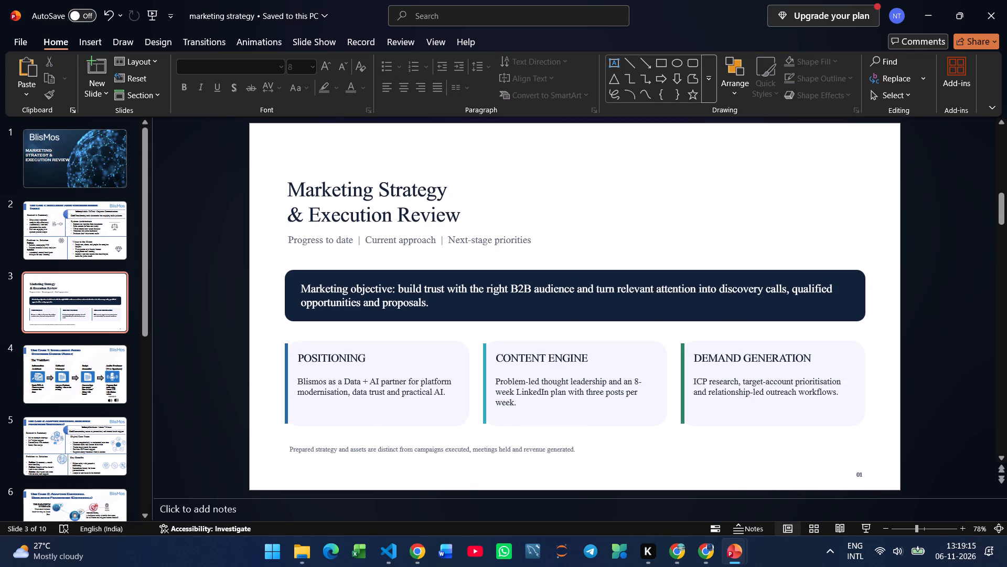
Replace slide 2's Use Case 1 content with a copy of all slide 3 content, keeping the BlisMos logo and blue block.
left_click(618, 439)
key("ctrl+a")
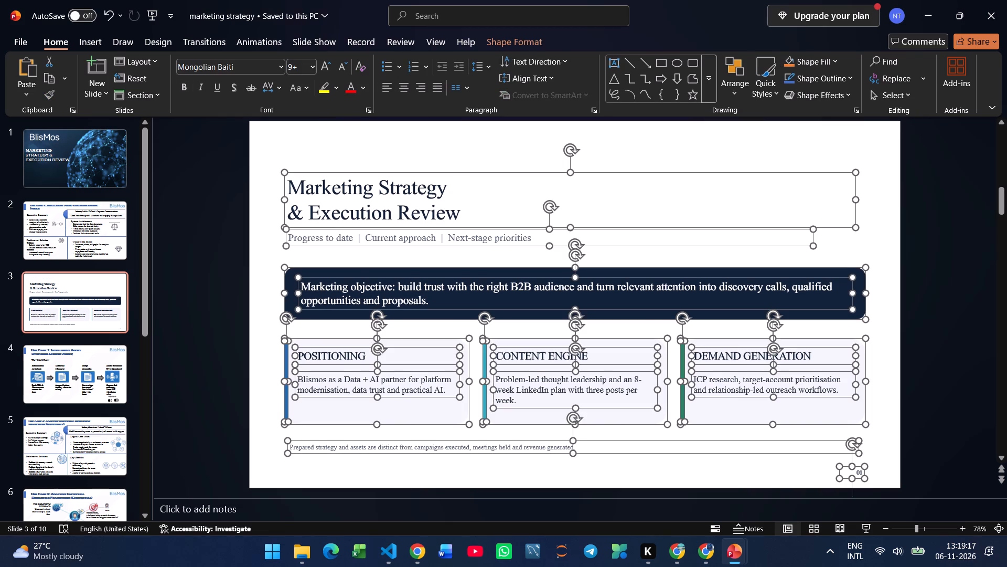
key("ctrl+c")
left_click(62, 231)
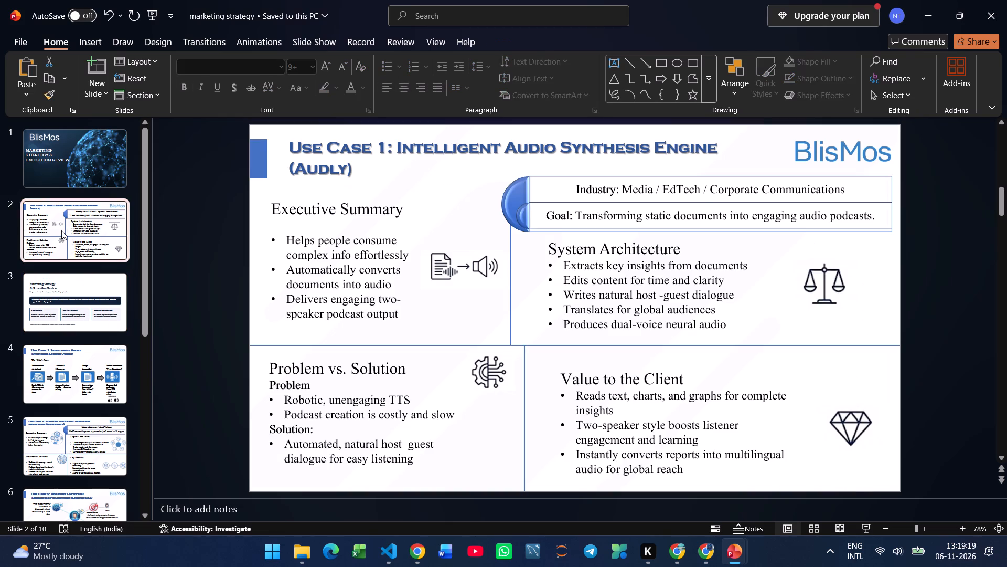
left_click(486, 314)
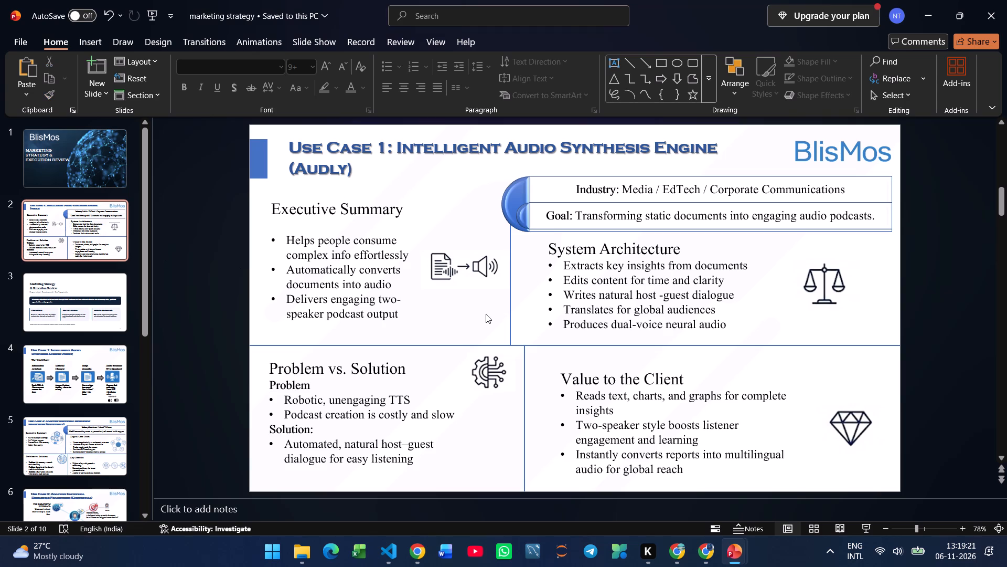
key("ctrl+a")
key("ctrl+v")
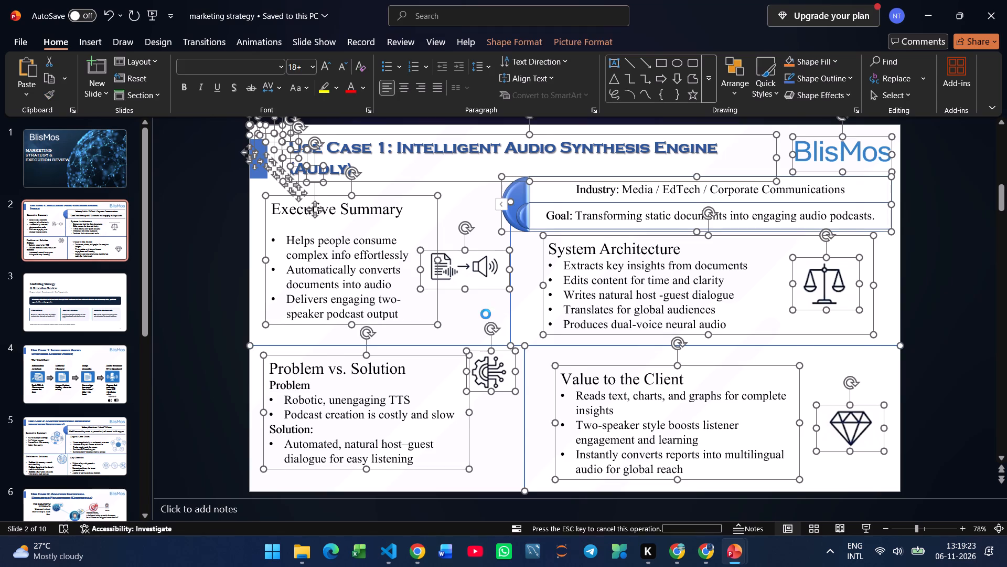
key("ctrl+z")
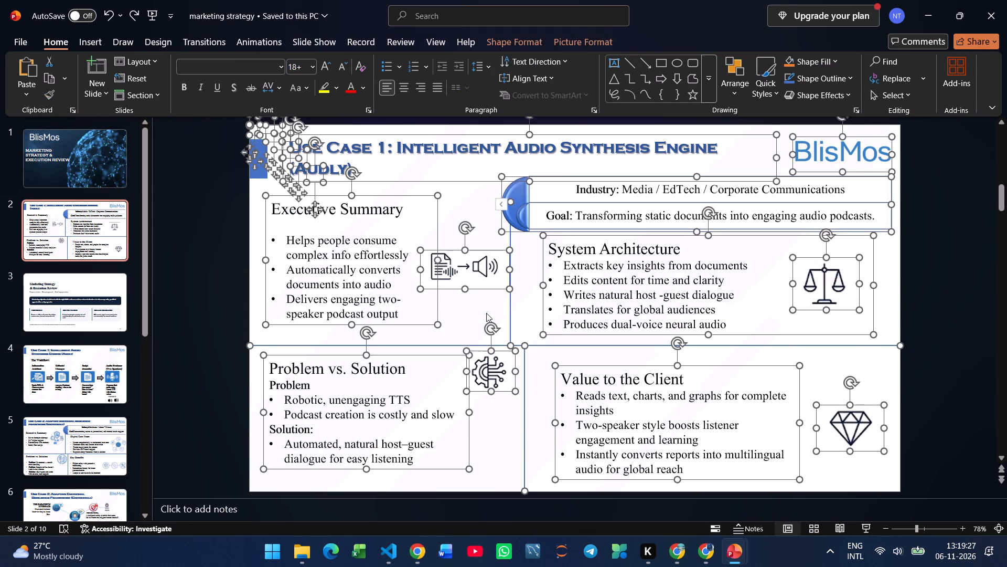
left_click(806, 165, "ctrl")
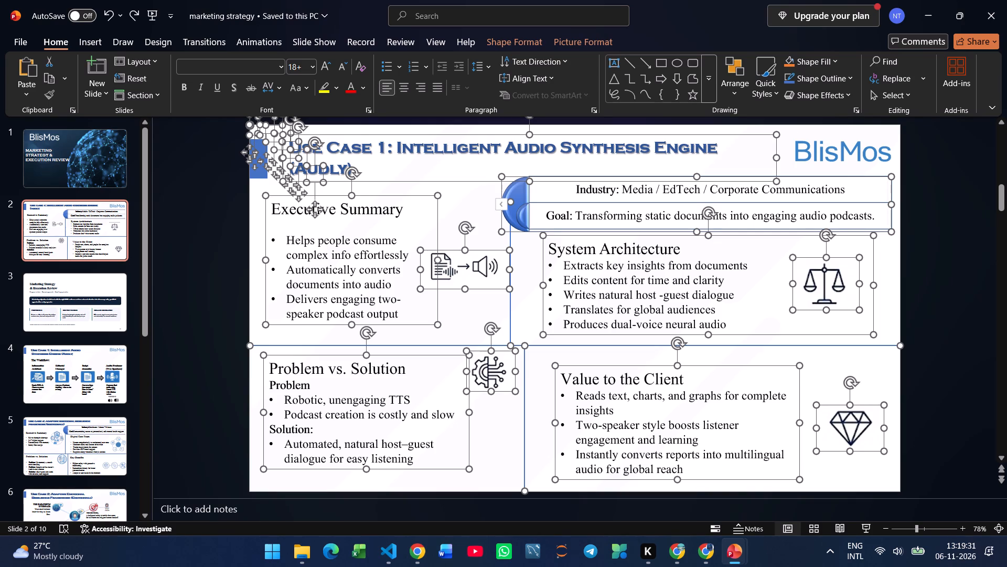
key("BackSpace")
key("ctrl+v")
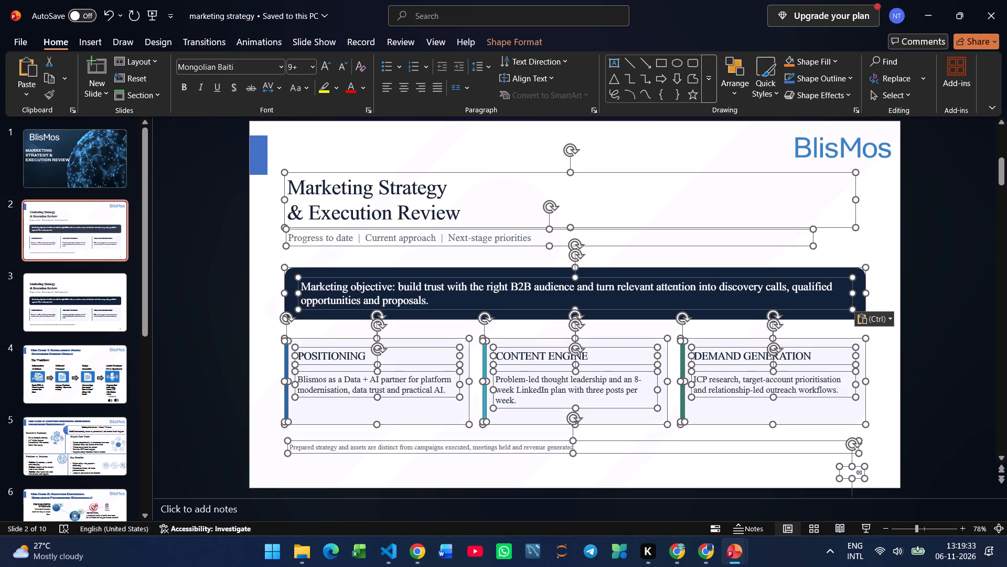
Shift all the pasted content on slide 2 slightly right and down, then deselect it.
left_click_drag(474, 215, 388, 203)
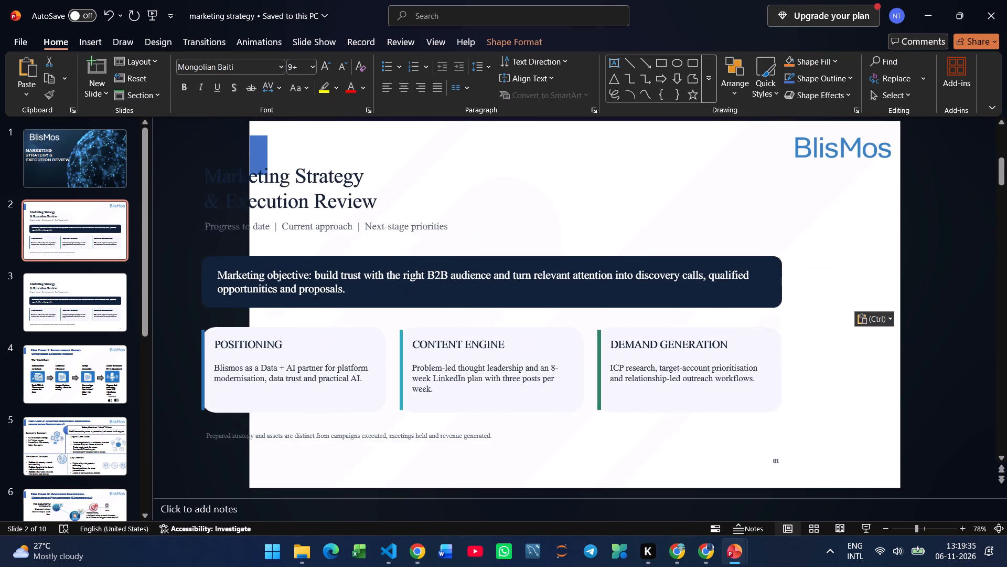
left_click_drag(388, 203, 487, 220)
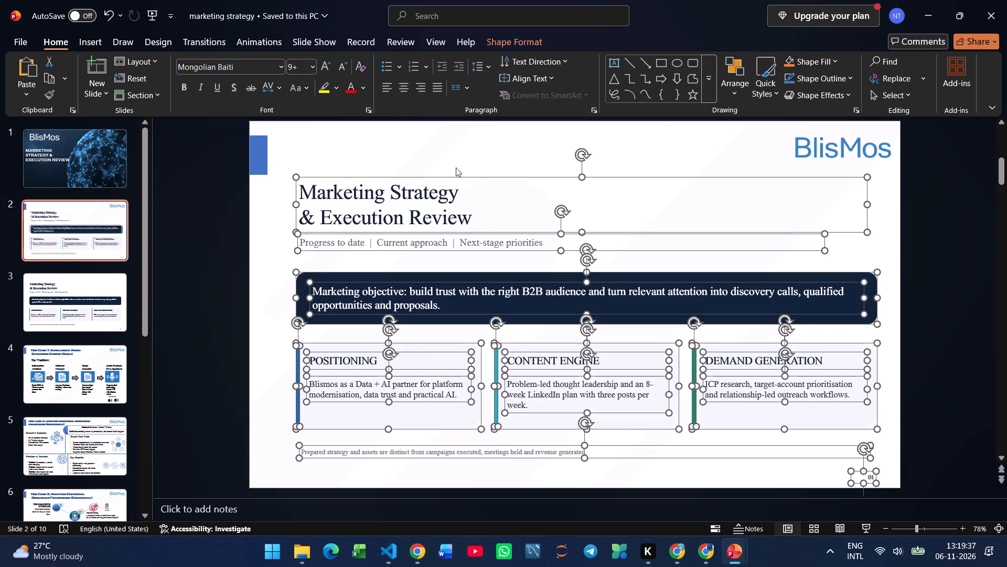
left_click(451, 159)
Move slide 2's title up beside the blue block and join it into one line, "Marketing Strategy & Execution Review".
left_click(477, 219)
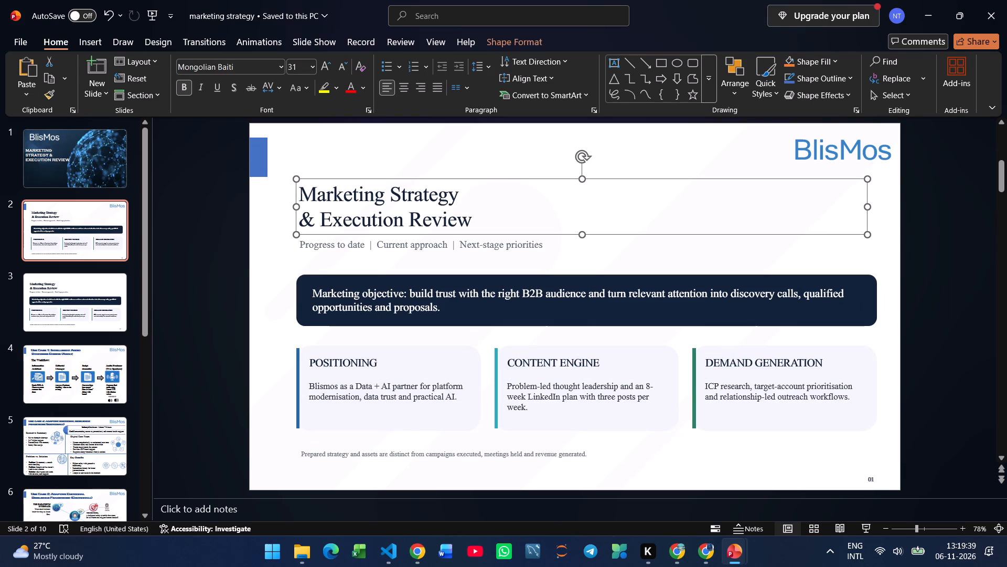
left_click_drag(480, 232, 455, 192)
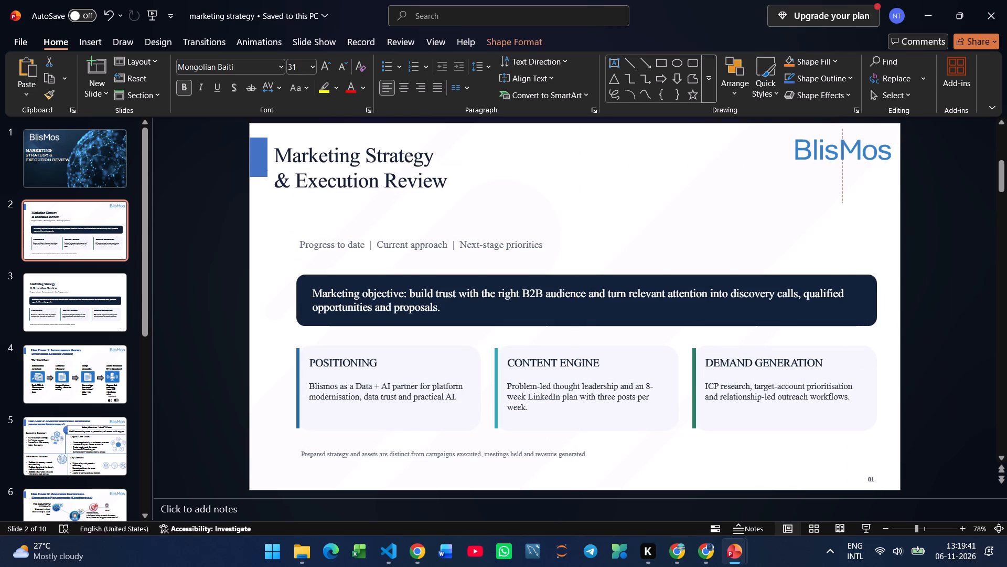
left_click_drag(455, 192, 462, 201)
left_click(291, 188)
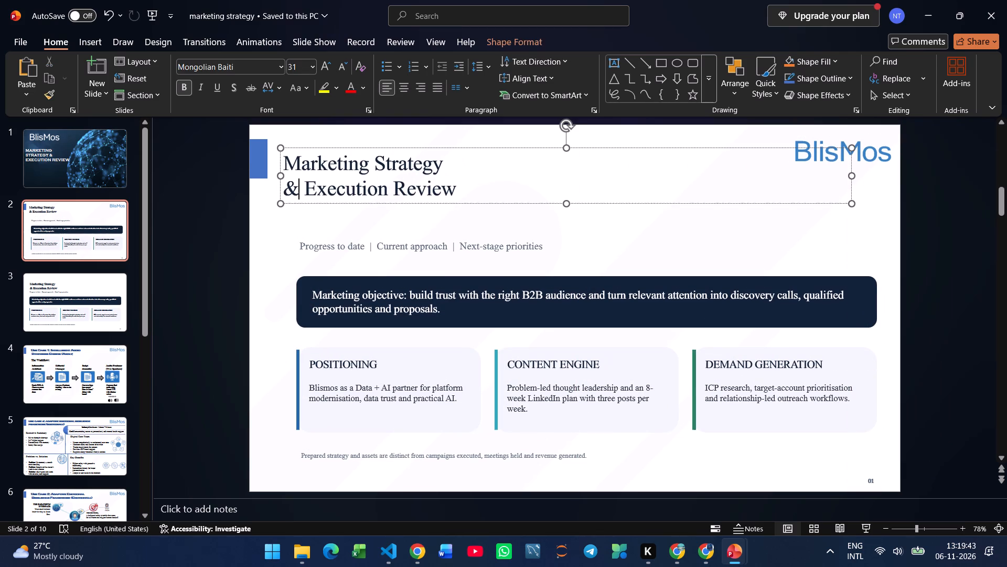
key("Left")
key("BackSpace")
key("space")
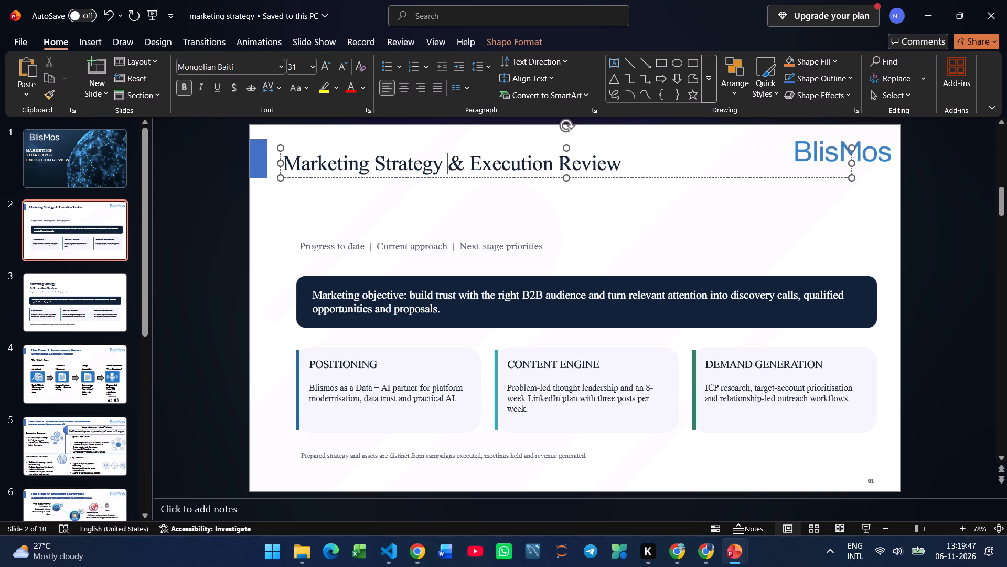
left_click_drag(338, 179, 326, 171)
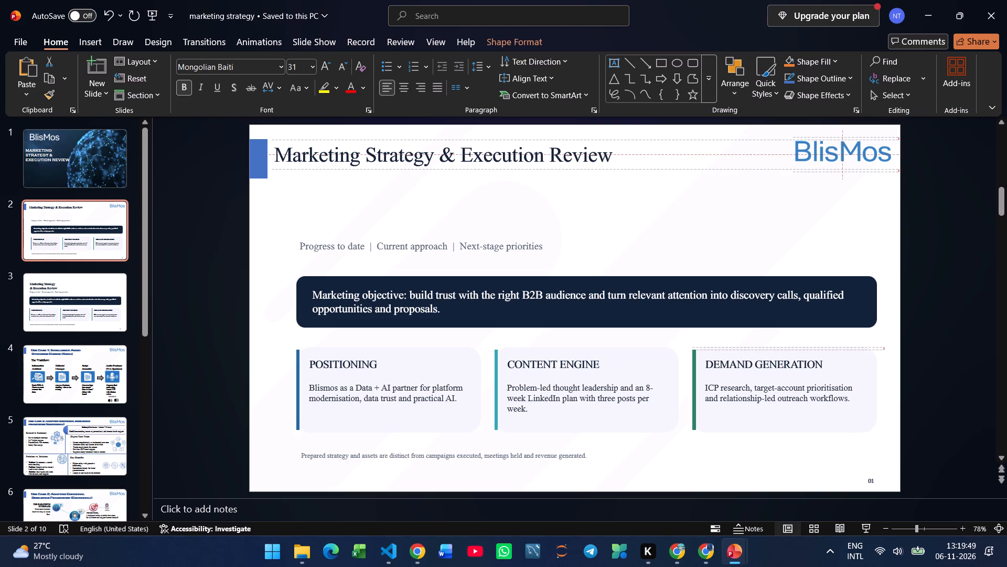
Nudge slide 2's title down slightly and narrow its text box so it stays clear of the BlisMos logo.
left_click_drag(326, 171, 326, 173)
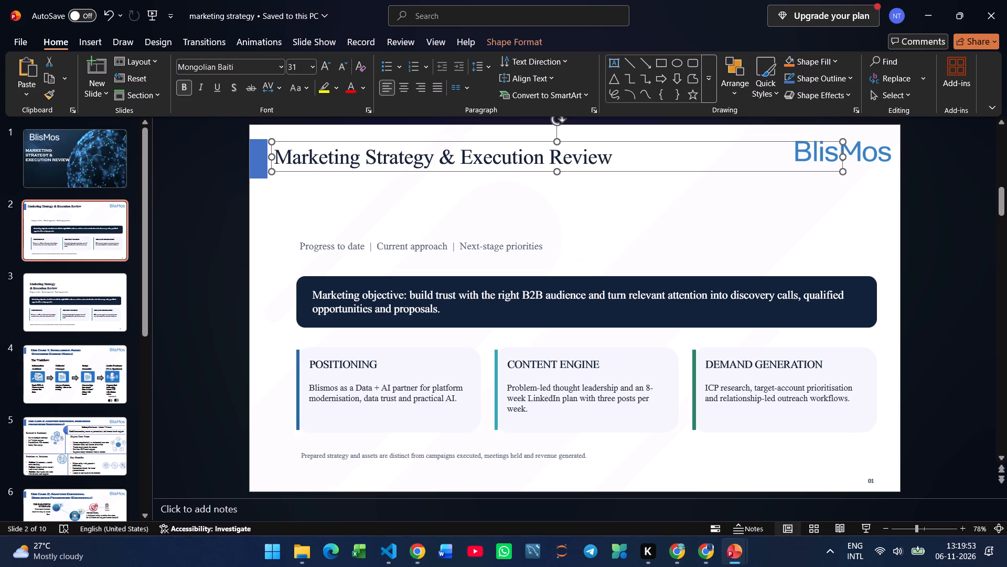
left_click_drag(840, 156, 658, 167)
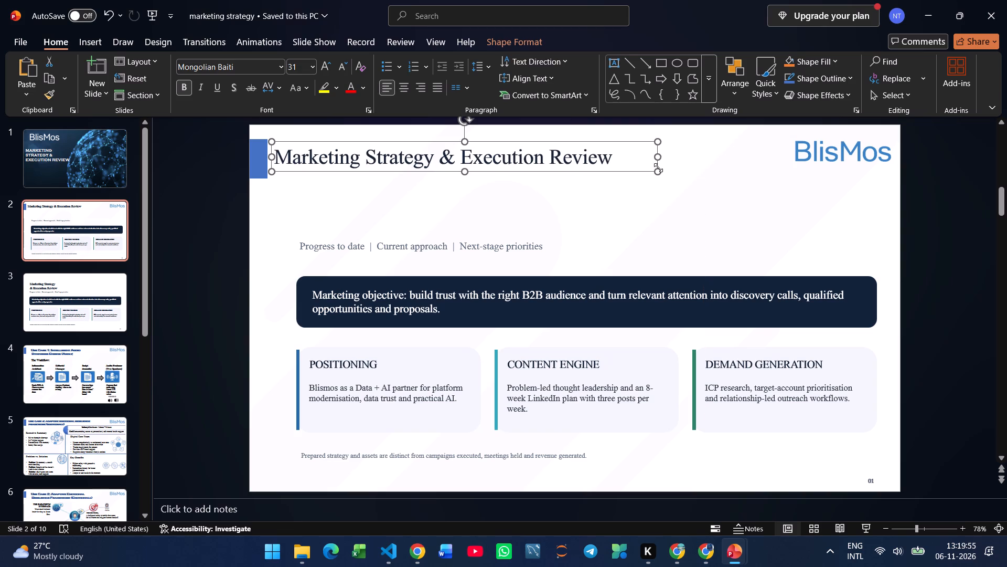
Set slide 2's title font to Copperplate Gothic Bold and widen its text box to fit the title on one line.
left_click(284, 67)
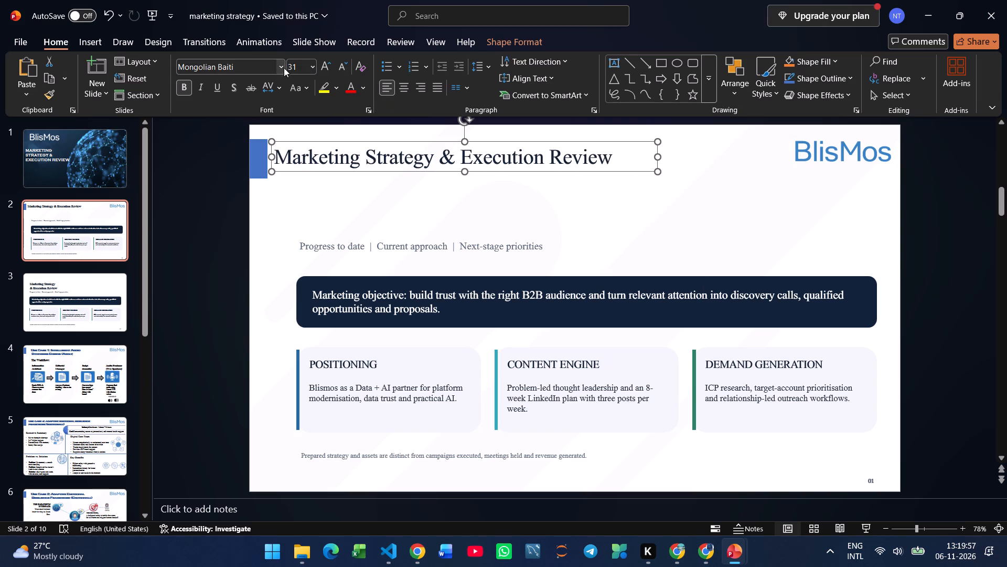
left_click(282, 69)
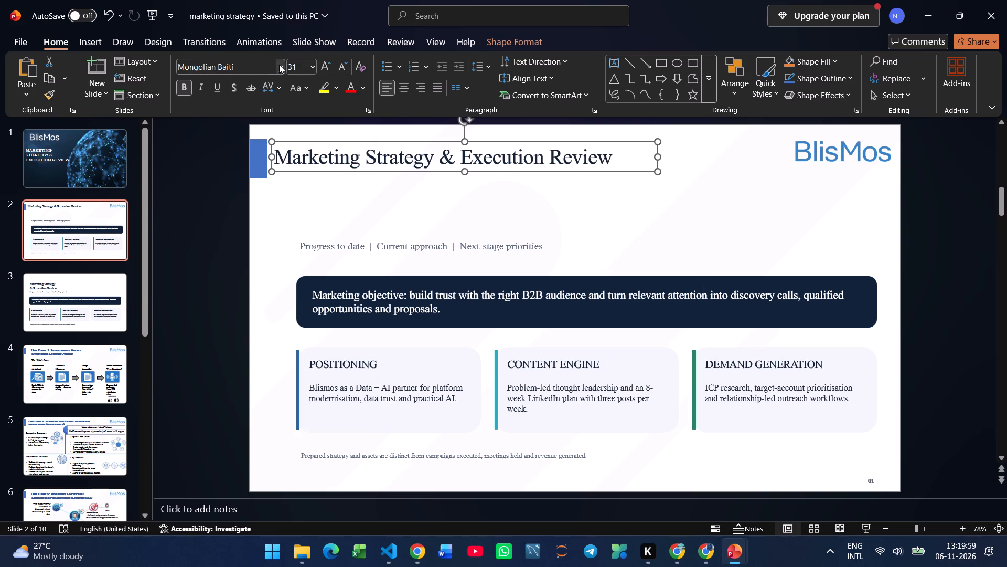
left_click(283, 65)
scroll(259, 266, "down", 2)
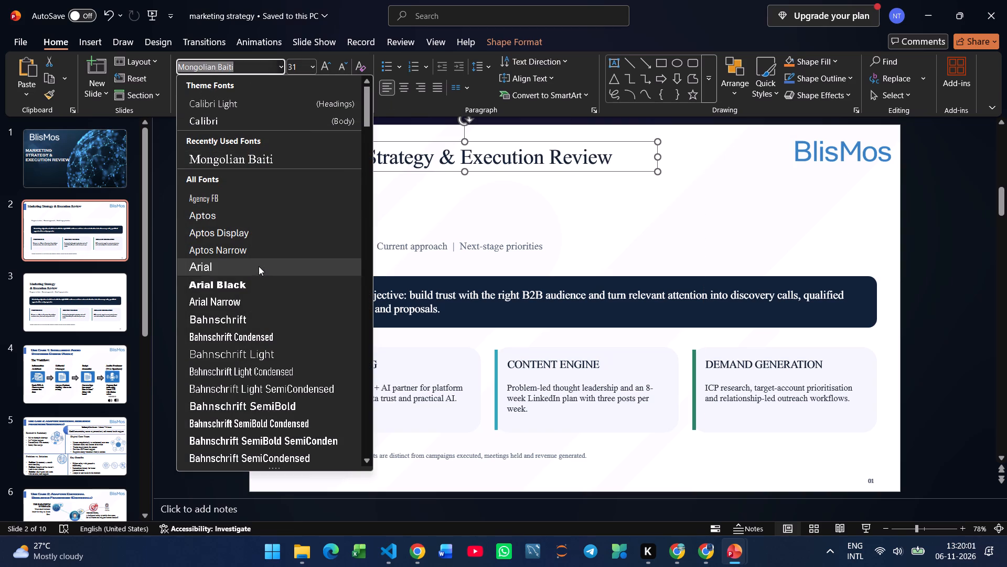
scroll(259, 266, "down", 3)
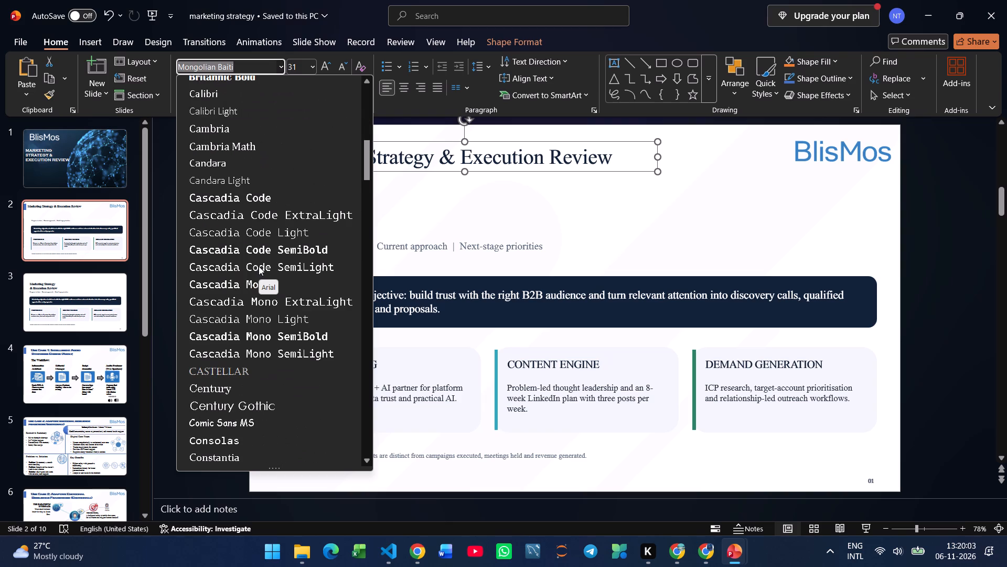
scroll(259, 266, "down", 2)
scroll(277, 213, "down", 1)
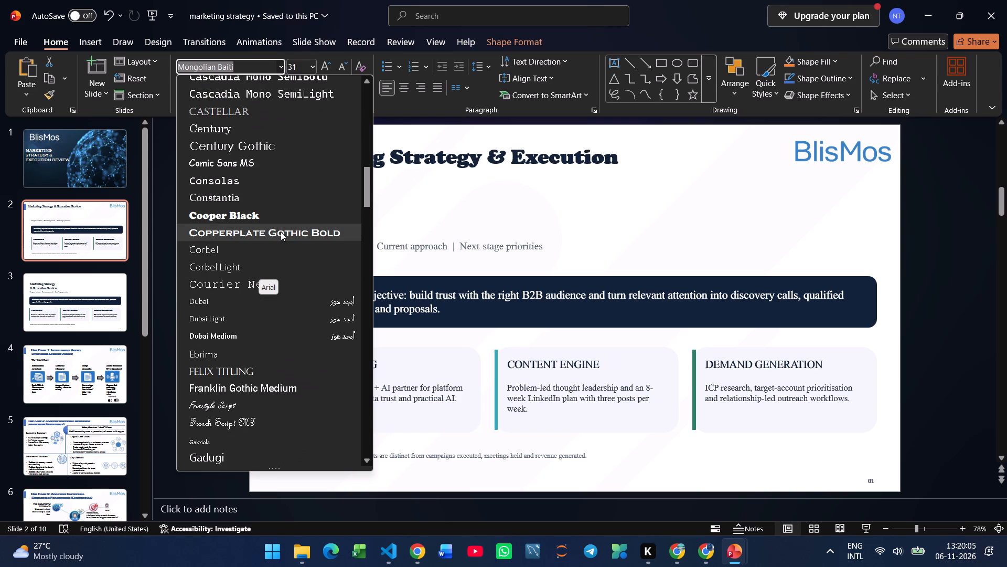
left_click(282, 230)
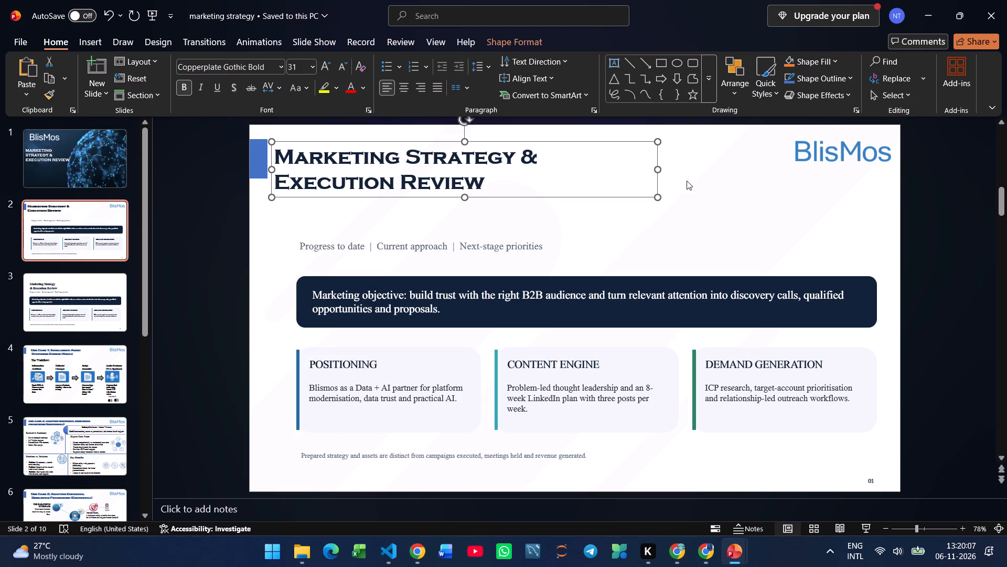
left_click_drag(657, 167, 786, 151)
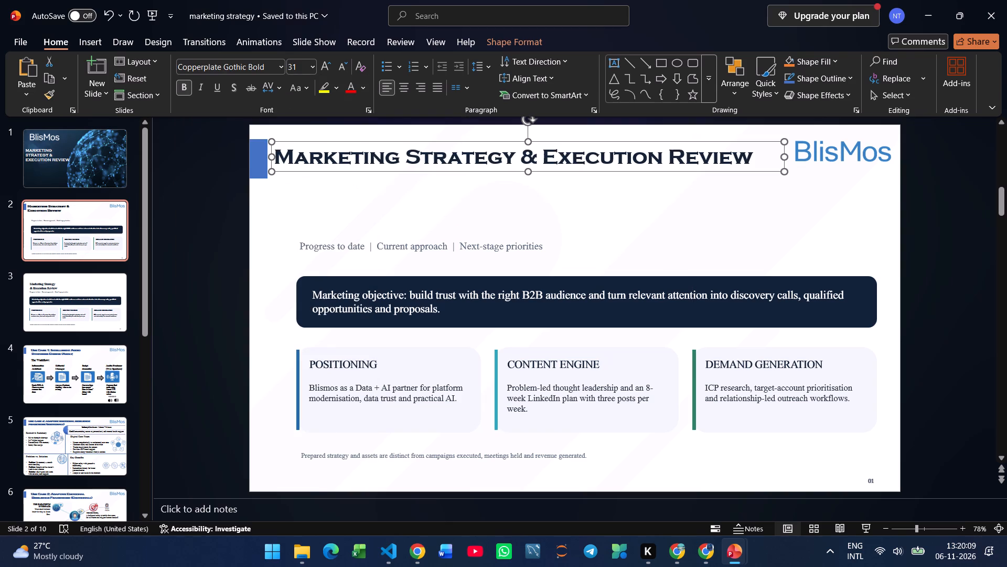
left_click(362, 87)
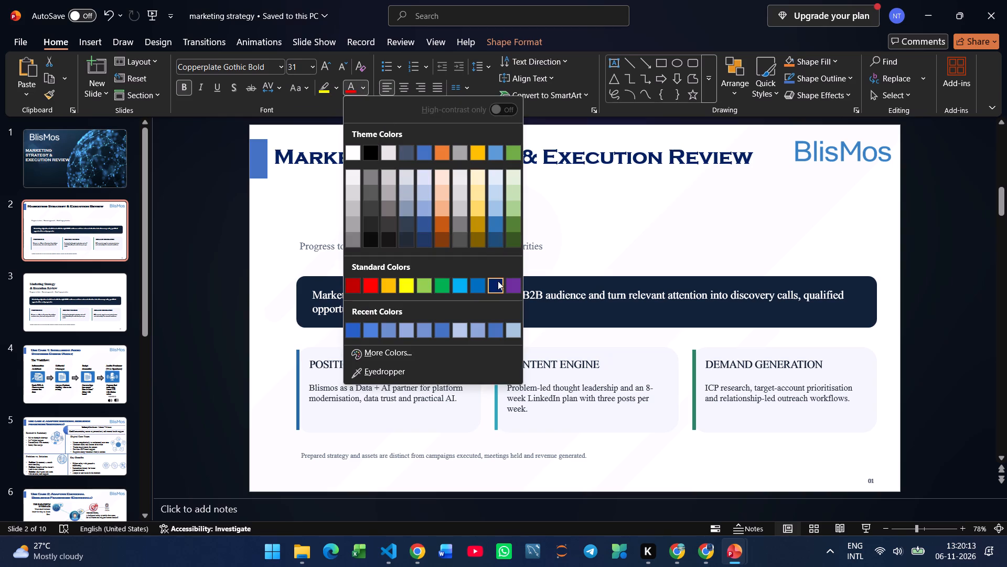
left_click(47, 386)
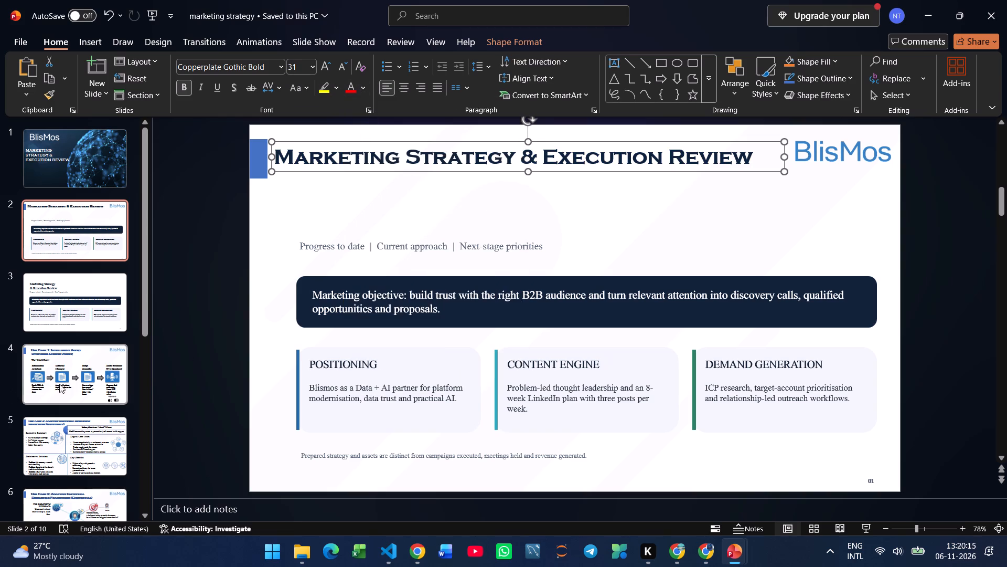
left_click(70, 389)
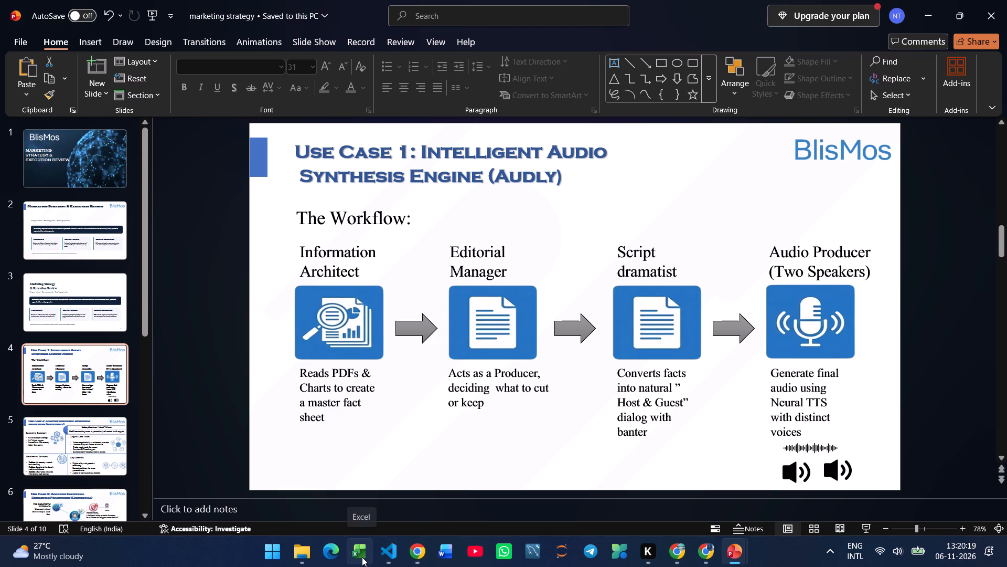
Open the Data Modernization presentation from the PPTs folder and bring it to the front.
left_click(301, 557)
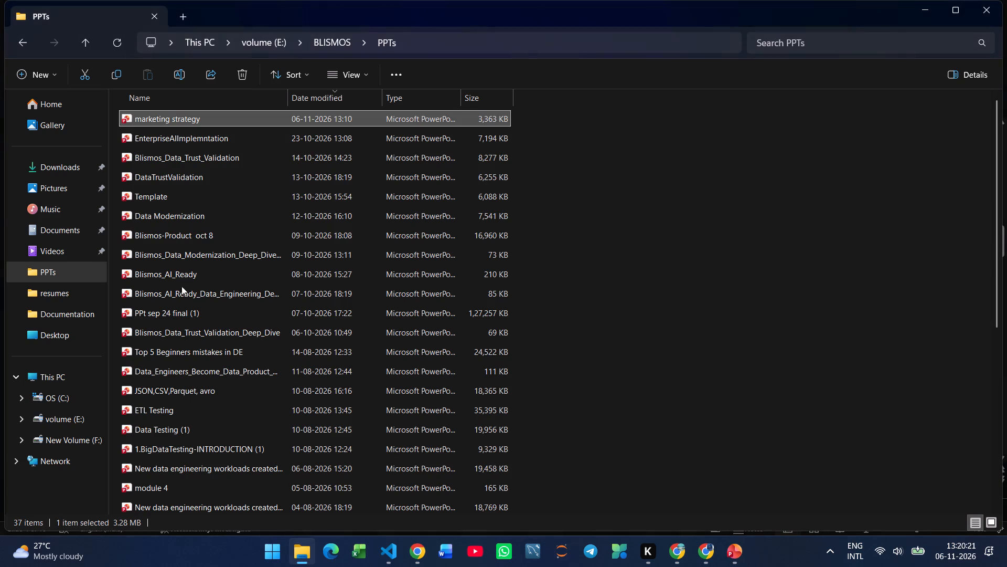
double_click(180, 215)
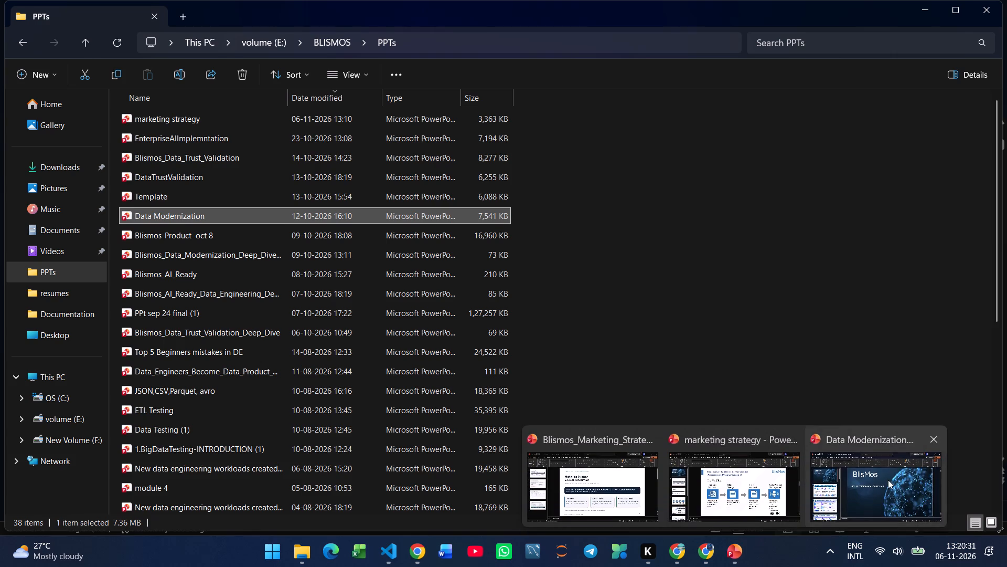
left_click(888, 480)
Copy the formatting of the "What Data Modernization Means" title and apply it to slide 2's title in the marketing strategy deck.
left_click(113, 276)
left_click(387, 154)
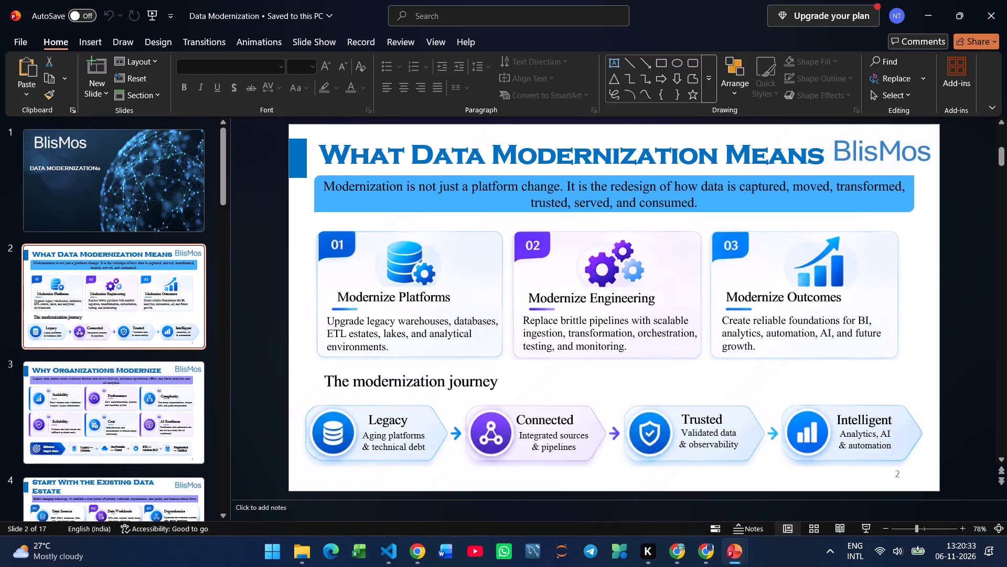
left_click(393, 174)
left_click(371, 154)
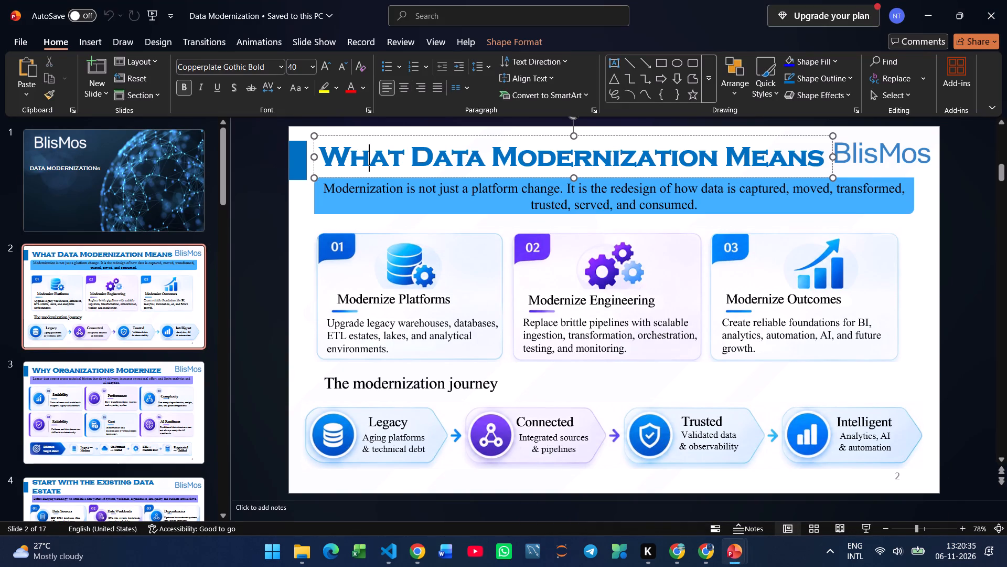
left_click(347, 160)
left_click(313, 166)
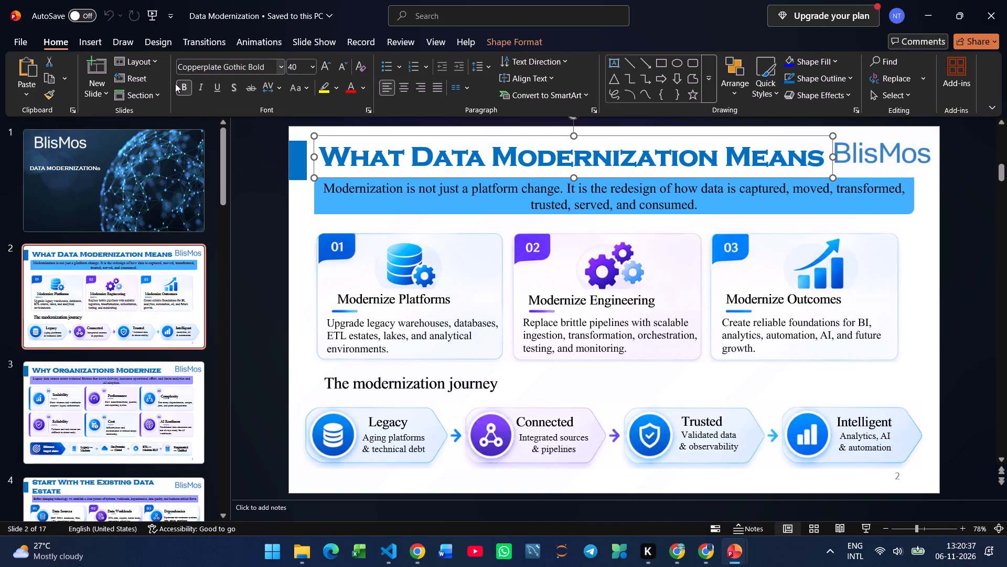
left_click(53, 93)
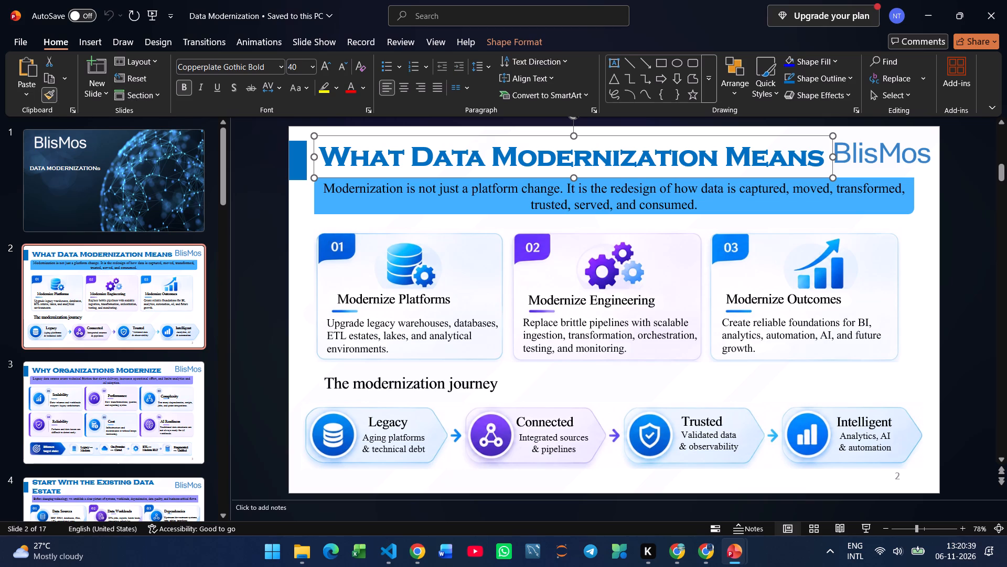
key("alt+Tab")
key("alt+Tab")
key("alt+Tab")
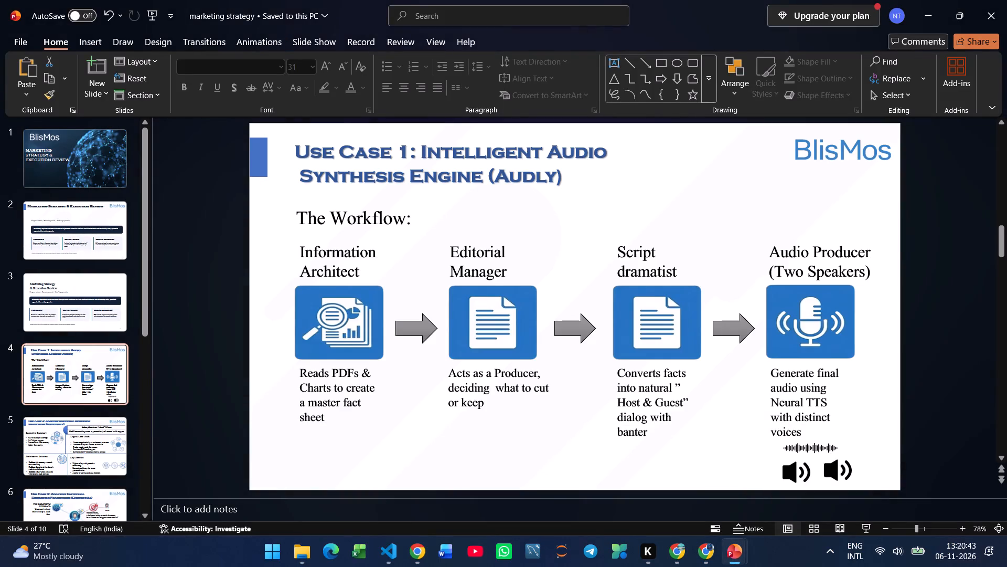
left_click(78, 233)
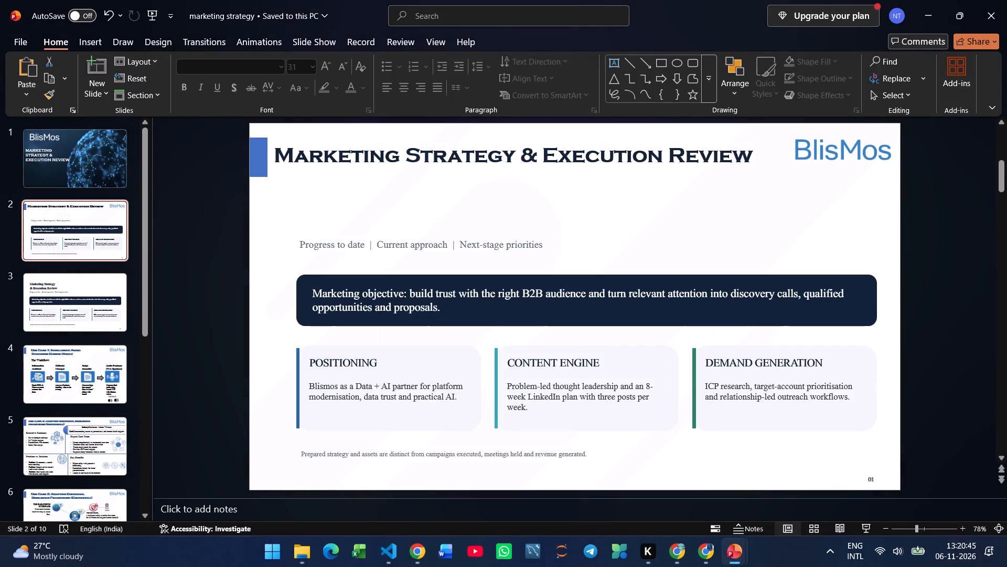
left_click(331, 152)
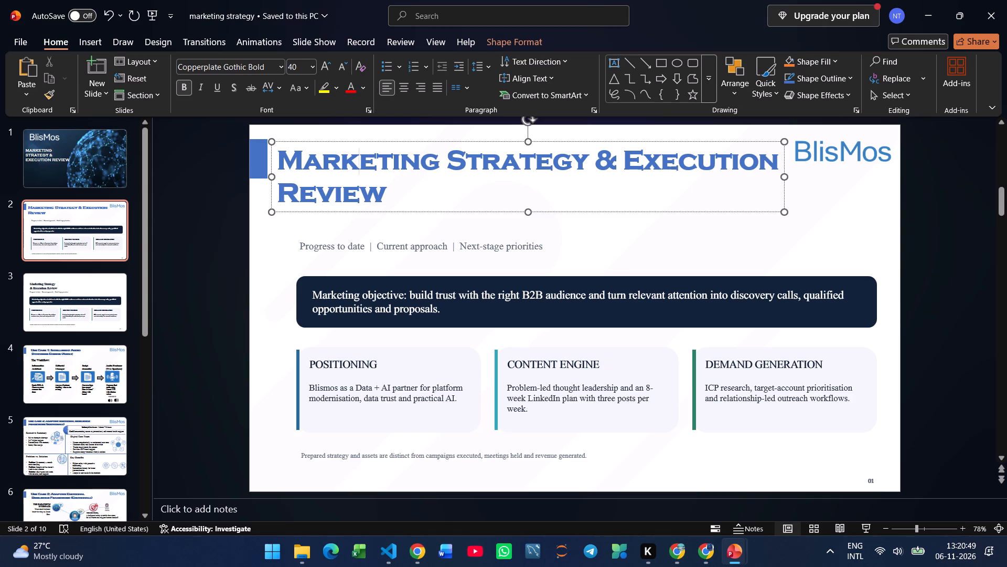
Reduce slide 2's title to size 36 and widen its text box so the title fits on one line.
left_click(547, 212)
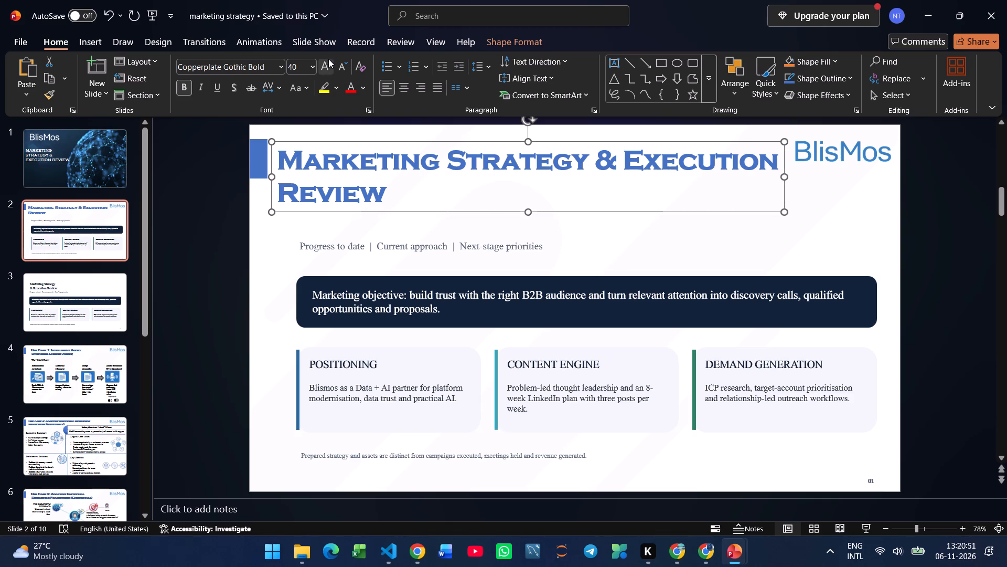
left_click(346, 64)
left_click_drag(785, 175, 789, 171)
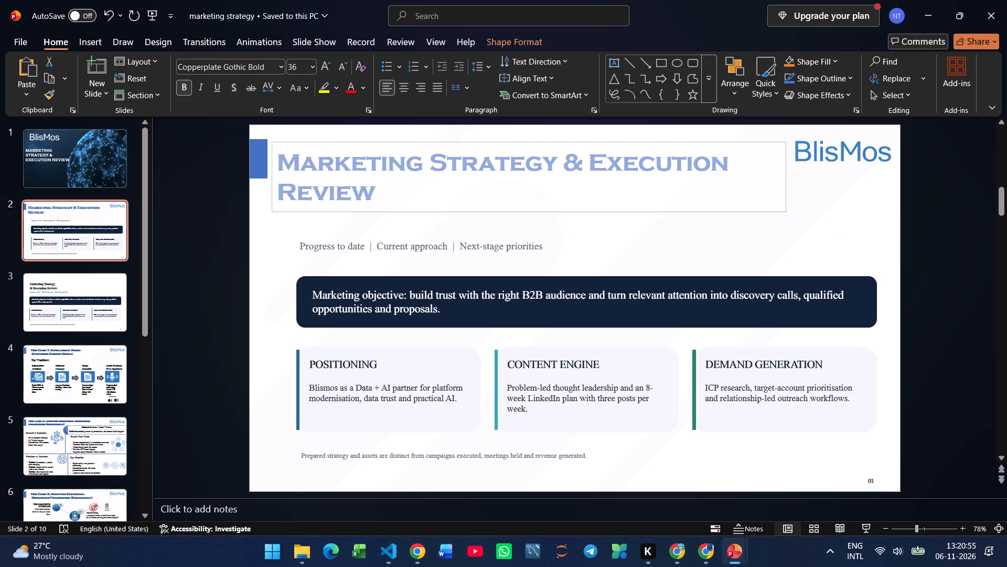
left_click_drag(789, 171, 853, 161)
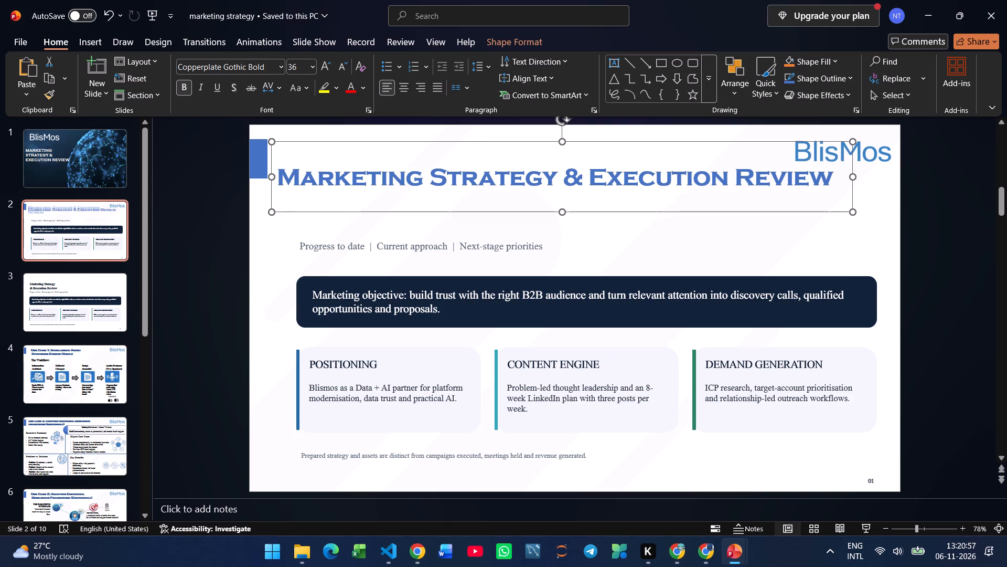
Delete the tiny empty object just below the start of slide 2's title.
left_click(685, 196)
left_click(587, 208)
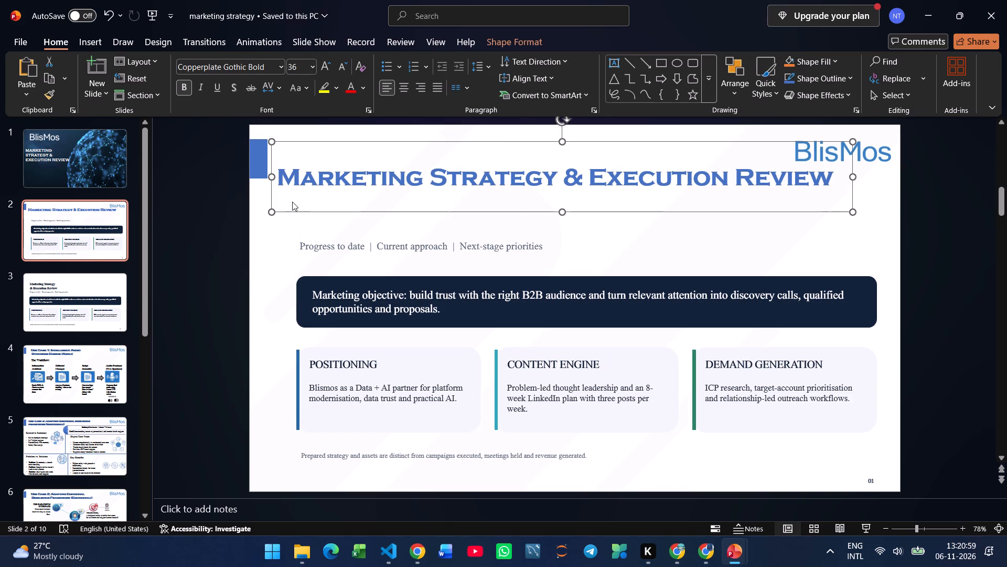
left_click(290, 199)
double_click(290, 199)
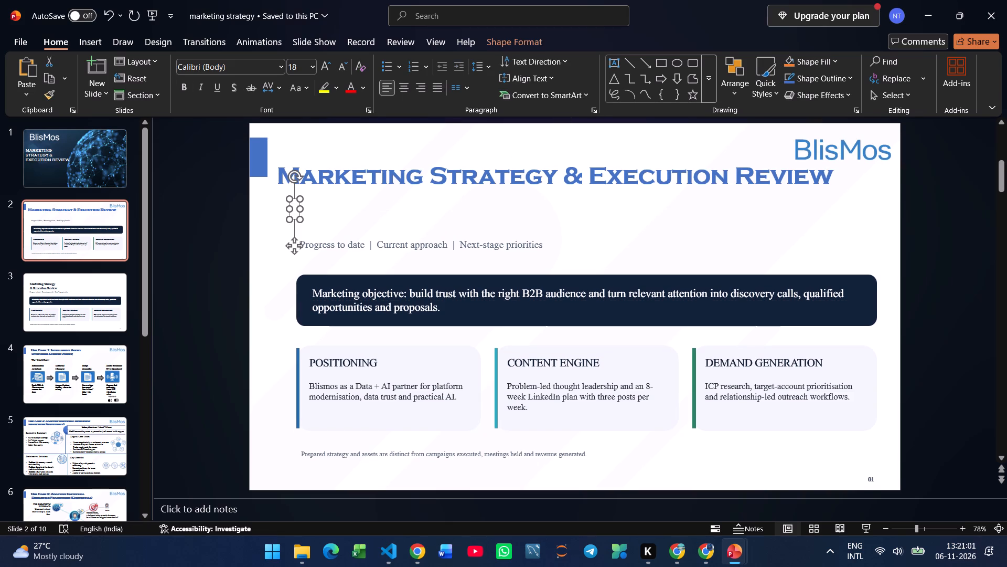
key("BackSpace")
left_click(317, 213)
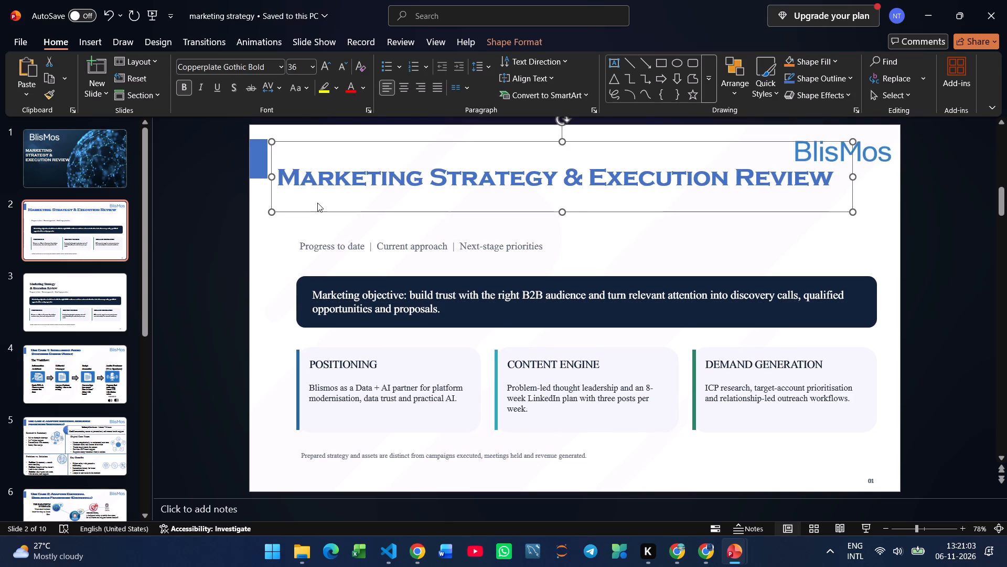
left_click(317, 201)
left_click(317, 200)
Shorten slide 2's title box, move it up beside the blue block, and narrow it to end before the BlisMos logo.
left_click(403, 186)
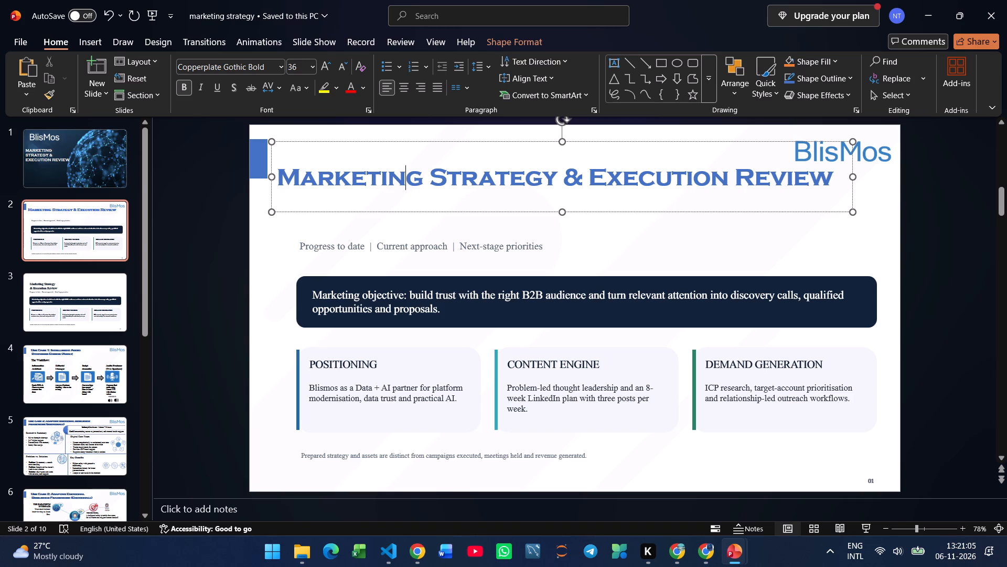
left_click_drag(565, 213, 566, 191)
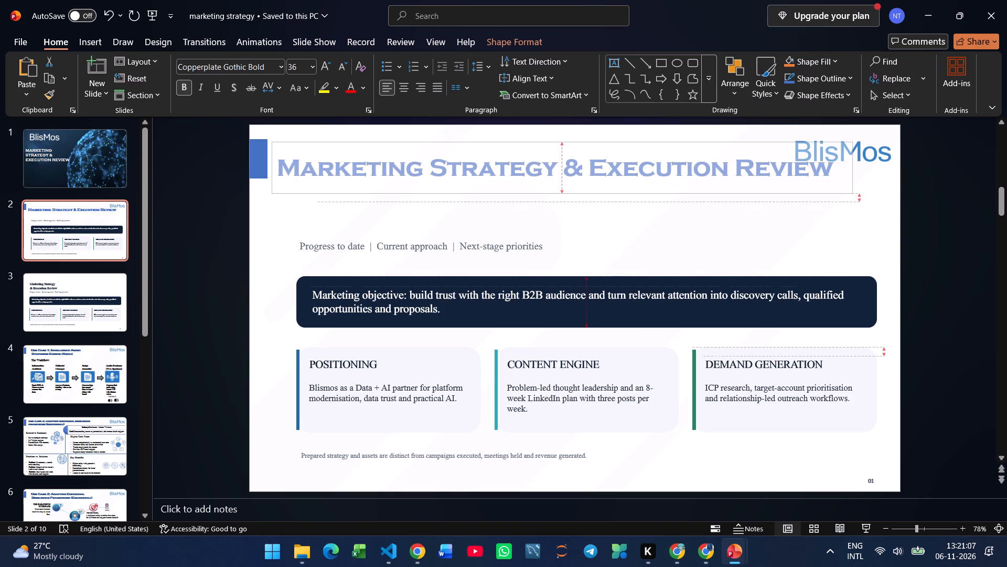
left_click_drag(566, 191, 569, 180)
left_click_drag(543, 178, 536, 172)
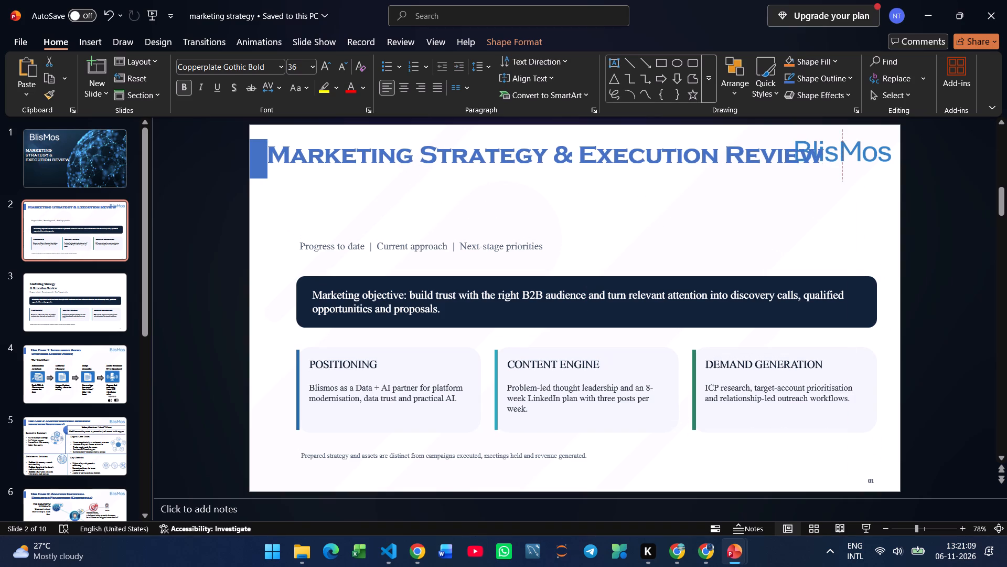
left_click_drag(536, 172, 539, 172)
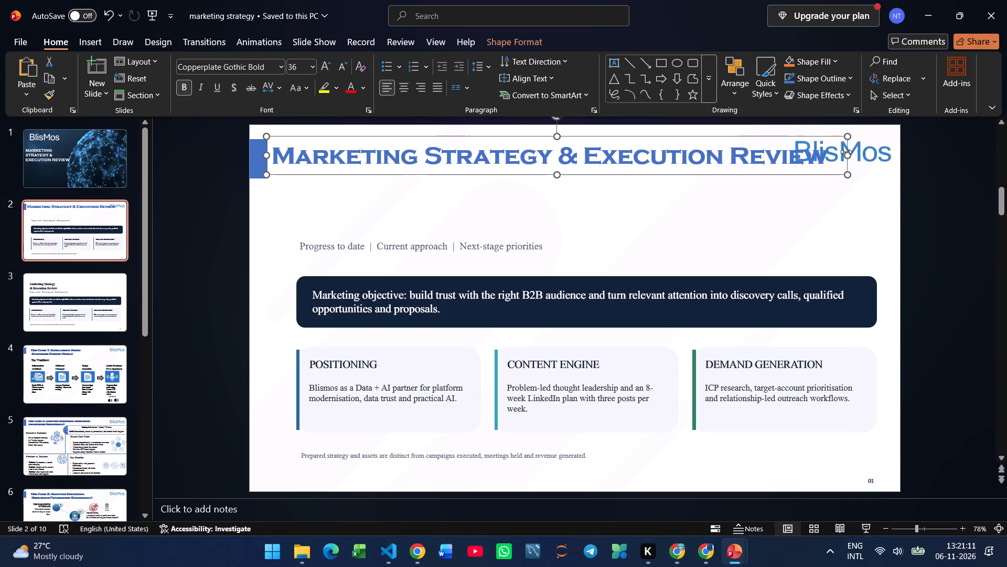
left_click_drag(846, 152, 783, 151)
left_click(592, 171)
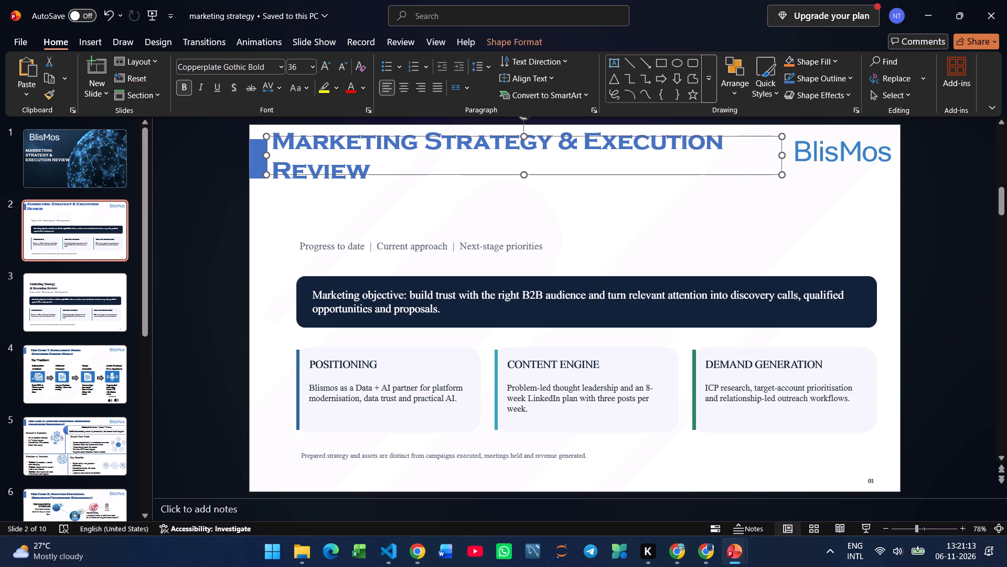
left_click_drag(589, 174, 590, 179)
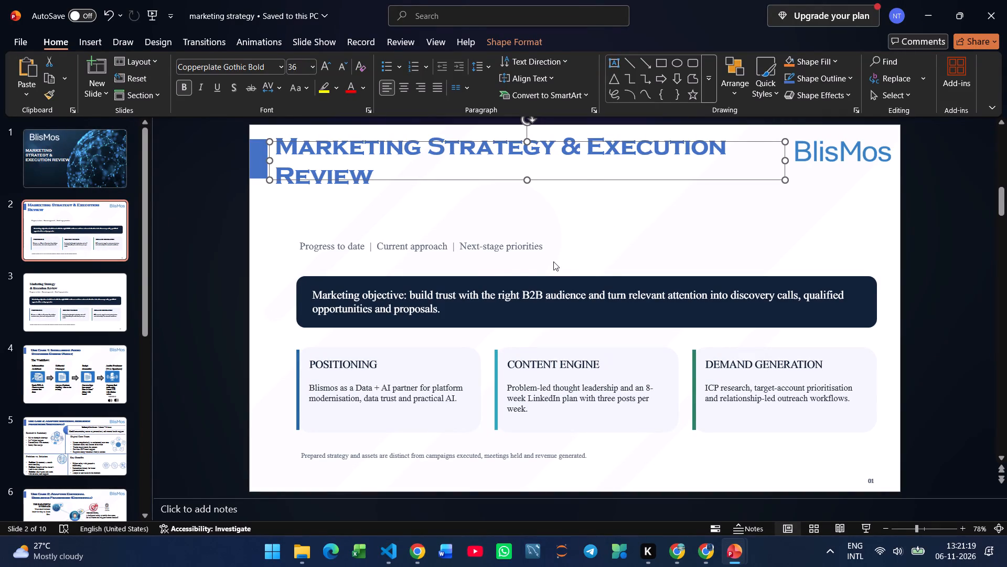
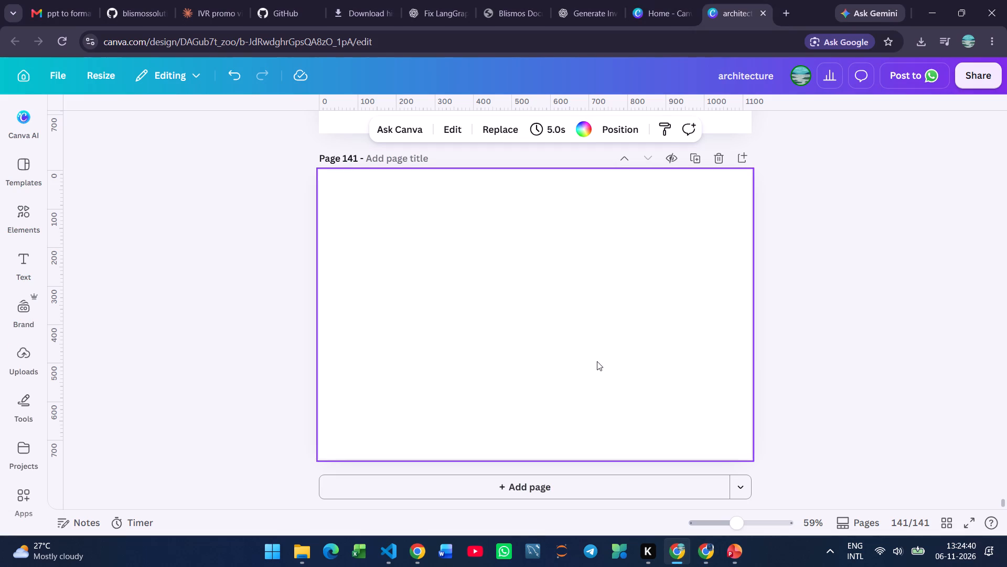
key("ctrl+v")
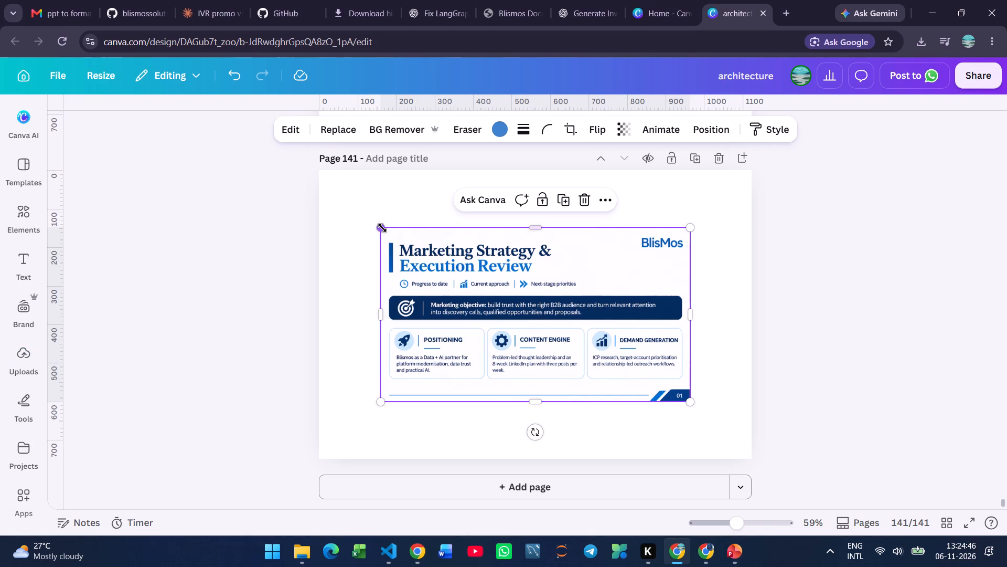
Enlarge the pasted slide image on page 141 to span the full page width.
left_click_drag(382, 228, 330, 192)
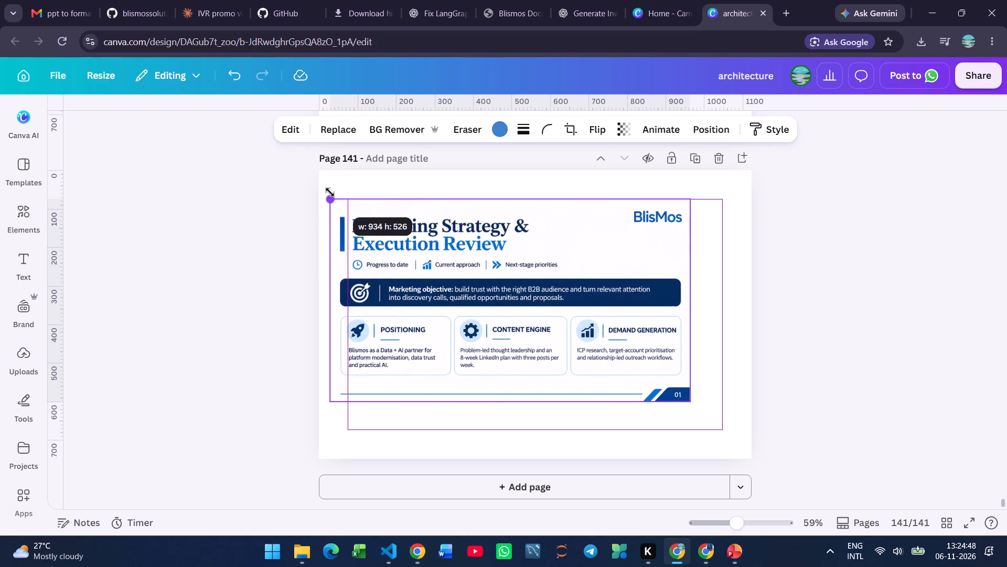
left_click_drag(330, 192, 325, 190)
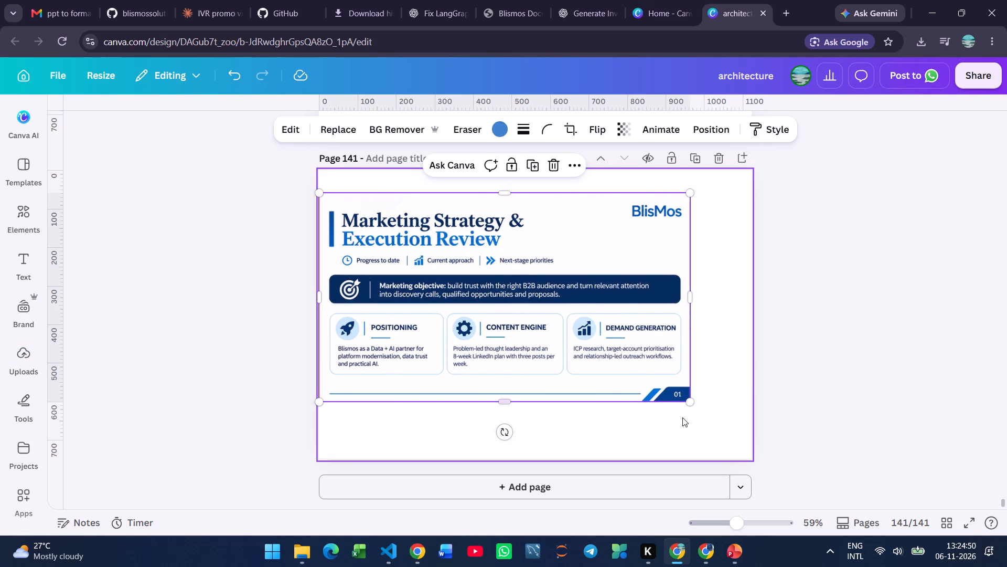
left_click_drag(690, 402, 717, 414)
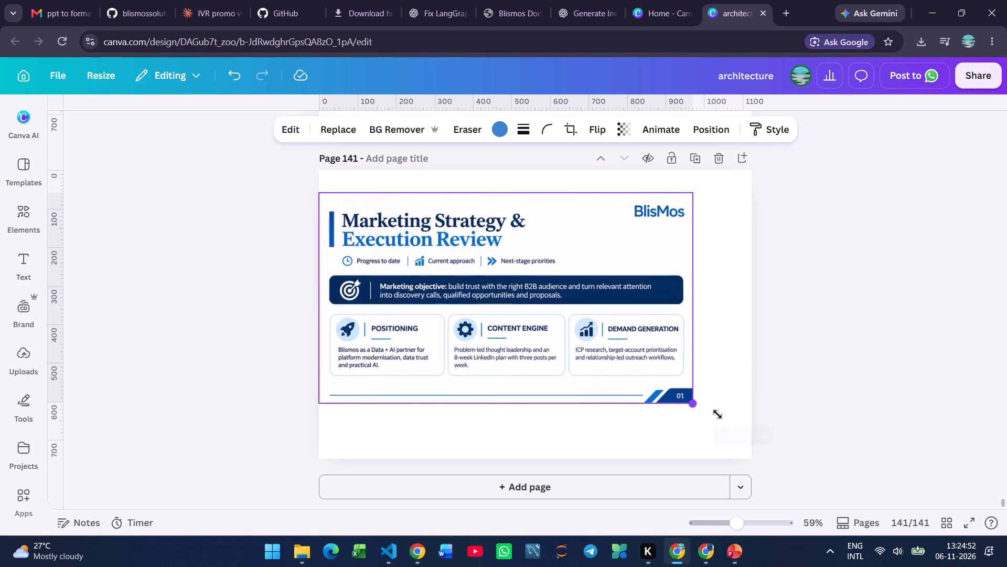
left_click_drag(717, 414, 743, 444)
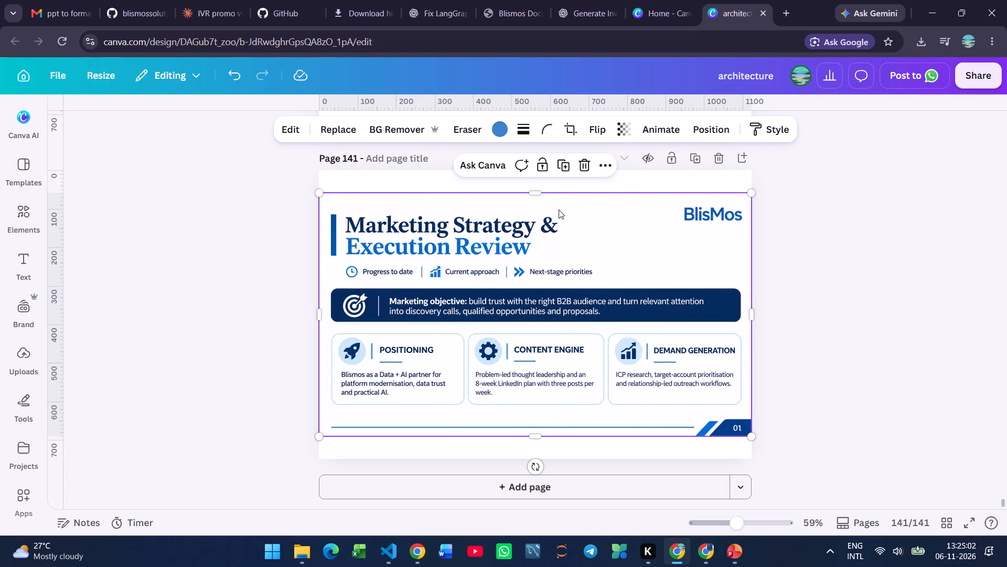
Use Magic Eraser's text selection to erase the BlisMos logo, objective text, Positioning and Demand Generation headings, and all three card descriptions.
left_click(474, 134)
left_click(486, 161)
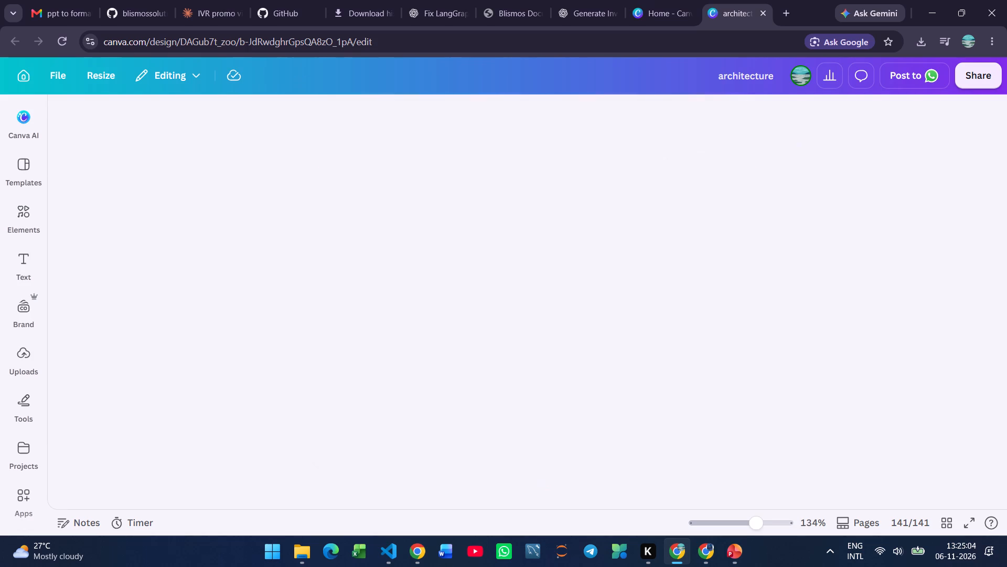
left_click(263, 236)
left_click(246, 230)
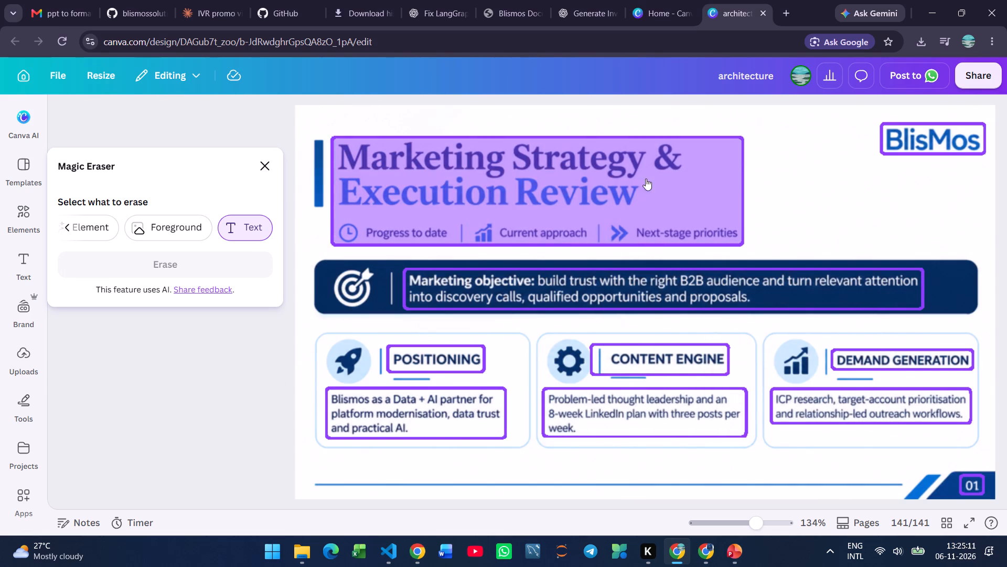
left_click(943, 141)
left_click(766, 288)
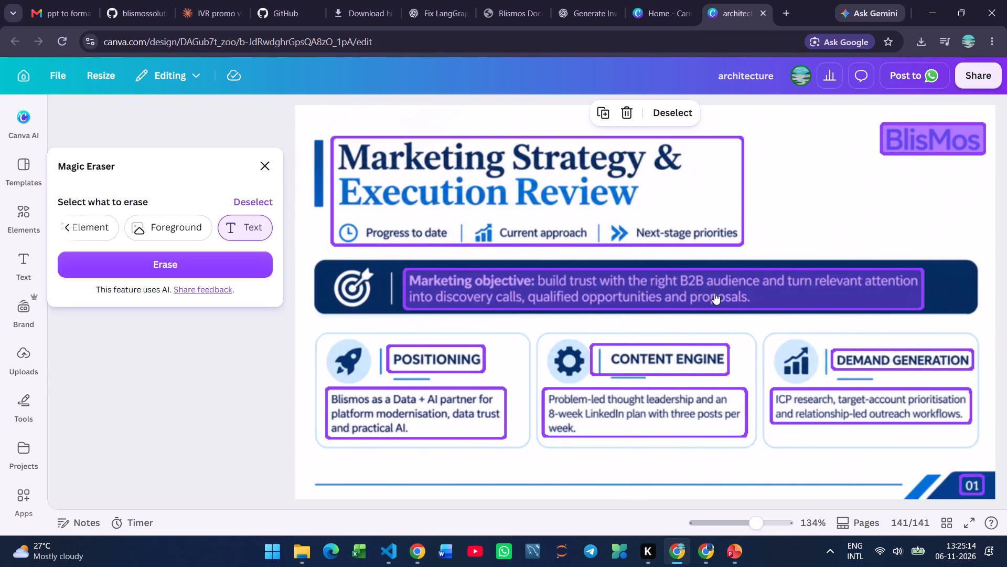
left_click(452, 365)
left_click(449, 425)
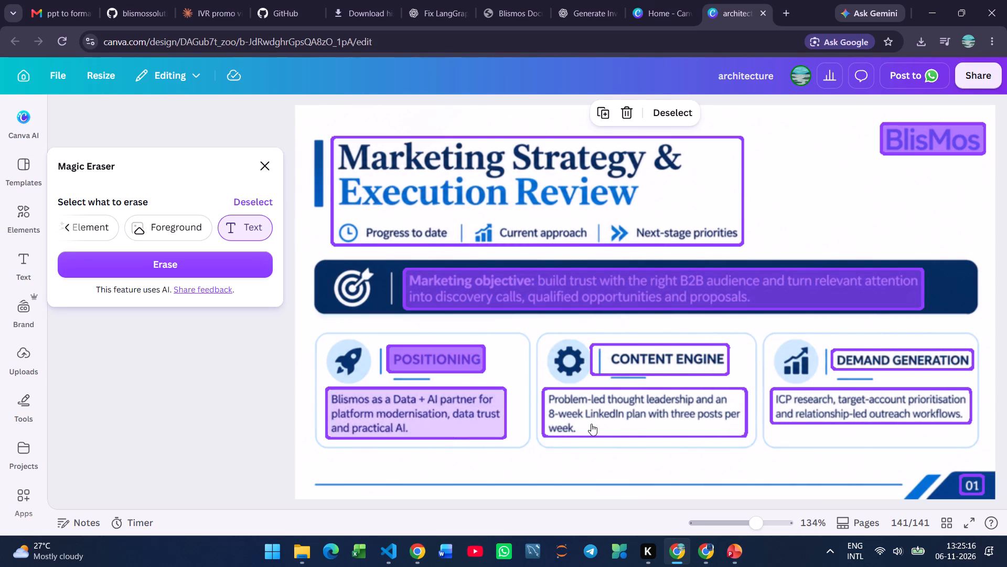
left_click(634, 424)
left_click(655, 365)
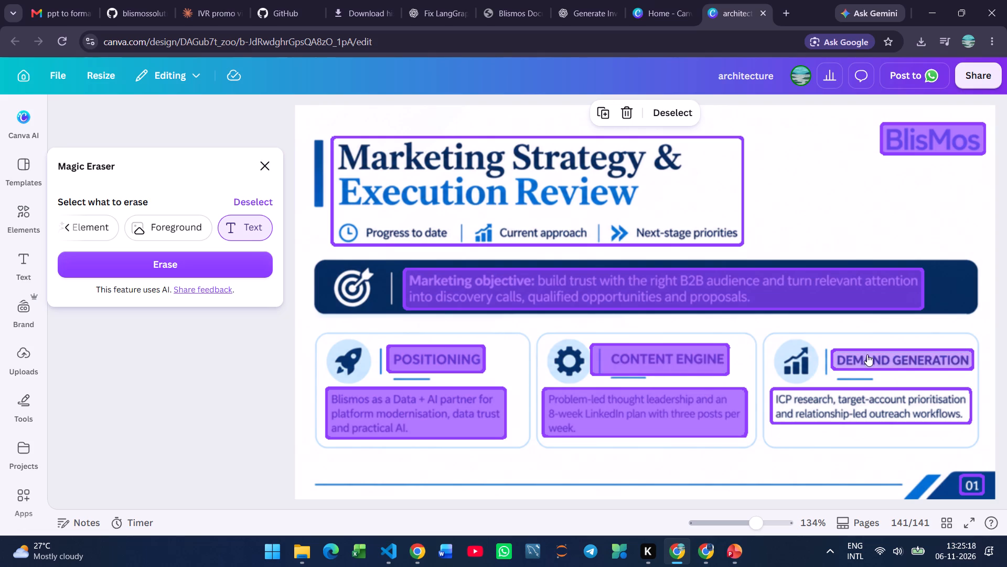
left_click(867, 354)
left_click(856, 397)
left_click(665, 365)
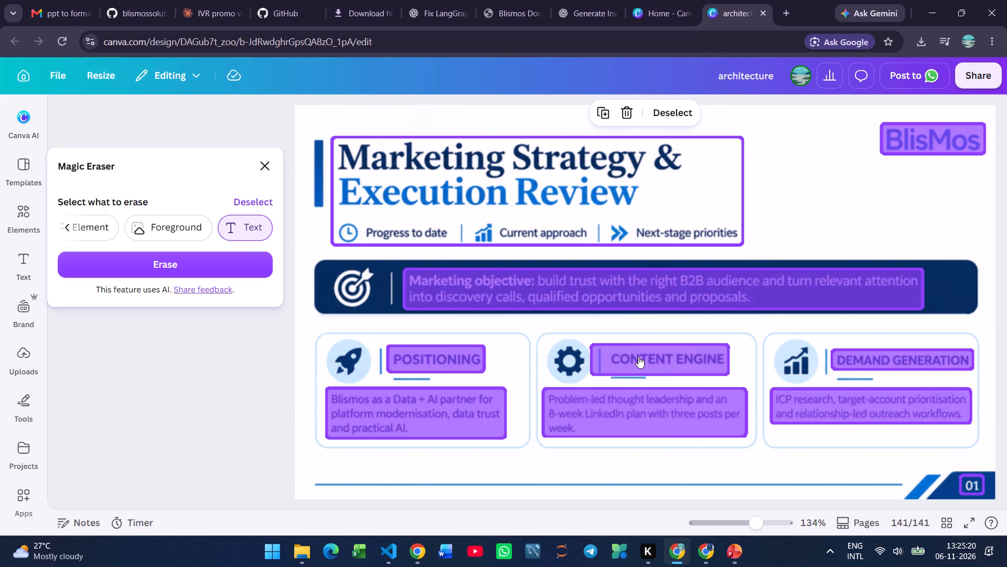
left_click(238, 265)
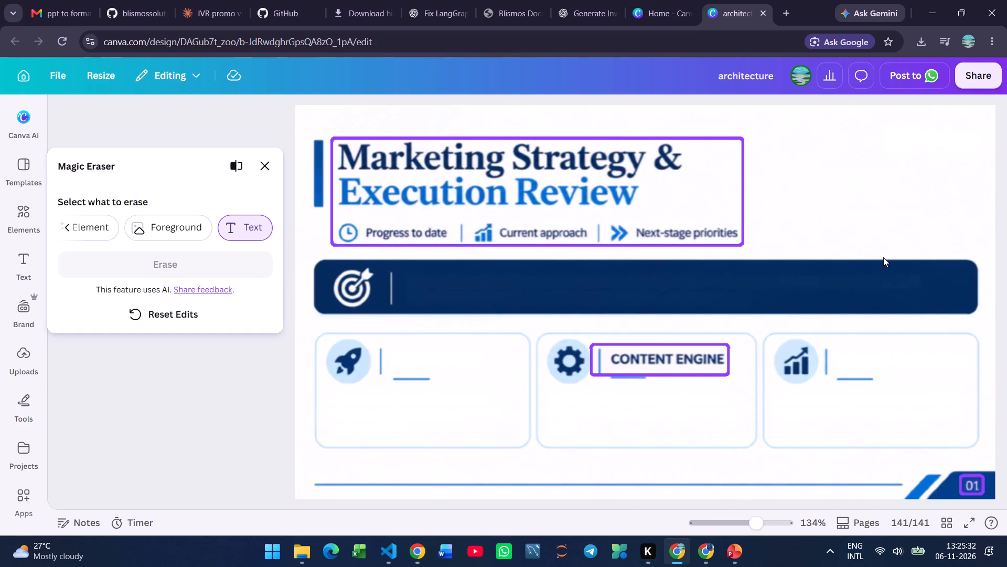
left_click(850, 233)
Erase the "Progress to date", "Current approach", "Next-stage priorities" and "CONTENT ENGINE" texts with Magic Eraser's area brush at size 20.
left_click(65, 225)
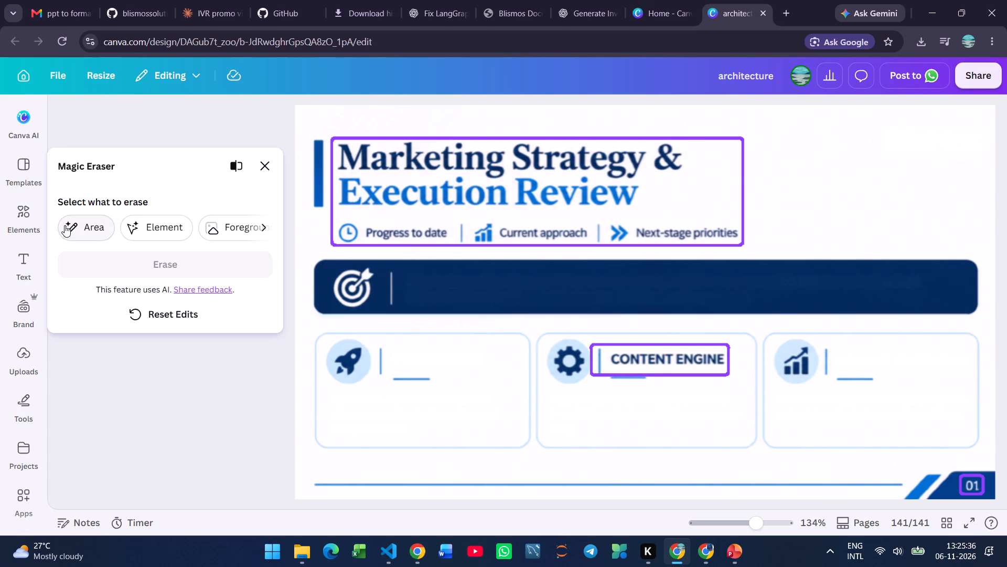
left_click(82, 224)
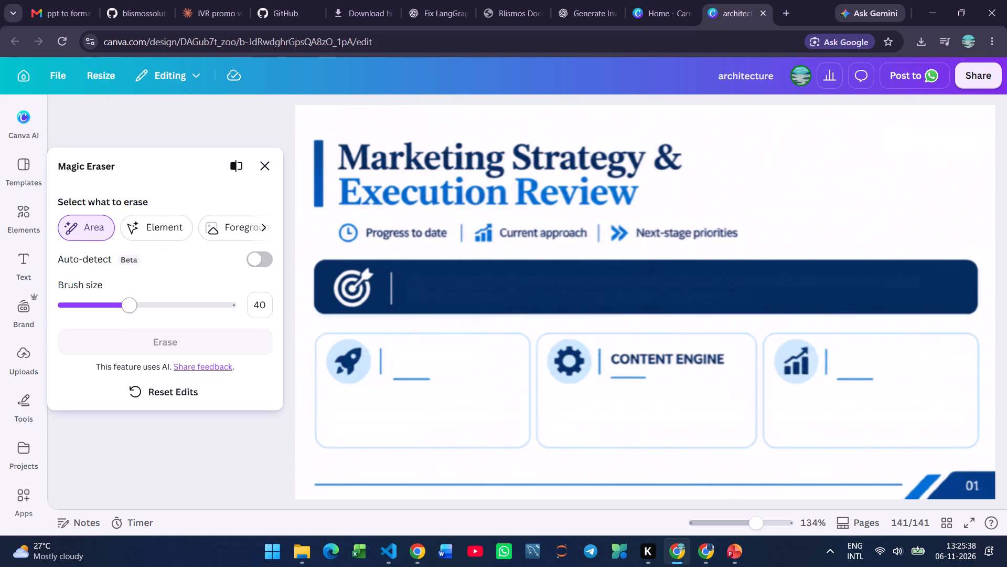
left_click_drag(128, 307, 96, 314)
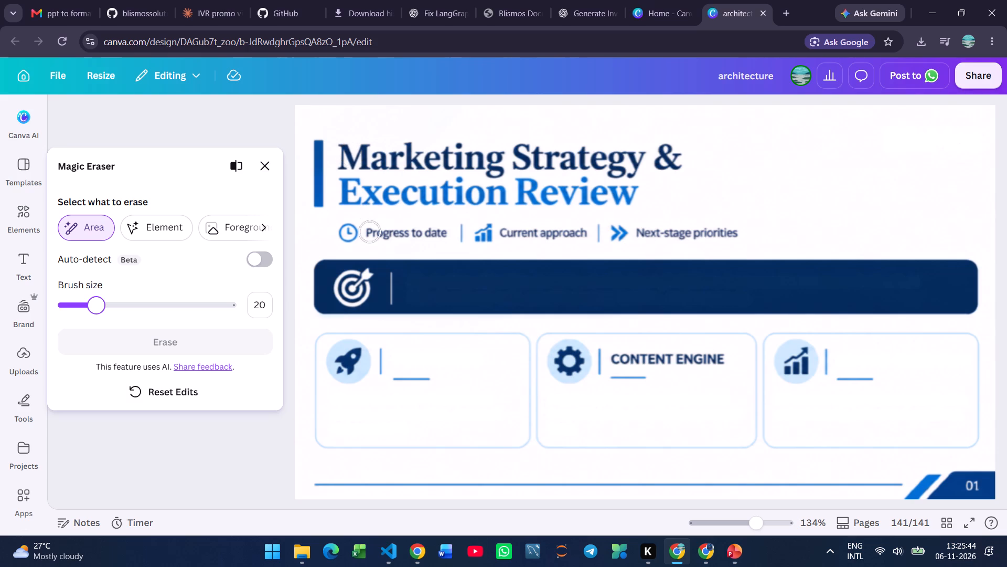
left_click_drag(373, 234, 421, 233)
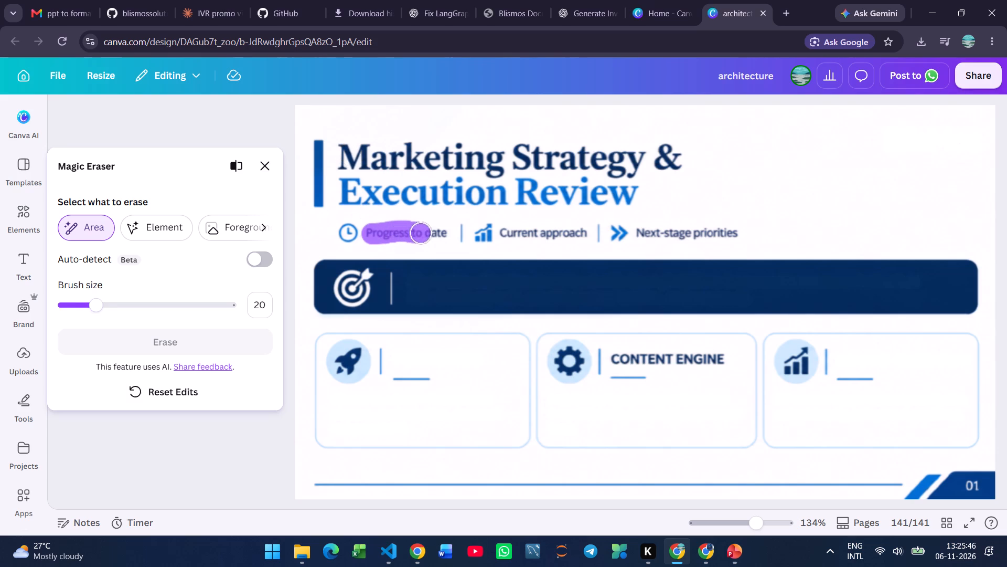
left_click_drag(421, 233, 440, 233)
left_click_drag(510, 232, 522, 233)
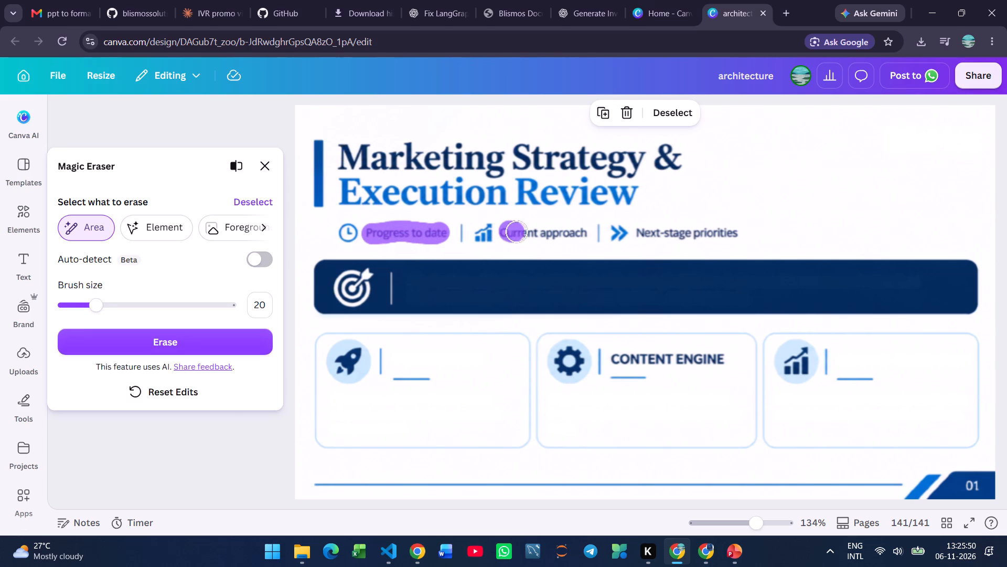
left_click_drag(522, 233, 580, 234)
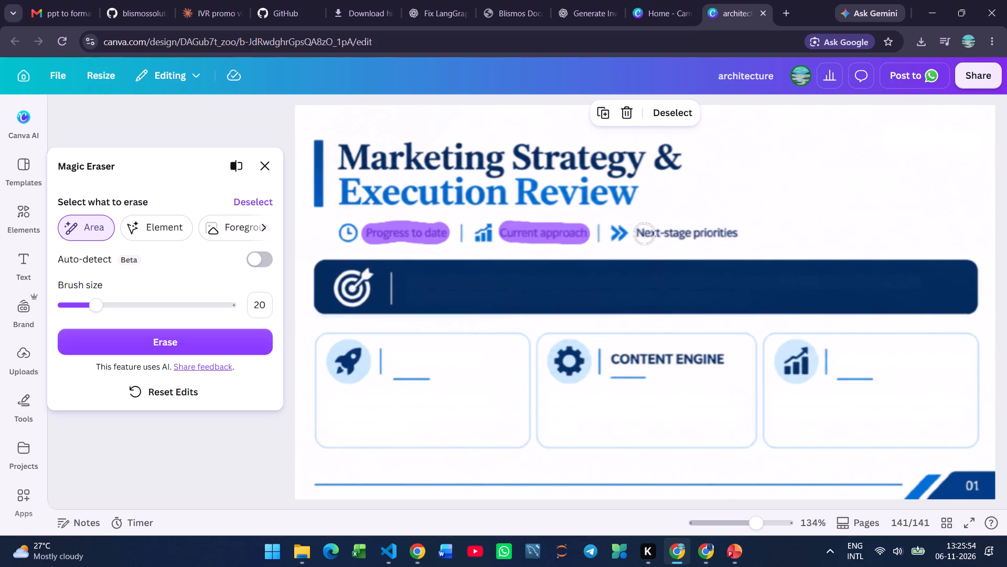
left_click_drag(645, 234, 743, 232)
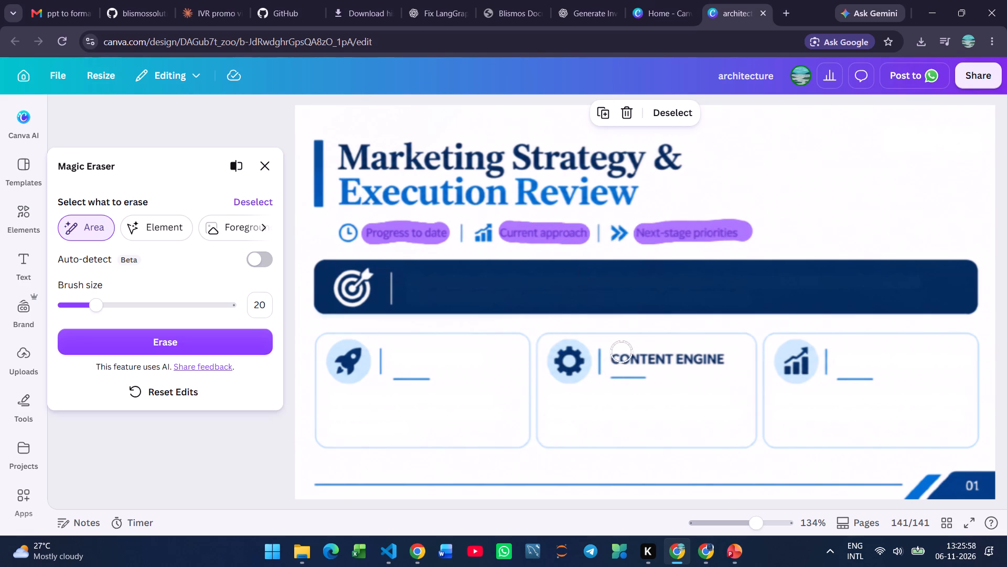
left_click_drag(619, 356, 658, 356)
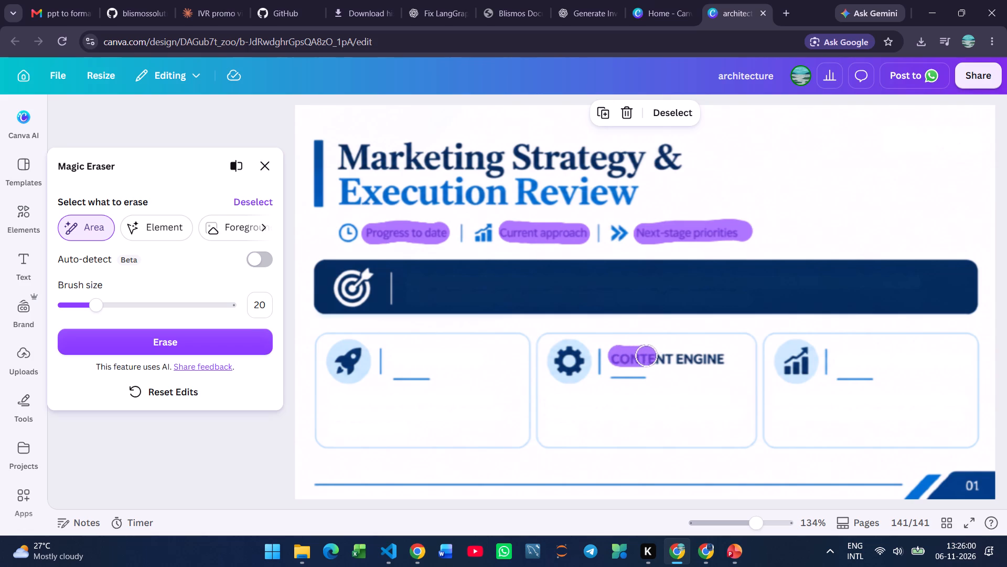
left_click_drag(658, 356, 722, 359)
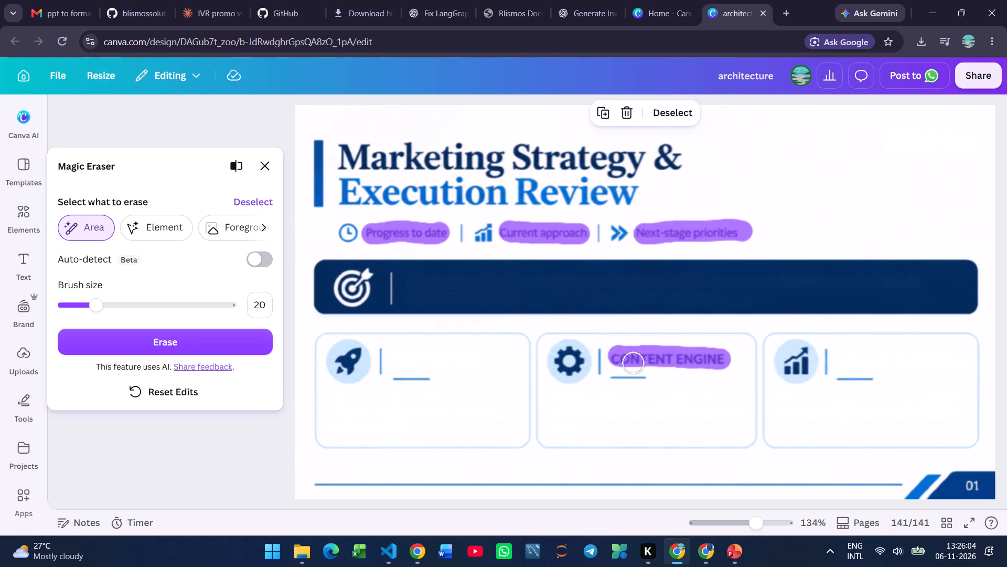
left_click(200, 337)
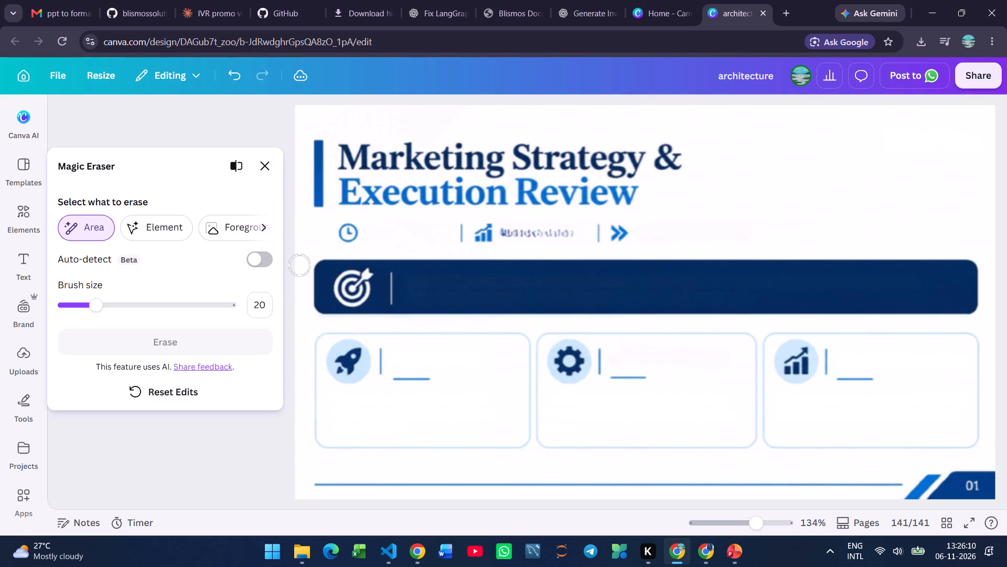
Erase the "Marketing Strategy & Execution Review" title from the slide image using Magic Eraser's text selection.
left_click(269, 228)
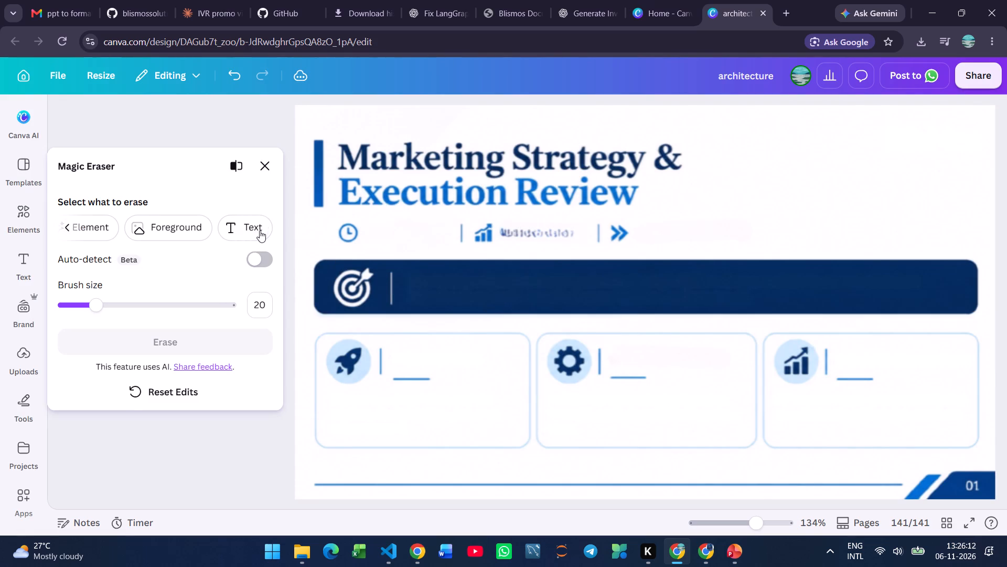
left_click(255, 230)
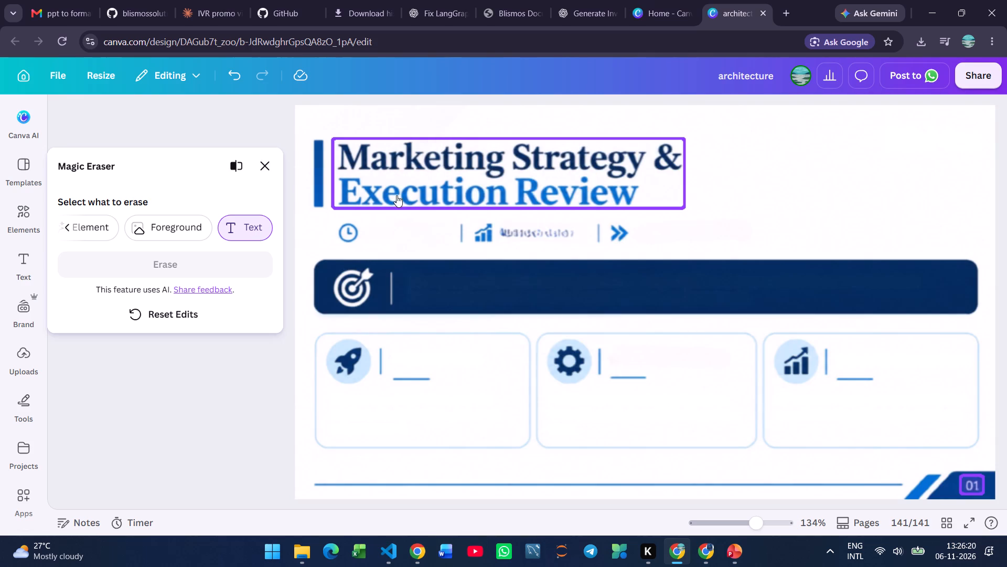
left_click(397, 195)
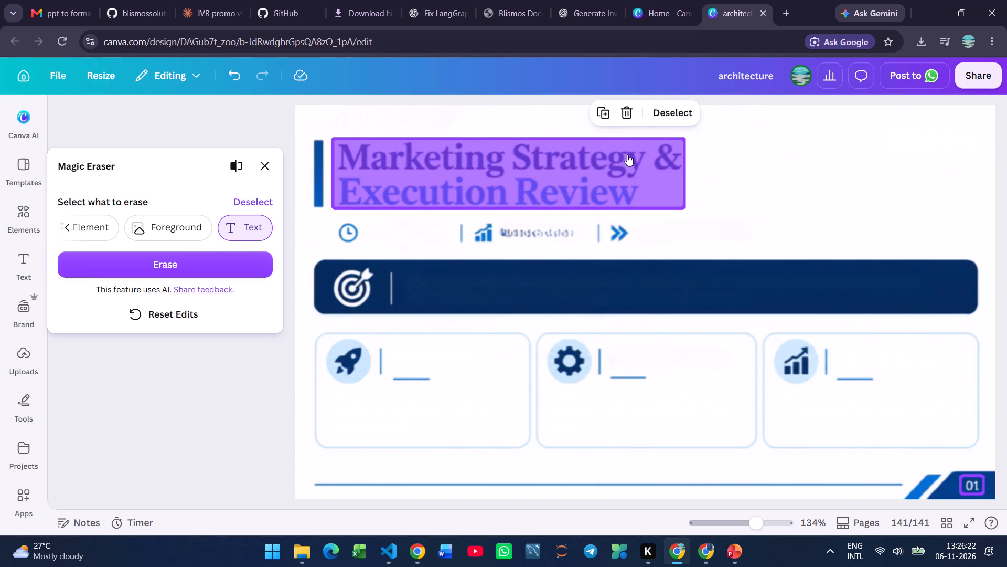
left_click(215, 258)
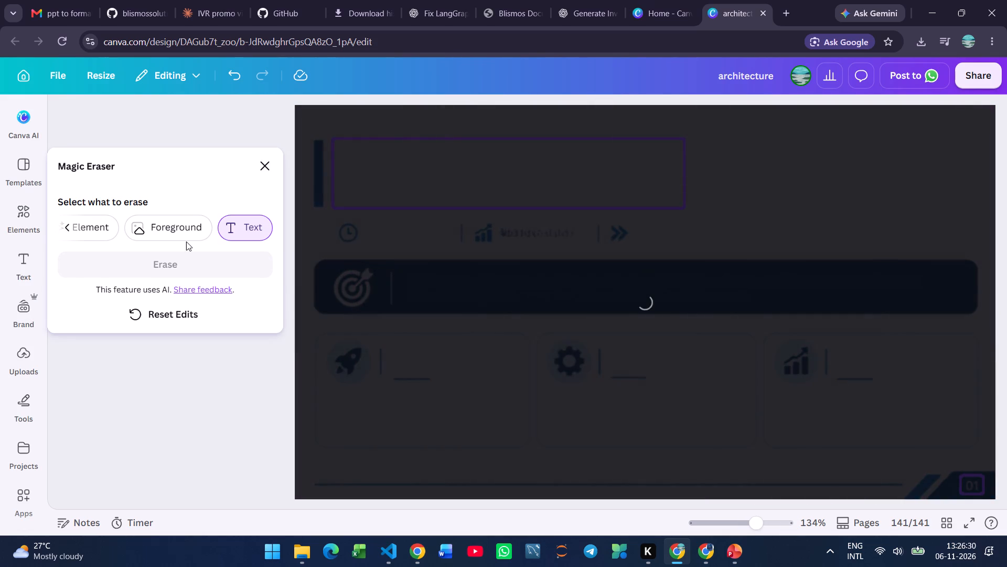
Erase the leftover garbled text beside the small bar-chart icon with Magic Eraser's area brush at size 40.
left_click(71, 232)
left_click(101, 233)
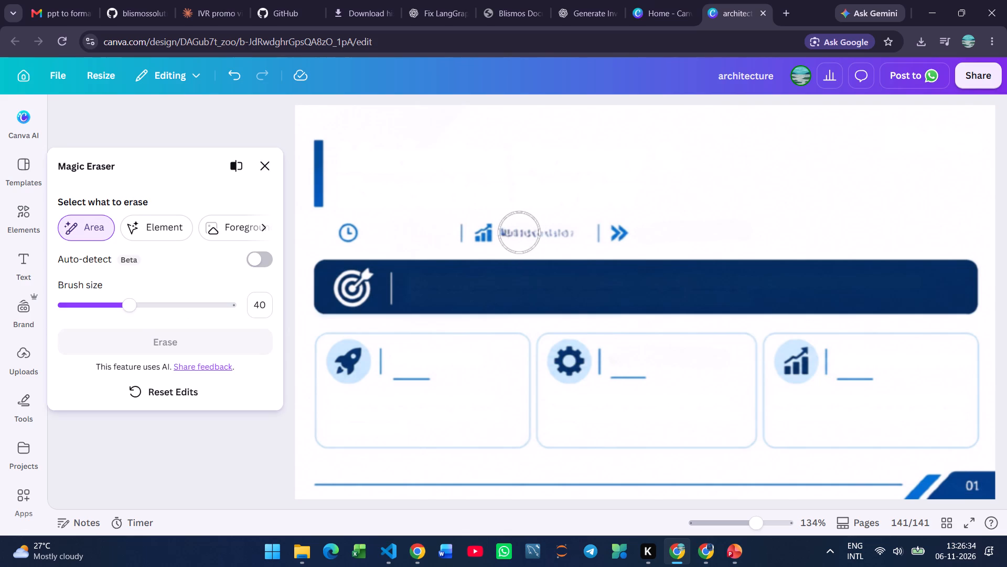
left_click_drag(515, 231, 556, 230)
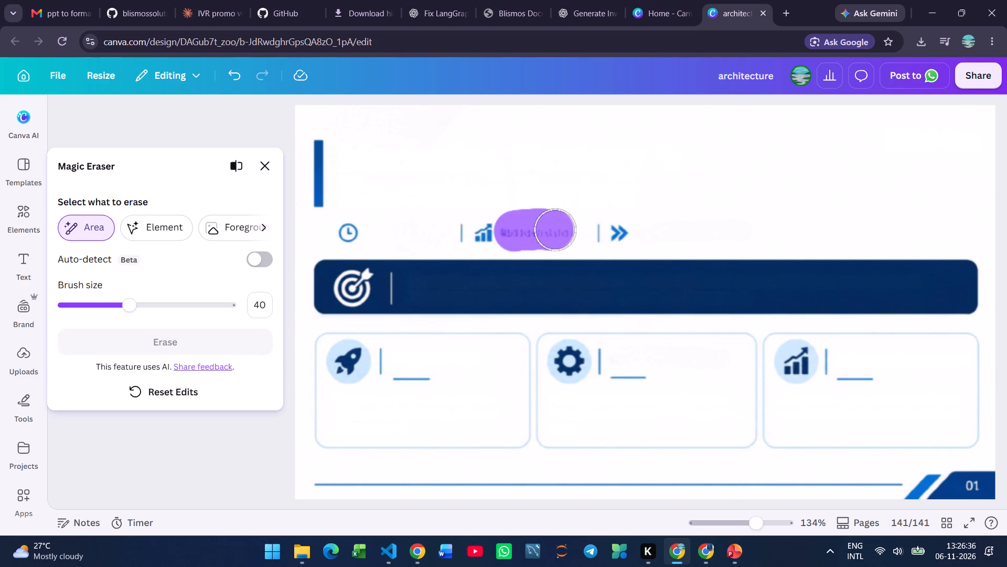
left_click_drag(556, 230, 563, 231)
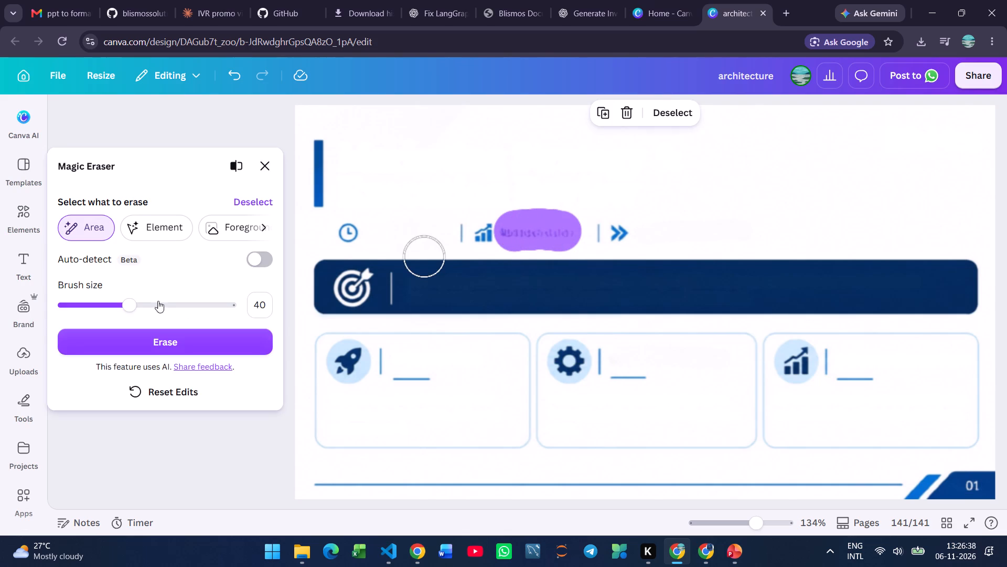
left_click(156, 341)
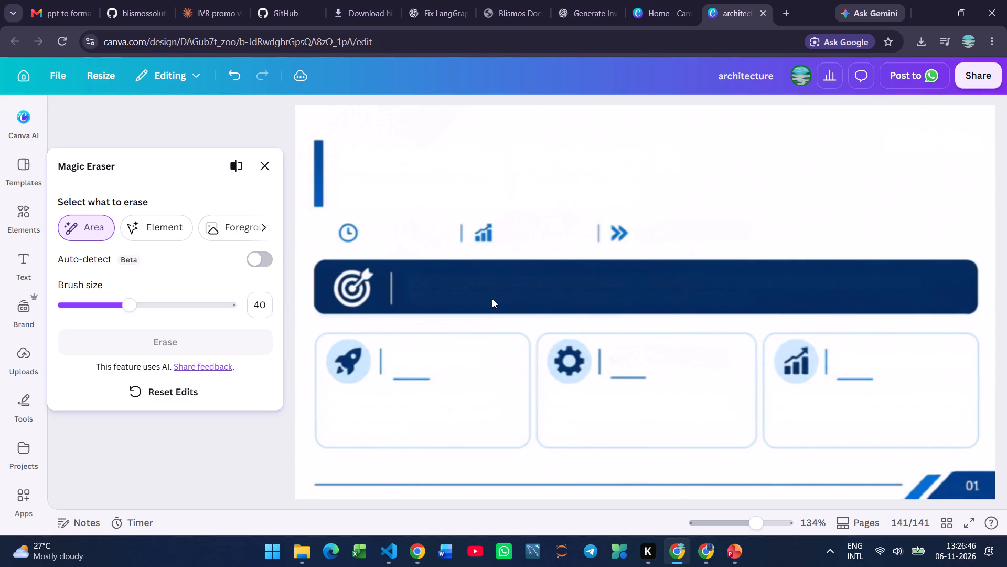
left_click(269, 162)
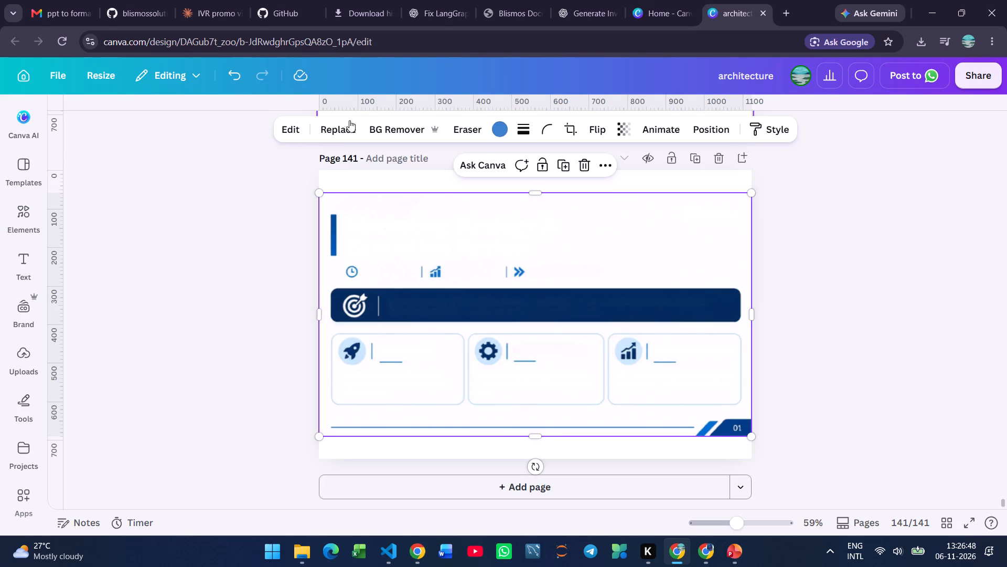
Crop the slide image on page 141 to the icon row, dark objective banner and three cards, cutting off the title area and footer.
left_click(573, 130)
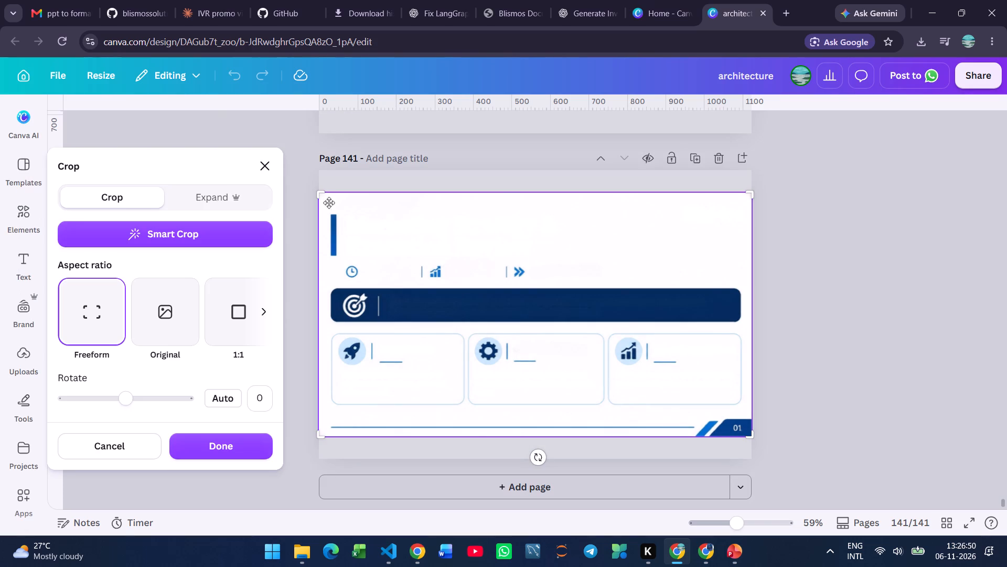
left_click_drag(322, 193, 327, 249)
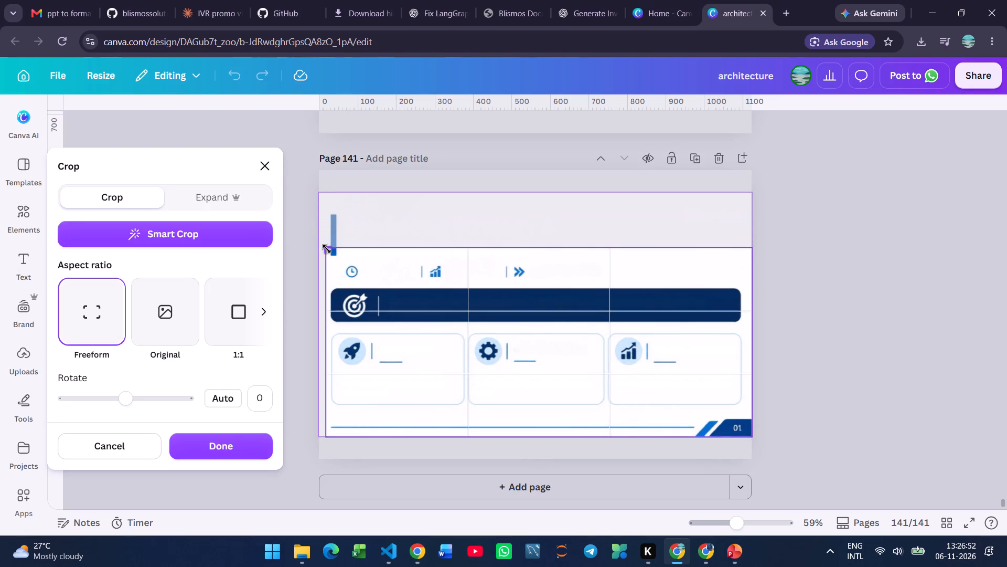
left_click_drag(327, 249, 326, 259)
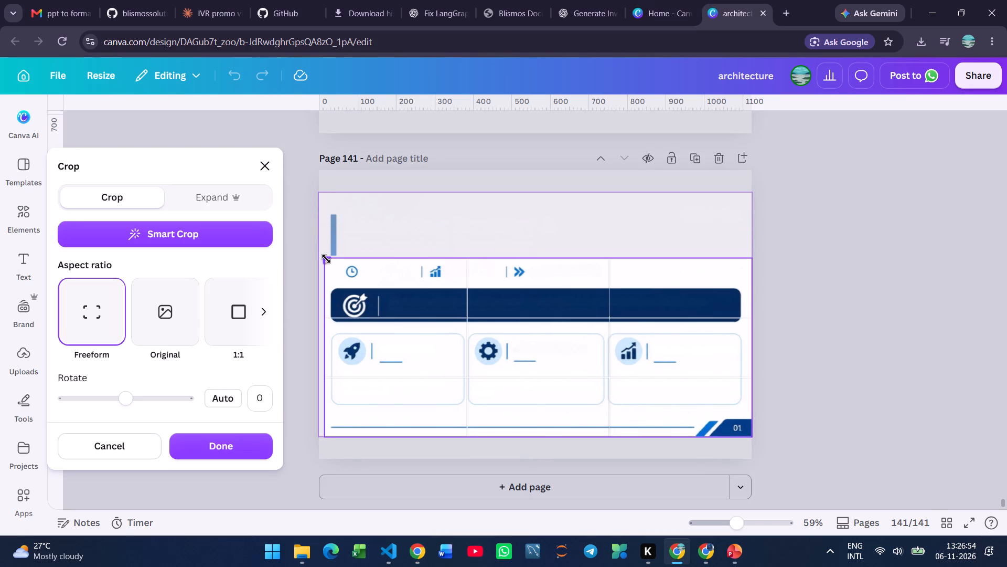
left_click_drag(326, 259, 327, 257)
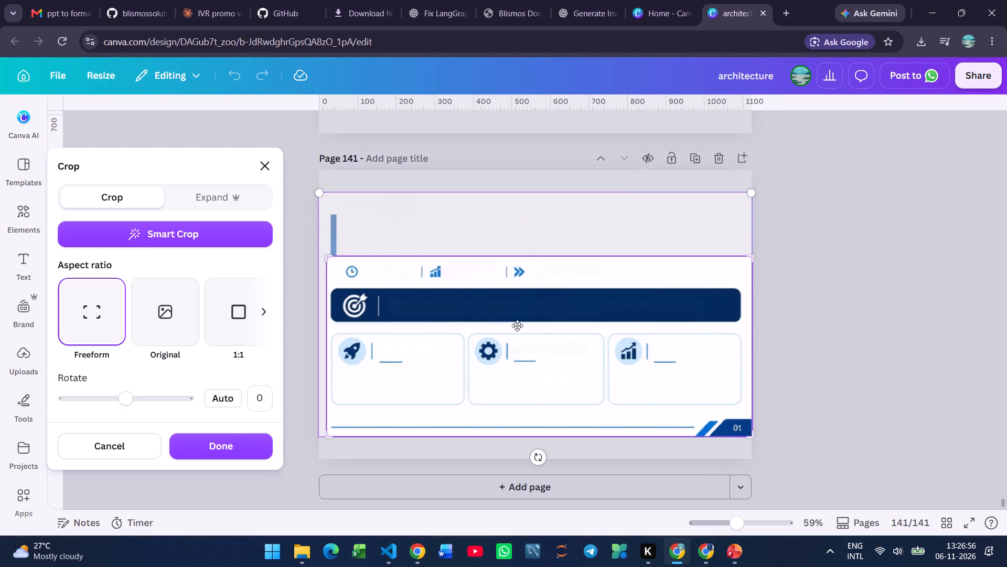
left_click_drag(747, 434, 746, 427)
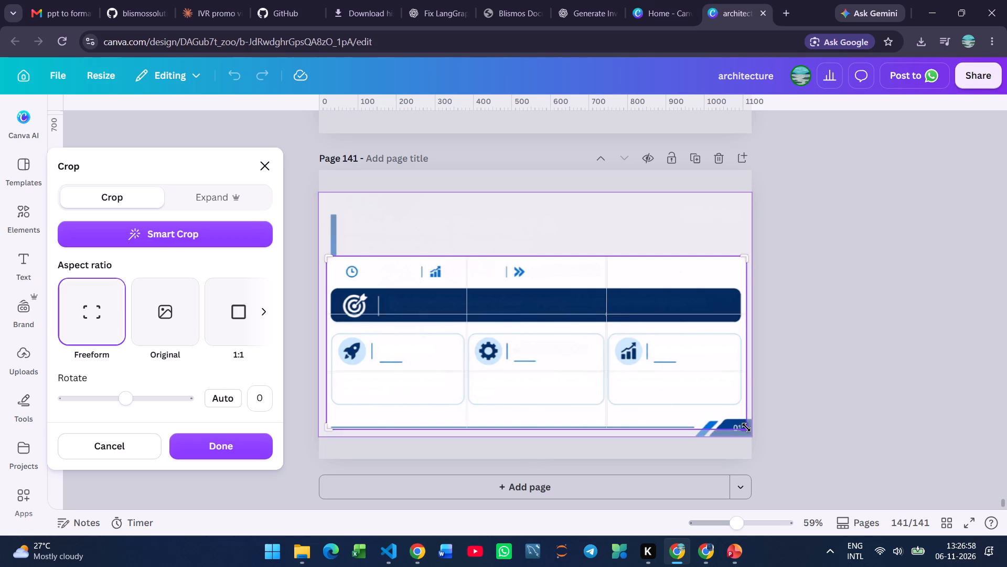
left_click_drag(746, 427, 747, 411)
left_click(822, 408)
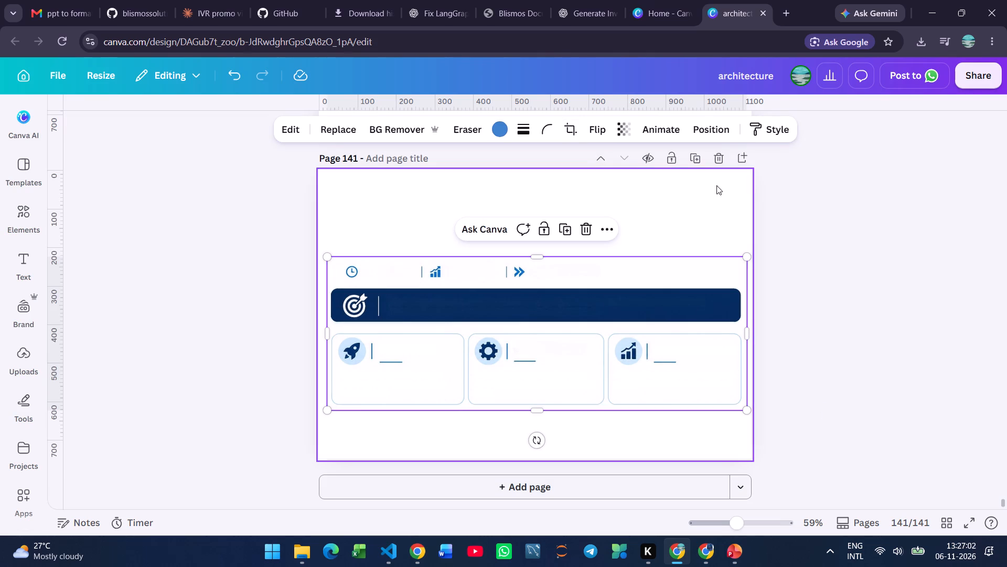
Download only page 141 as a PNG with a transparent background.
left_click(972, 80)
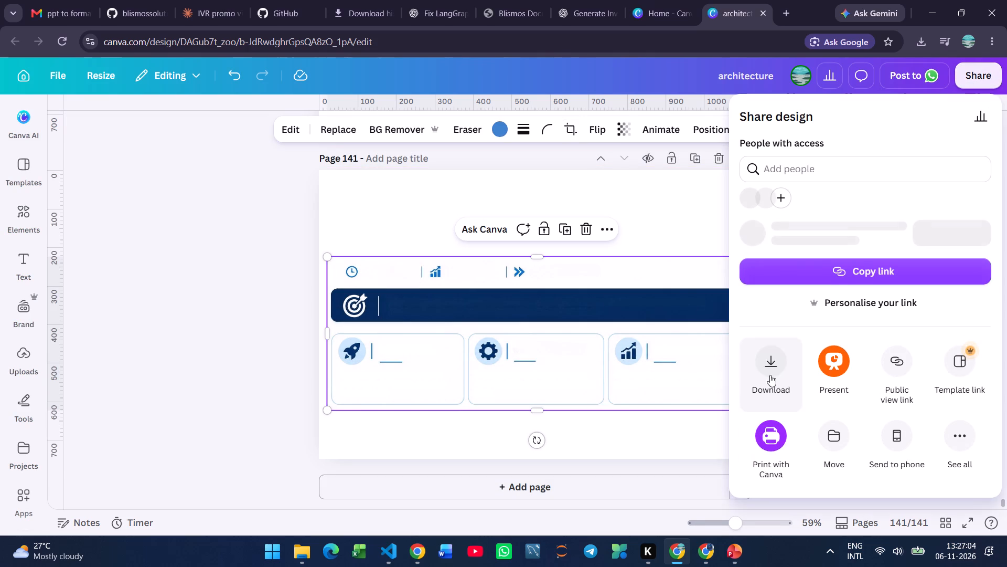
left_click(769, 369)
left_click(861, 385)
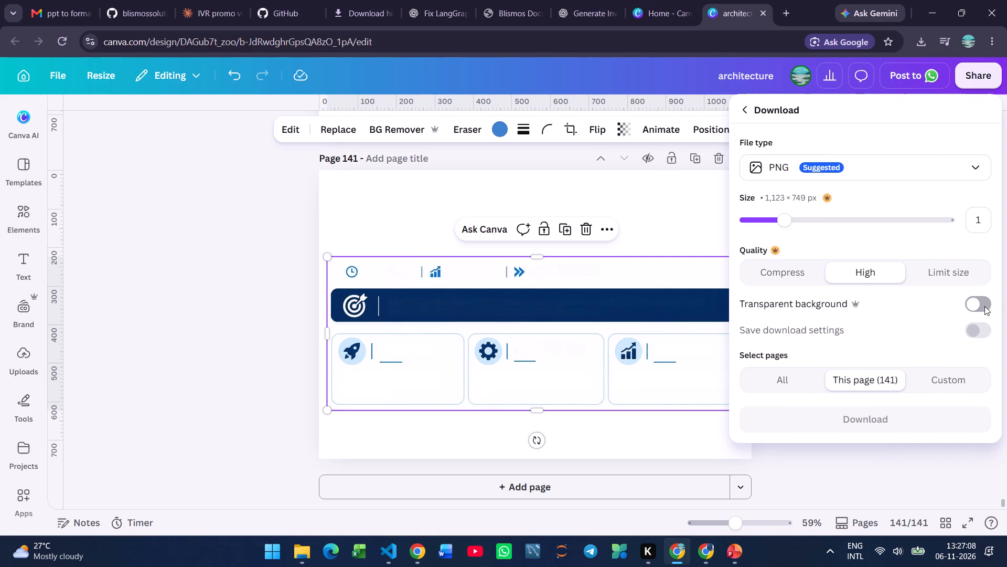
left_click(984, 306)
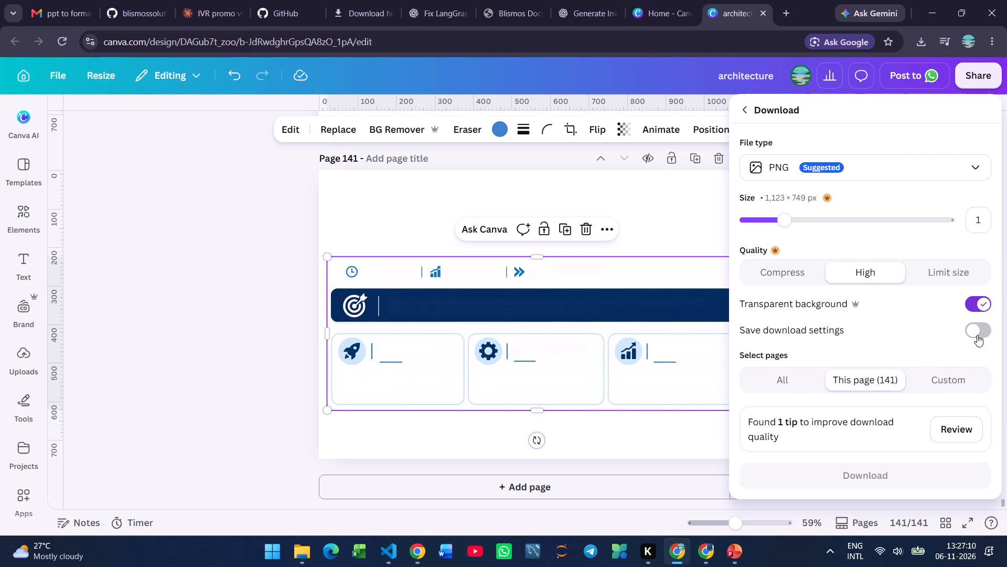
left_click(888, 481)
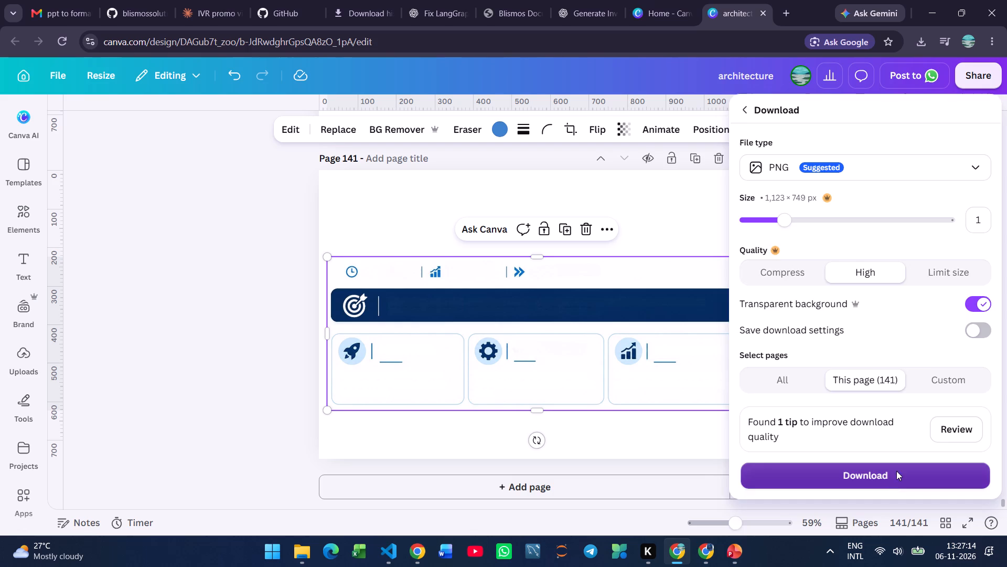
Open the Downloads folder in File Explorer to find the exported image.
left_click(309, 559)
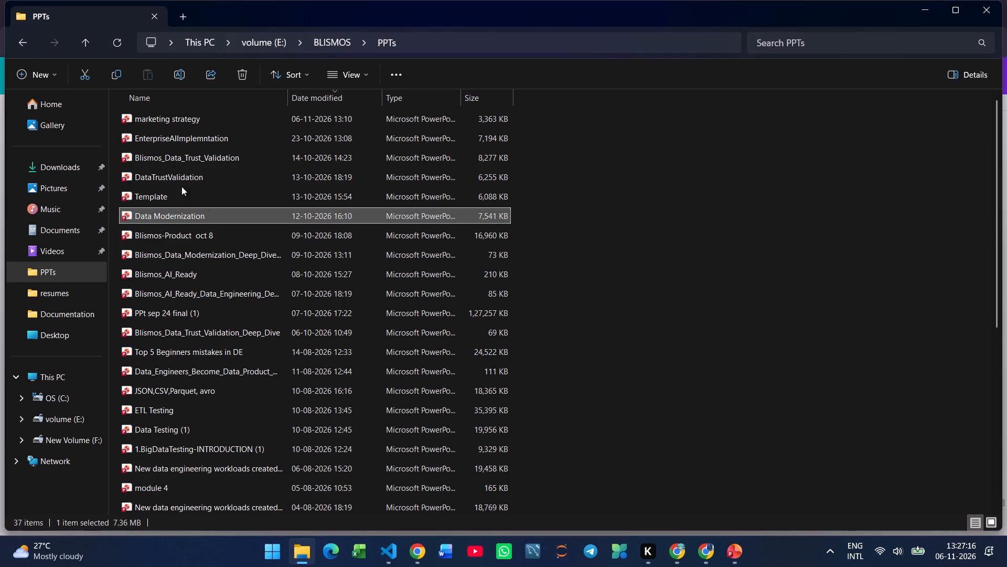
triple_click(53, 167)
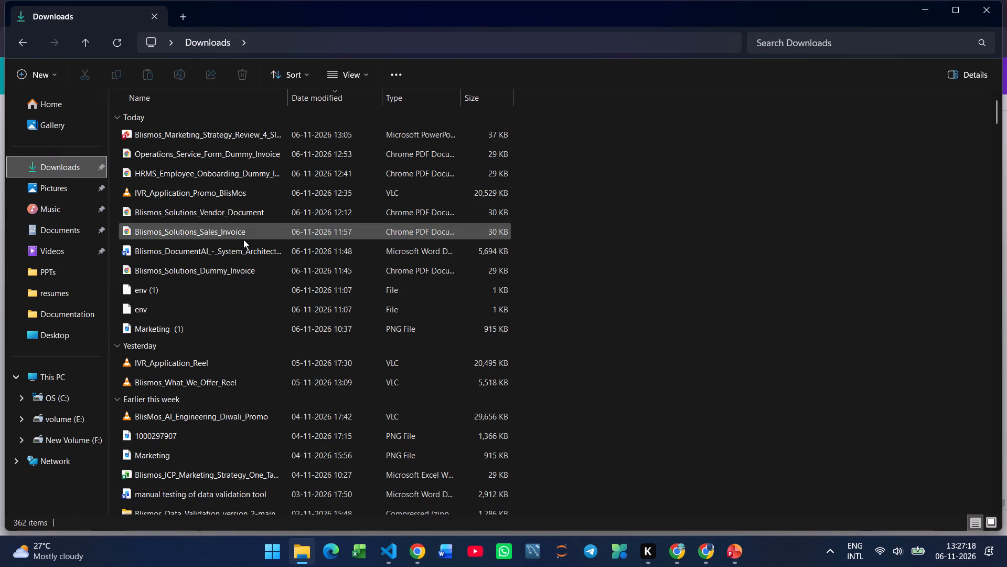
scroll(190, 201, "up", 1)
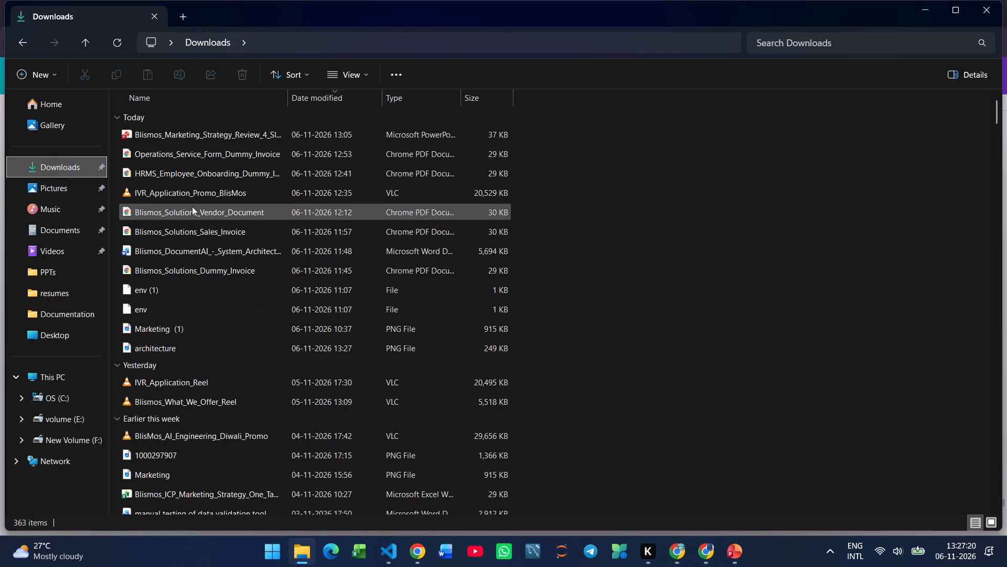
scroll(192, 206, "up", 1)
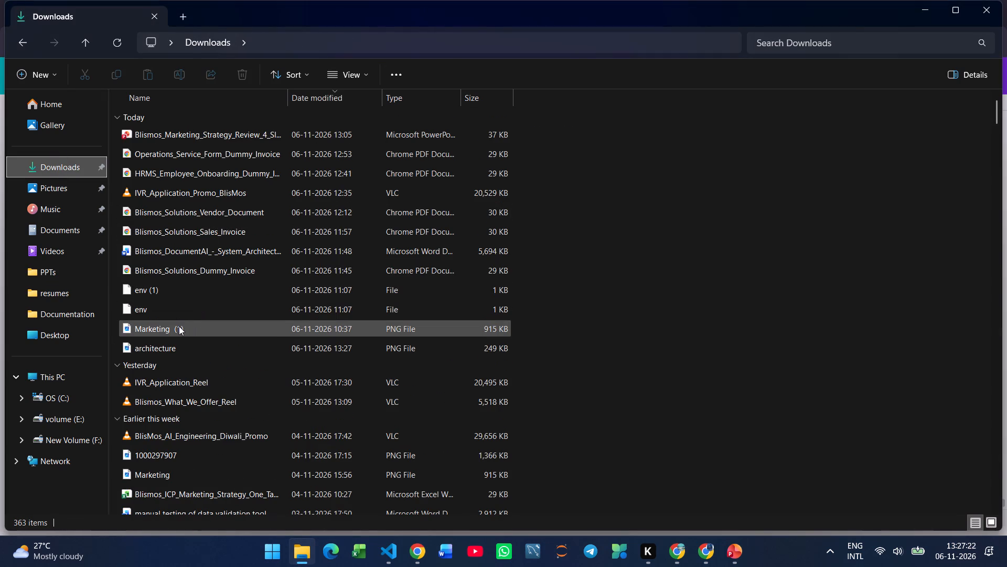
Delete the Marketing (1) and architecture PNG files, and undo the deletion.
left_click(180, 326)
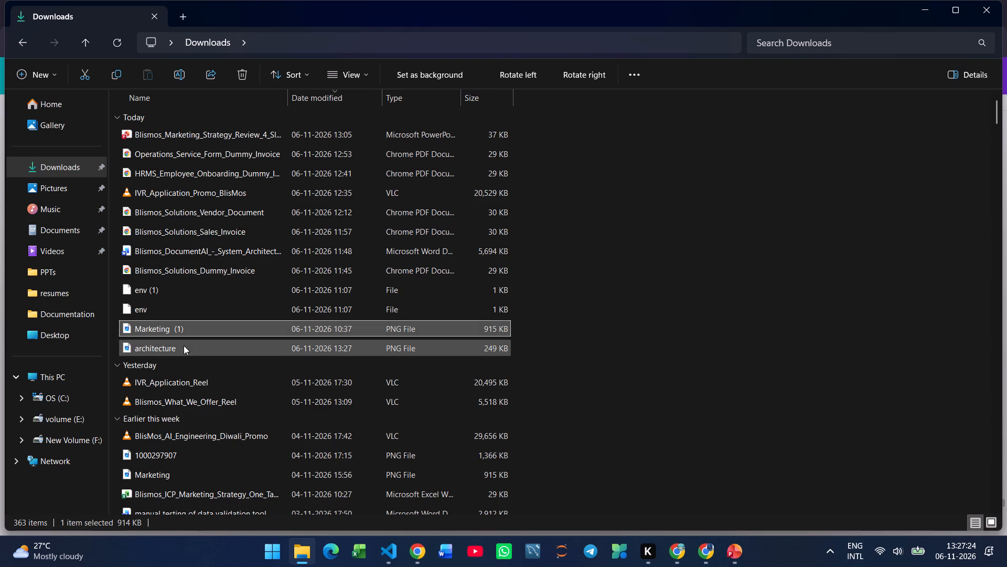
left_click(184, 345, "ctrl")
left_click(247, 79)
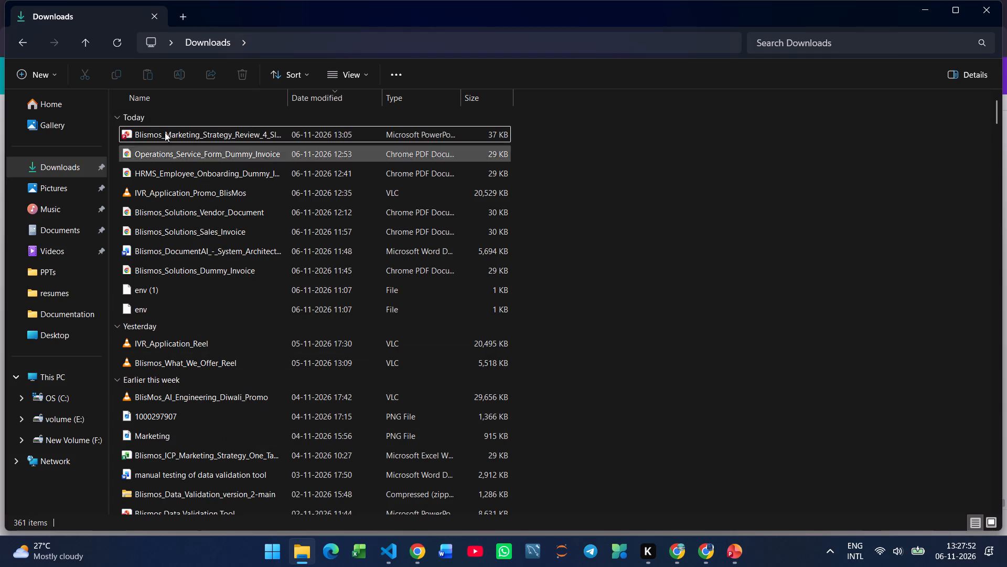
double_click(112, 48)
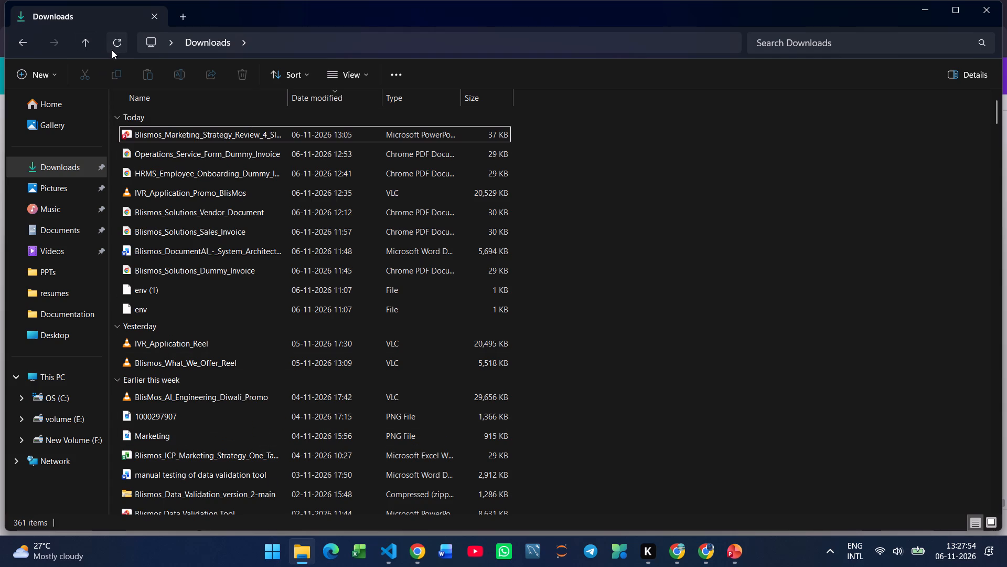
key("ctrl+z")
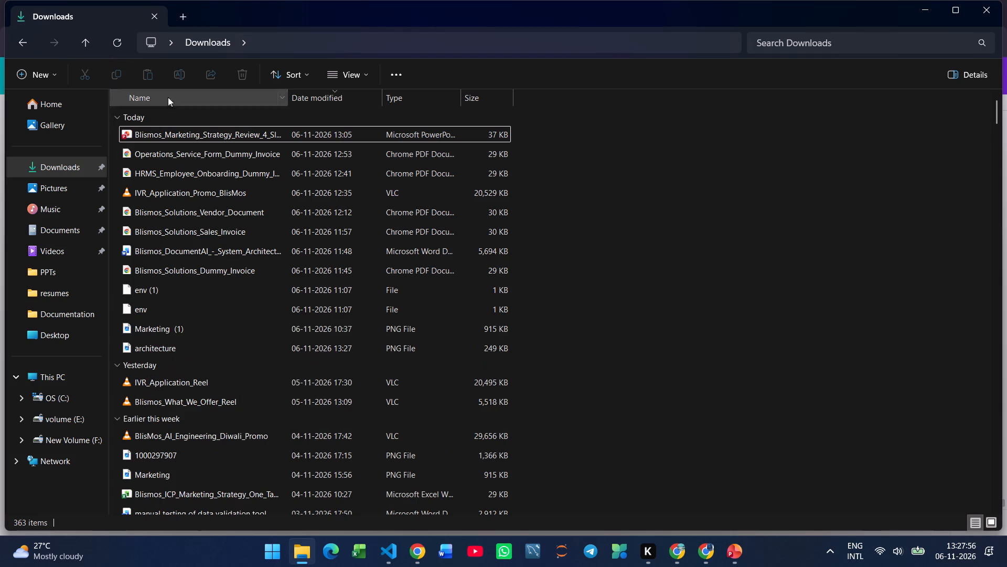
Copy the architecture PNG file from the Downloads folder.
left_click(216, 345)
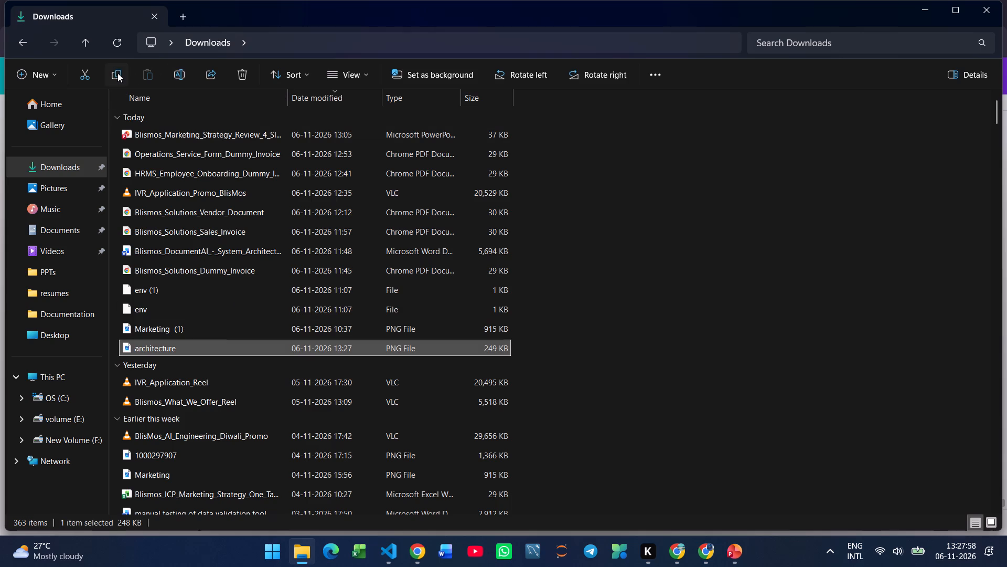
left_click(117, 73)
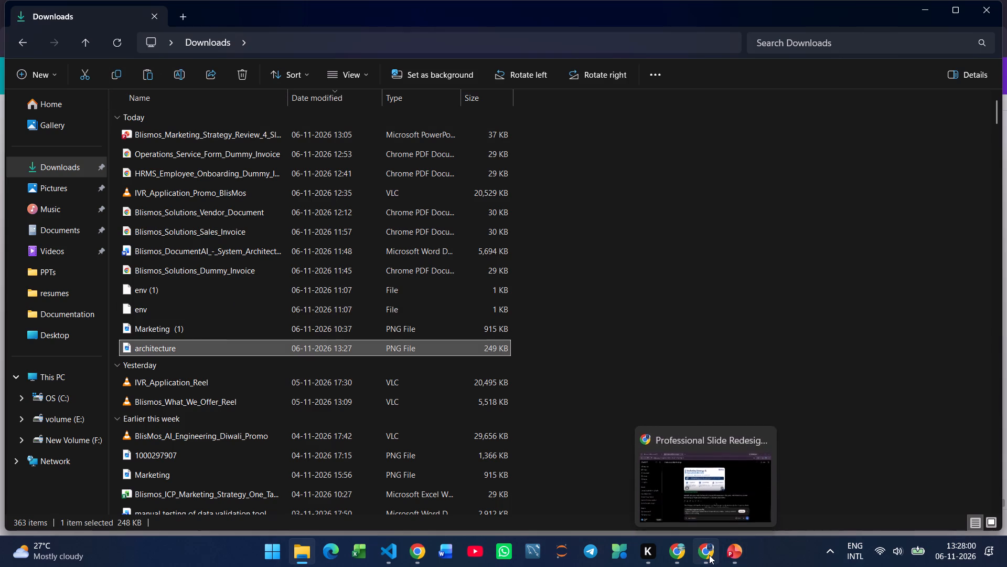
Switch to the marketing strategy presentation in PowerPoint and duplicate slide 2.
left_click(773, 482)
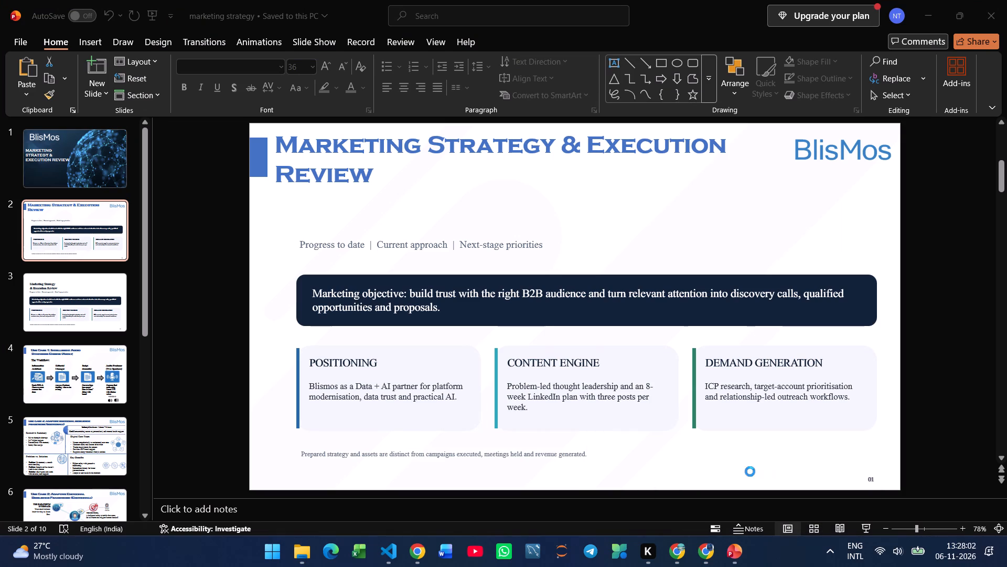
right_click(55, 230)
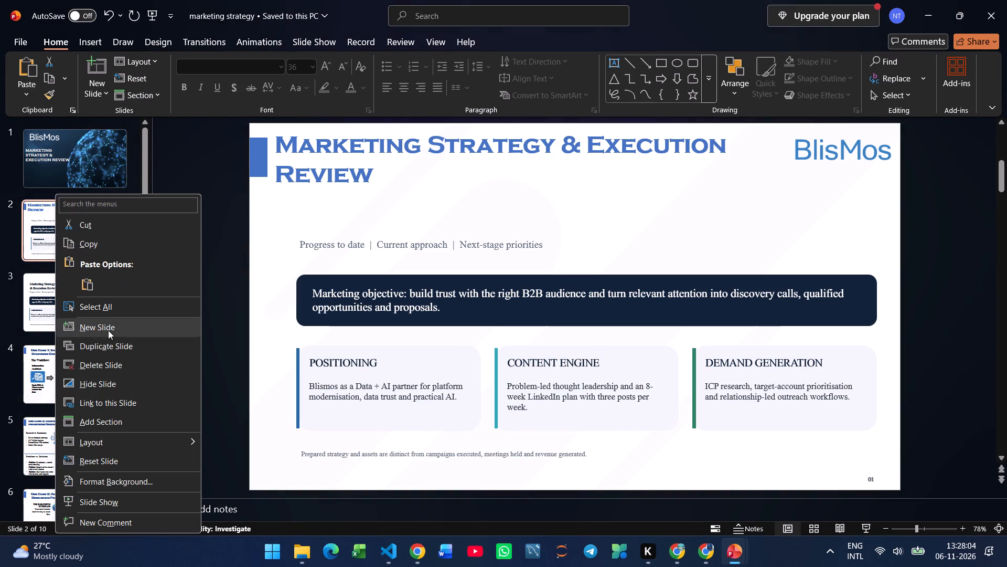
left_click(114, 346)
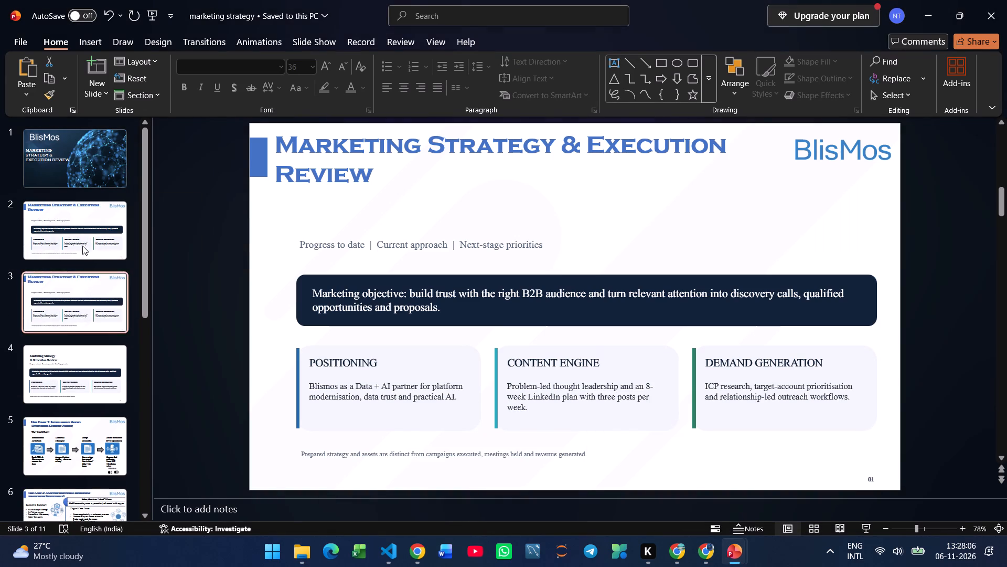
Delete the footnote, subtitle line, objective banner and all three cards from slide 2, keeping the title, logo and page number.
left_click(82, 244)
left_click(563, 460)
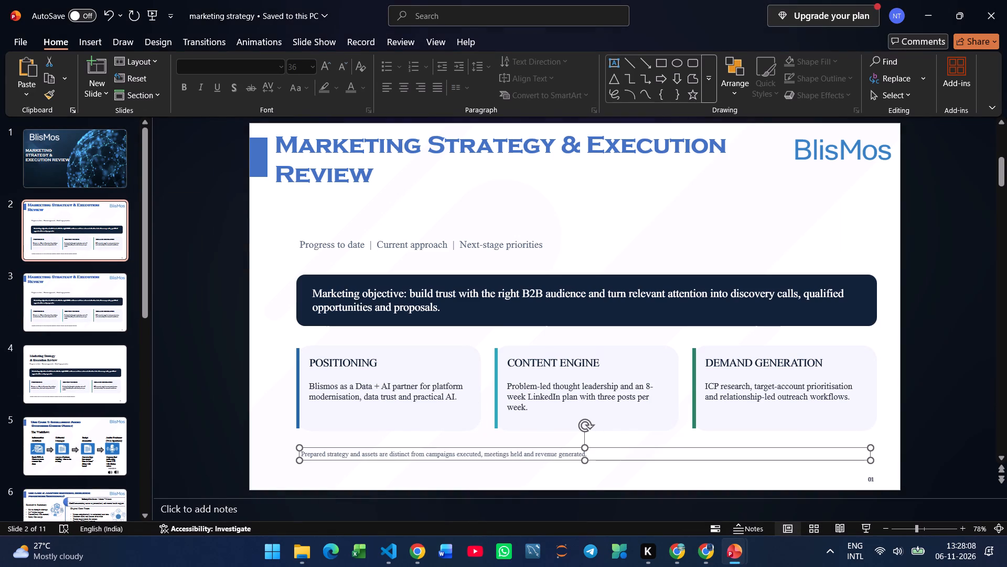
key("BackSpace")
left_click(570, 430)
key("BackSpace")
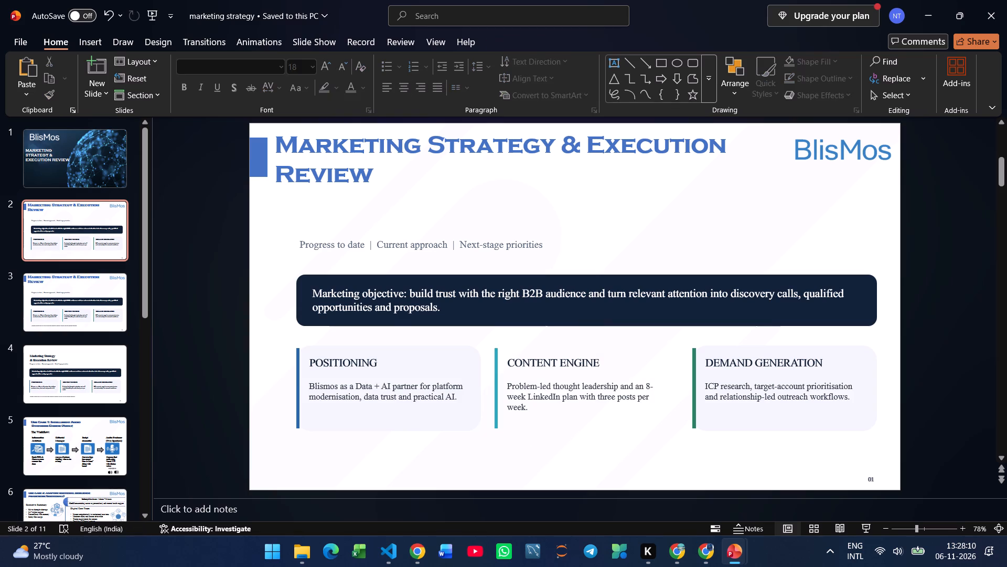
left_click(456, 428)
key("BackSpace")
left_click_drag(885, 446, 884, 446)
left_click_drag(884, 446, 283, 224)
key("BackSpace")
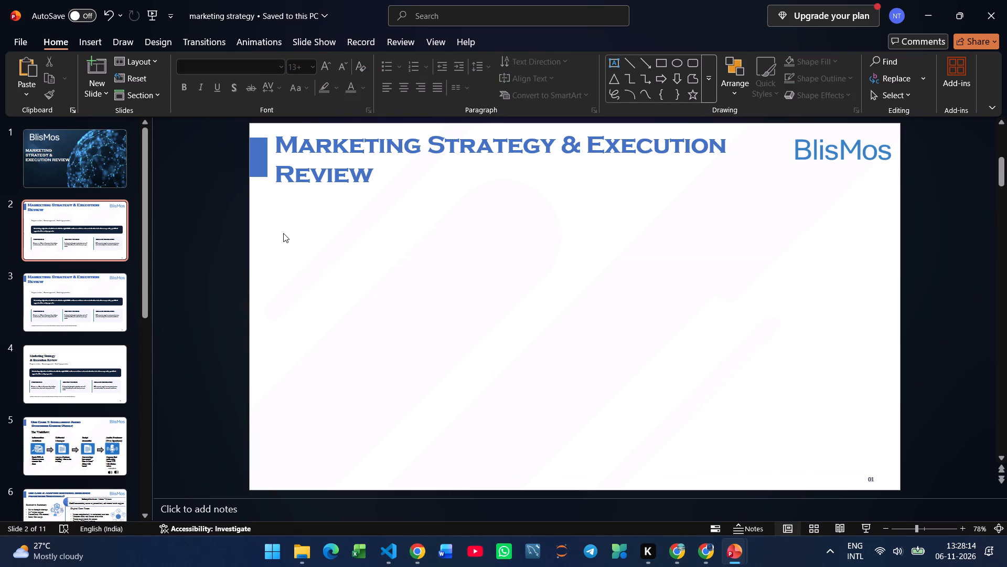
Paste the copied architecture layout image onto slide 2.
left_click(467, 274)
key("ctrl+v")
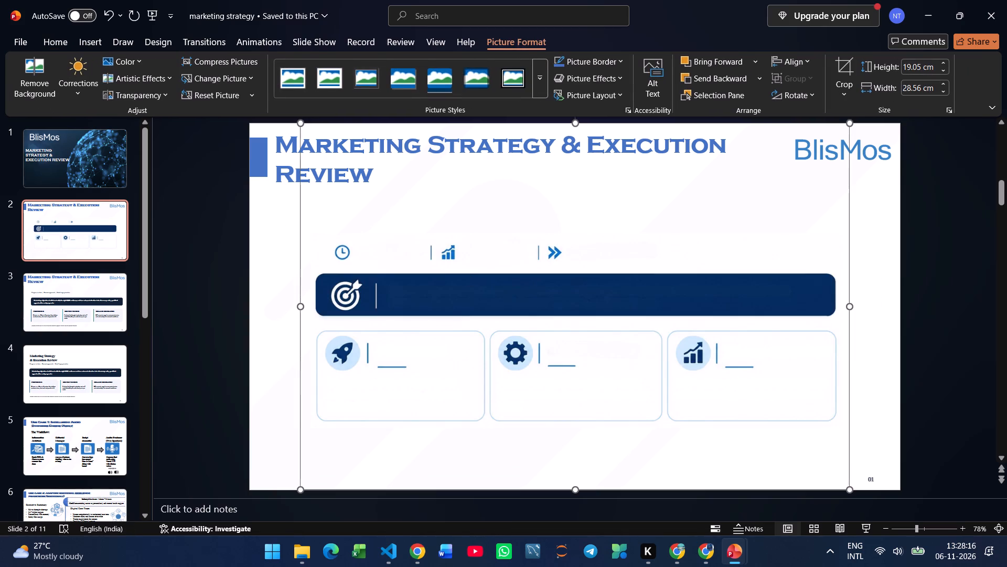
Crop the pasted layout image on slide 2 on all four sides to just around the icon row, banner and three cards.
left_click(846, 66)
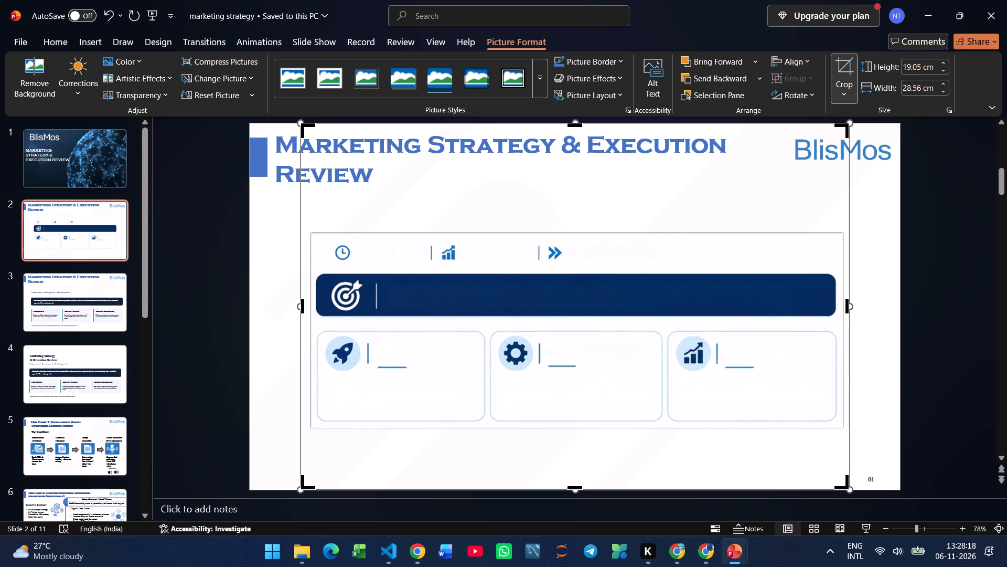
left_click_drag(575, 126, 579, 235)
left_click_drag(302, 366, 306, 365)
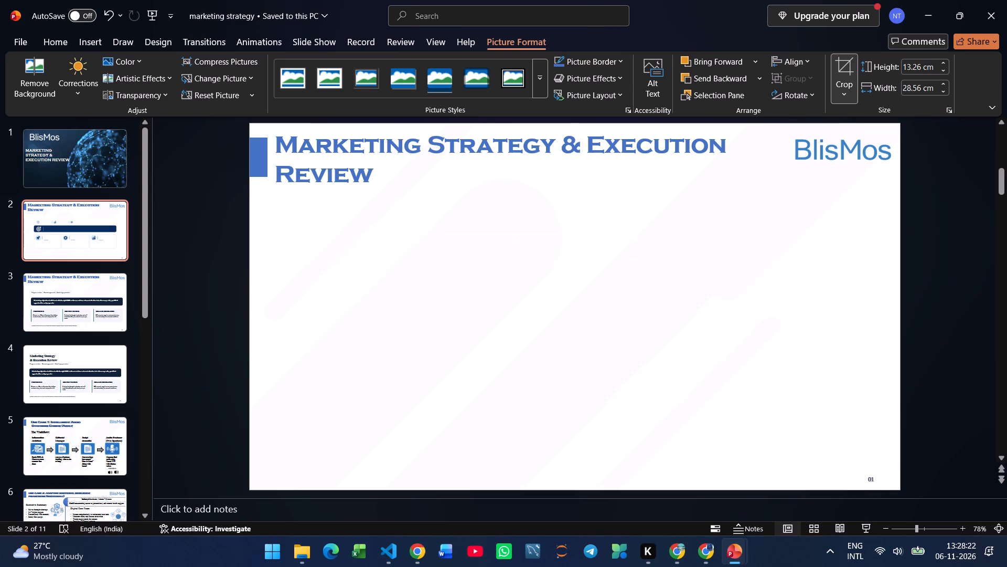
left_click_drag(306, 365, 314, 364)
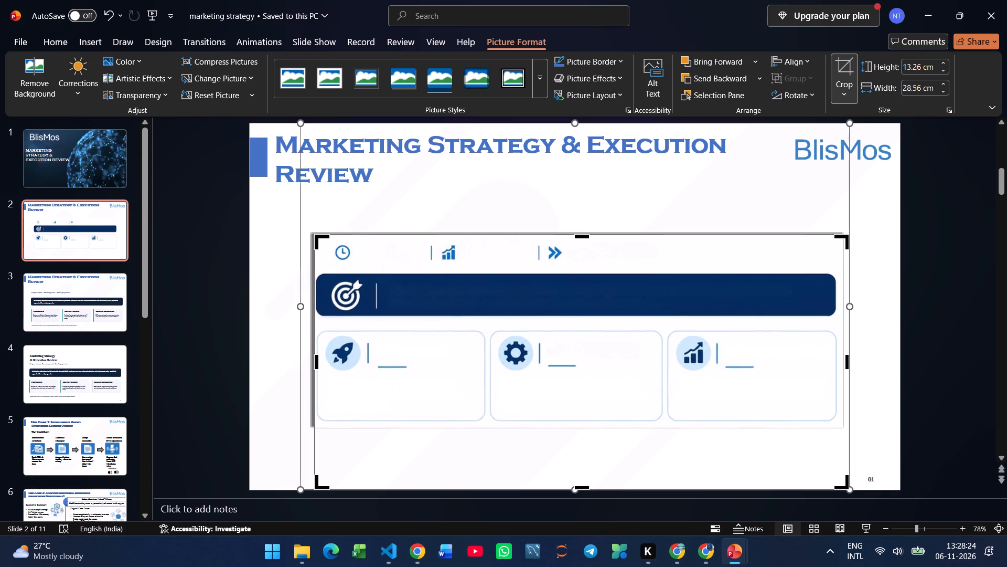
left_click_drag(581, 490, 582, 461)
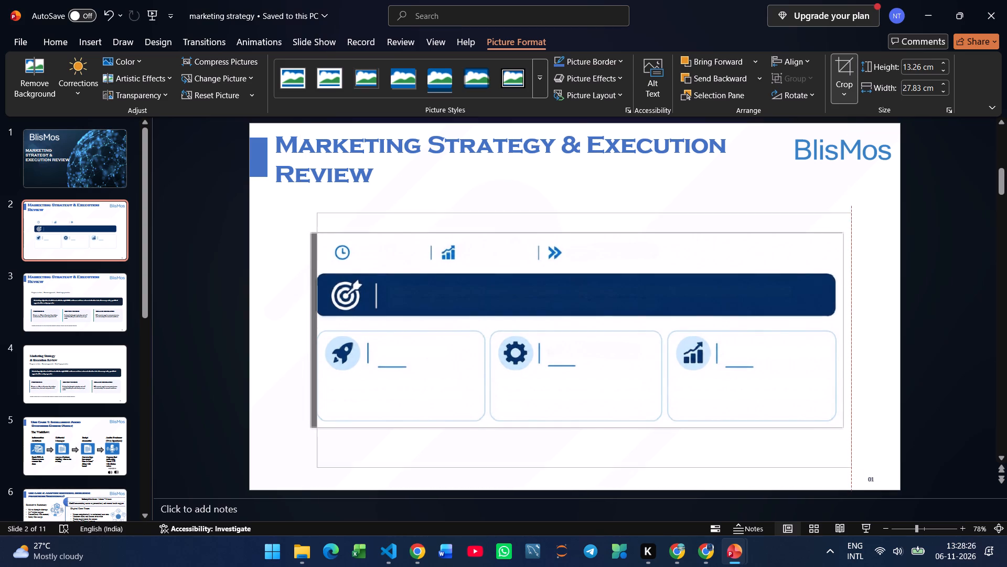
left_click_drag(582, 461, 582, 456)
left_click_drag(583, 455, 583, 430)
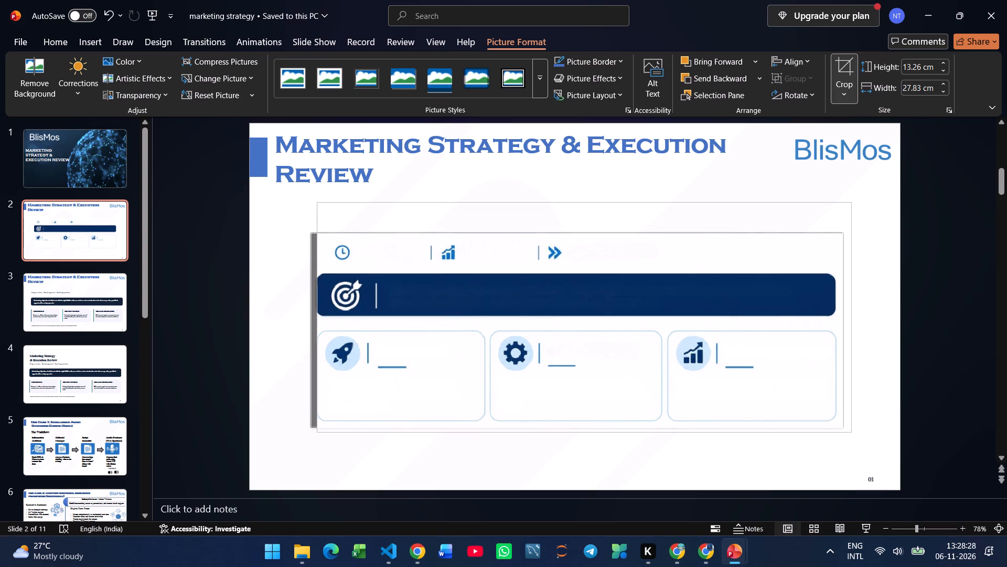
left_click_drag(583, 430, 584, 424)
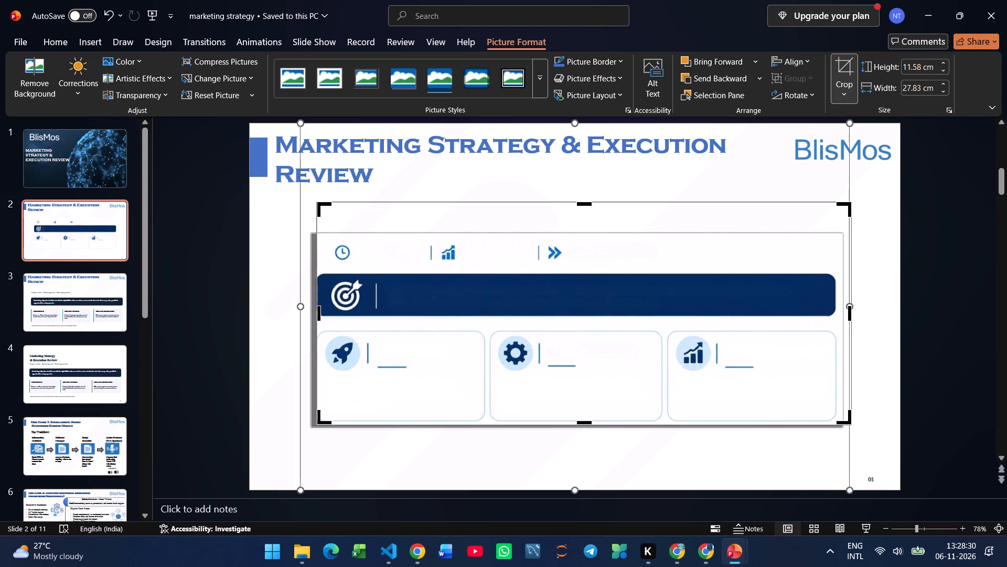
left_click_drag(851, 312, 844, 312)
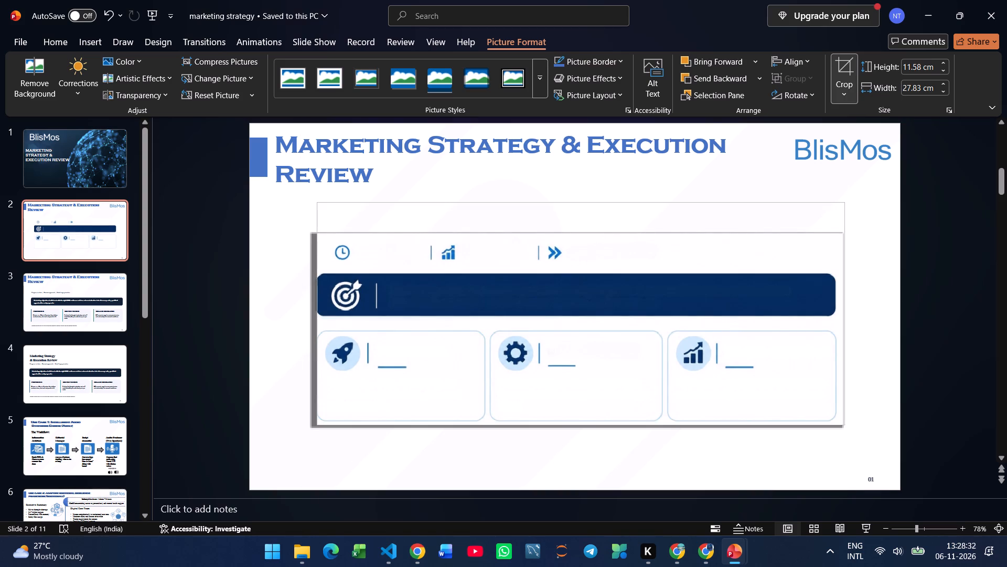
left_click_drag(844, 312, 840, 314)
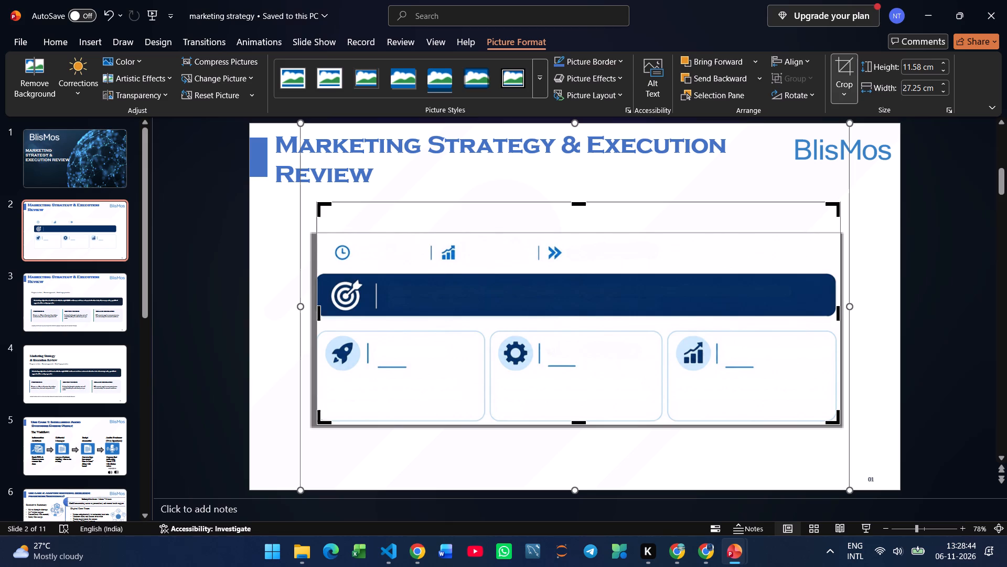
left_click_drag(578, 205, 577, 237)
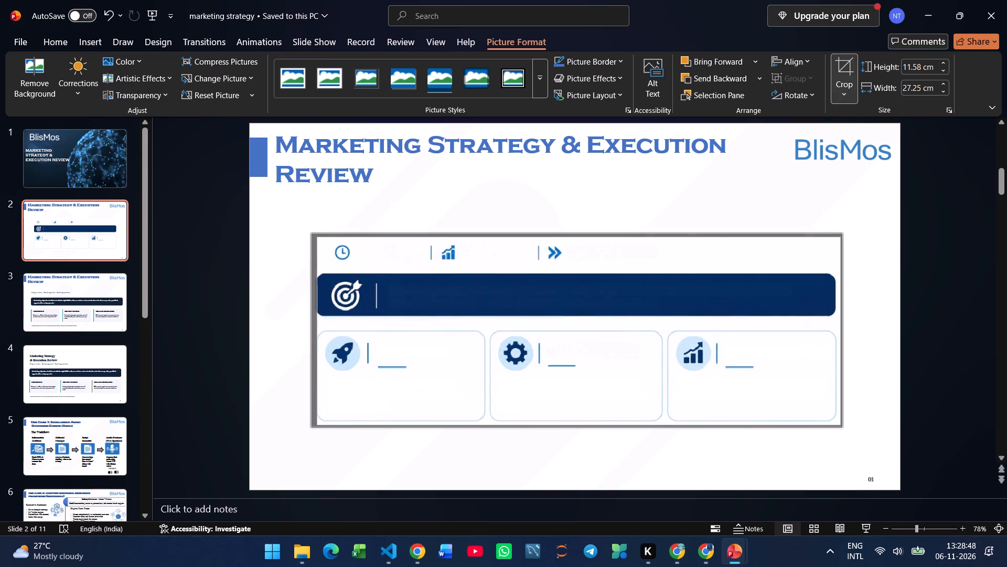
left_click_drag(577, 237, 575, 237)
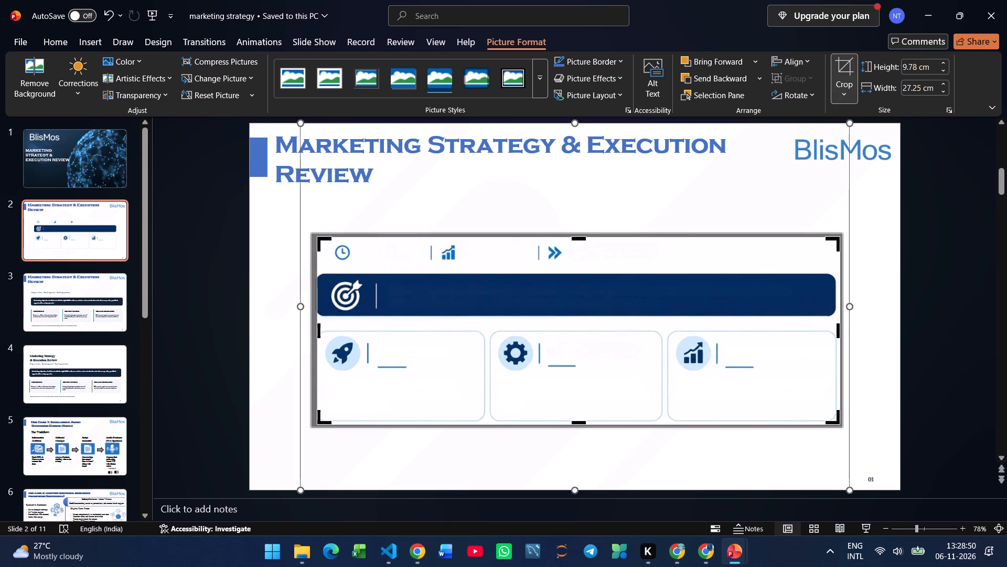
left_click_drag(318, 331, 316, 331)
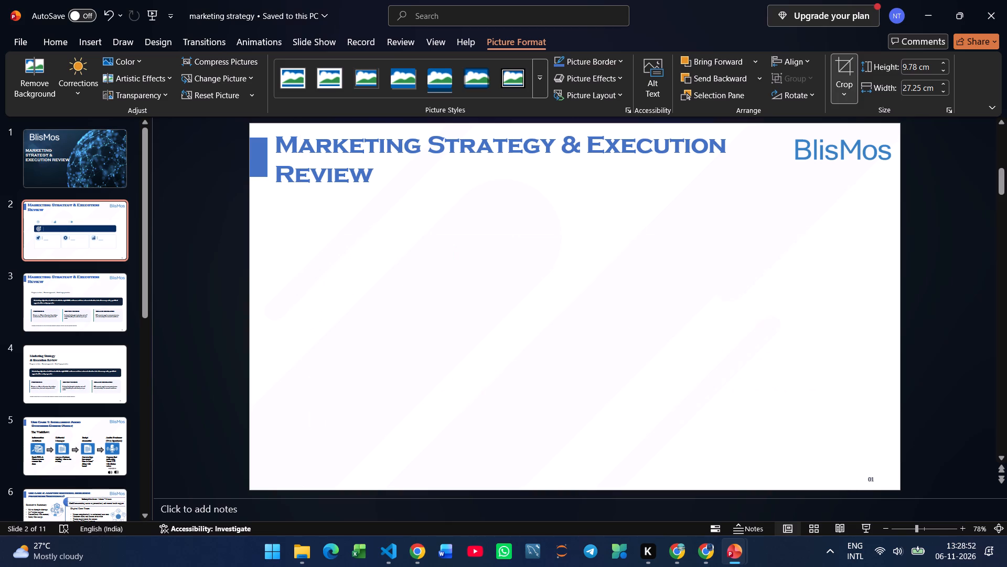
left_click_drag(316, 331, 313, 330)
left_click(882, 394)
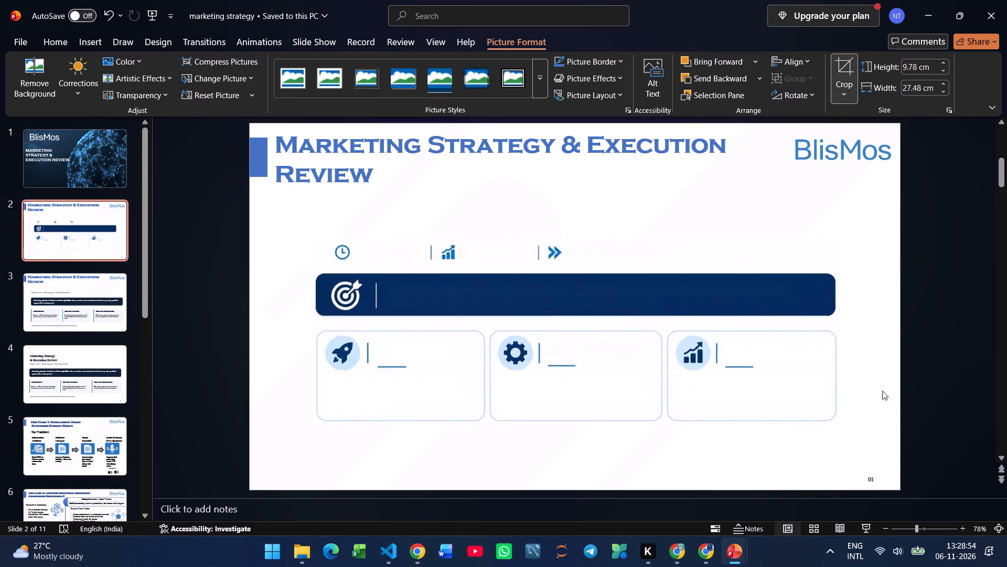
Enlarge the cropped layout image and center it across slide 2 below the title.
left_click(586, 341)
left_click_drag(309, 235, 289, 206)
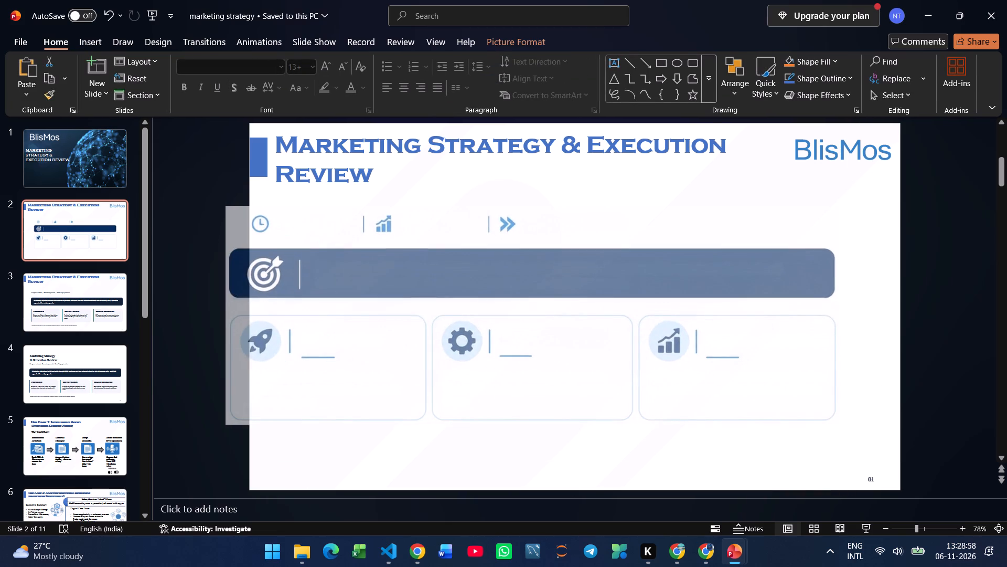
left_click_drag(289, 206, 301, 209)
left_click_drag(490, 295, 526, 293)
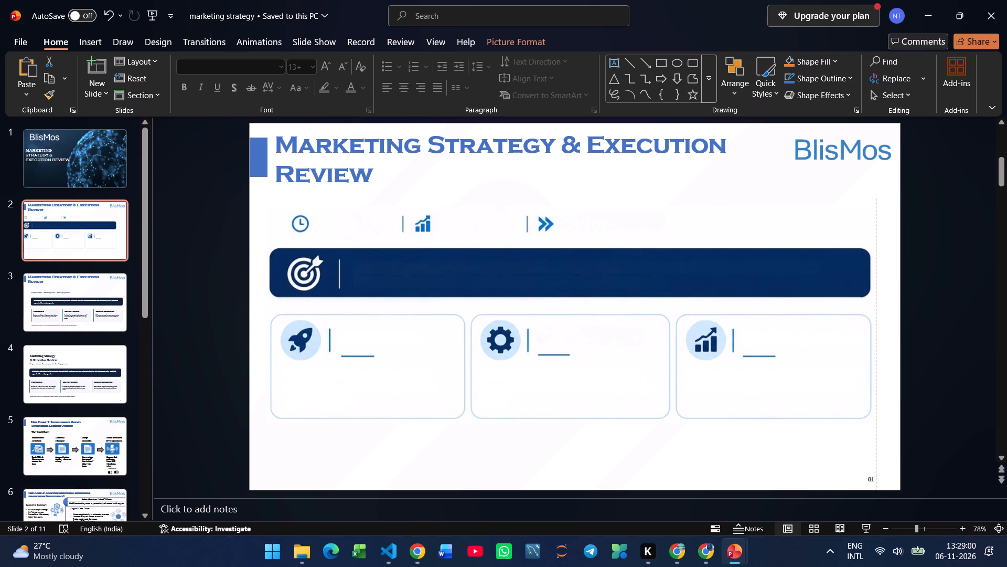
left_click_drag(526, 293, 526, 294)
Copy "Progress to date" from slide 3's subtitle to slide 2, narrow its text box and align it beside the clock icon.
left_click(73, 296)
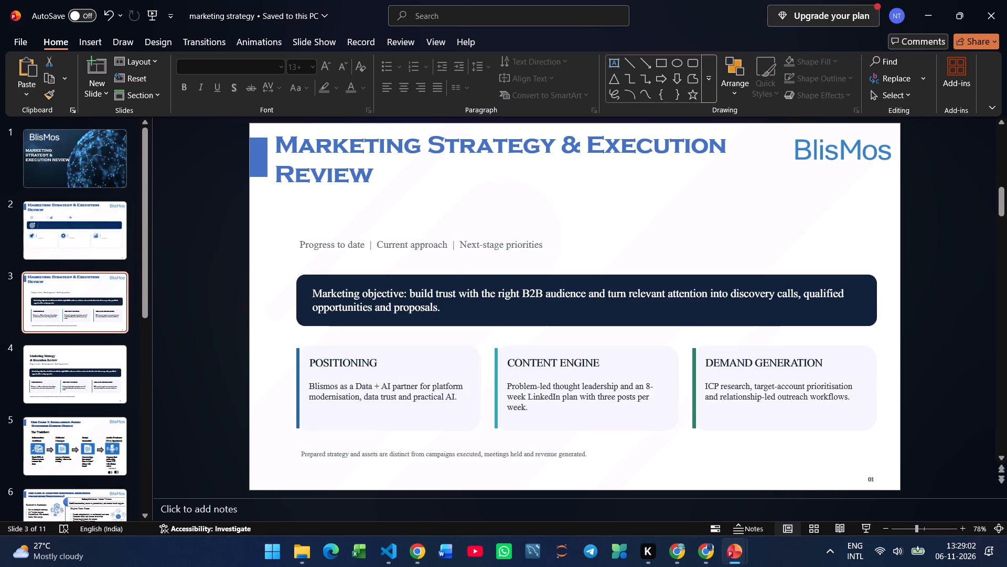
left_click_drag(363, 245, 313, 247)
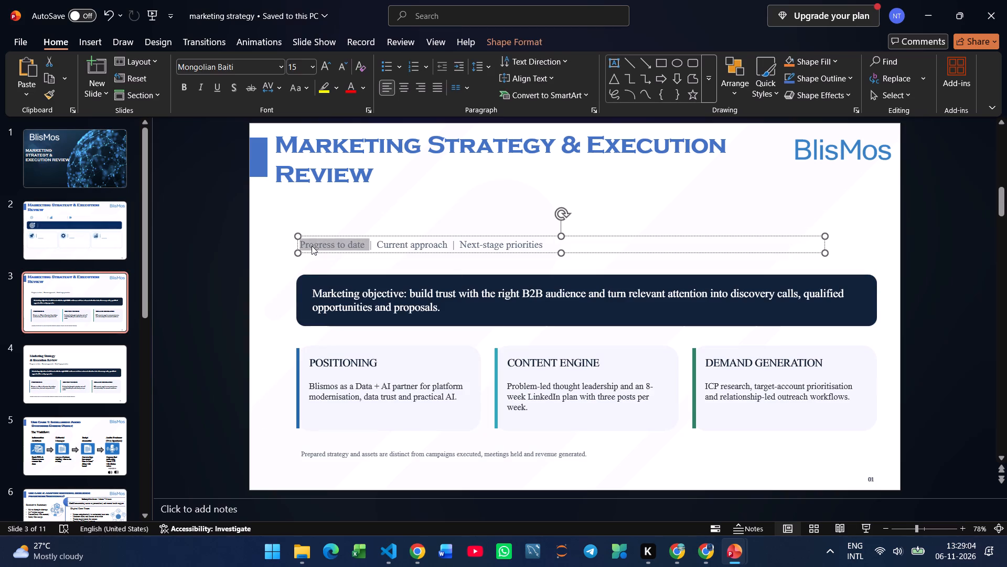
key("ctrl+c")
left_click(73, 240)
key("ctrl+v")
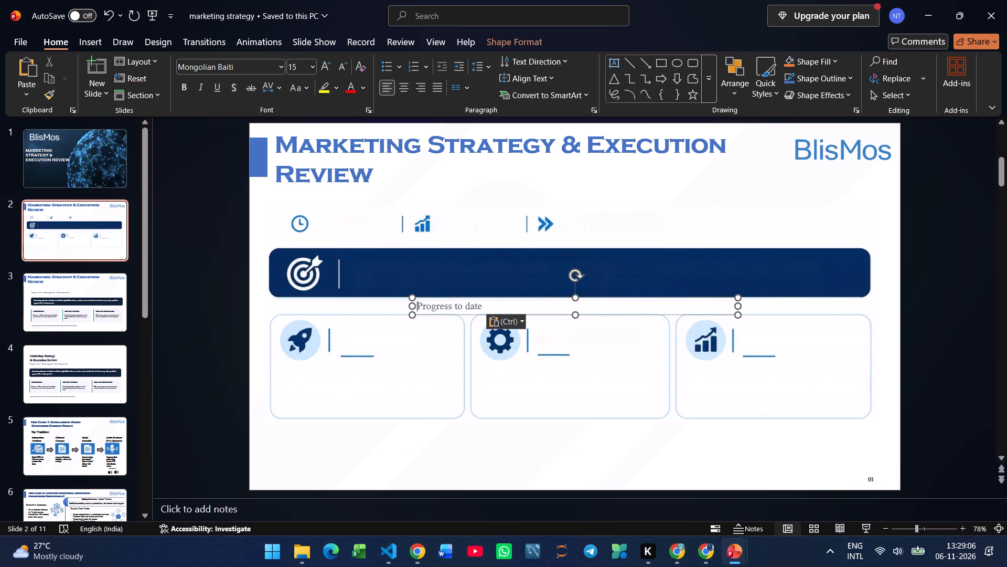
left_click_drag(737, 306, 519, 318)
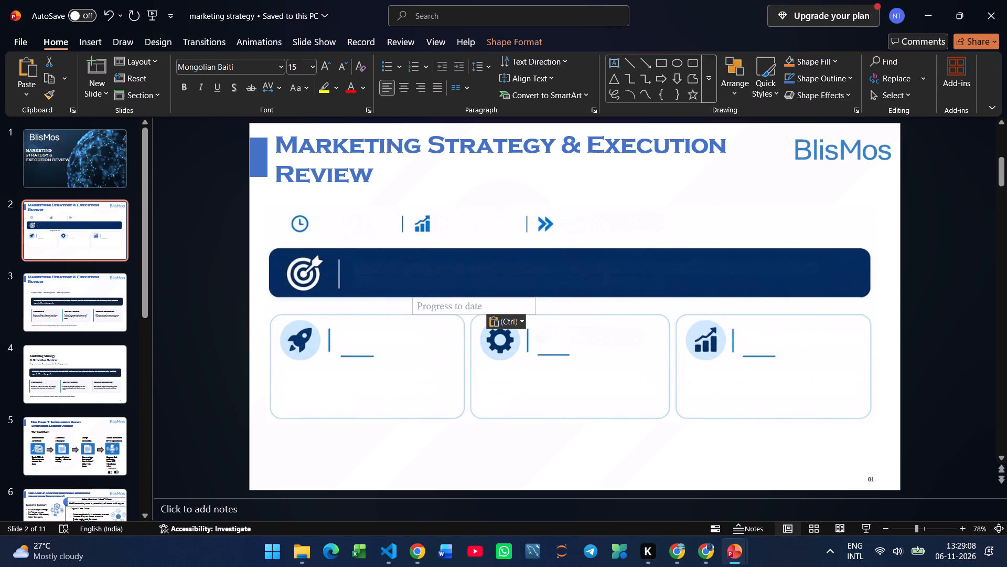
left_click_drag(519, 318, 494, 316)
left_click_drag(464, 313, 366, 228)
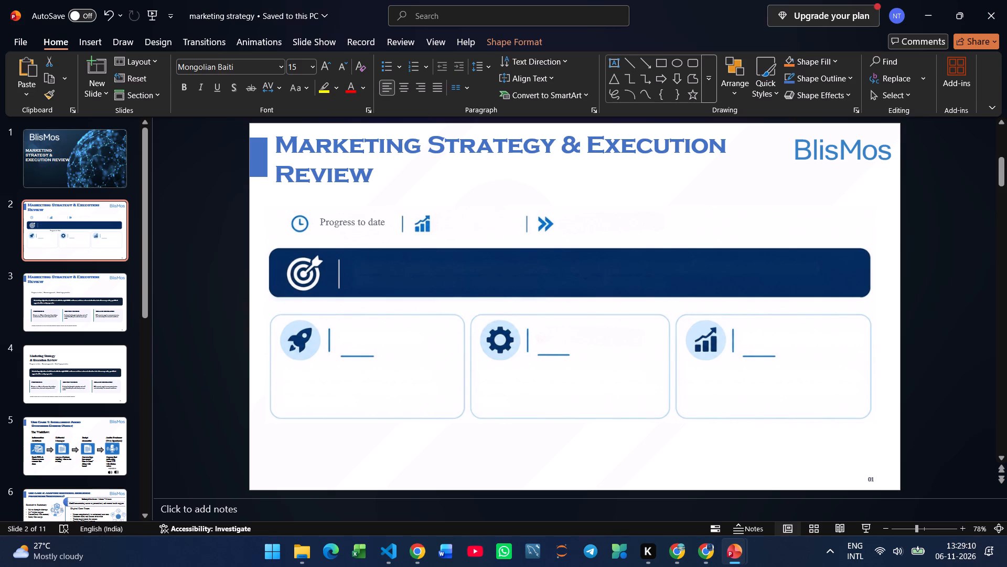
left_click_drag(366, 228, 361, 234)
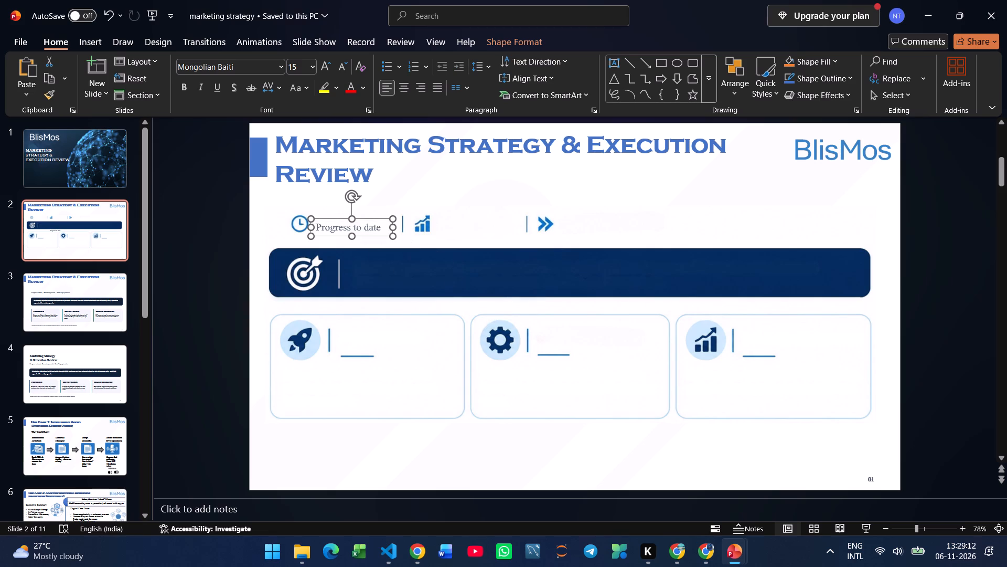
key("Up")
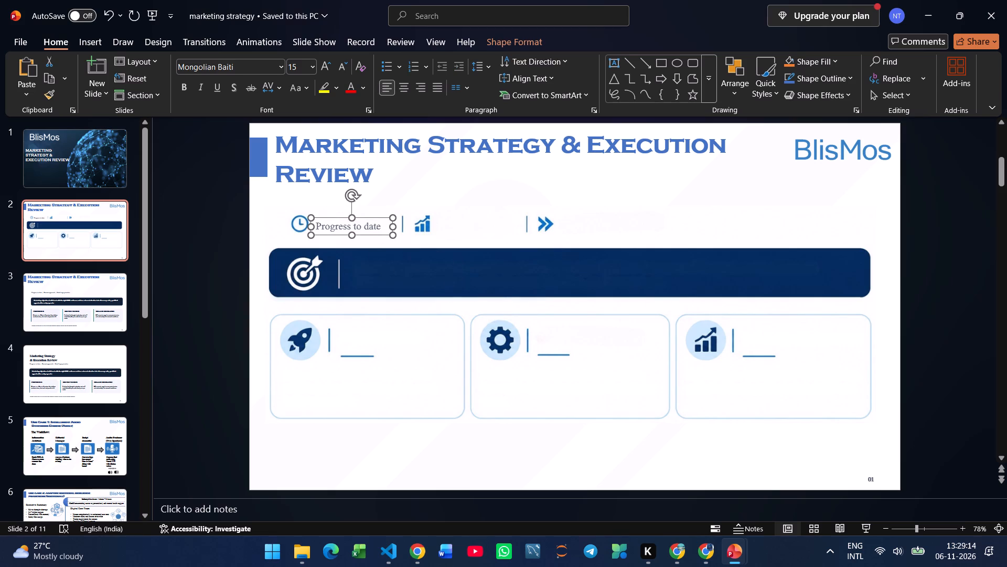
key("Up")
key("Up")
key("Up")
key("Up")
Format the "Progress to date" label as 16 pt, black and bold.
left_click(324, 65)
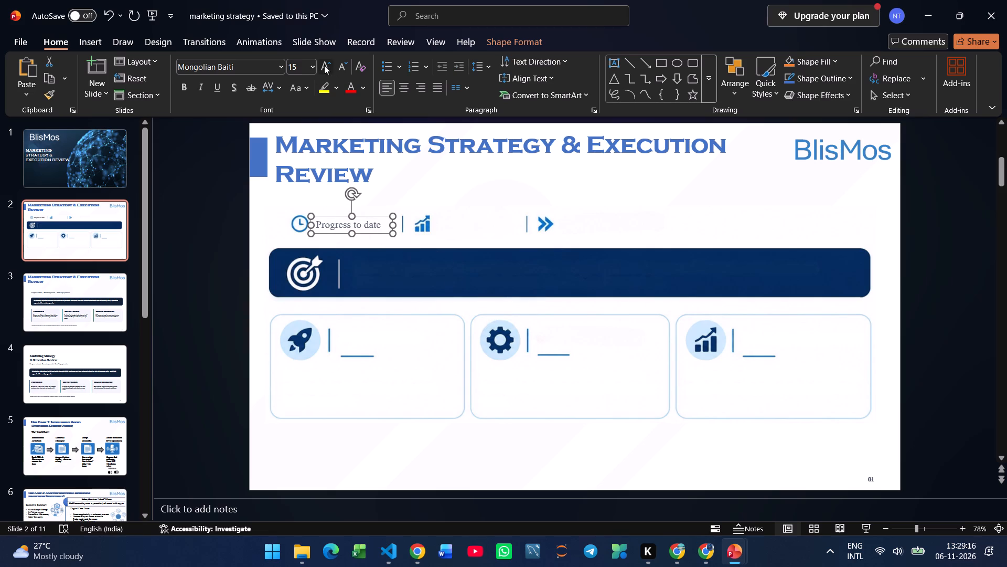
left_click(327, 65)
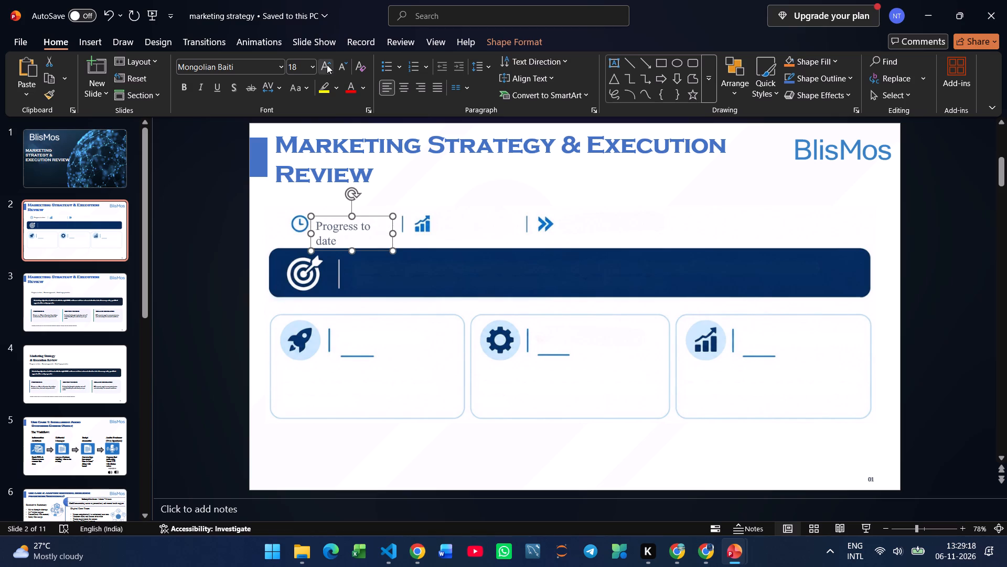
left_click(347, 68)
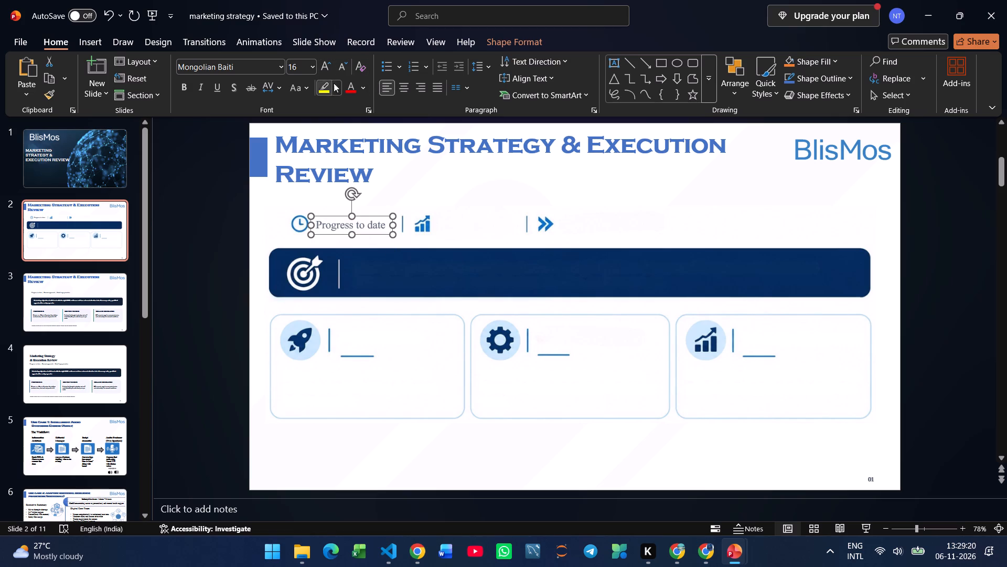
left_click(365, 85)
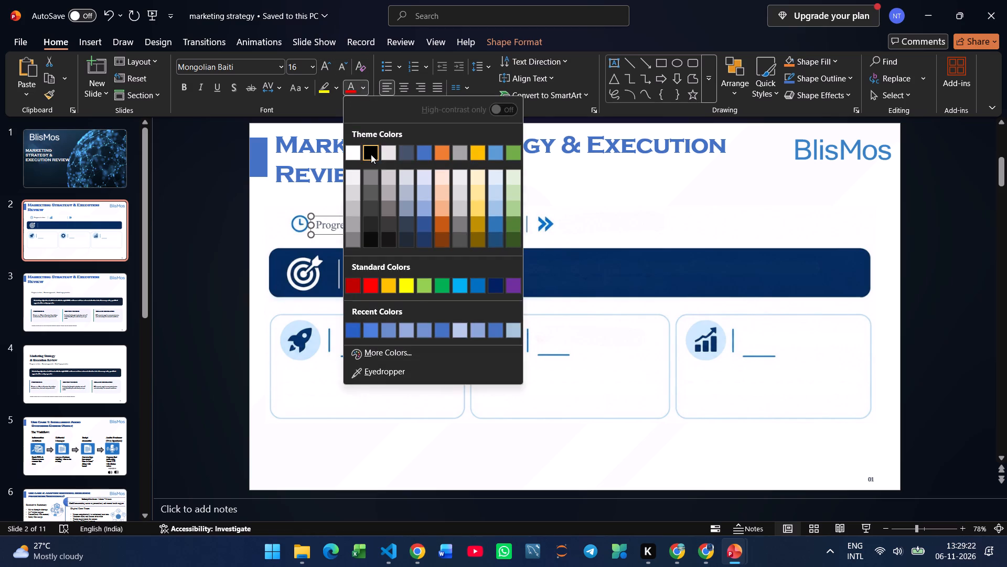
left_click(371, 154)
left_click(184, 88)
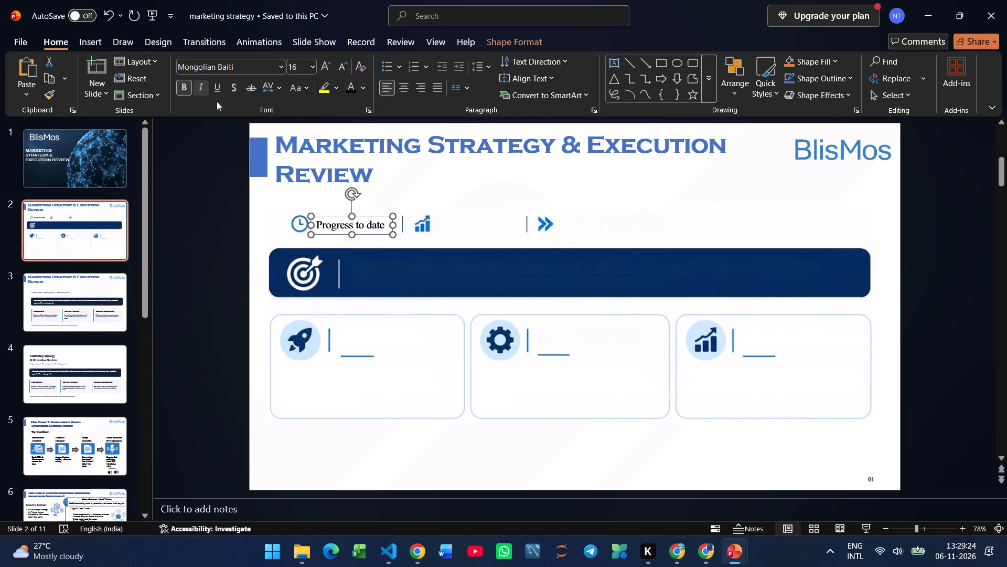
Copy "Current approach" from slide 3's subtitle to slide 2 and narrow its text box to fit the text.
left_click(480, 225)
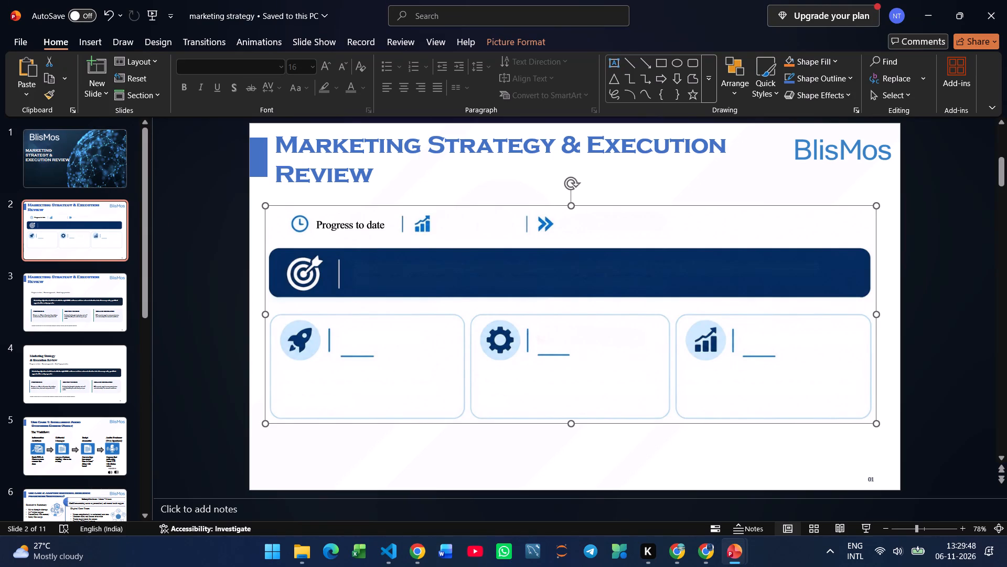
left_click(91, 307)
left_click_drag(446, 244, 380, 244)
key("ctrl+c")
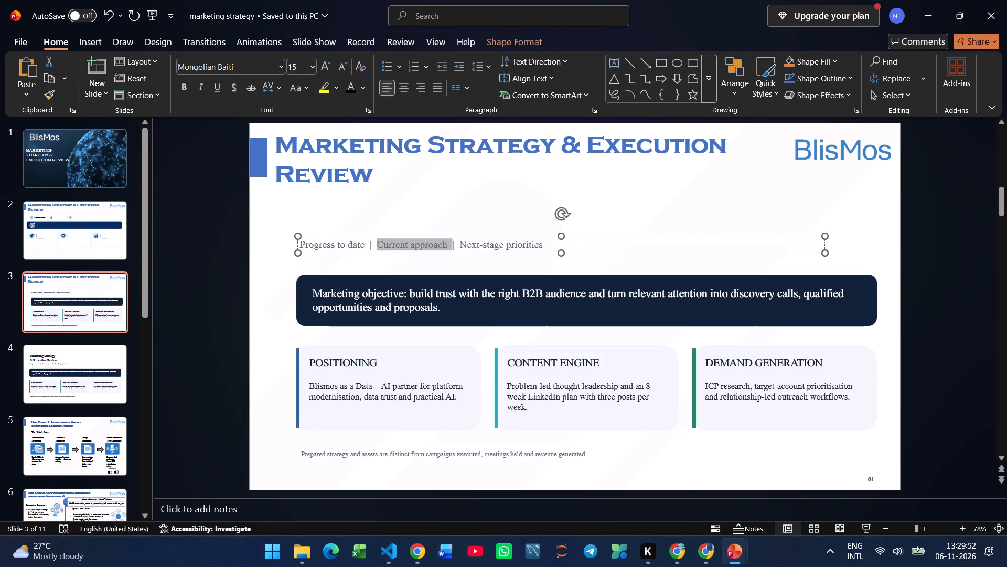
left_click(65, 233)
key("ctrl+v")
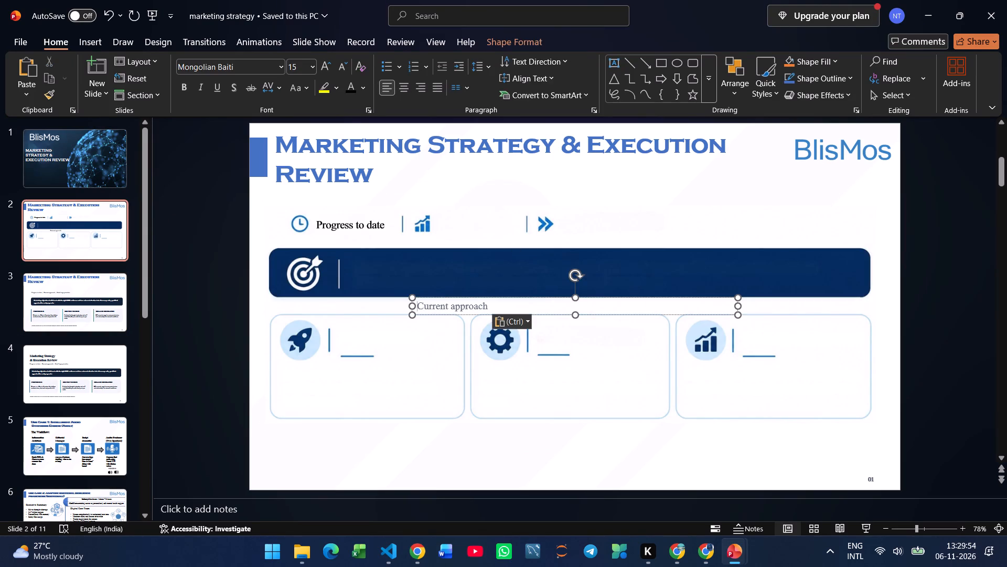
left_click_drag(740, 306, 536, 311)
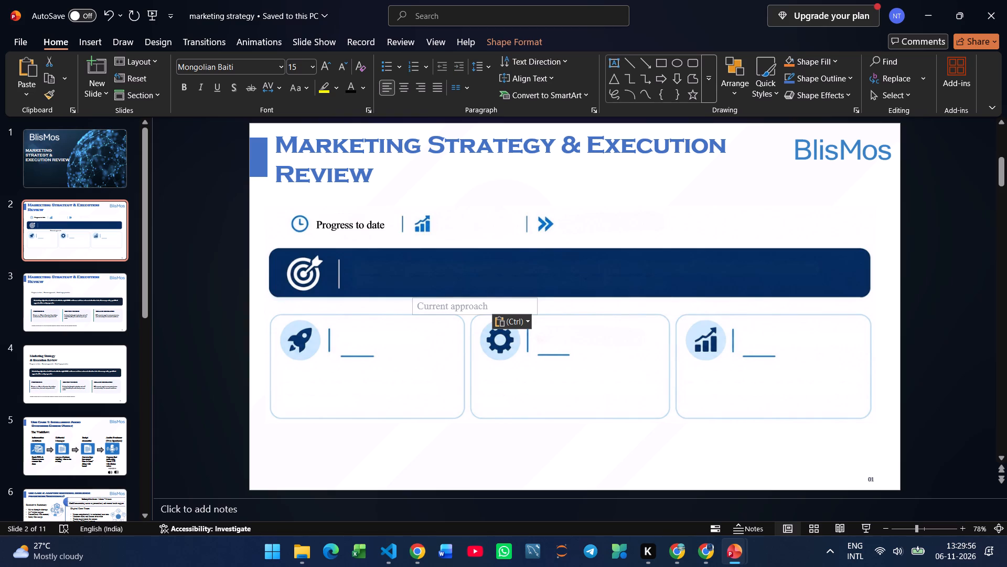
left_click_drag(536, 311, 495, 311)
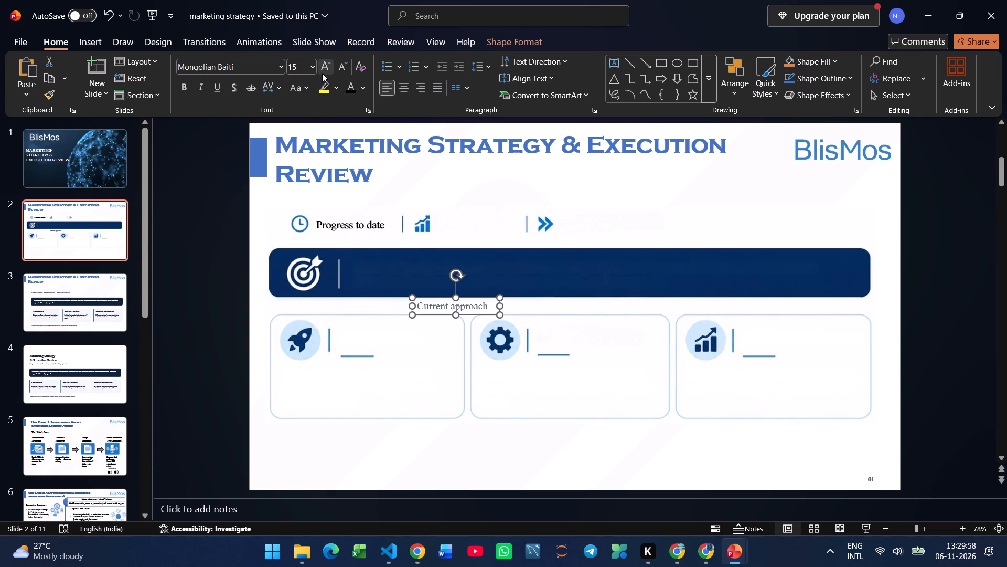
Format the "Current approach" label as 16 pt, black and bold.
left_click(324, 70)
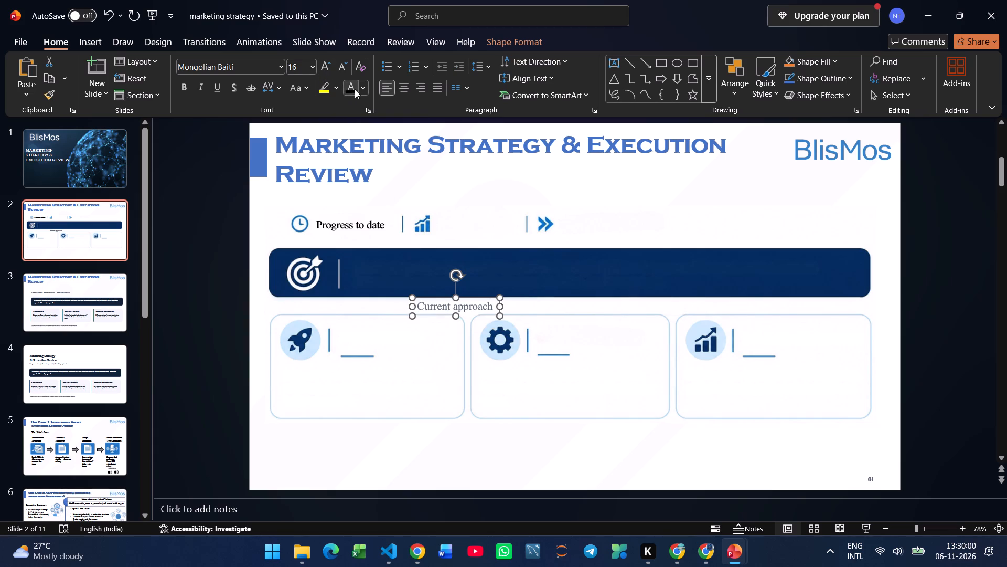
left_click_drag(348, 89, 347, 94)
left_click(187, 88)
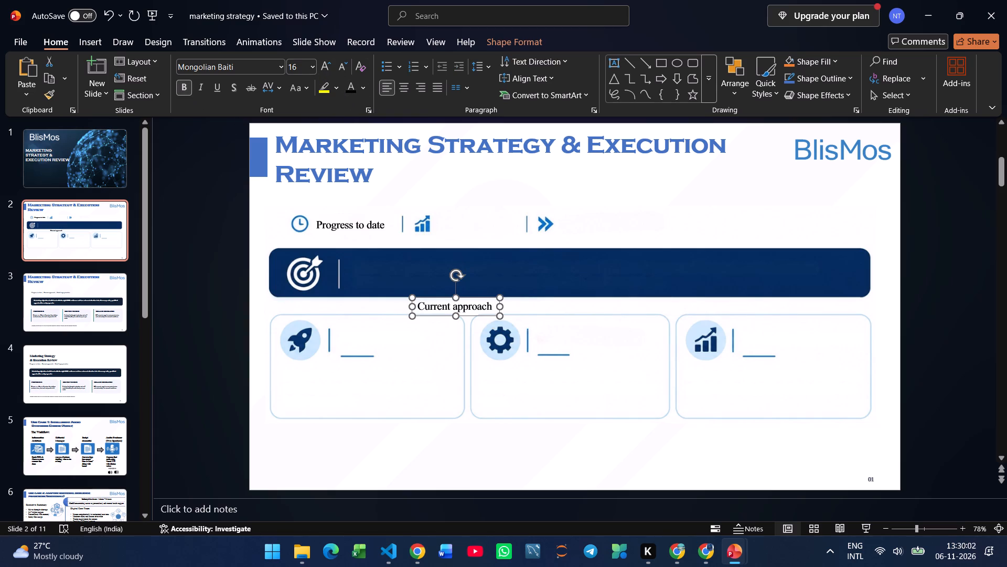
Move the "Current approach" label beside the bar chart icon above the banner, level with "Progress to date".
left_click_drag(476, 317, 496, 234)
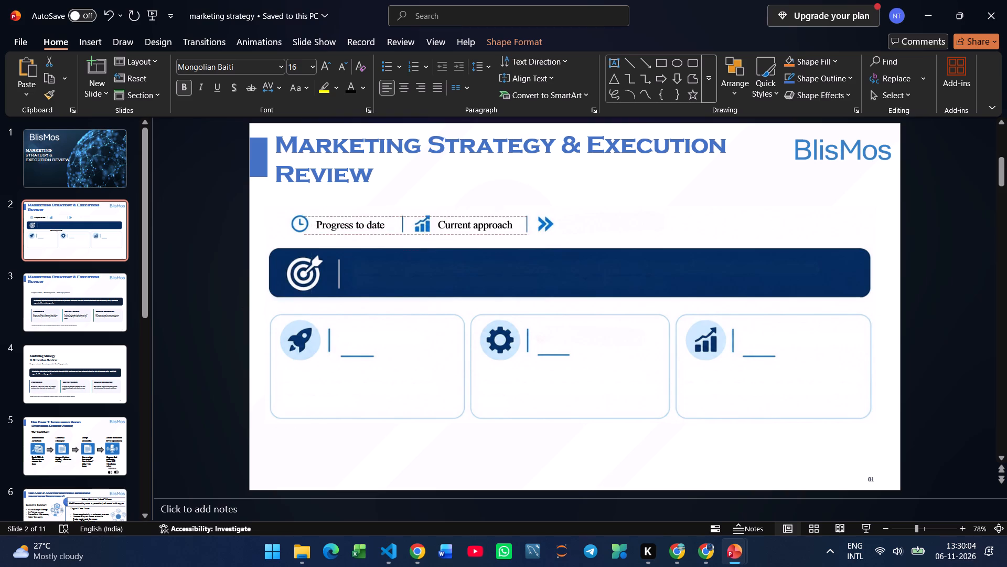
left_click_drag(496, 234, 494, 237)
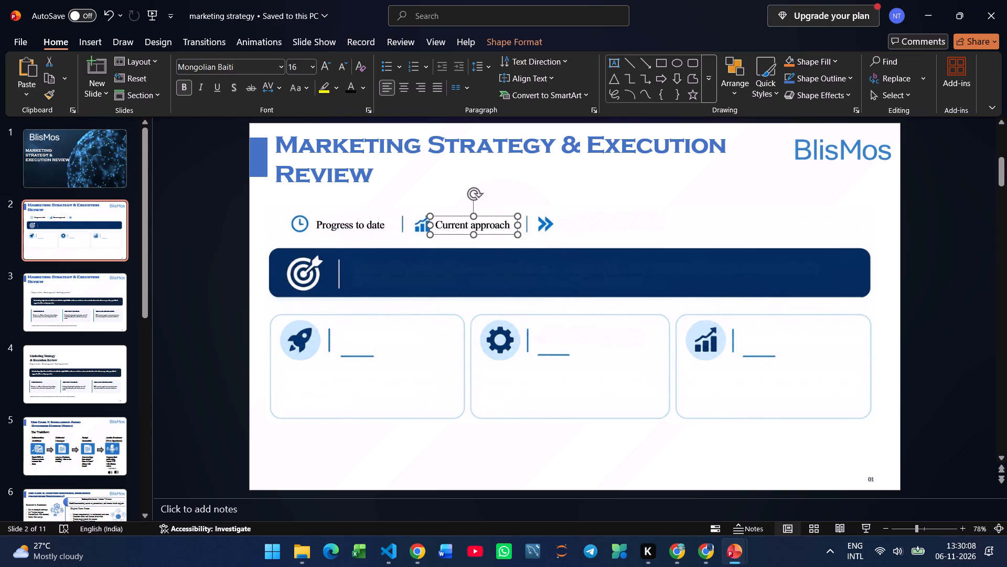
Copy "Next-stage priorities" from slide 3's subtitle to slide 2 and narrow its text box to fit the text.
left_click(94, 306)
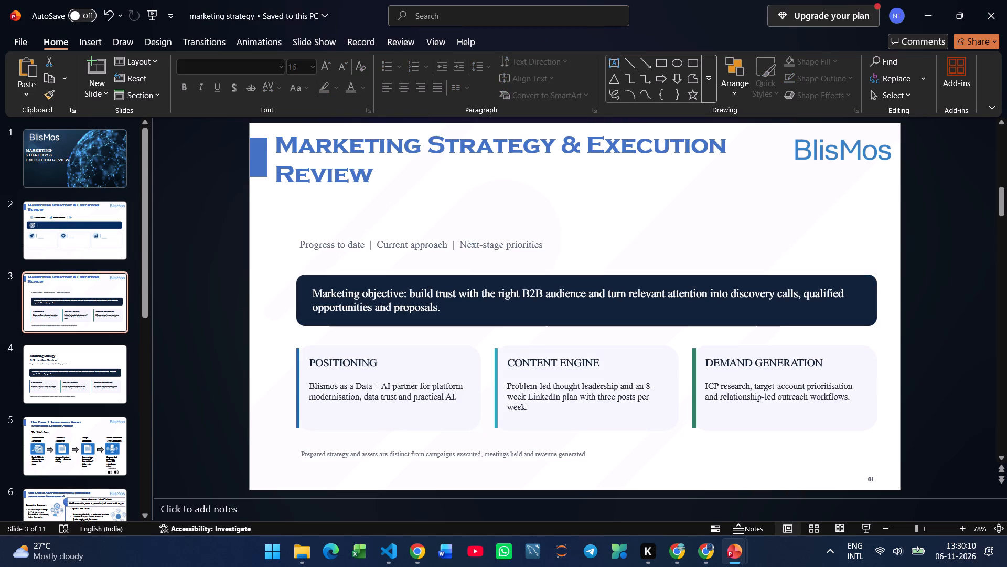
left_click_drag(459, 244, 548, 246)
key("ctrl+c")
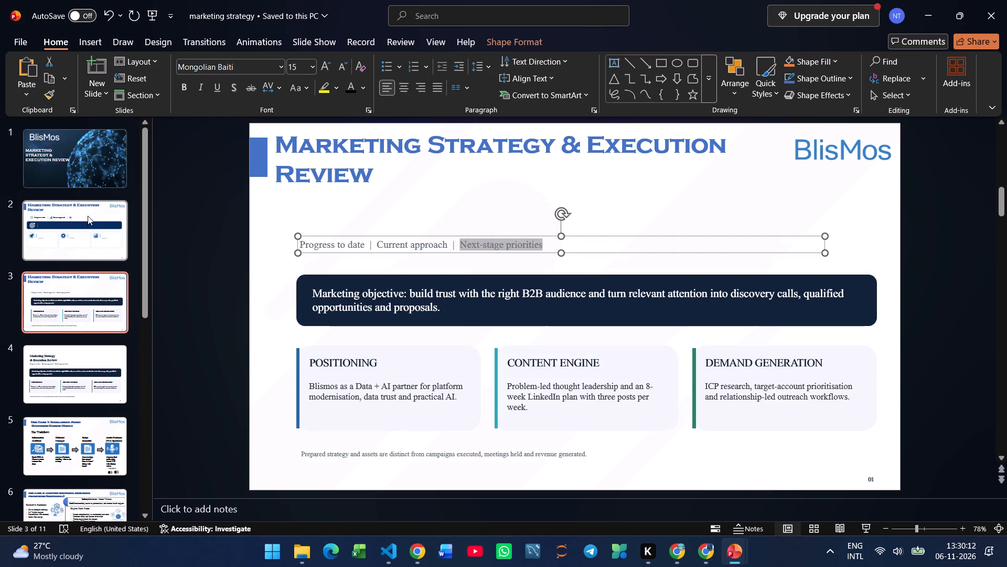
left_click(87, 218)
key("ctrl+v")
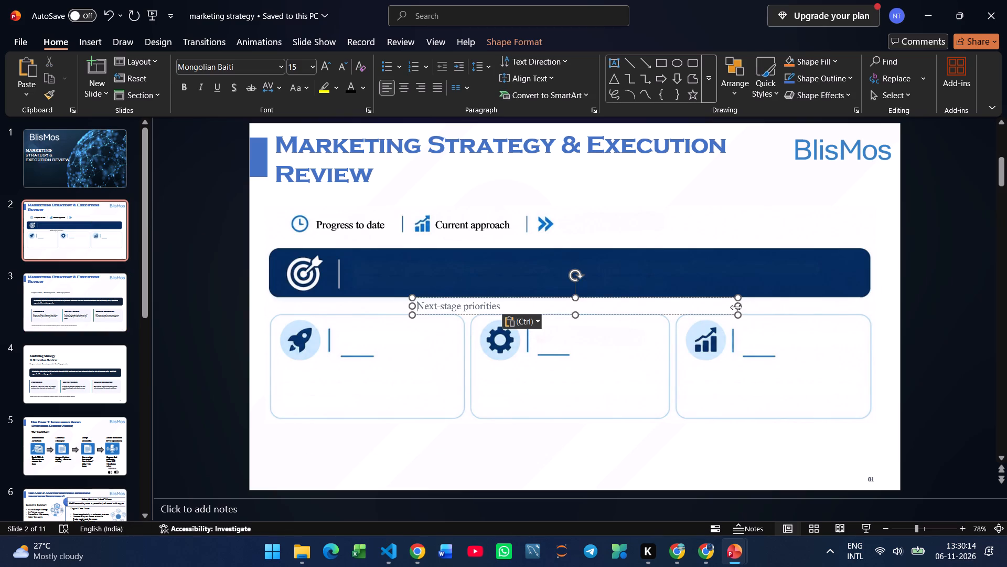
left_click_drag(737, 305, 513, 313)
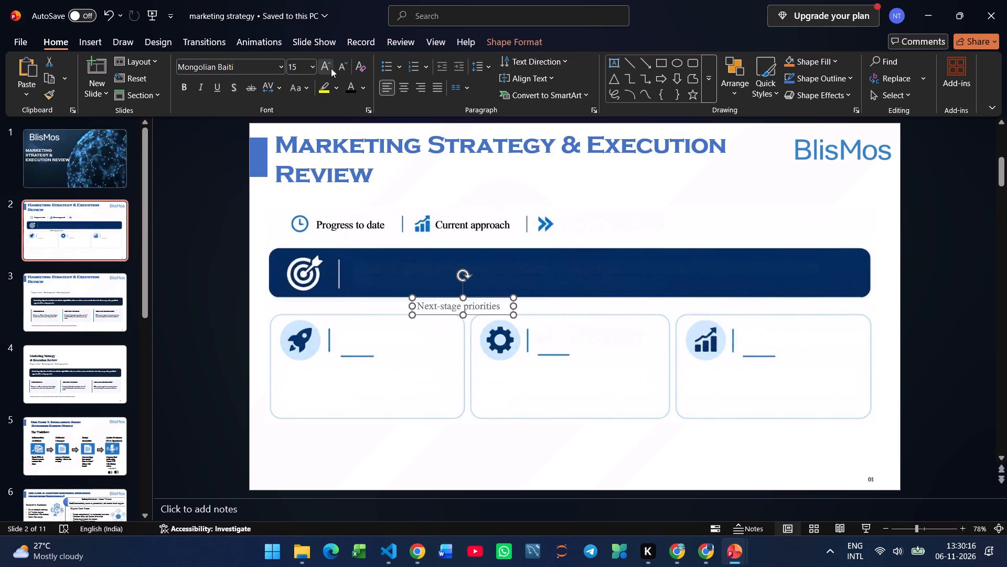
Format the "Next-stage priorities" label as 16 pt, black and bold.
left_click(328, 69)
left_click(356, 89)
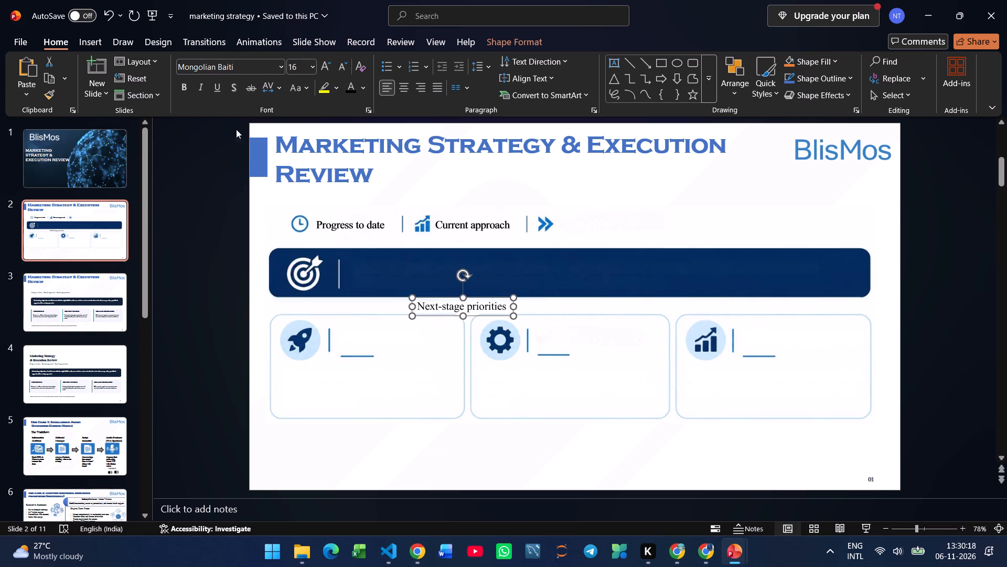
left_click(184, 87)
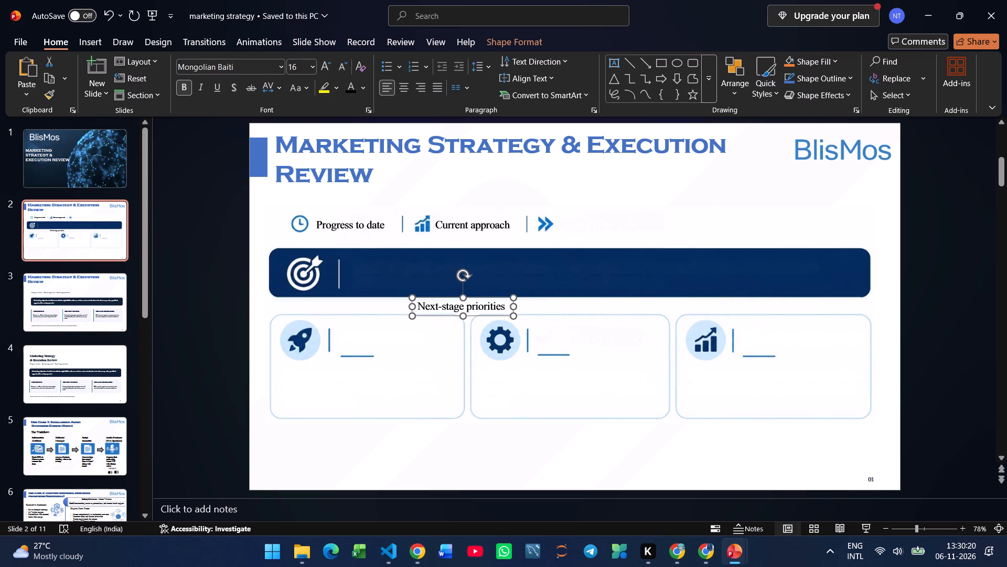
Move the "Next-stage priorities" label beside the double-arrow icon, level with "Current approach".
left_click_drag(479, 316, 618, 234)
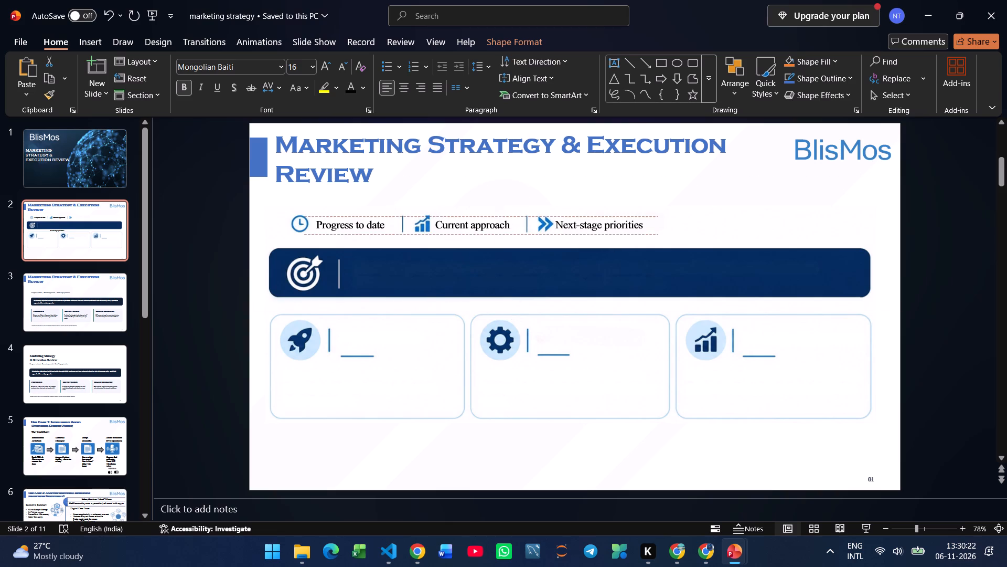
left_click_drag(618, 234, 619, 236)
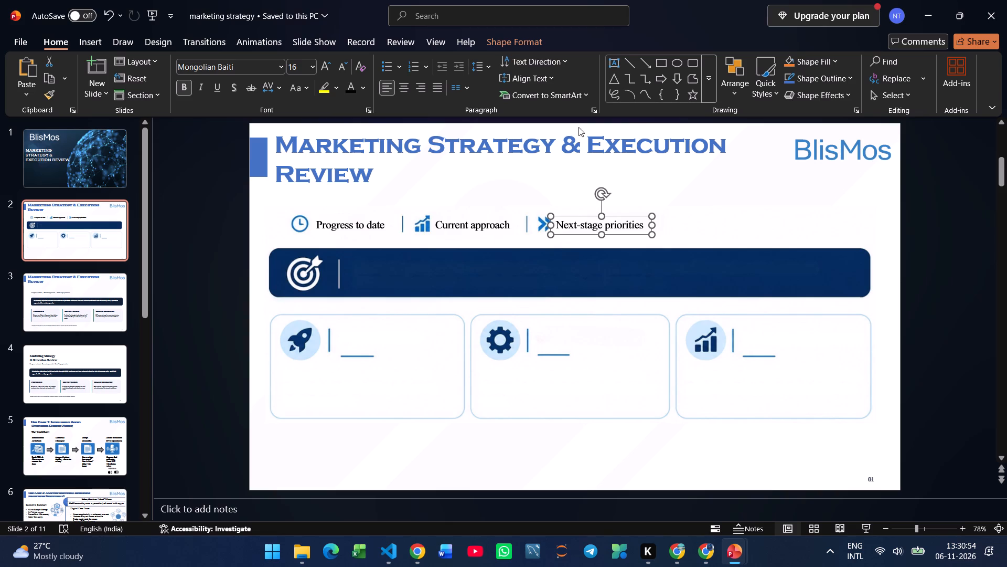
Copy slide 3's marketing objective sentence into slide 2's dark blue banner and widen its text box to span the banner beside the target icon.
left_click(63, 313)
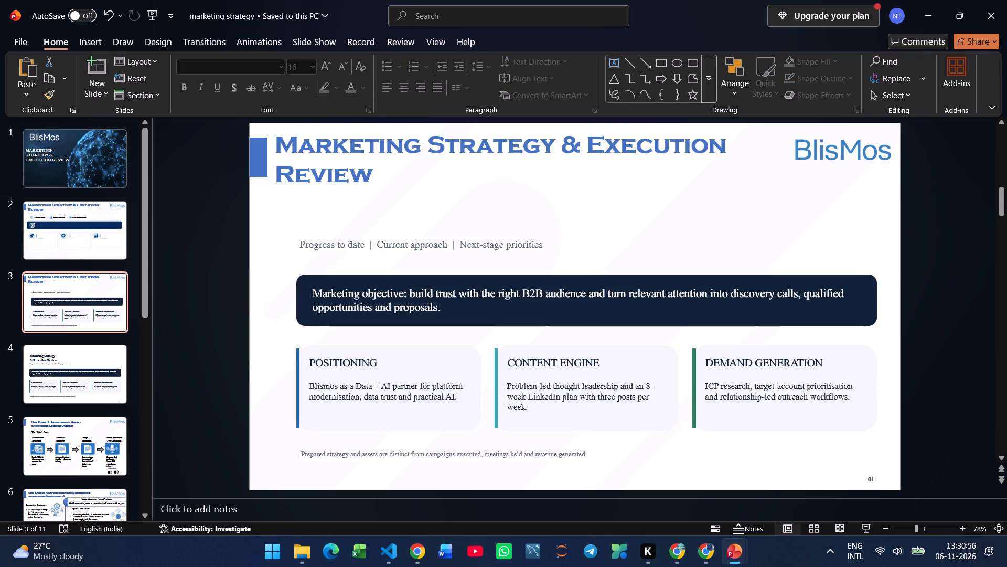
left_click_drag(447, 311, 325, 291)
key("ctrl+c")
left_click(60, 238)
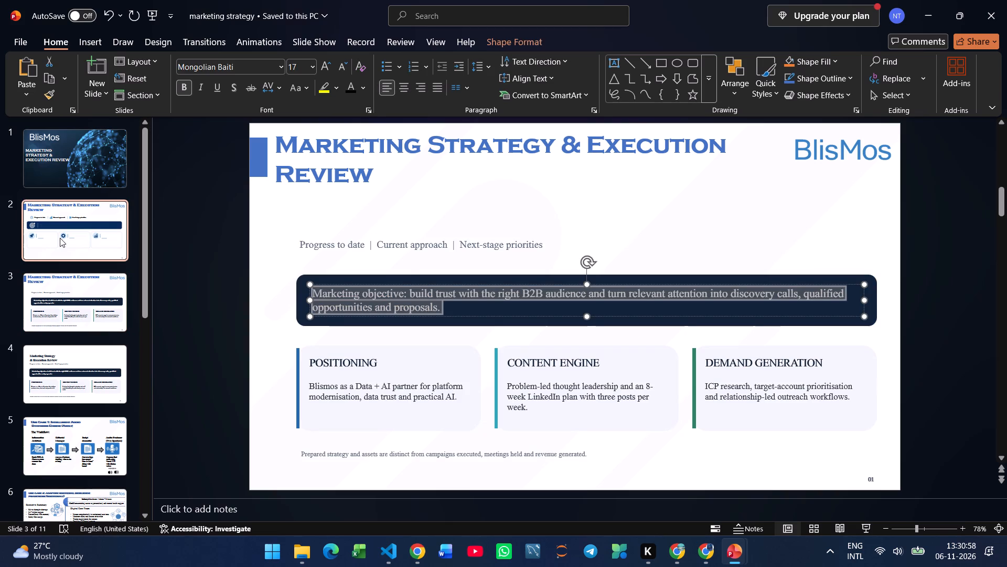
key("ctrl+v")
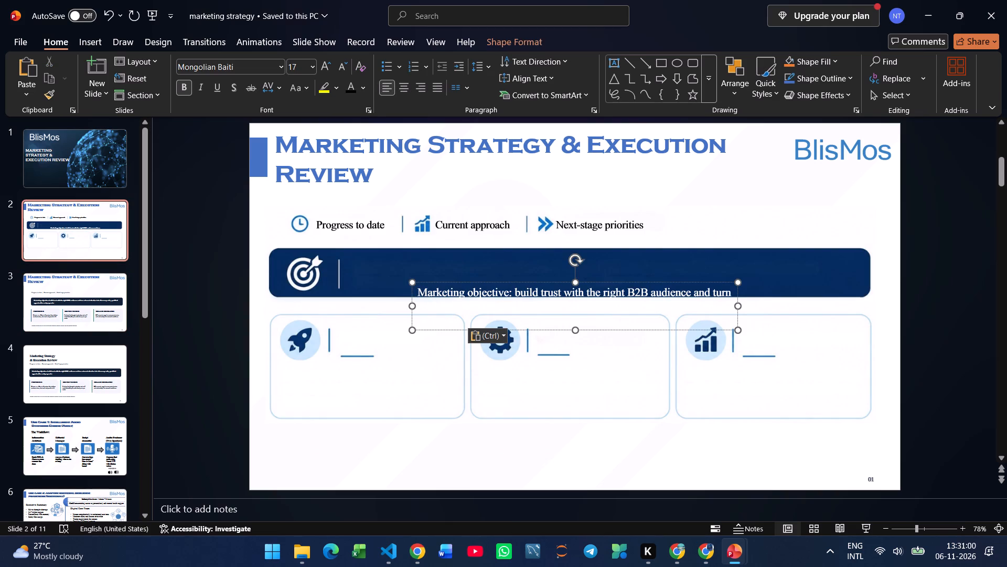
left_click_drag(626, 330, 556, 302)
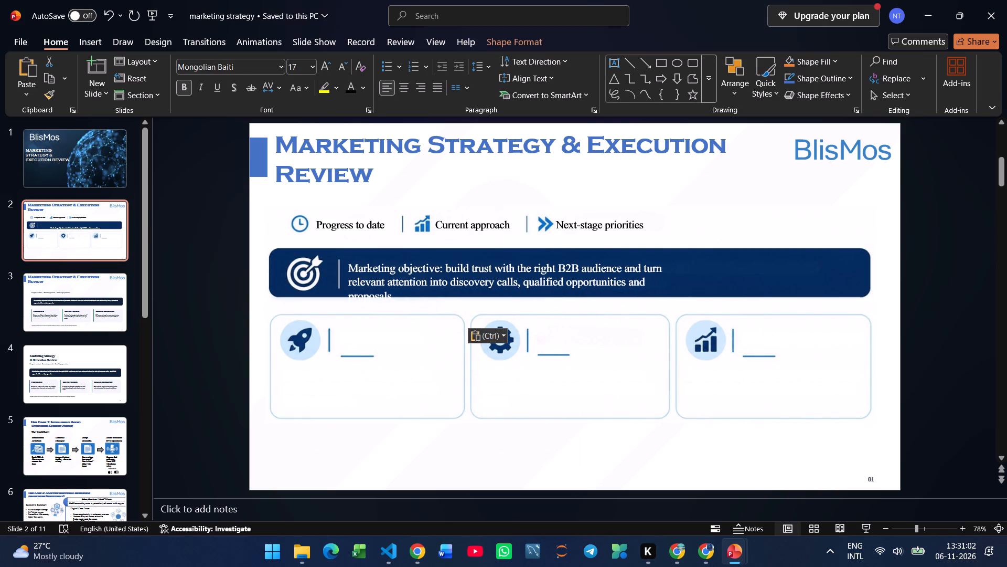
left_click_drag(556, 302, 556, 303)
left_click_drag(669, 282, 834, 275)
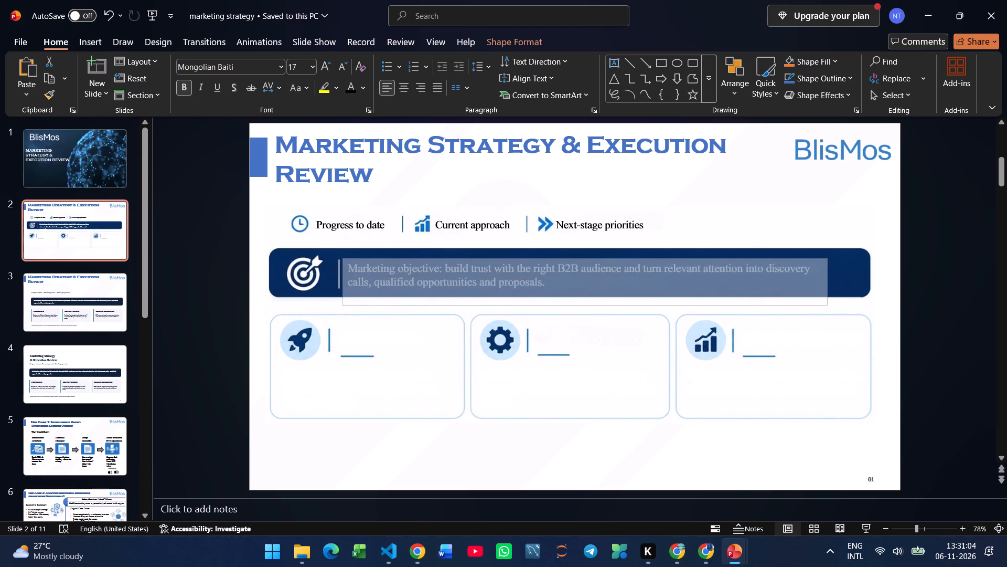
left_click_drag(834, 275, 858, 274)
Set the marketing objective text to 18 pt and save the presentation.
left_click(660, 292)
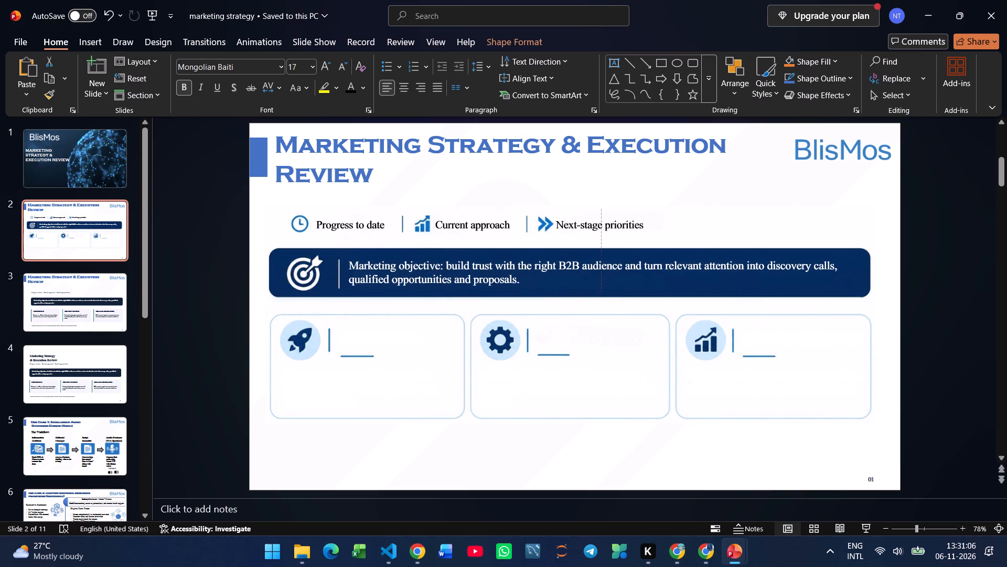
left_click(326, 67)
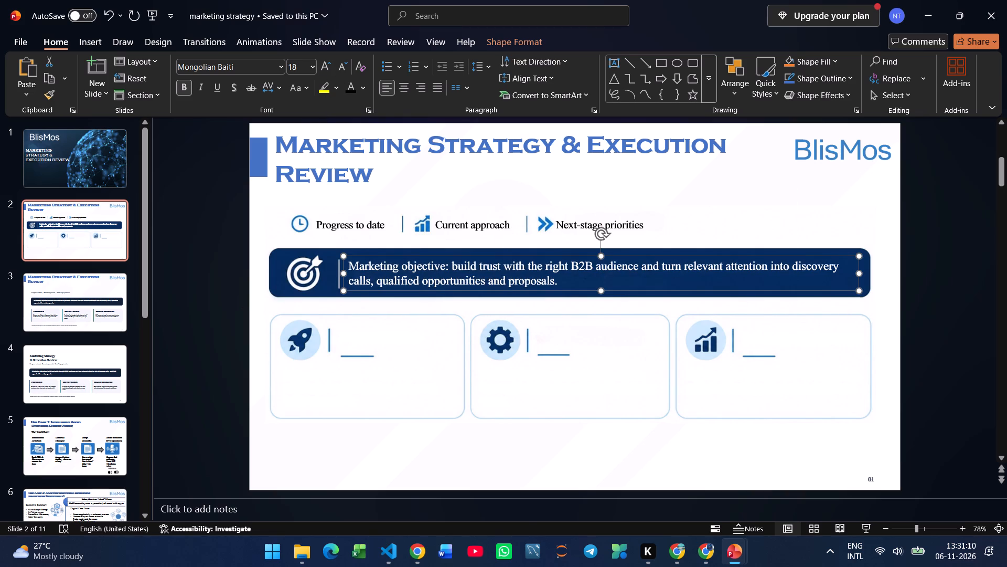
key("ctrl+s")
Delete slide 4, the older version of the Marketing Strategy & Execution Review slide without the logo.
left_click(59, 290)
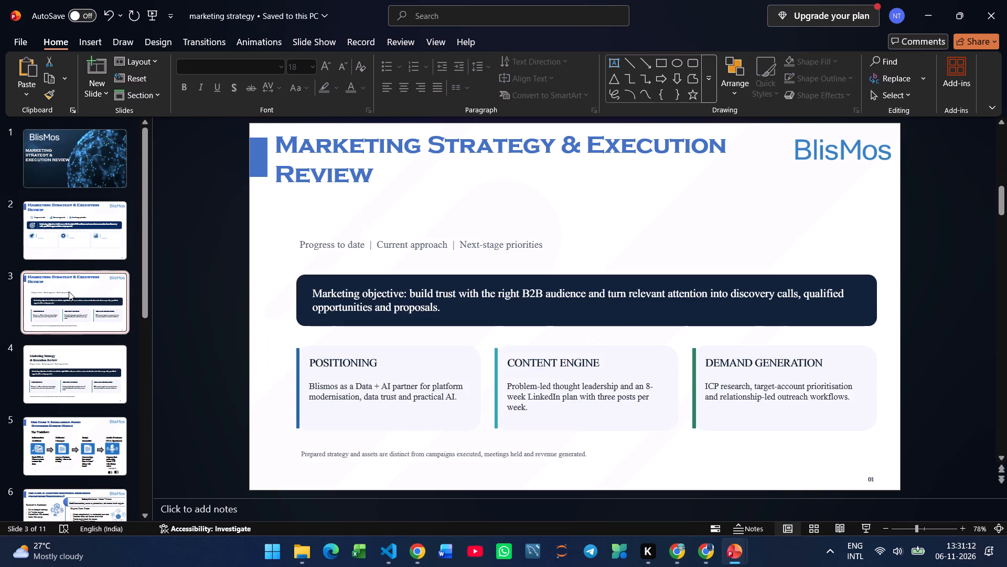
left_click(112, 389)
key("BackSpace")
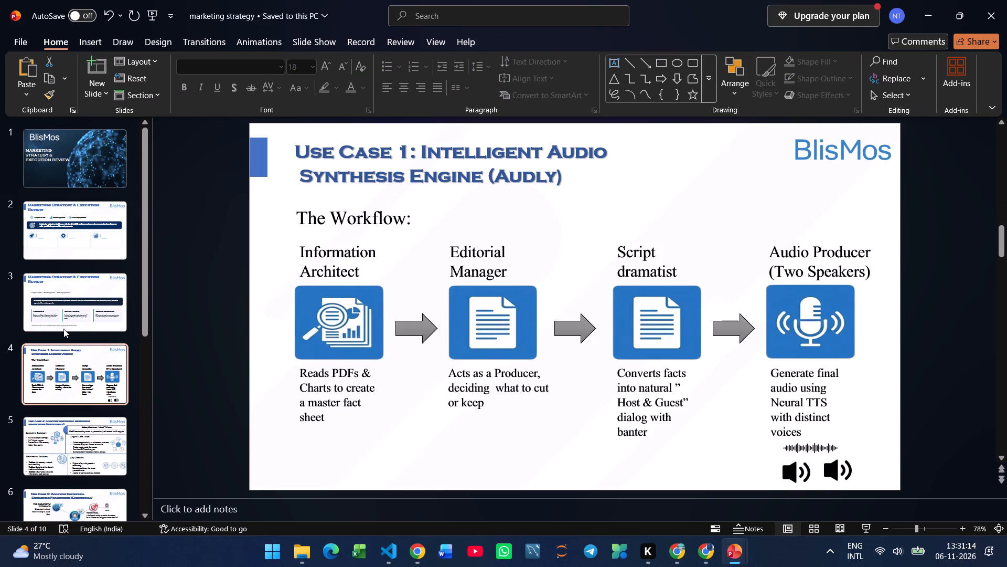
Copy the "POSITIONING" heading and its description text boxes together from slide 3 to slide 2.
left_click(58, 306)
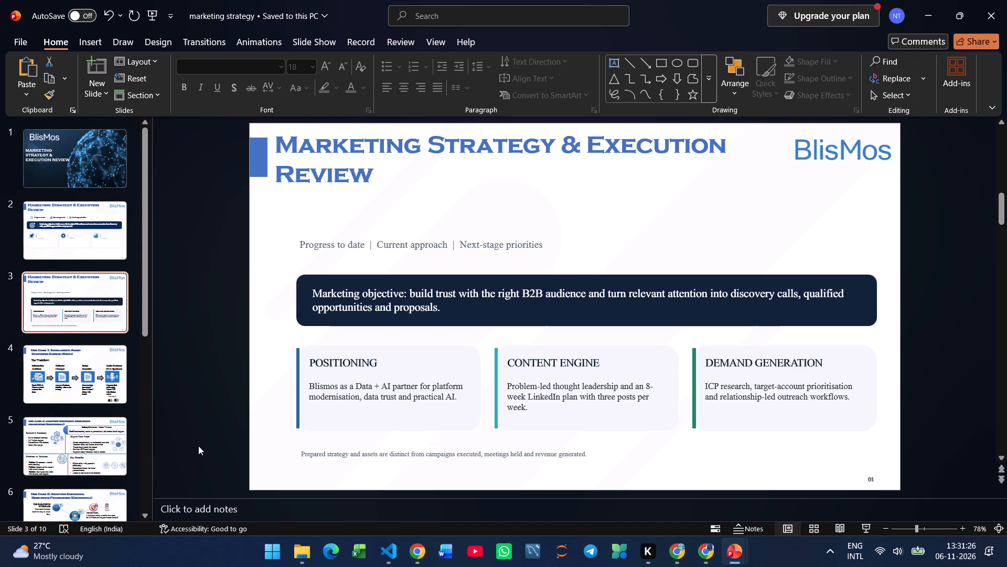
left_click(346, 373)
left_click(357, 366)
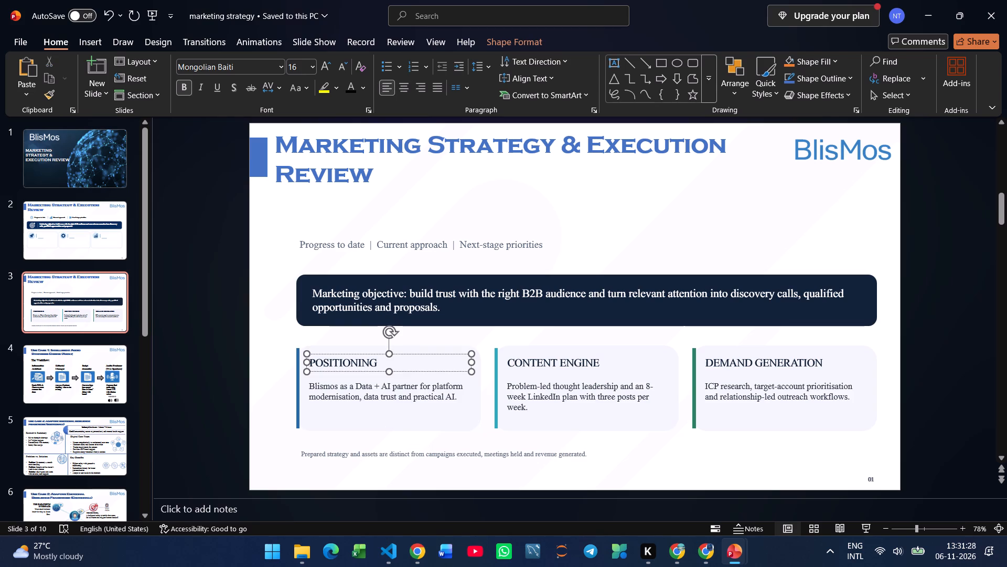
left_click(381, 394, "ctrl")
left_click(365, 377)
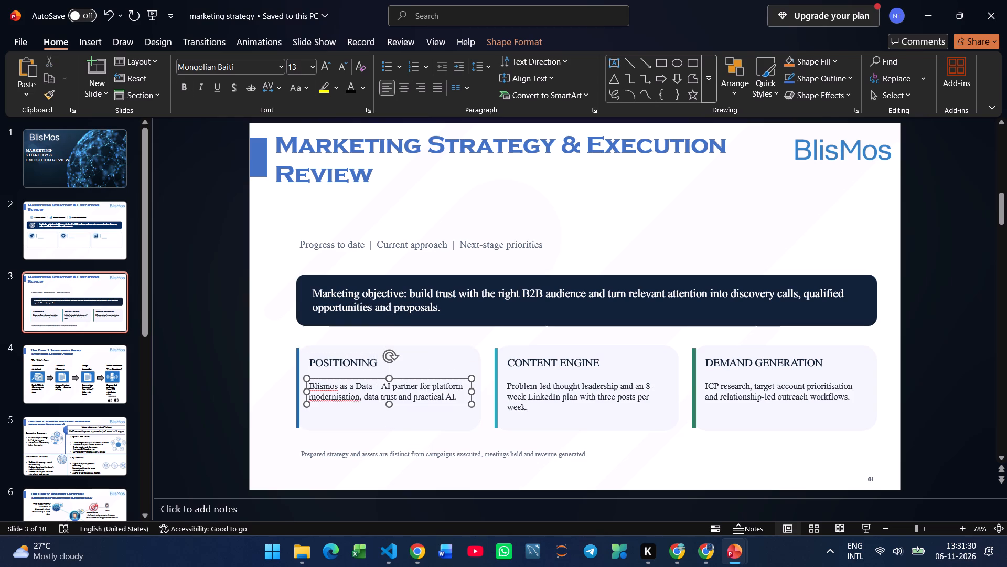
left_click(368, 360, "ctrl")
key("ctrl+c")
left_click(33, 247)
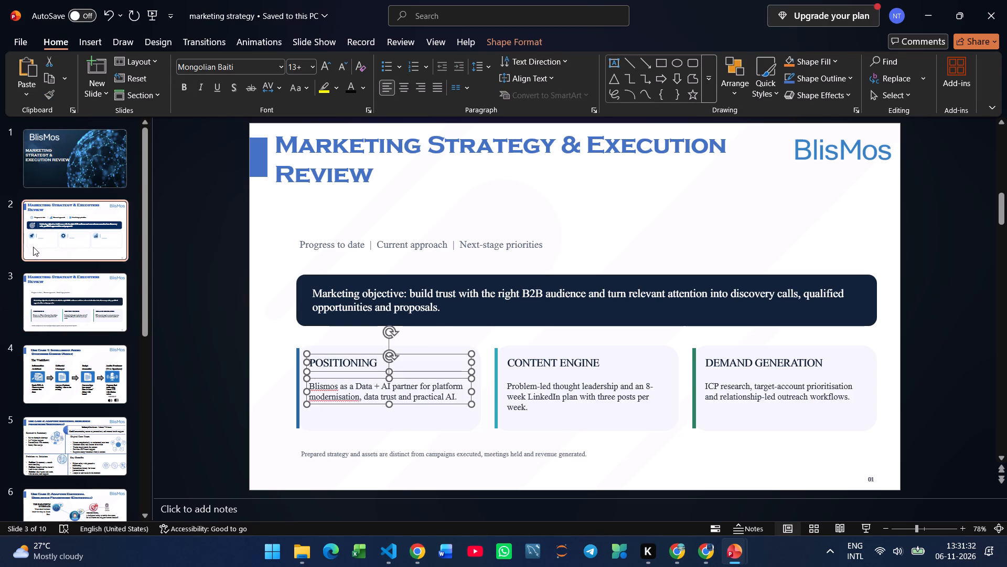
key("ctrl+v")
left_click(490, 448)
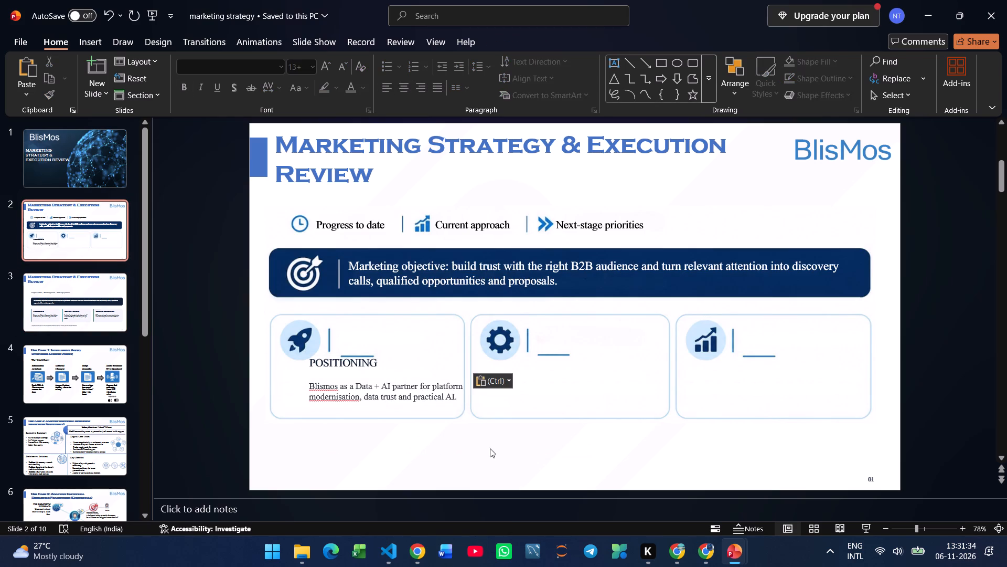
Place the "POSITIONING" heading beside the rocket icon, narrow its text box to fit the card, and set it to 20 pt.
left_click(406, 364)
left_click_drag(349, 371, 379, 349)
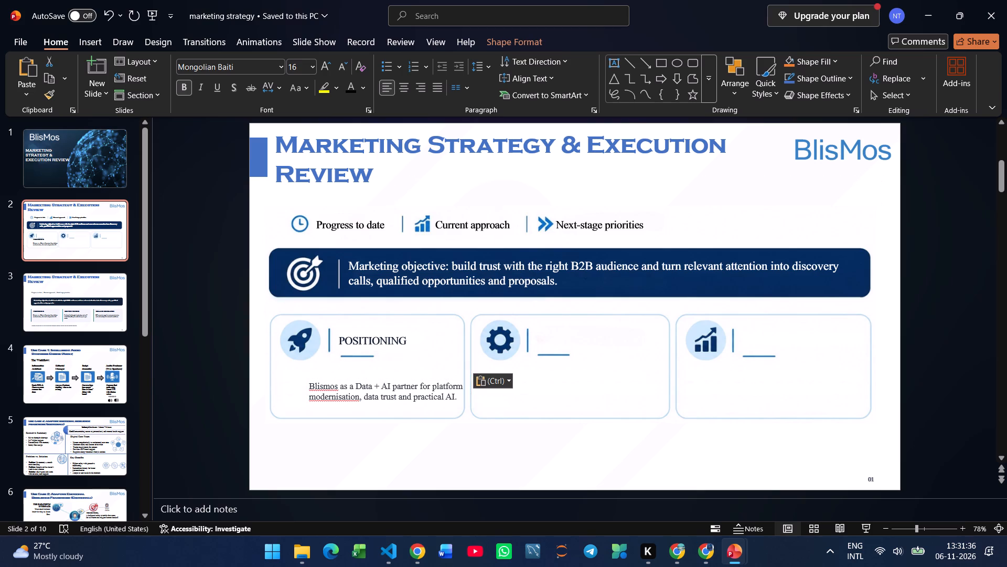
left_click_drag(379, 349, 377, 348)
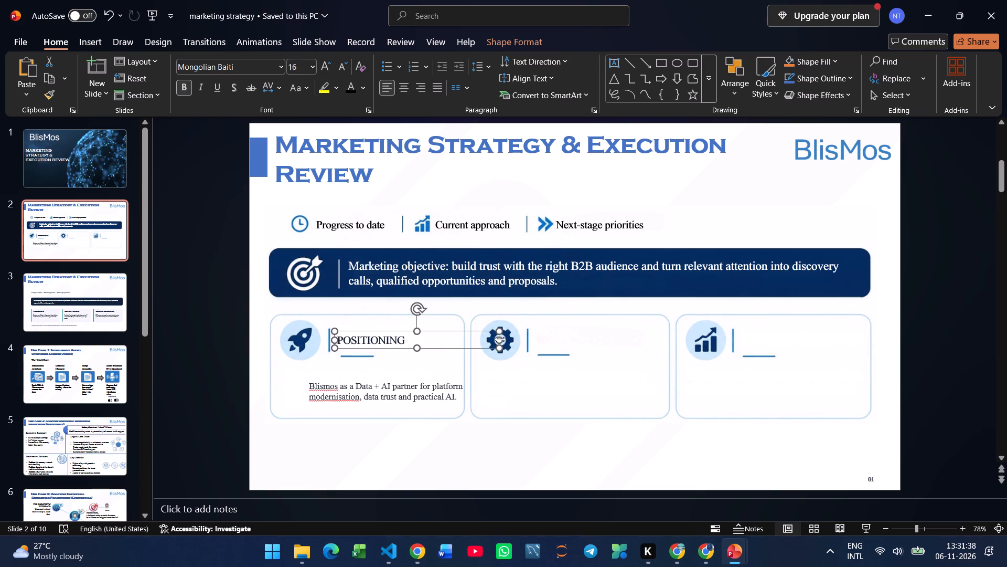
left_click_drag(500, 340, 427, 337)
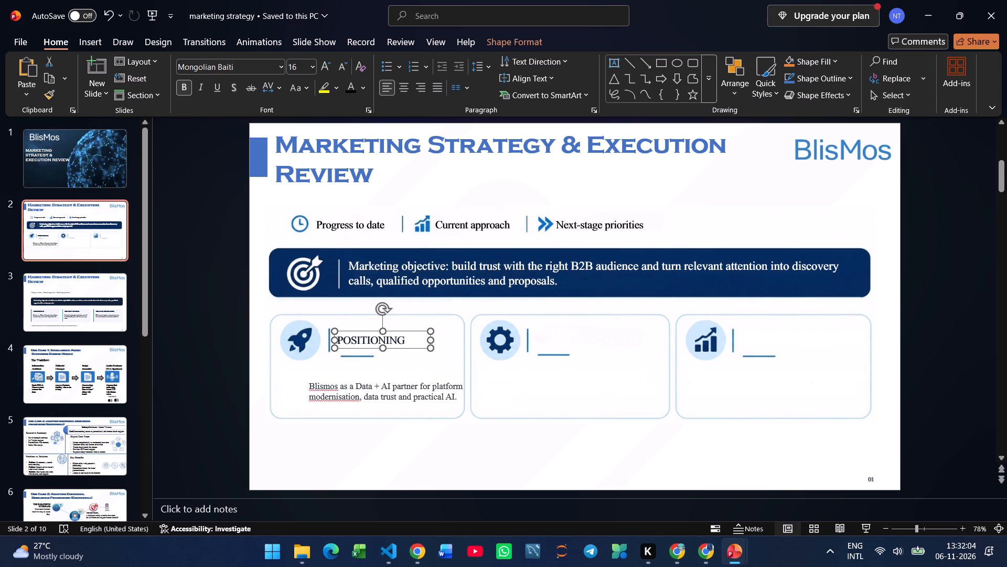
left_click(328, 71)
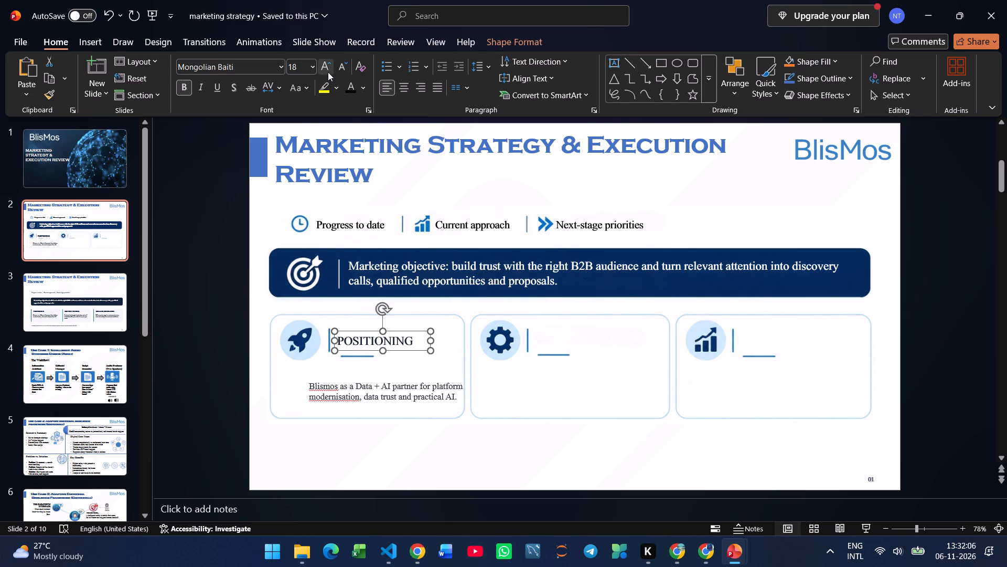
left_click(328, 72)
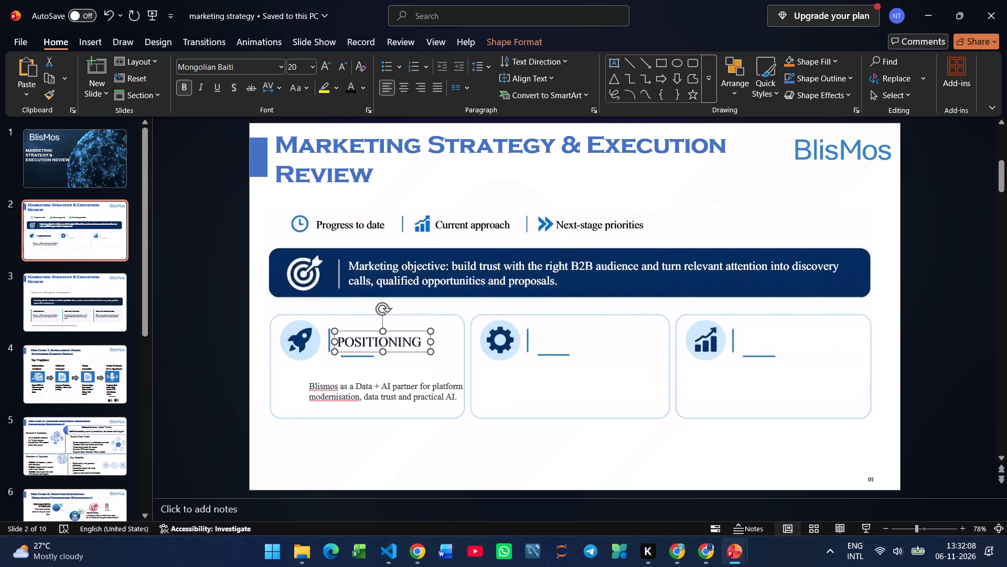
Move the positioning description below its heading inside the rocket card and set it to 16 pt.
left_click(382, 396)
left_click_drag(380, 402, 372, 399)
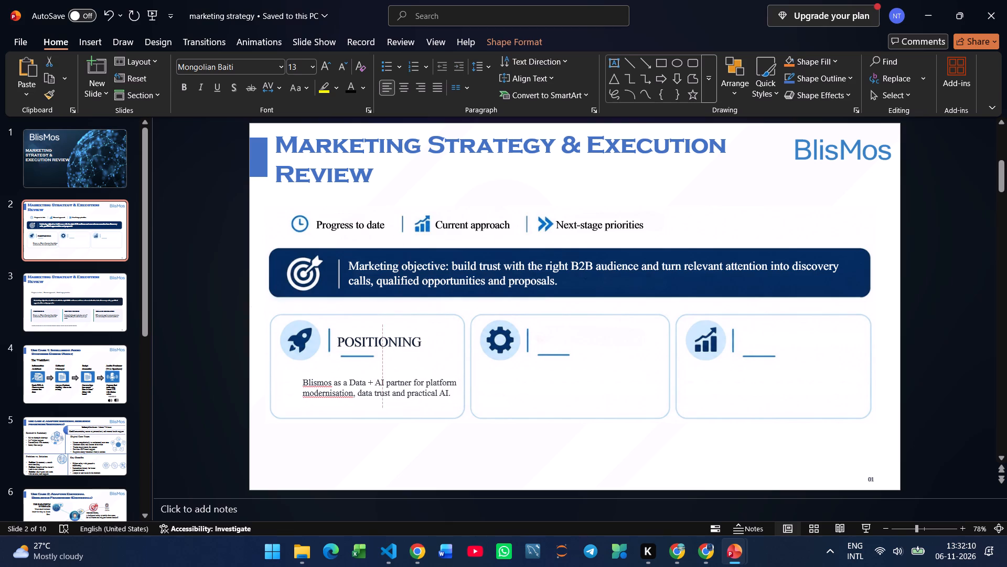
left_click_drag(372, 399, 358, 392)
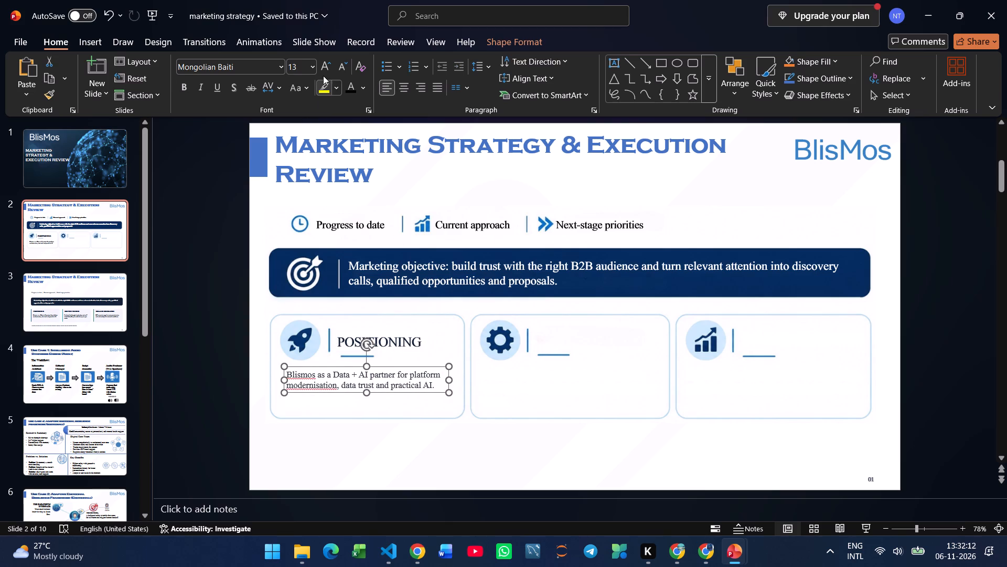
left_click(321, 66)
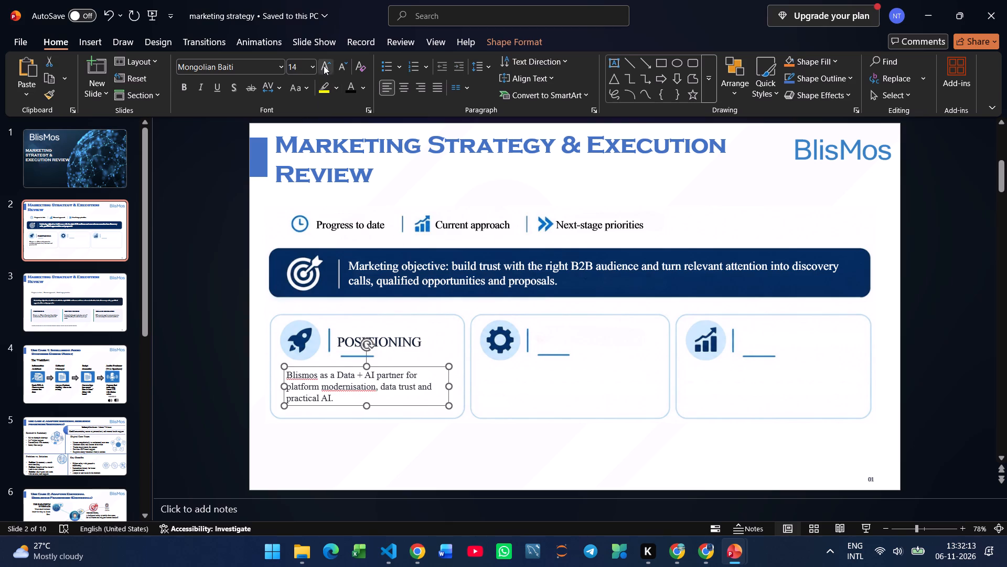
left_click(324, 66)
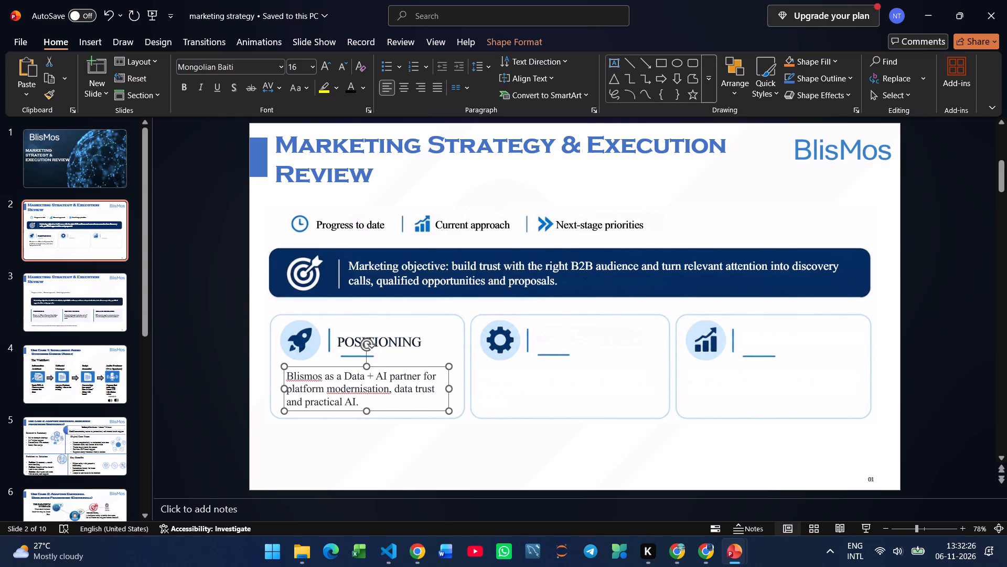
Copy the "CONTENT ENGINE" heading from slide 3 to slide 2 and narrow its text box.
left_click(64, 295)
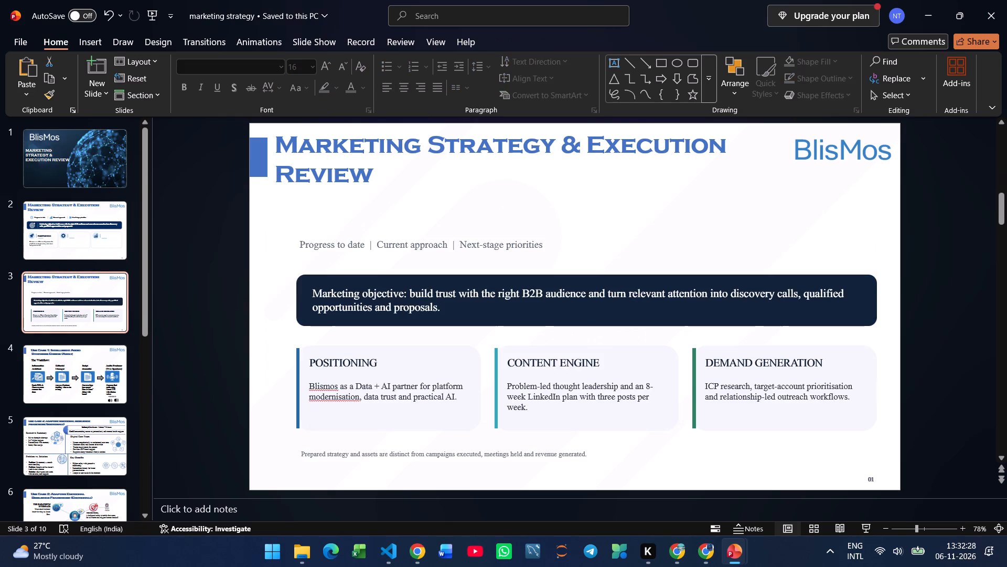
left_click(556, 359)
key("ctrl+a")
key("ctrl+c")
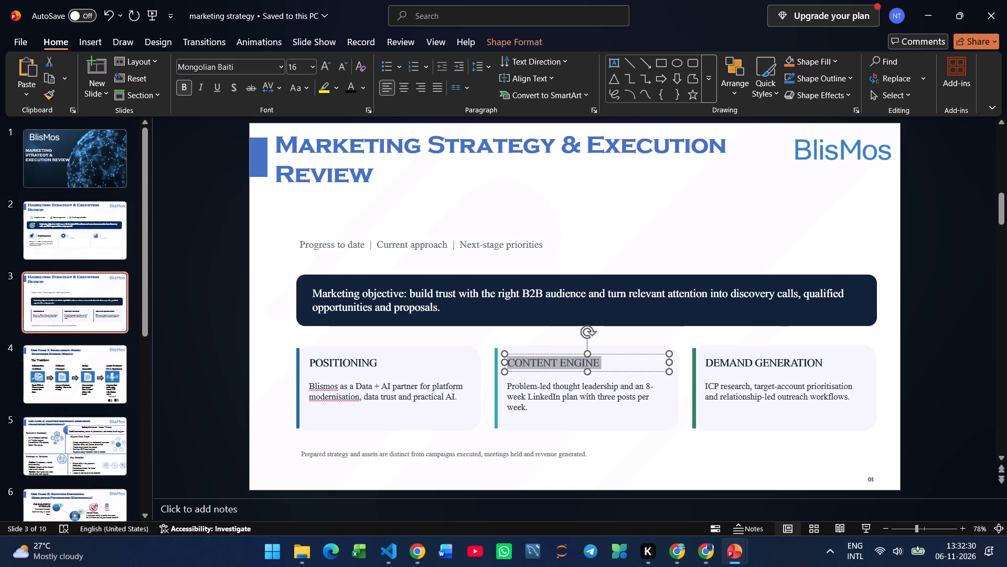
left_click(72, 233)
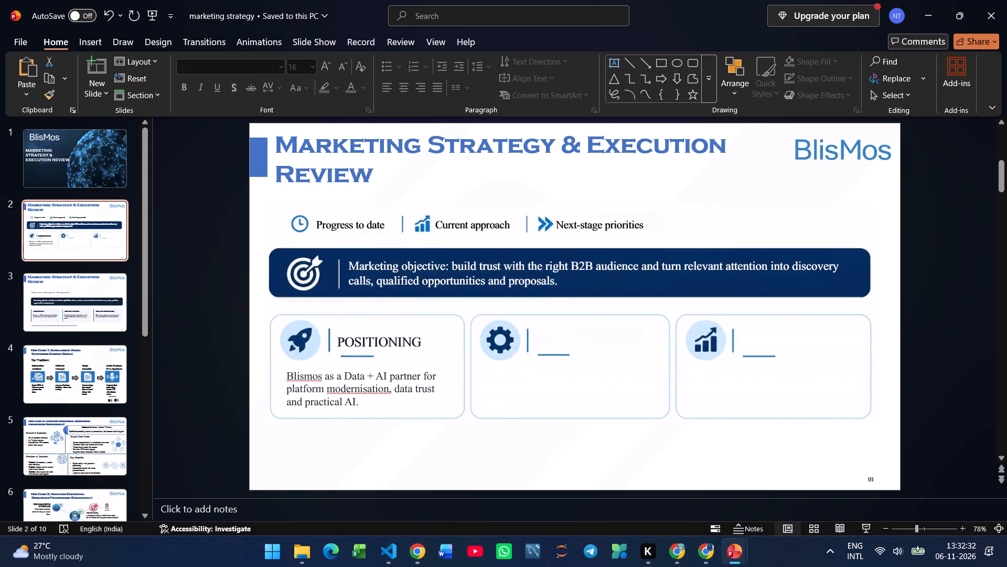
key("ctrl+v")
left_click_drag(739, 308, 672, 308)
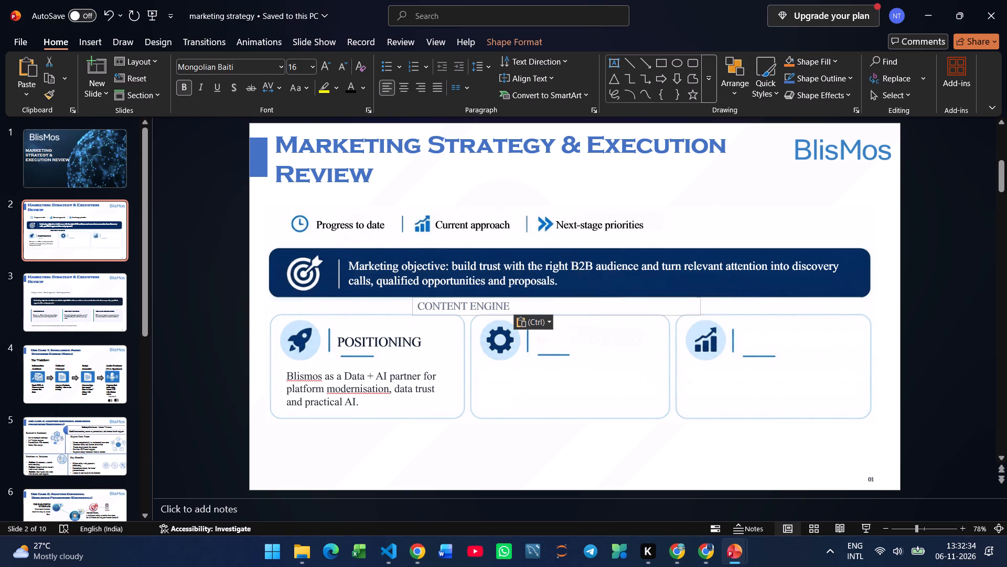
left_click_drag(672, 308, 560, 312)
Apply the "POSITIONING" heading's formatting to "CONTENT ENGINE" and place it beside the gear icon, above the short blue underline.
left_click(370, 338)
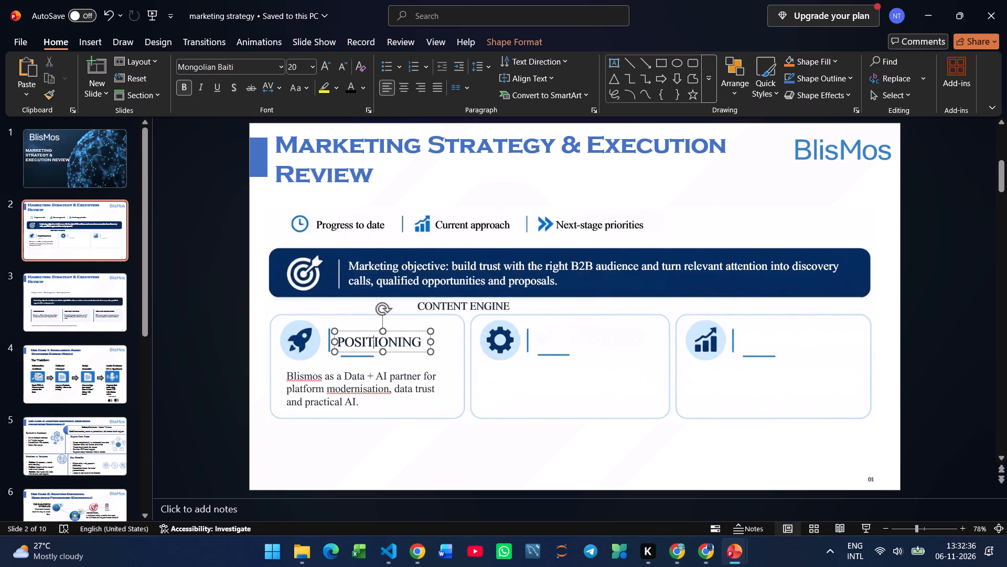
left_click(407, 353)
left_click(44, 93)
left_click(470, 302)
left_click_drag(526, 317, 629, 345)
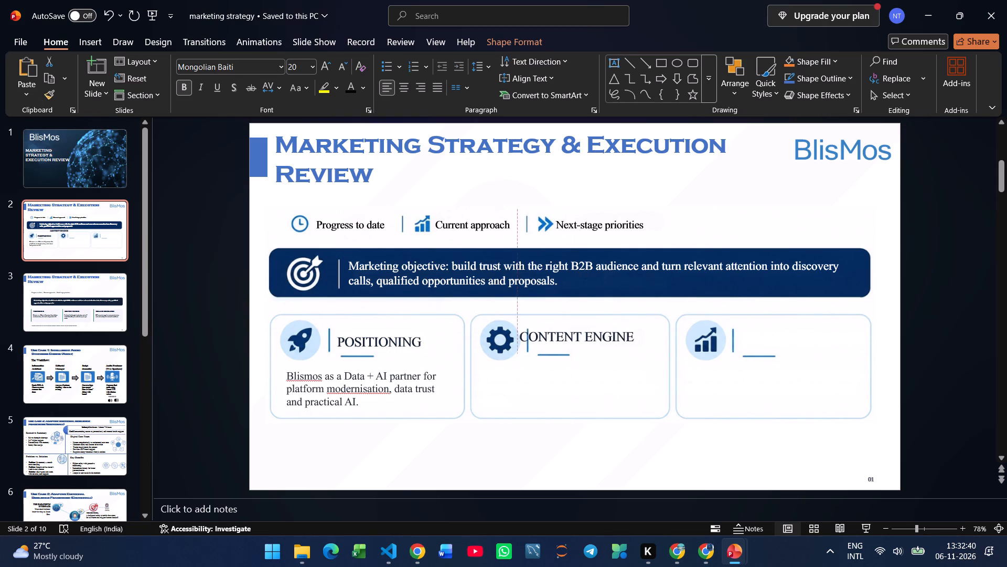
left_click_drag(629, 345, 649, 348)
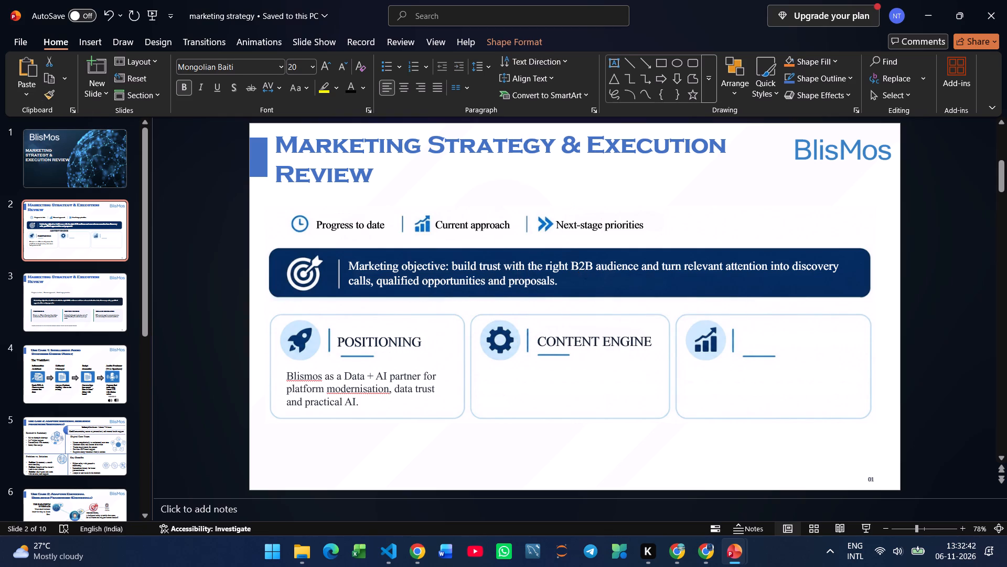
left_click_drag(649, 348, 648, 348)
key("Left")
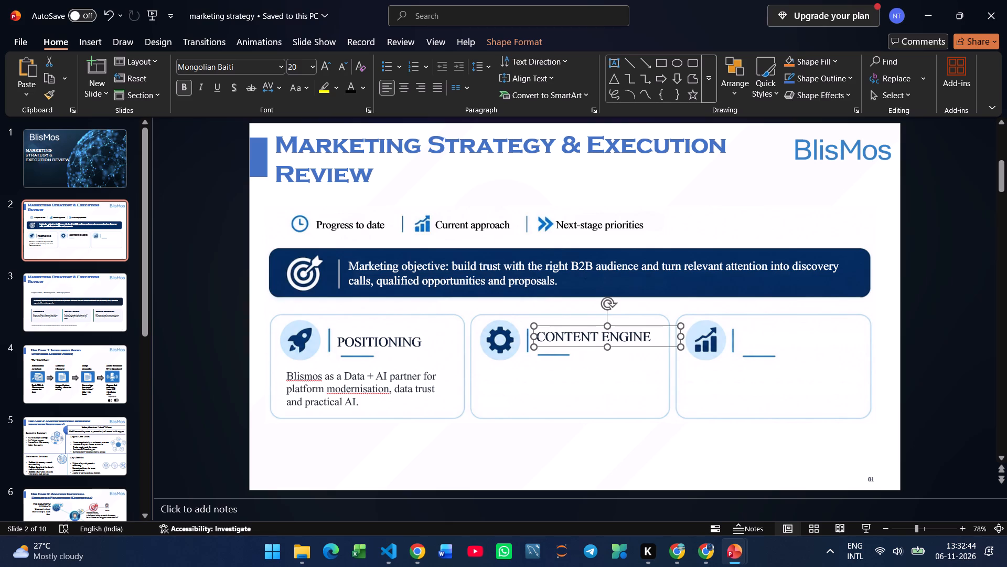
key("Down")
key("Down")
key("Down")
key("Left")
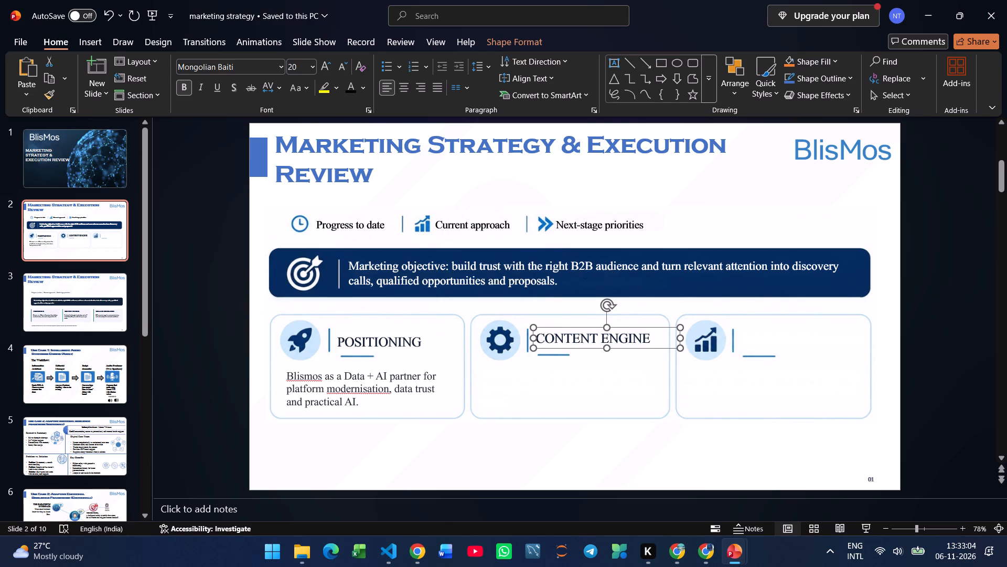
Copy the content engine description from slide 3 to slide 2, narrow its text box and place it inside the gear card.
left_click(80, 307)
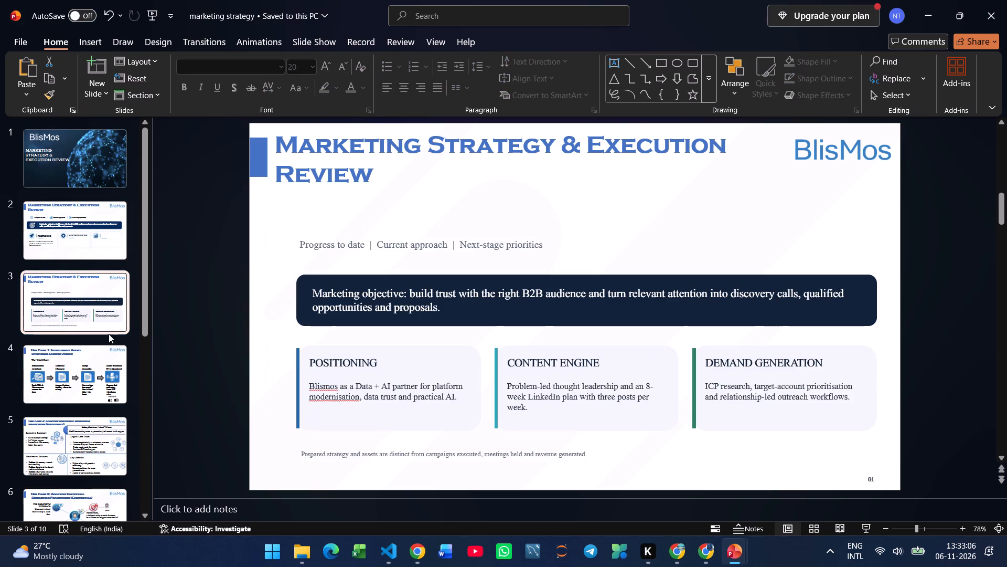
left_click(552, 406)
left_click_drag(537, 409, 509, 387)
key("ctrl+c")
left_click(52, 252)
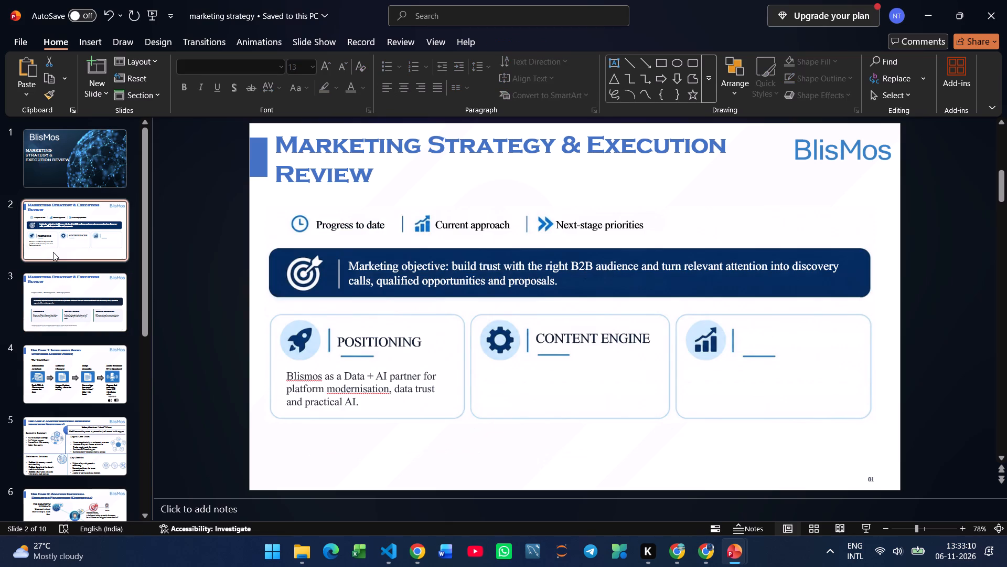
key("ctrl+v")
left_click_drag(737, 312, 587, 327)
left_click_drag(536, 325, 606, 396)
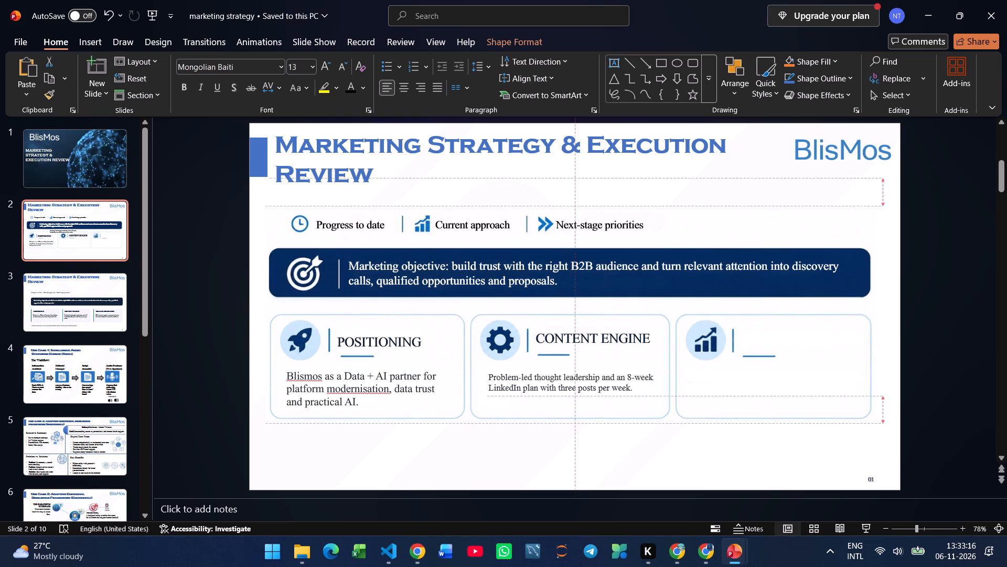
left_click_drag(606, 396, 601, 397)
Set the content engine description to 16 pt, matching the positioning description, and recentre it below its heading.
left_click(399, 375)
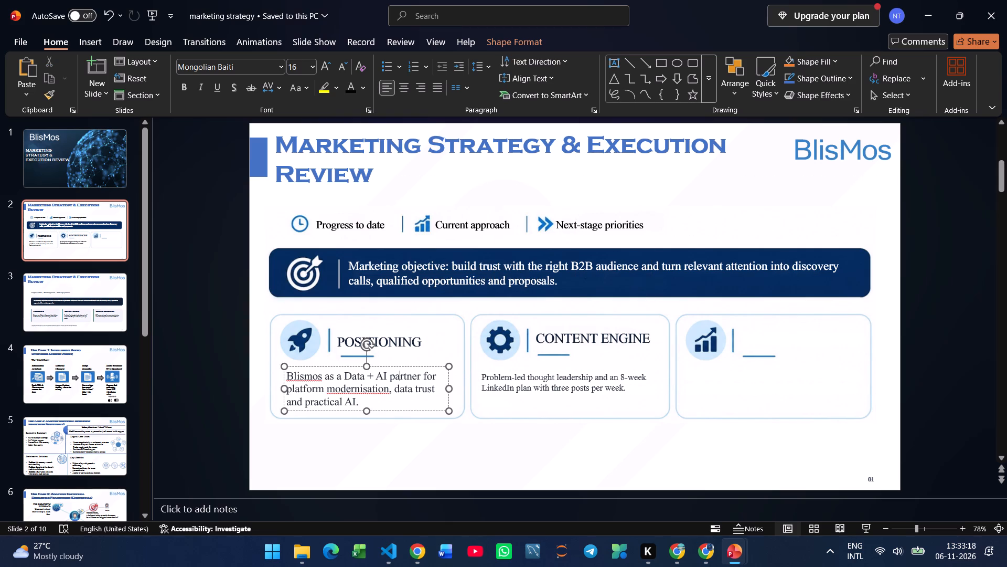
left_click(576, 382)
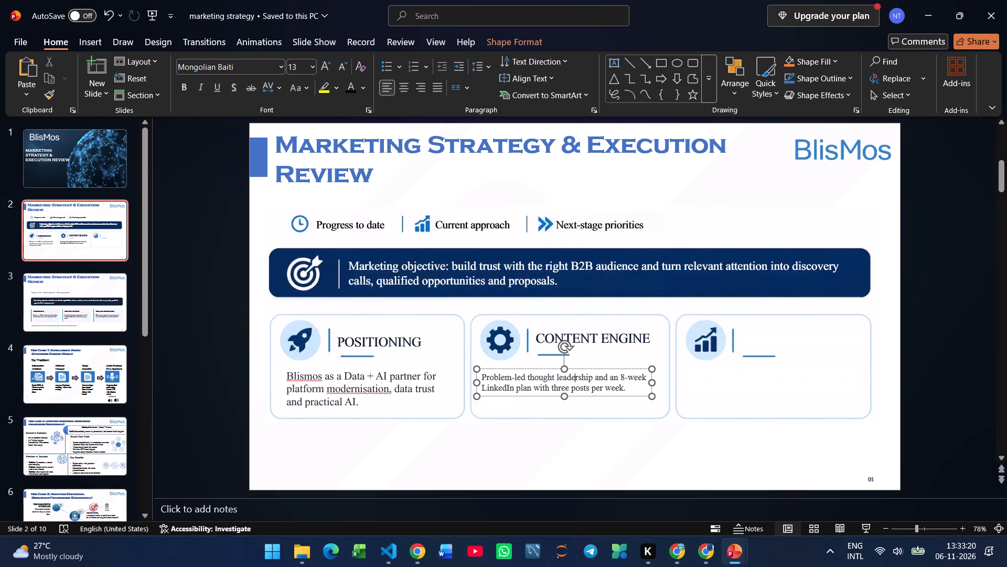
left_click(539, 396)
left_click(326, 65)
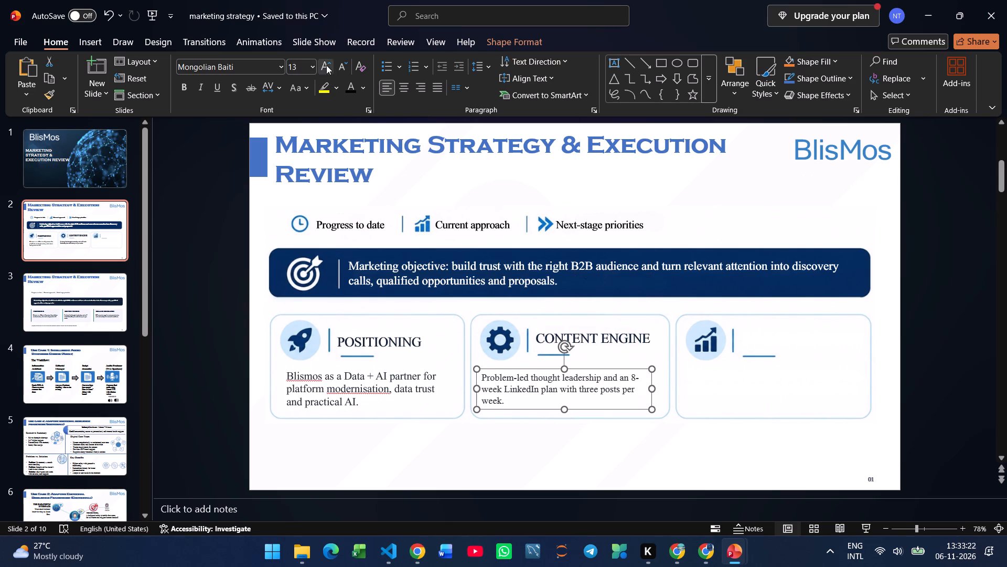
left_click(329, 65)
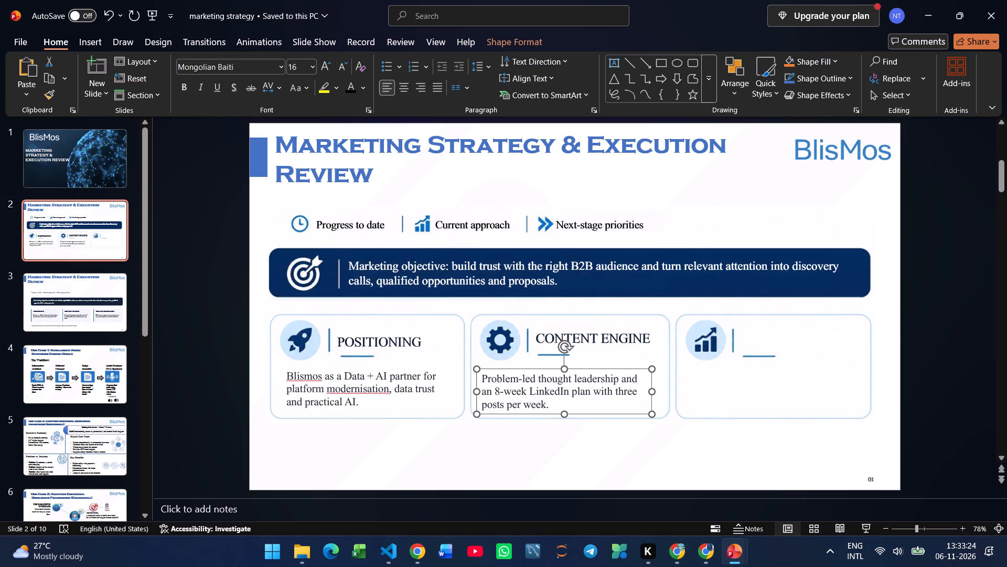
left_click_drag(593, 368, 599, 362)
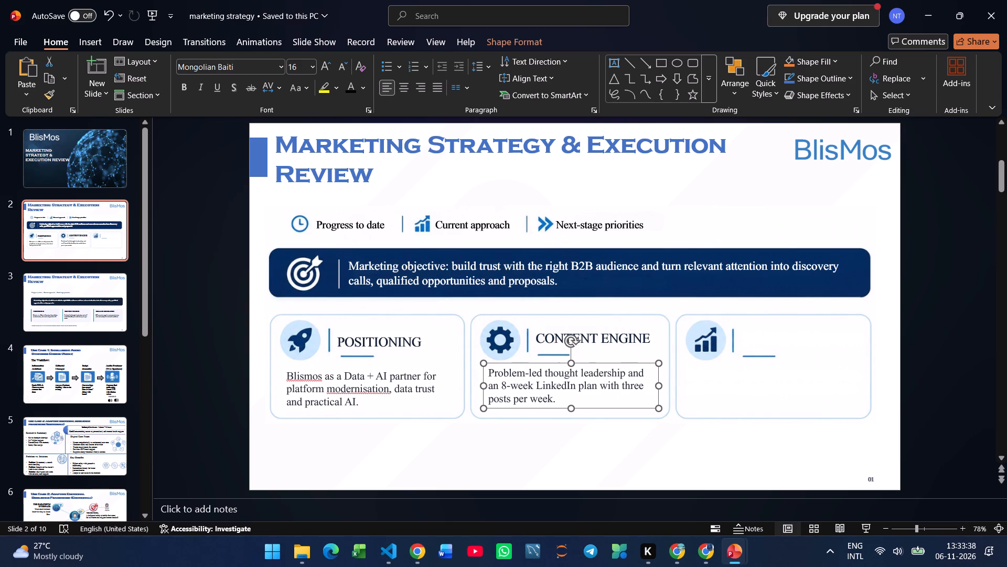
Correct "modernisation" to "modernization" in the positioning description on slide 2.
right_click(339, 388)
left_click(406, 402)
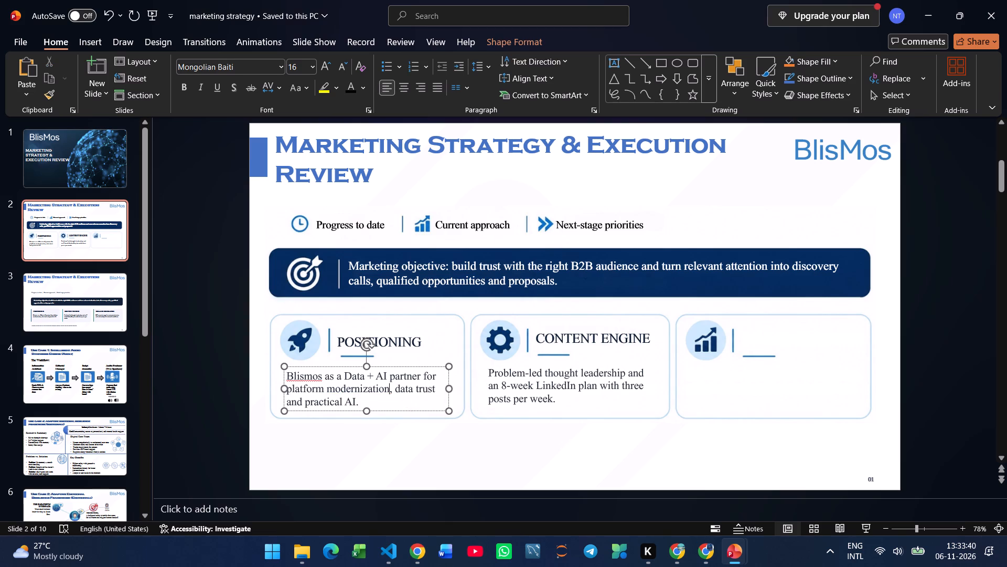
Copy the "DEMAND GENERATION" heading from slide 3 to slide 2 and narrow its text box.
left_click(75, 310)
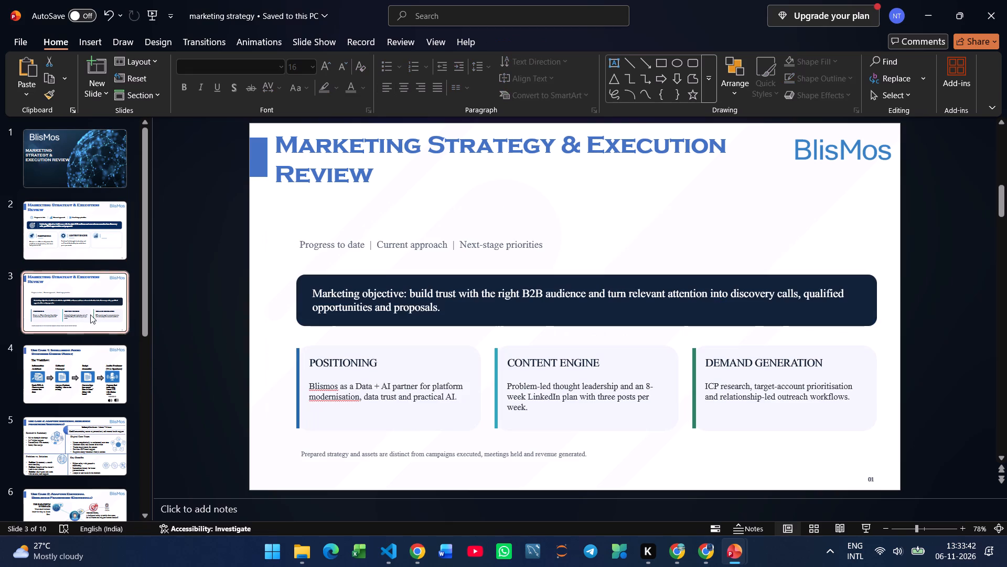
left_click(752, 363)
key("ctrl+a")
key("ctrl+c")
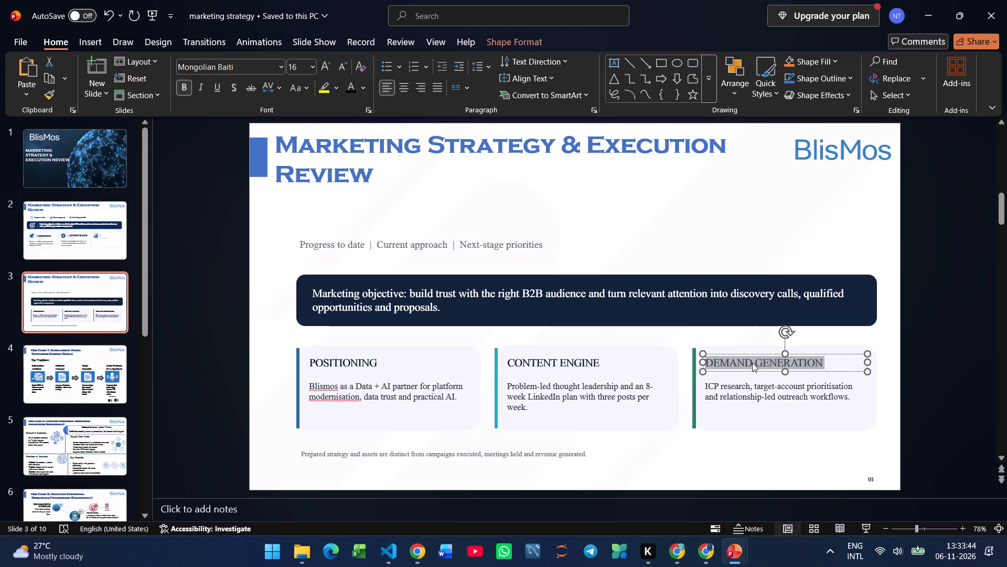
left_click(63, 243)
key("ctrl+v")
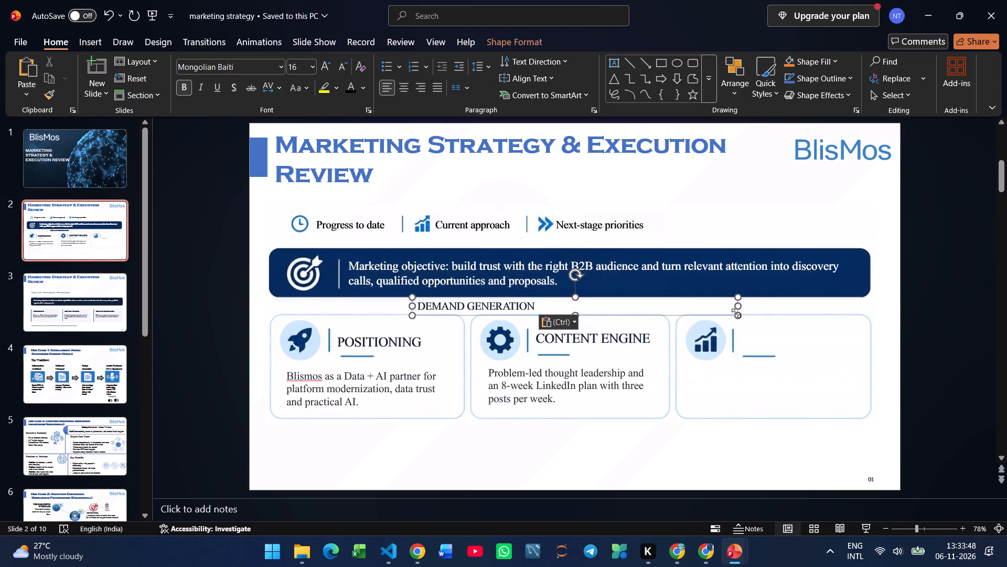
left_click_drag(737, 305, 588, 311)
Apply the "CONTENT ENGINE" formatting to "DEMAND GENERATION", place it beside the bar chart icon and narrow its box so it wraps onto two lines.
left_click(605, 337)
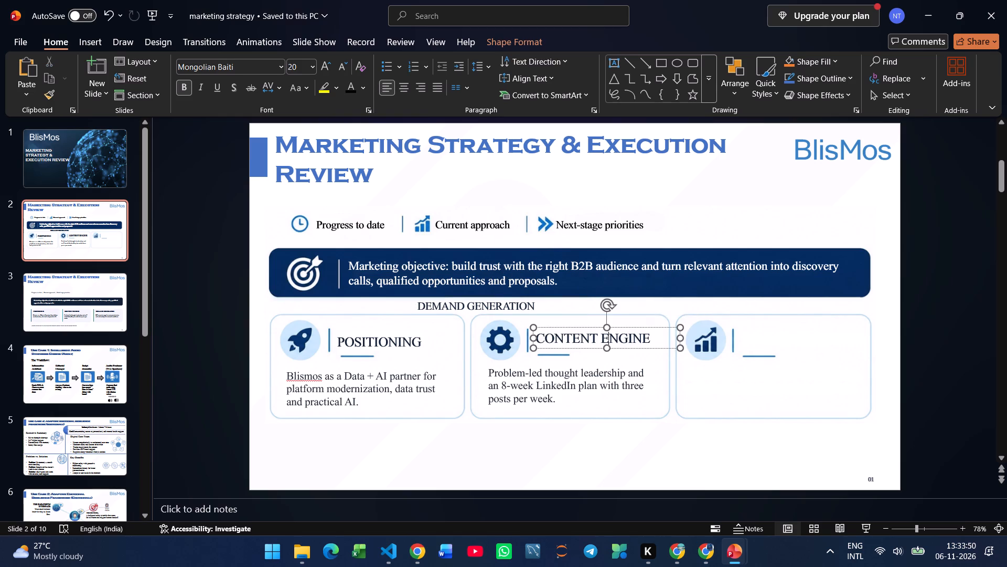
left_click(589, 349)
left_click(51, 95)
left_click(462, 301)
left_click_drag(592, 308, 571, 308)
left_click_drag(541, 318, 843, 351)
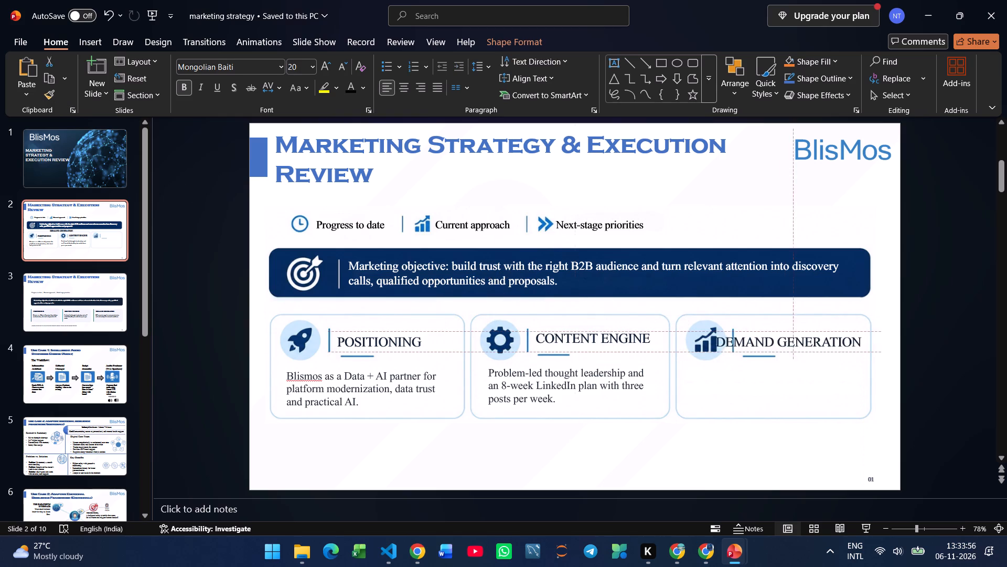
left_click_drag(843, 351, 863, 344)
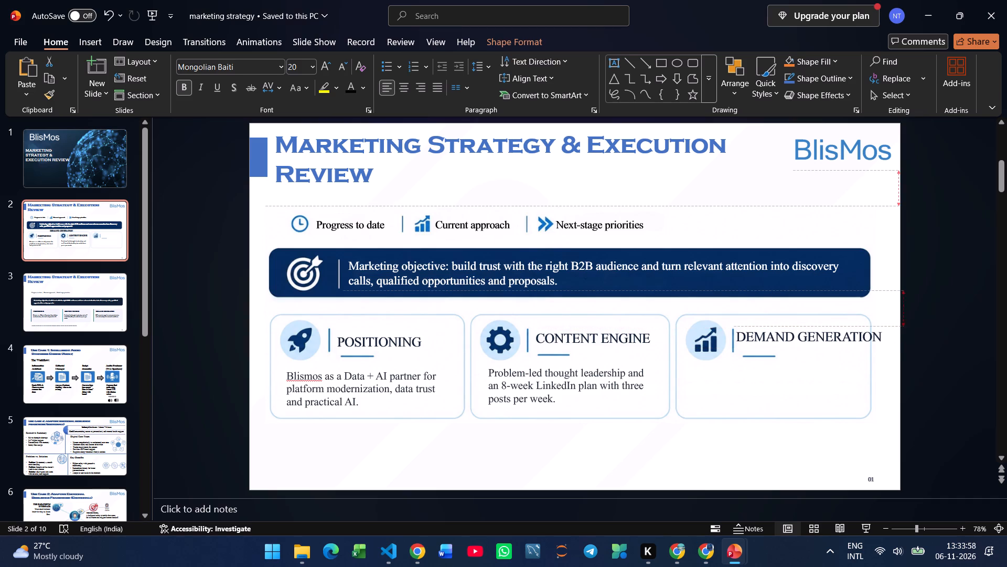
left_click_drag(863, 344, 868, 343)
left_click_drag(898, 330, 880, 334)
left_click_drag(881, 341, 852, 341)
left_click(809, 322)
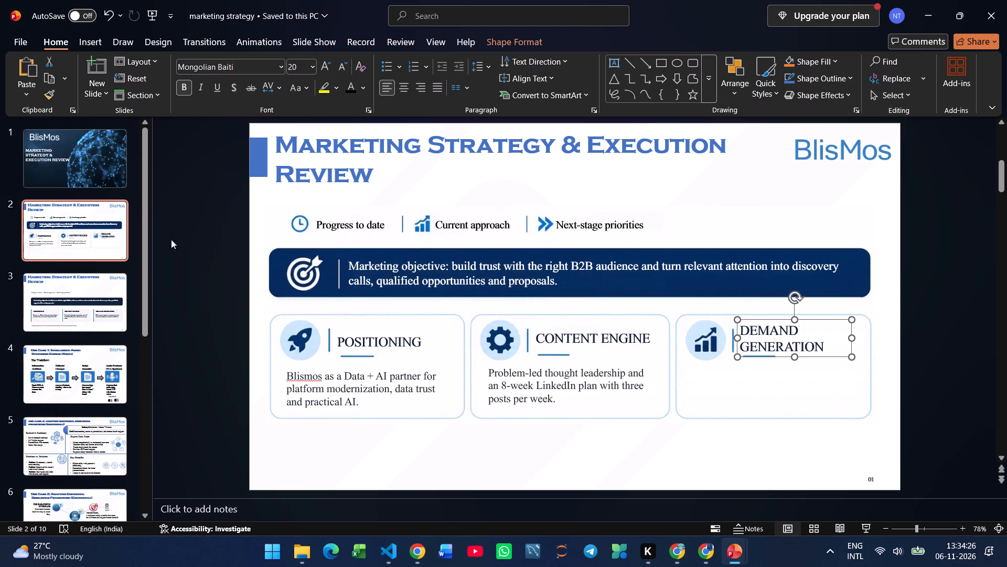
Copy the demand generation description from slide 3 to slide 2, narrow its text box and place it below its heading in the third card.
left_click(79, 297)
left_click(842, 397)
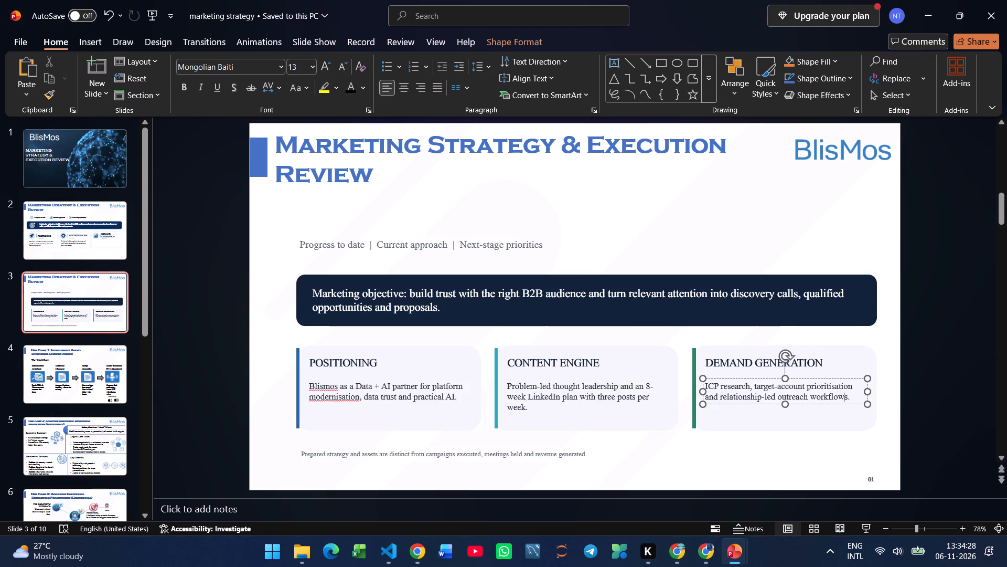
left_click_drag(850, 398, 713, 387)
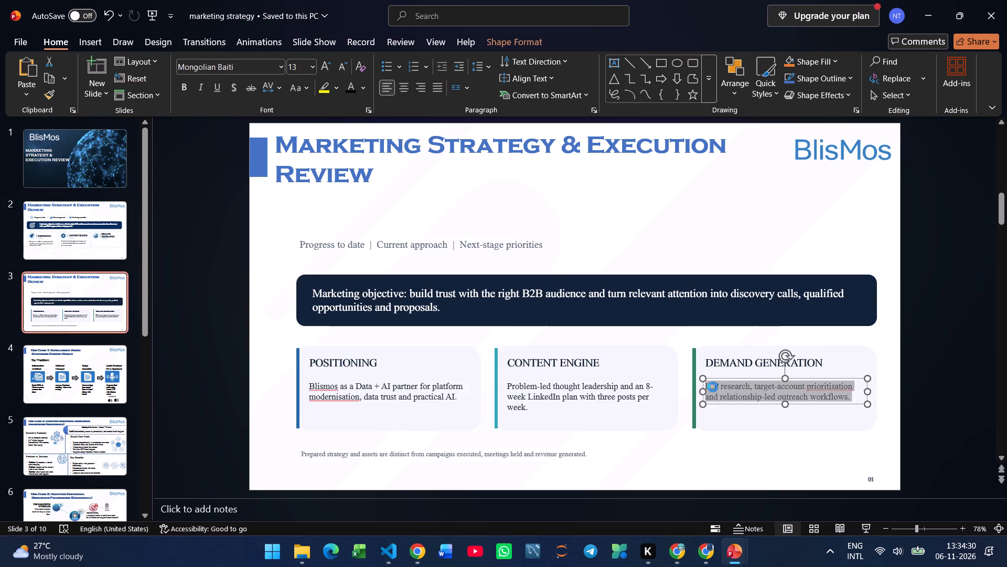
key("ctrl+c")
left_click(79, 238)
key("ctrl+v")
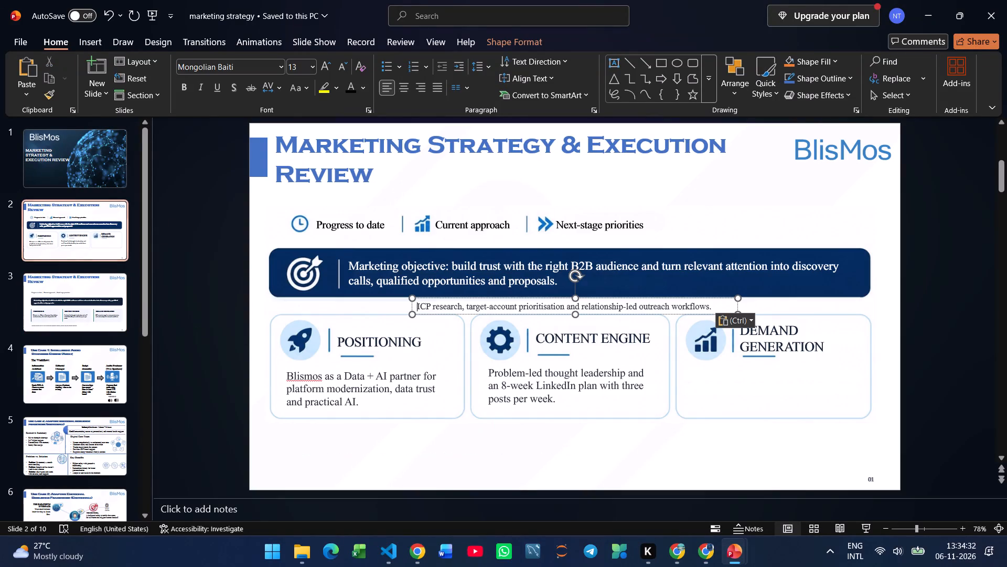
left_click_drag(738, 298, 586, 314)
left_click_drag(548, 337, 821, 395)
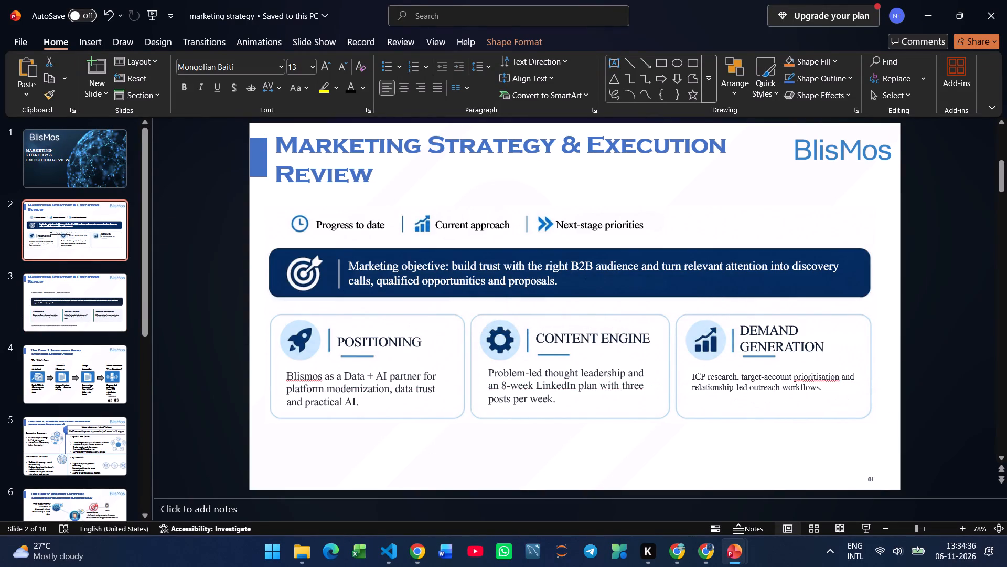
left_click_drag(821, 395, 820, 392)
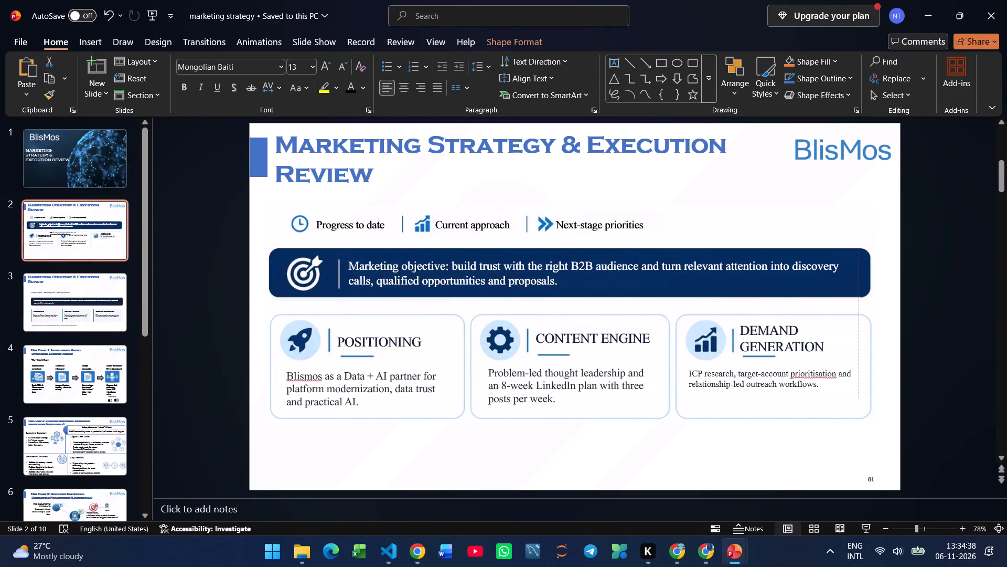
left_click_drag(820, 392, 821, 393)
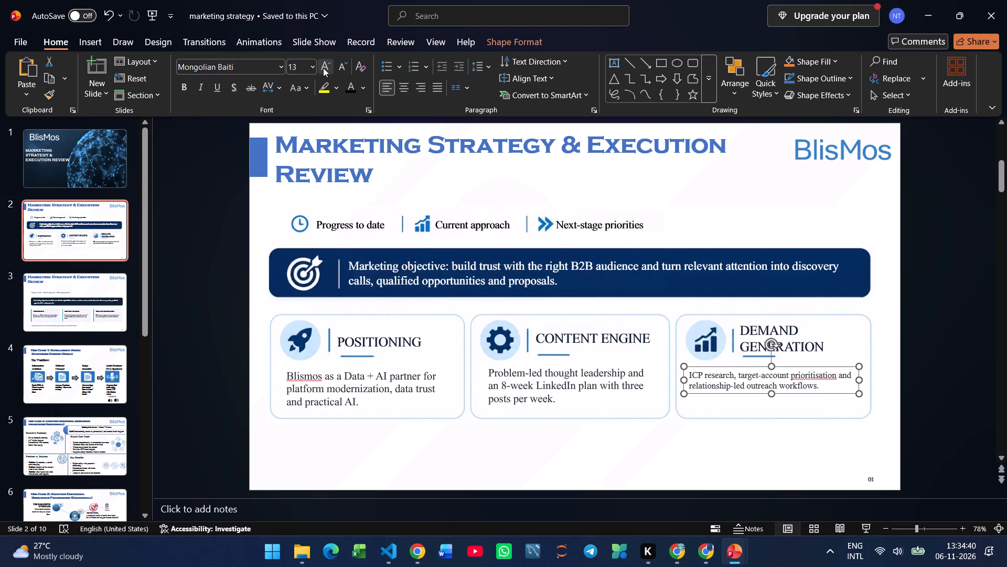
Set the demand generation description to 16 pt.
left_click(323, 68)
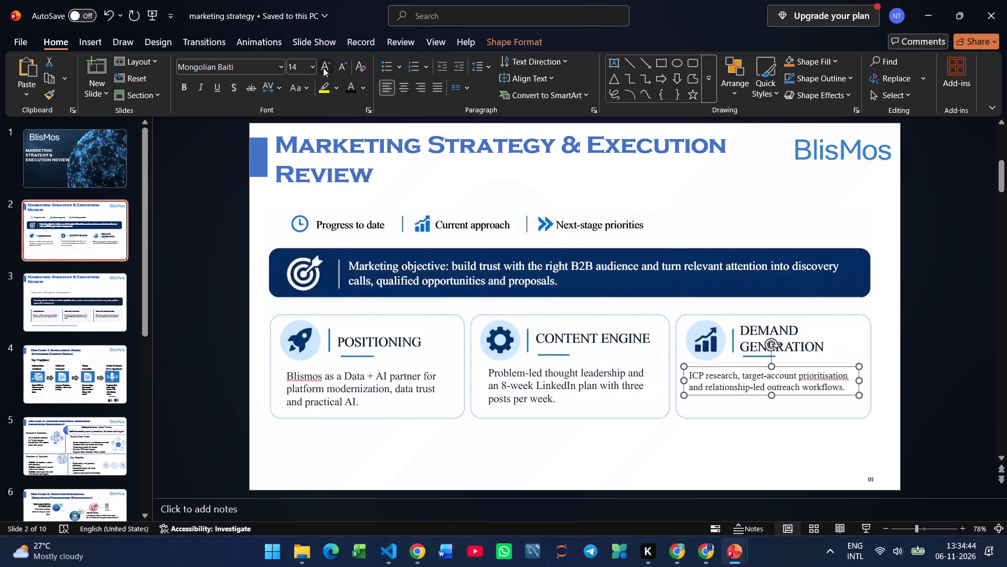
left_click(323, 68)
Correct the spelling of "prioritisation" to "prioritization" in the demand generation description on slide 2.
right_click(708, 391)
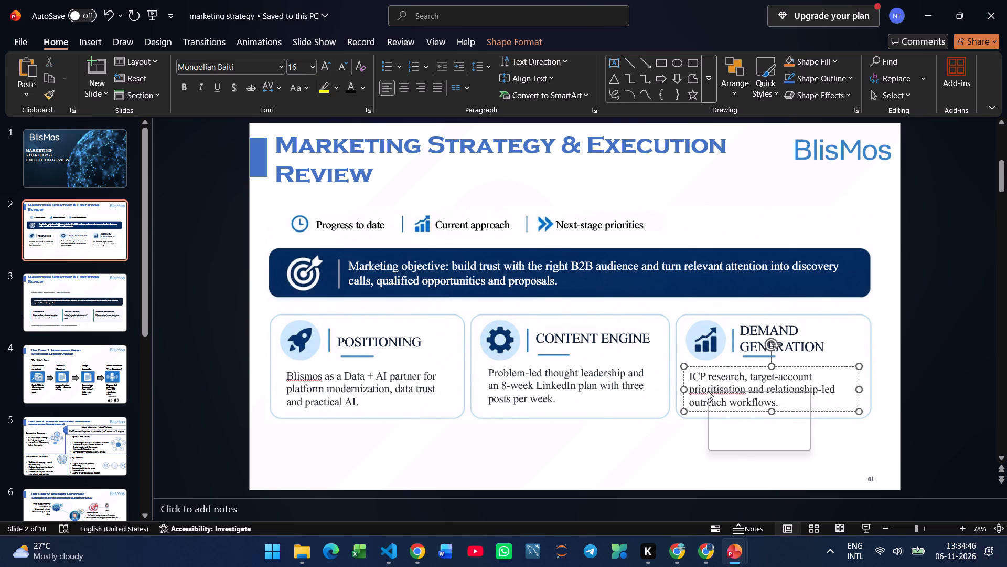
left_click(746, 403)
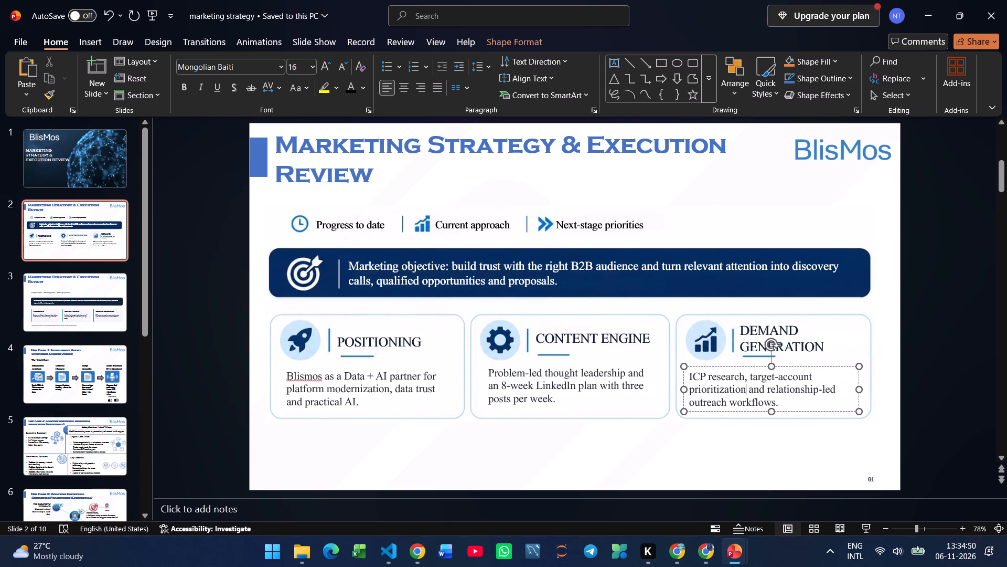
Widen the demand generation description box slightly, shift it into alignment below its heading in the third card, and save the presentation.
left_click_drag(859, 388, 869, 384)
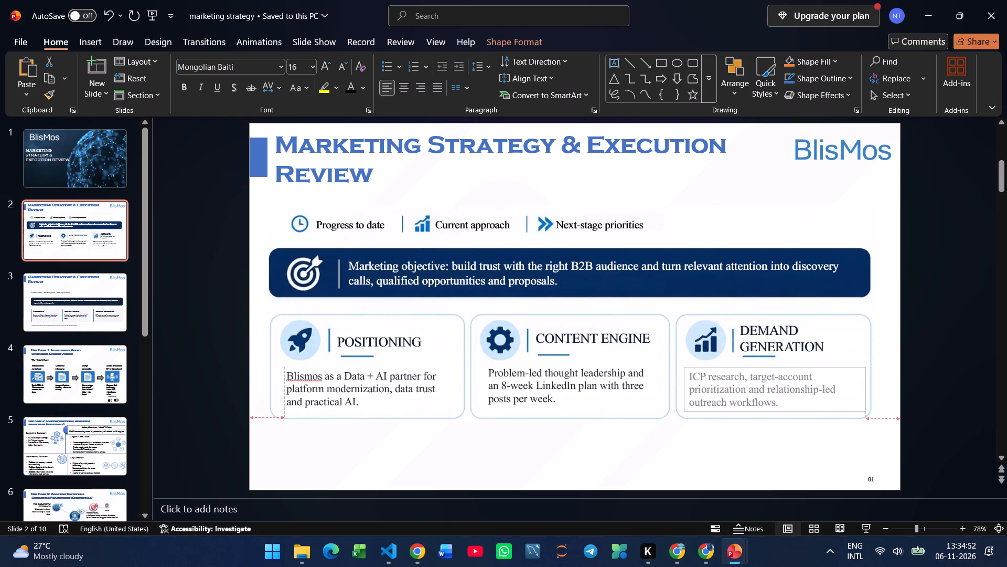
left_click_drag(869, 384, 865, 386)
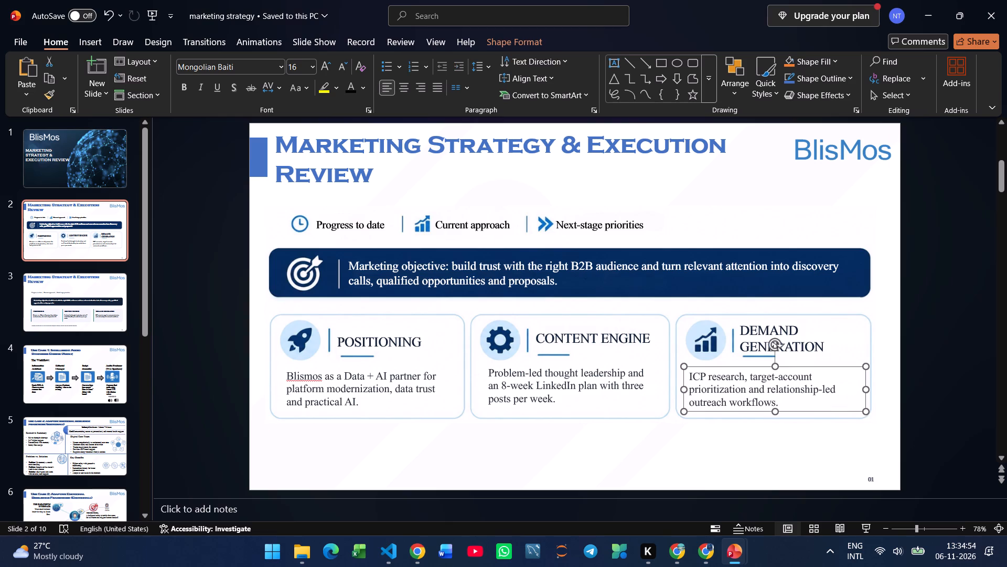
left_click(796, 411)
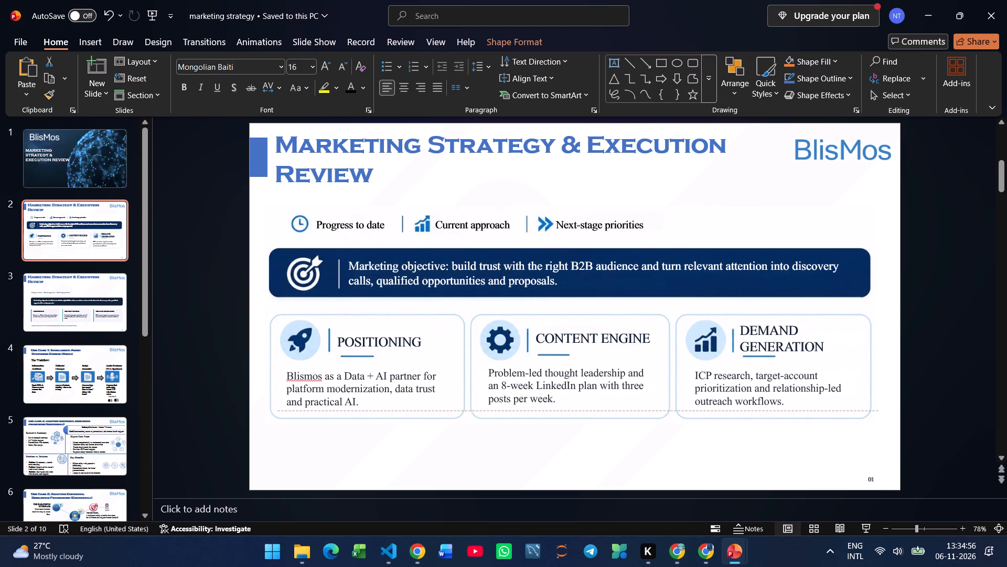
left_click(772, 459)
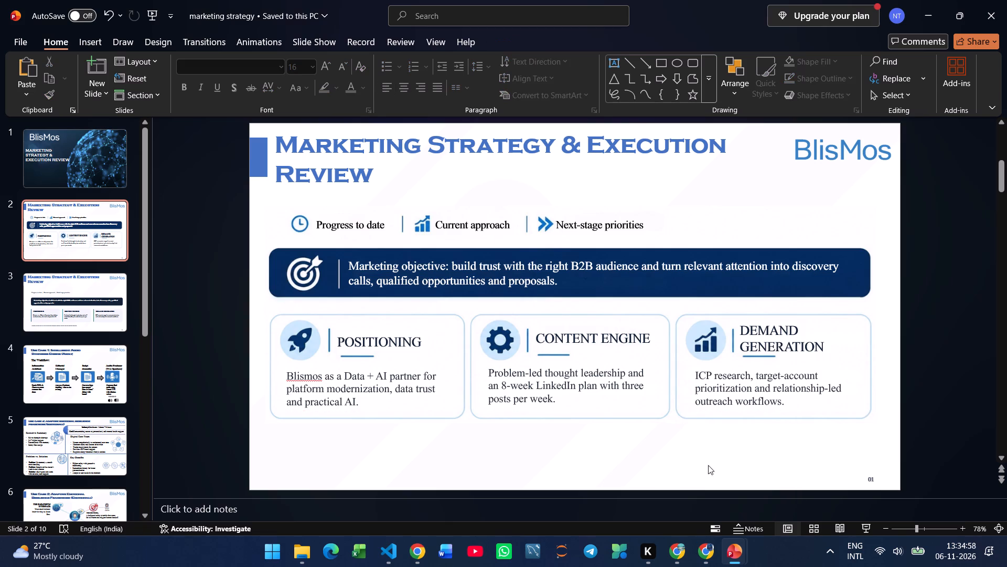
key("ctrl+s")
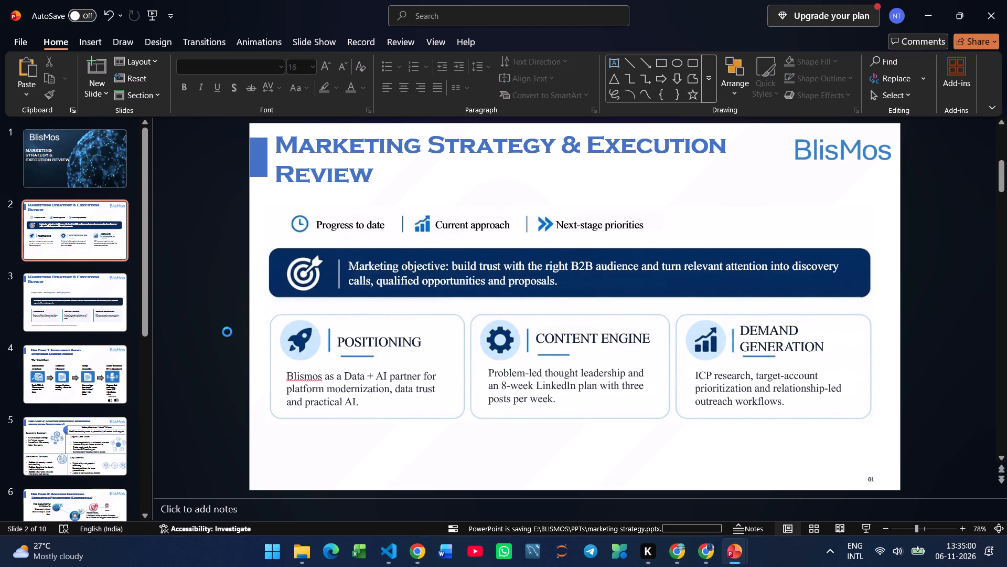
Delete slide 3, the original text version of the "Marketing Strategy & Execution Review" slide.
left_click(97, 307)
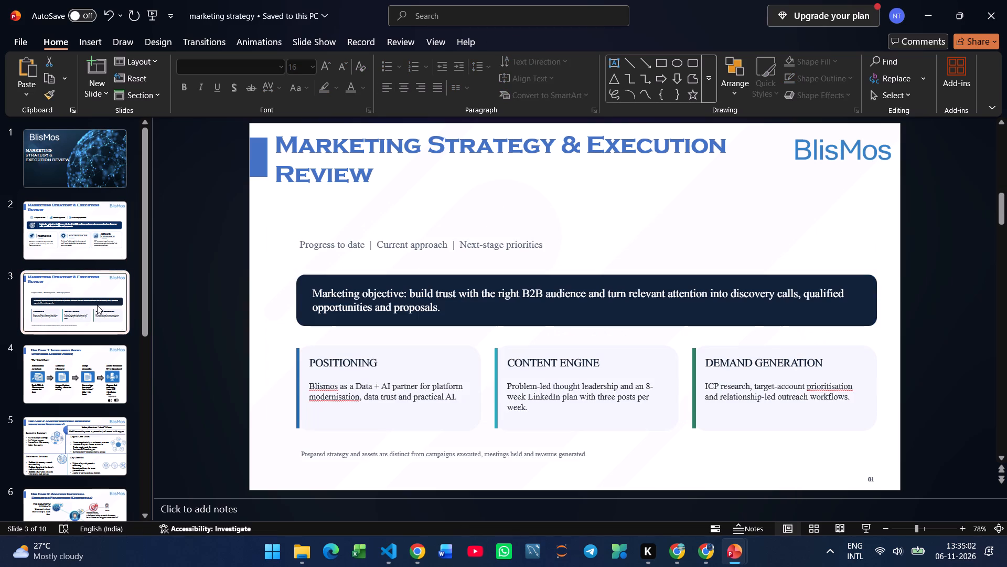
key("BackSpace")
left_click(85, 292)
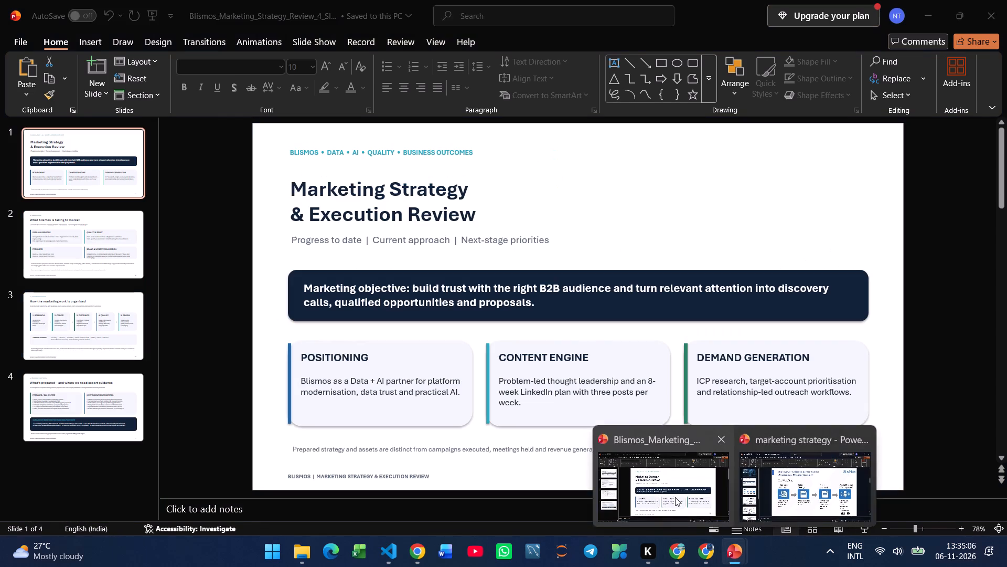
Switch to the Blismos marketing strategy review presentation and copy its slide 2, "What Blismos is taking to market".
left_click(675, 497)
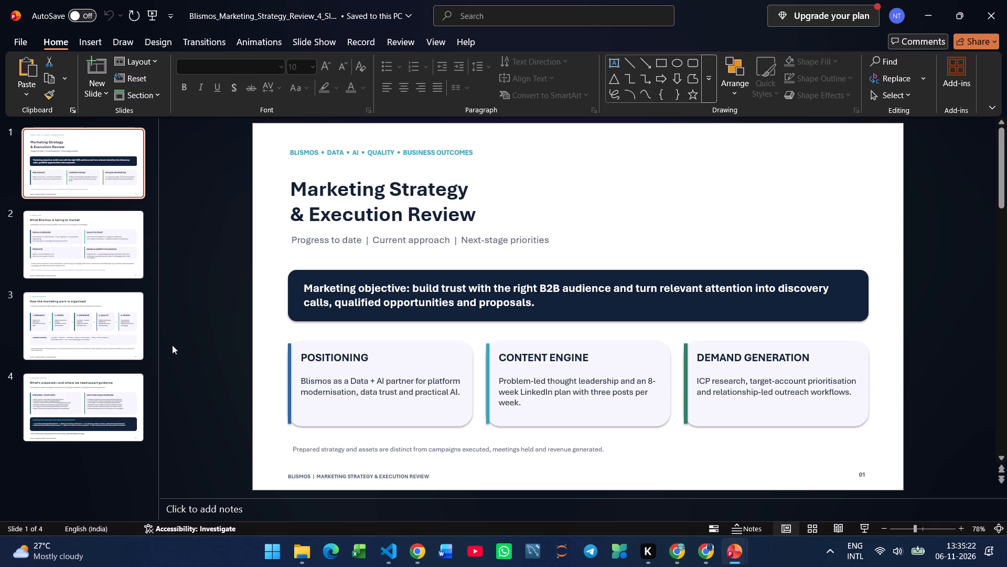
left_click(52, 245)
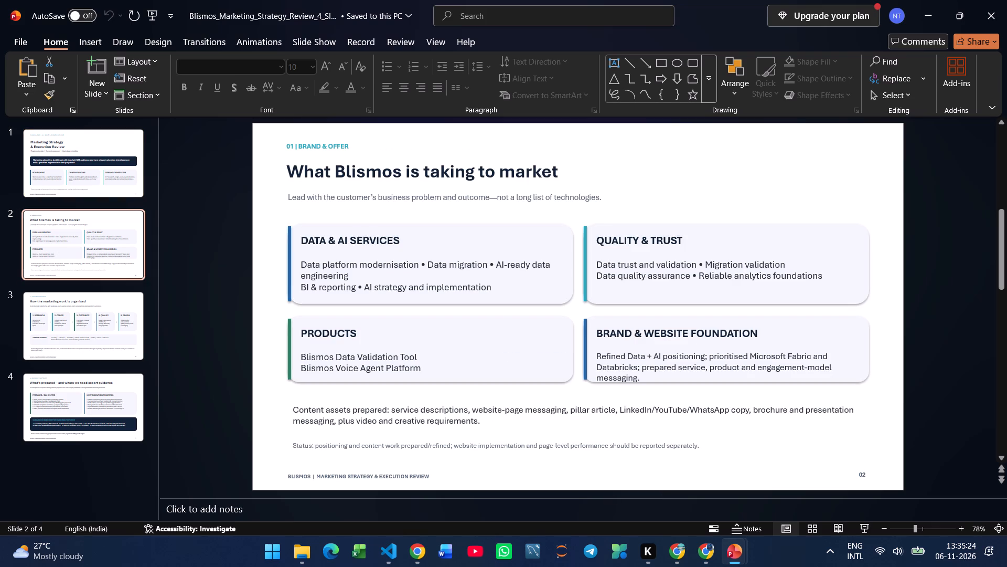
right_click(96, 232)
left_click(181, 244)
Return to the marketing strategy presentation and delete its last two slides, 8 and 9.
key("alt+Tab")
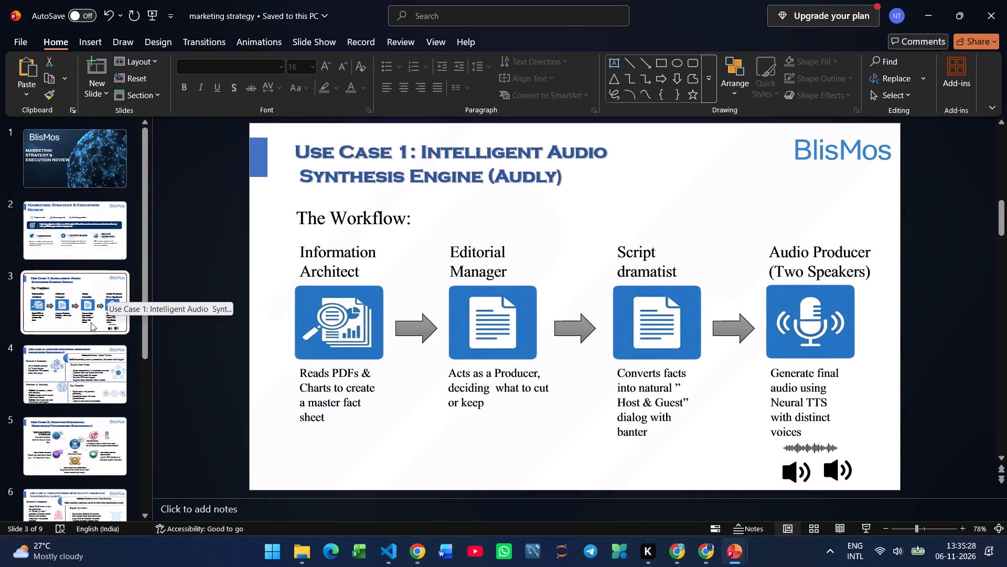
scroll(85, 425, "down", 5)
left_click(80, 458)
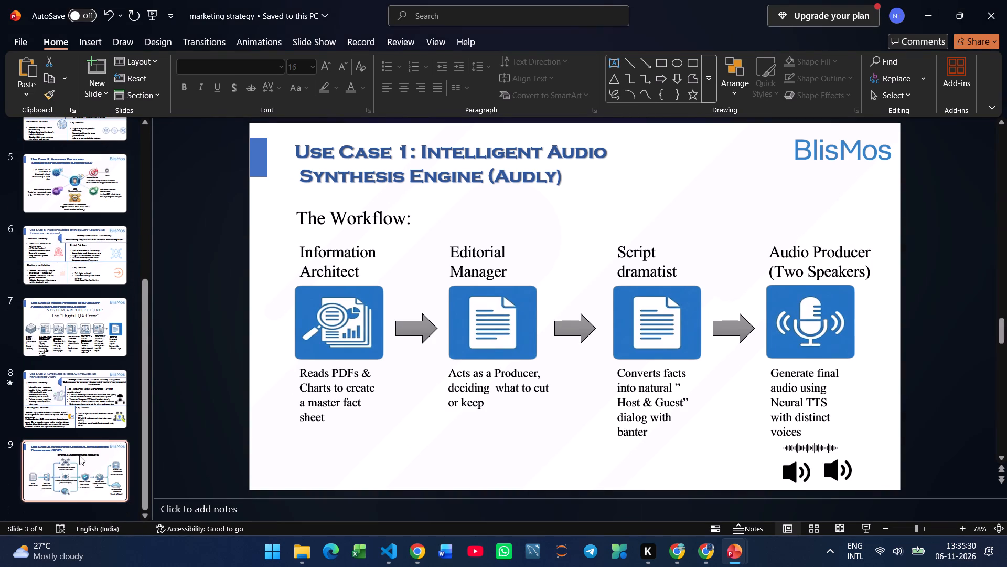
key("BackSpace")
key("BackSpace")
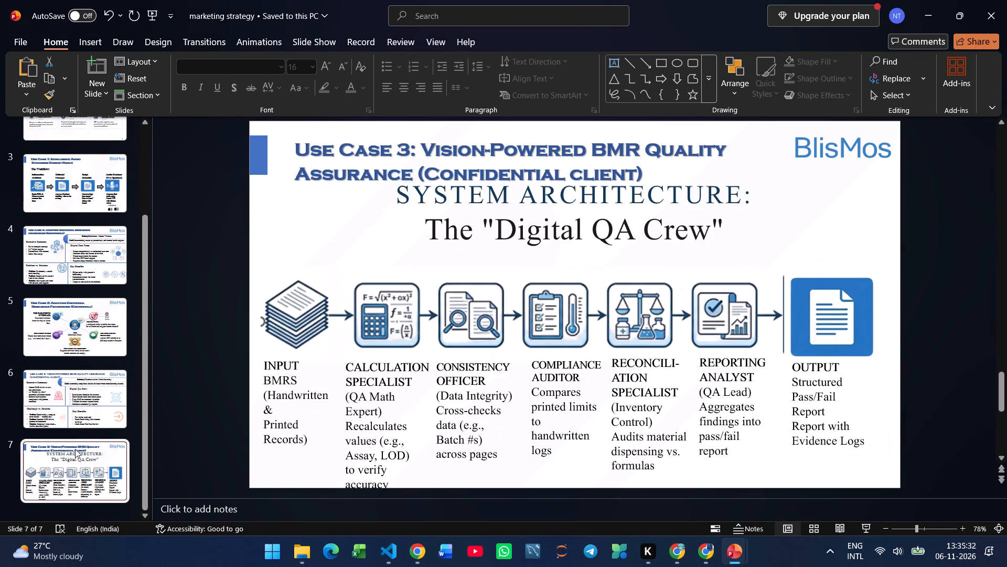
Paste the copied "What Blismos is taking to market" slide directly after slide 3.
scroll(93, 257, "up", 1)
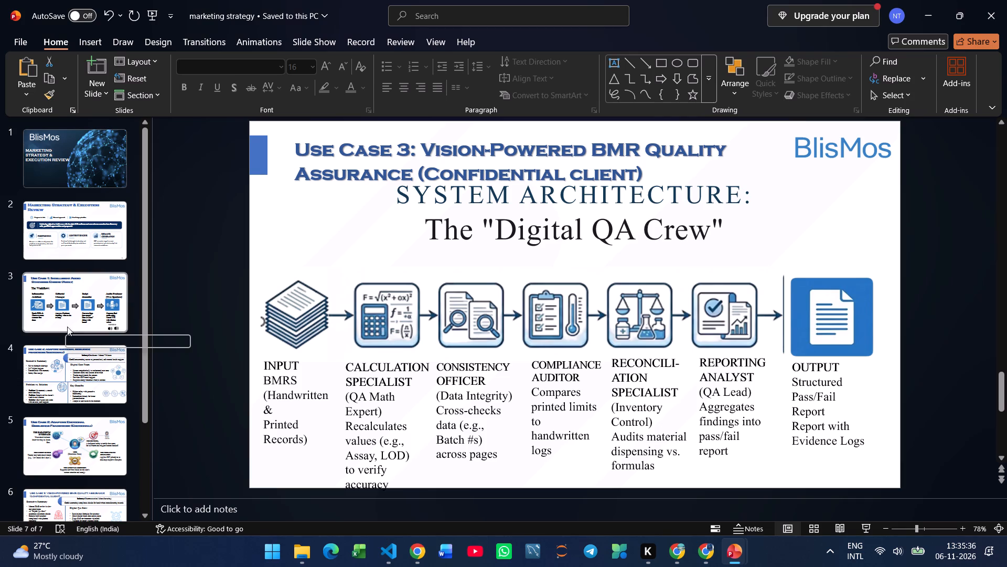
left_click(51, 337)
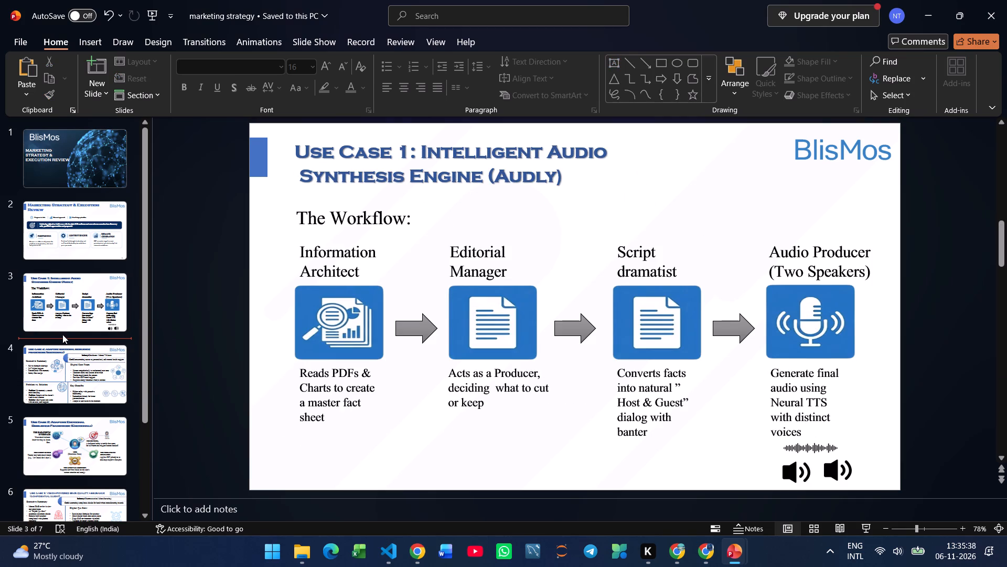
key("ctrl+v")
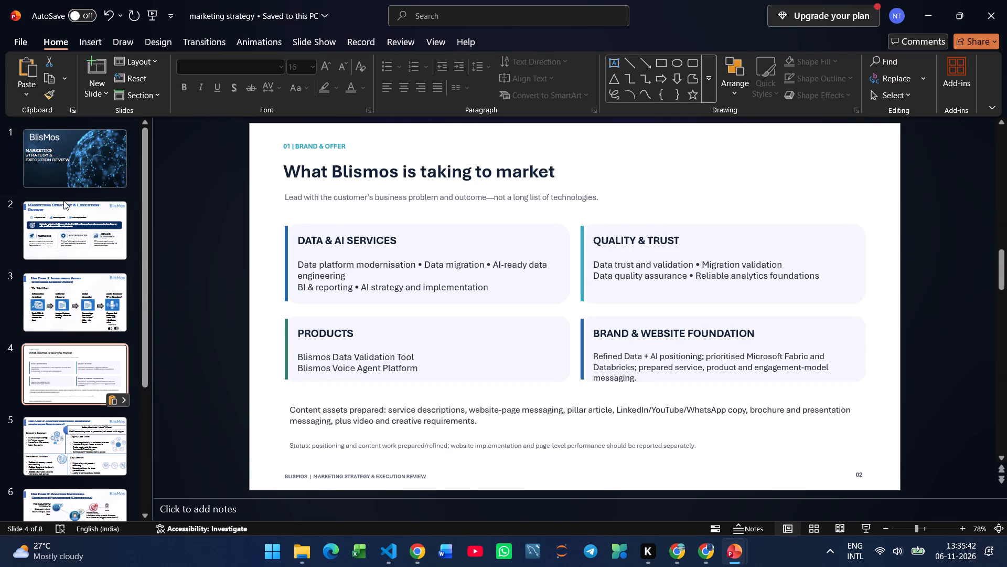
Delete the two speaker icons and the audio waveform from slide 3, "Use Case 1: Intelligent Audio Synthesis Engine".
left_click(77, 319)
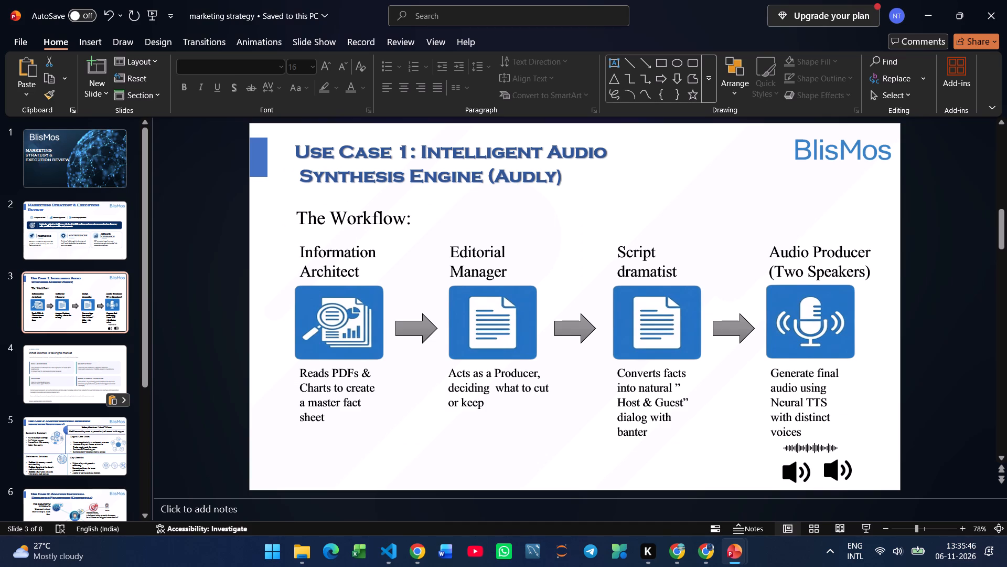
left_click(830, 477)
key("BackSpace")
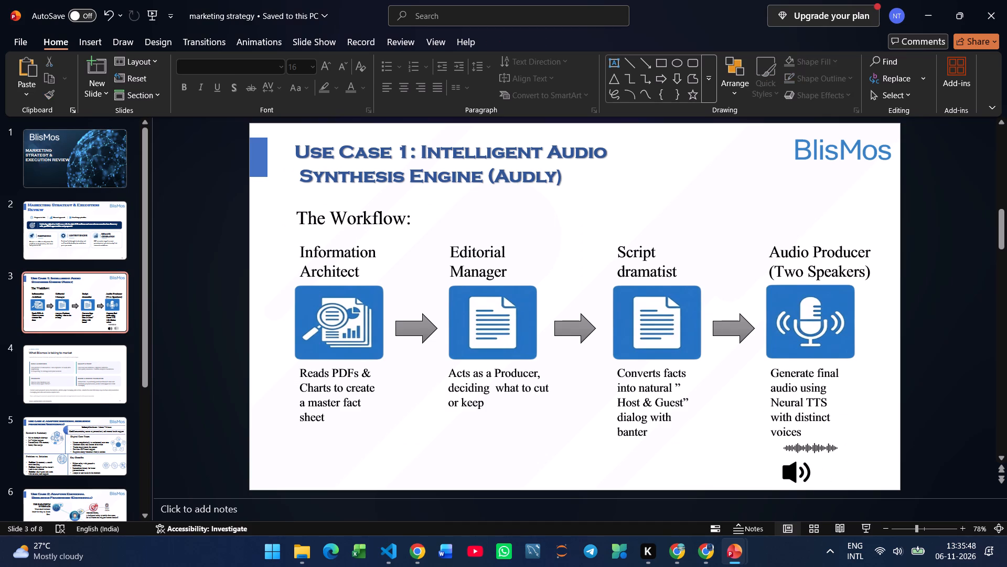
left_click(795, 470)
key("BackSpace")
left_click(814, 449)
key("BackSpace")
Delete the Audio Producer description, microphone icon and heading from slide 3, along with the arrow leading to them.
left_click(787, 424)
key("BackSpace")
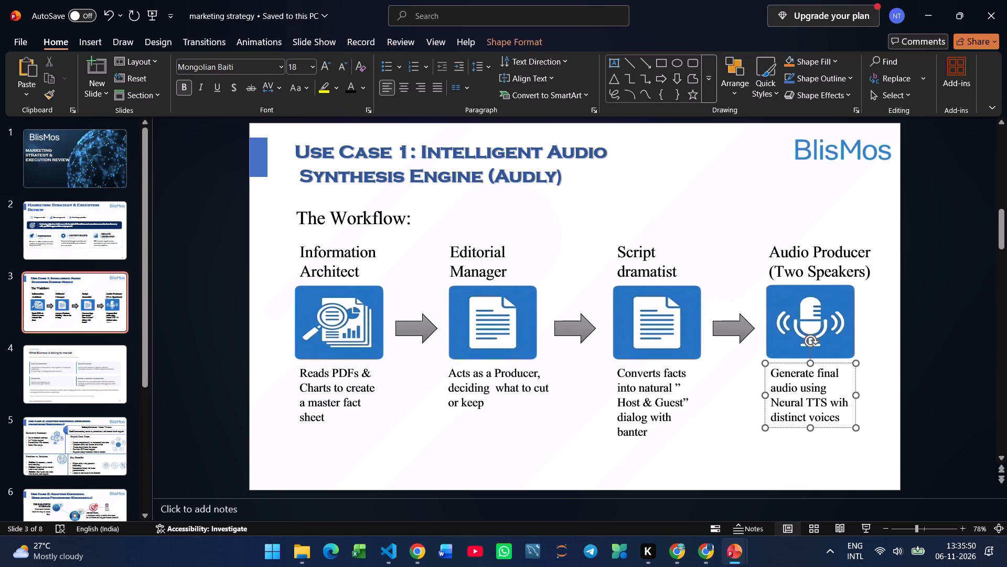
left_click(786, 429)
key("BackSpace")
left_click(789, 363)
left_click(794, 349)
key("BackSpace")
left_click(731, 337)
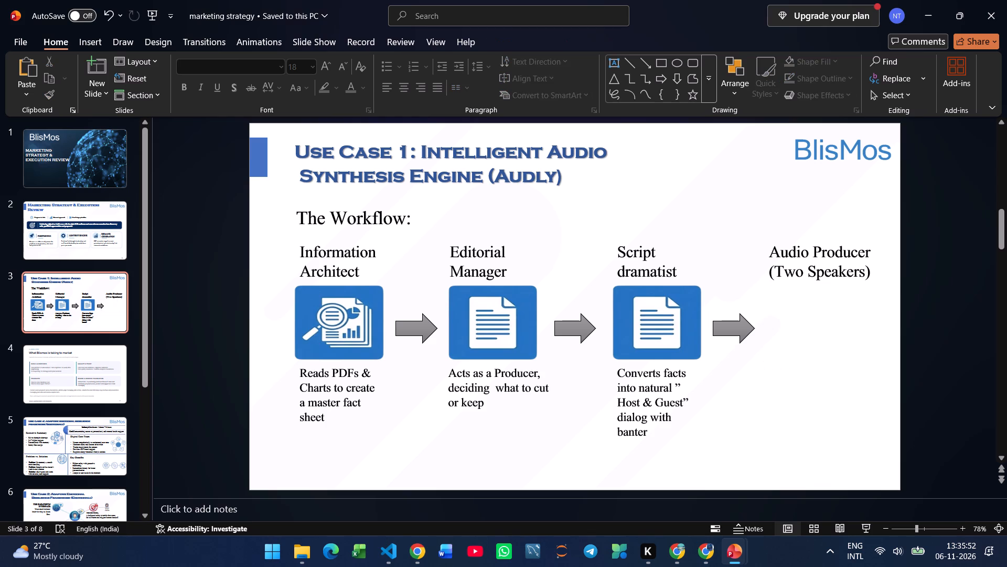
key("BackSpace")
left_click(790, 257)
left_click(787, 286)
key("BackSpace")
Delete the Script dramatist heading, document icon and description from slide 3, along with the arrow leading to them.
left_click(633, 265)
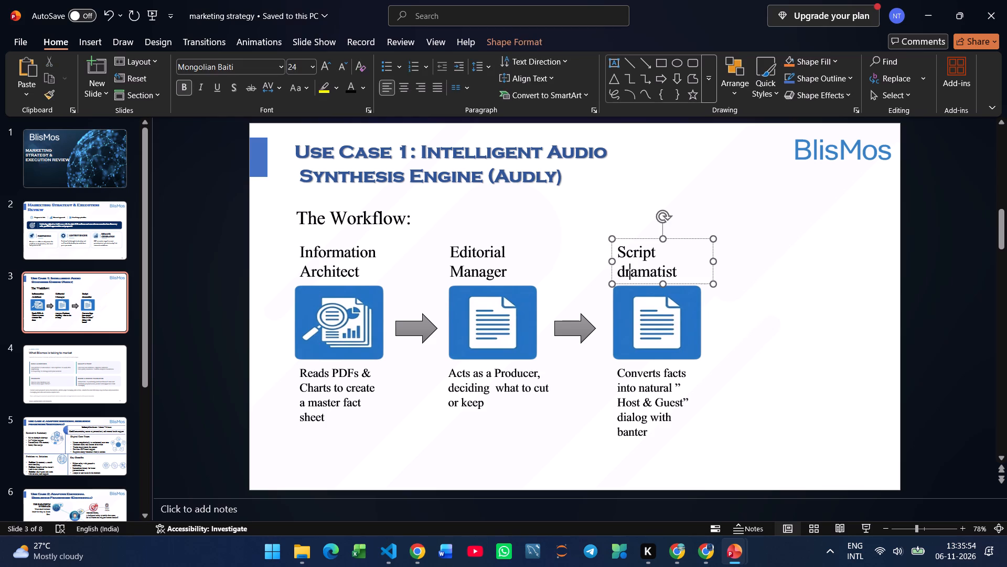
left_click(638, 282)
key("BackSpace")
left_click(639, 308)
key("BackSpace")
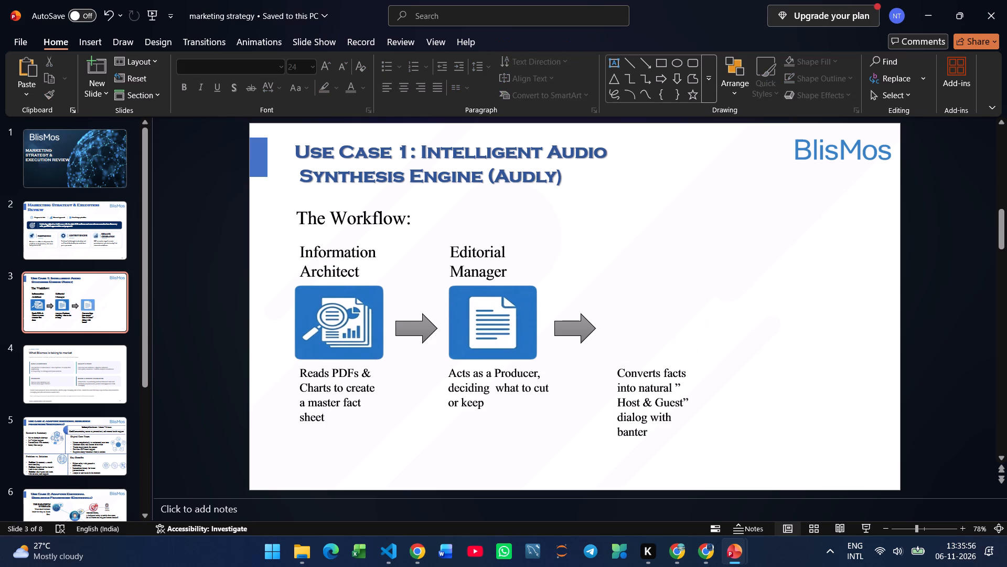
left_click(630, 388)
left_click(636, 362)
key("BackSpace")
left_click(576, 337)
key("BackSpace")
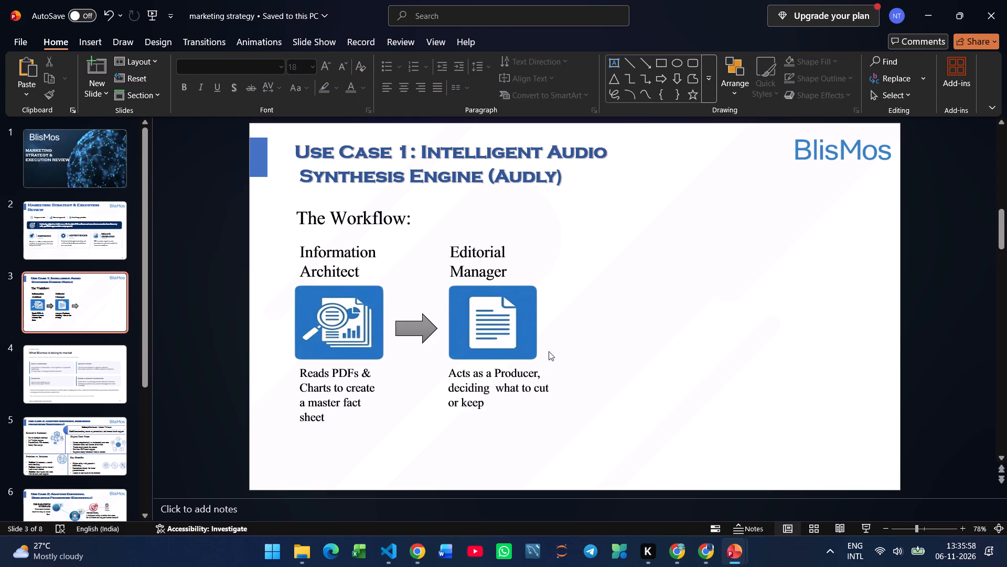
Delete the Editorial Manager icon, description and heading from slide 3, along with the arrow leading to them.
left_click(528, 351)
key("BackSpace")
left_click(526, 376)
left_click(533, 364)
key("BackSpace")
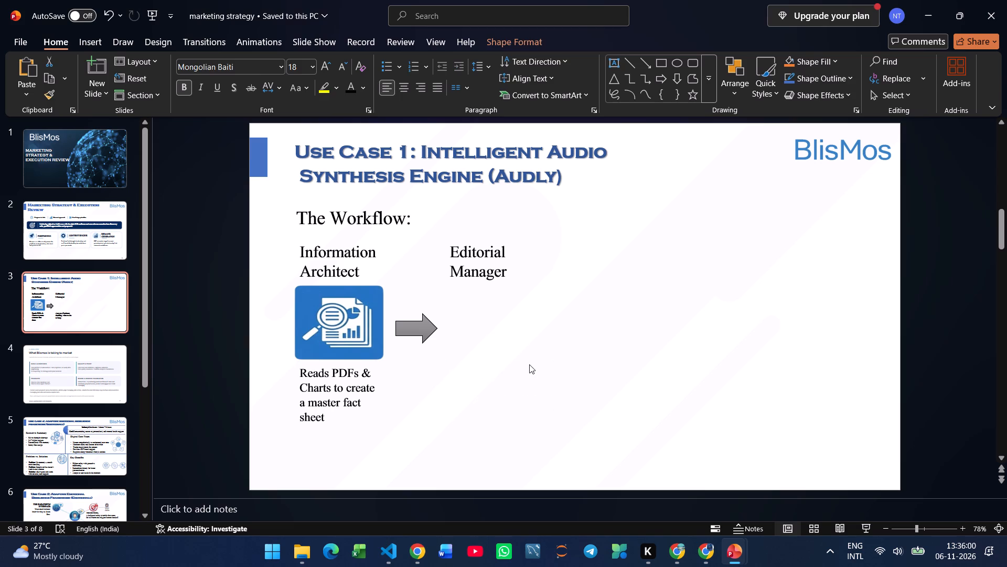
left_click(485, 283)
key("BackSpace")
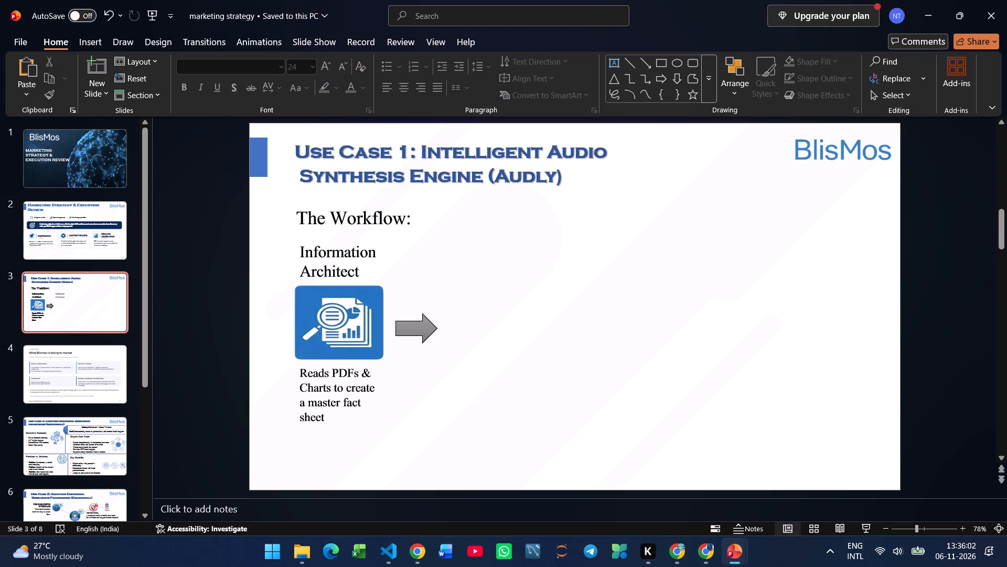
left_click(419, 329)
key("BackSpace")
Delete the Information Architect description, icon and heading from slide 3, as well as the "The Workflow:" subheading.
left_click(373, 384)
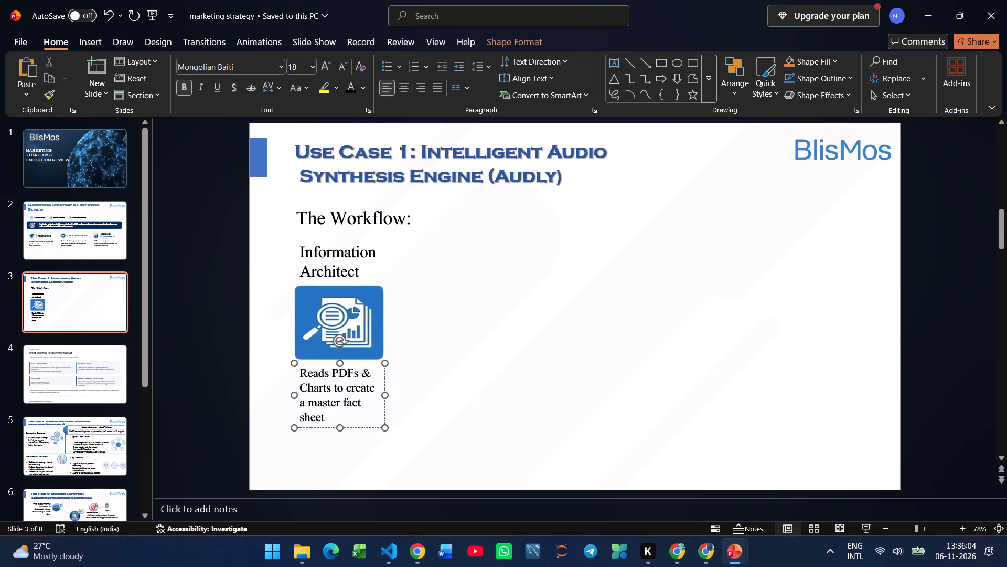
left_click(377, 365)
key("BackSpace")
left_click(366, 344)
key("BackSpace")
left_click(367, 274)
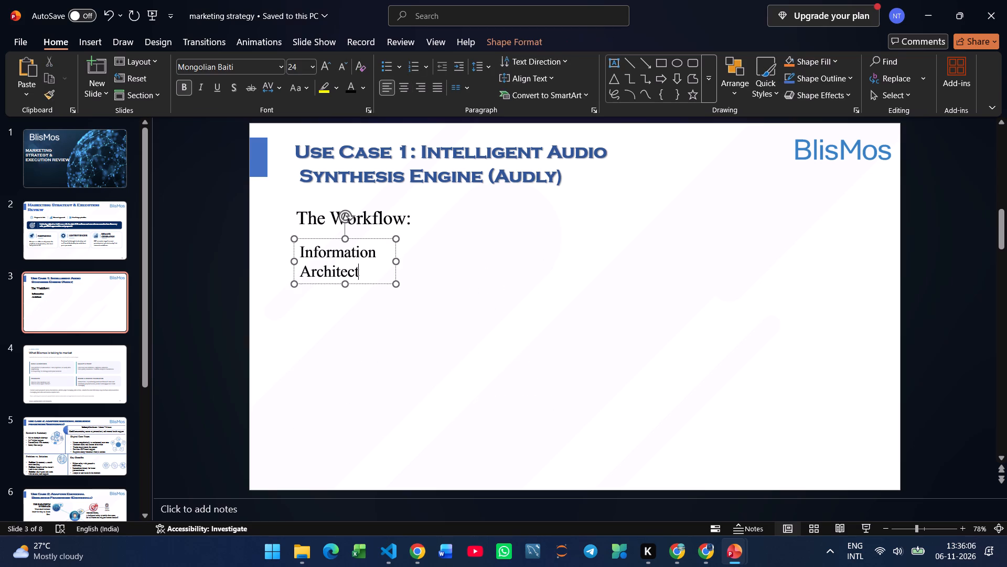
left_click(362, 282)
key("BackSpace")
left_click(370, 228)
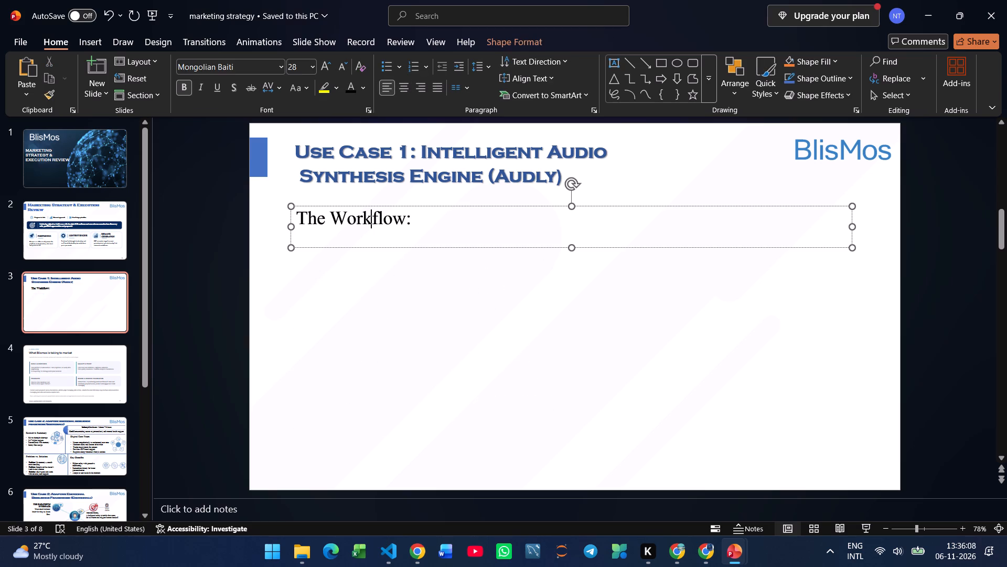
left_click(372, 248)
key("BackSpace")
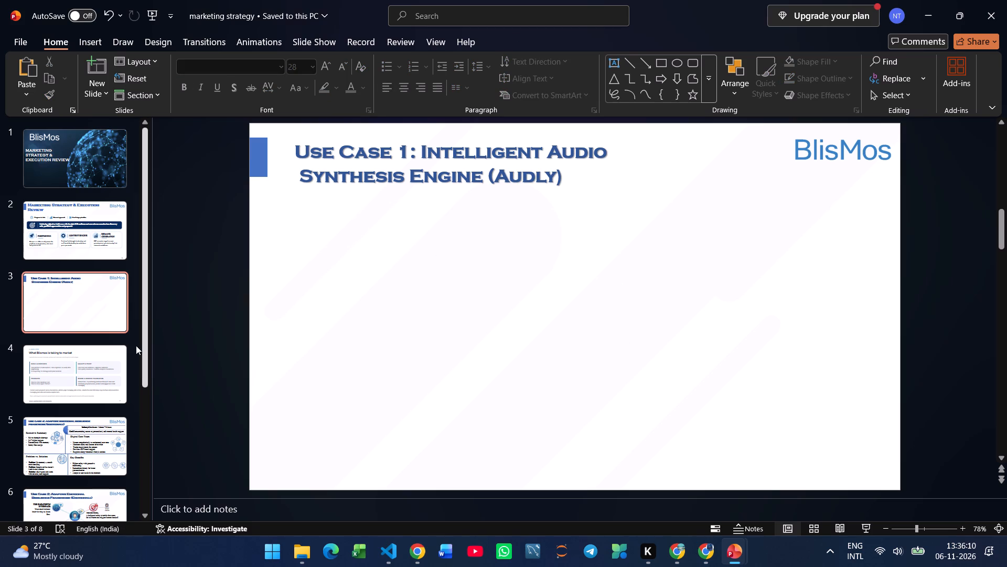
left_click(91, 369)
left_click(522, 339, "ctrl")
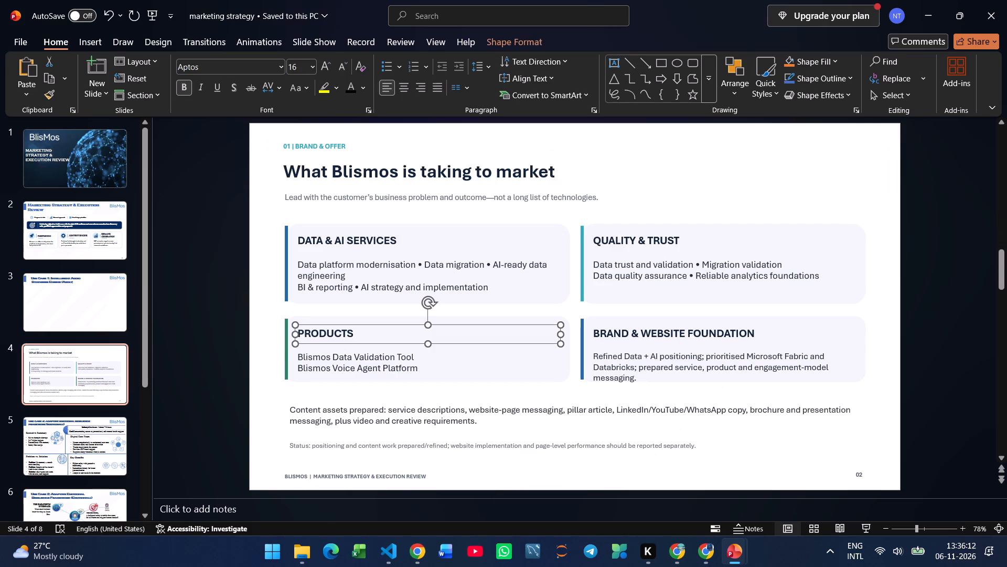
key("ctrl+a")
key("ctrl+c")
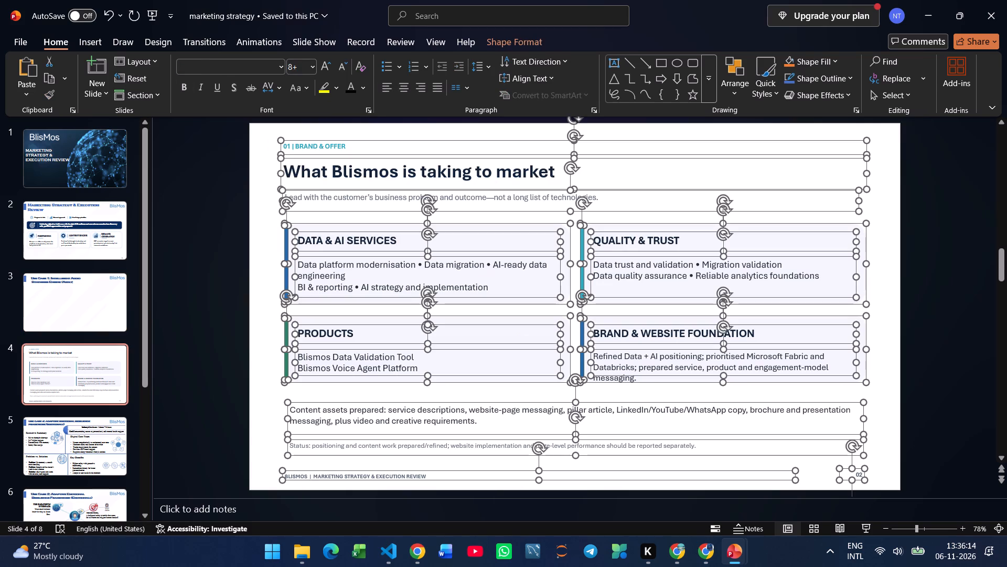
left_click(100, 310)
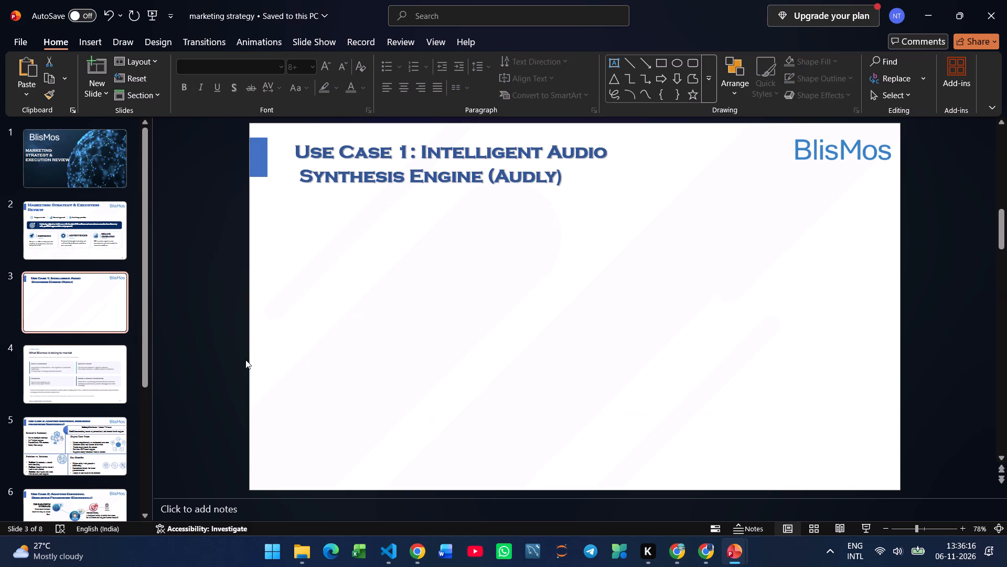
Delete the "01 | BRAND & OFFER" label, the "BLISMOS | MARKETING STRATEGY & EXECUTION REVIEW" footer and the status line from slide 4.
left_click(58, 360)
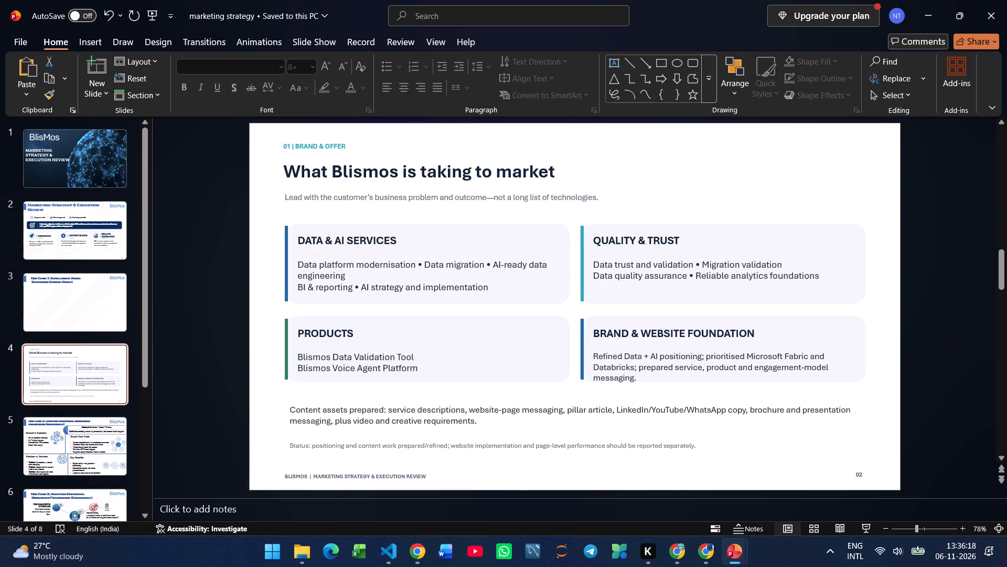
left_click(342, 153)
key("BackSpace")
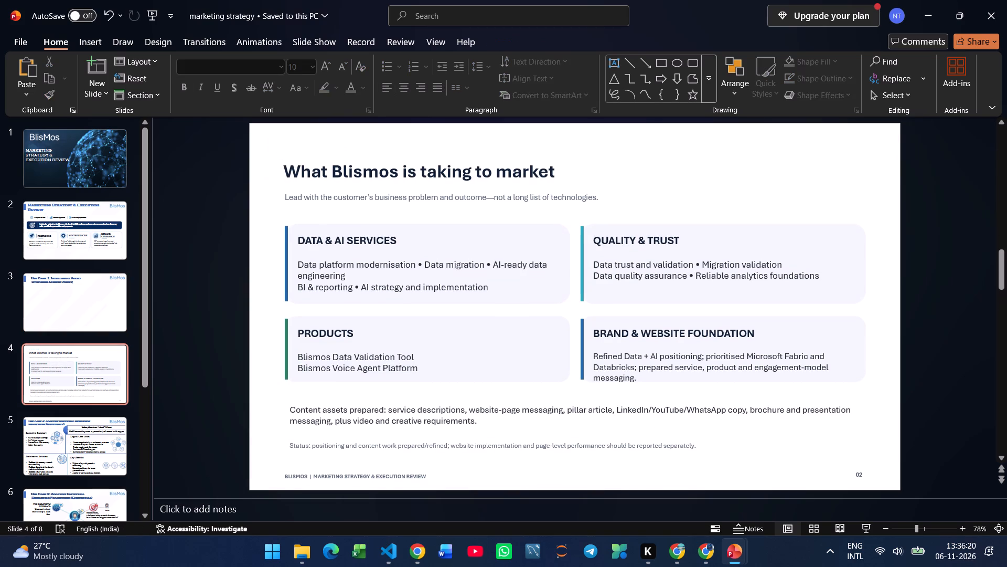
left_click(421, 482)
key("BackSpace")
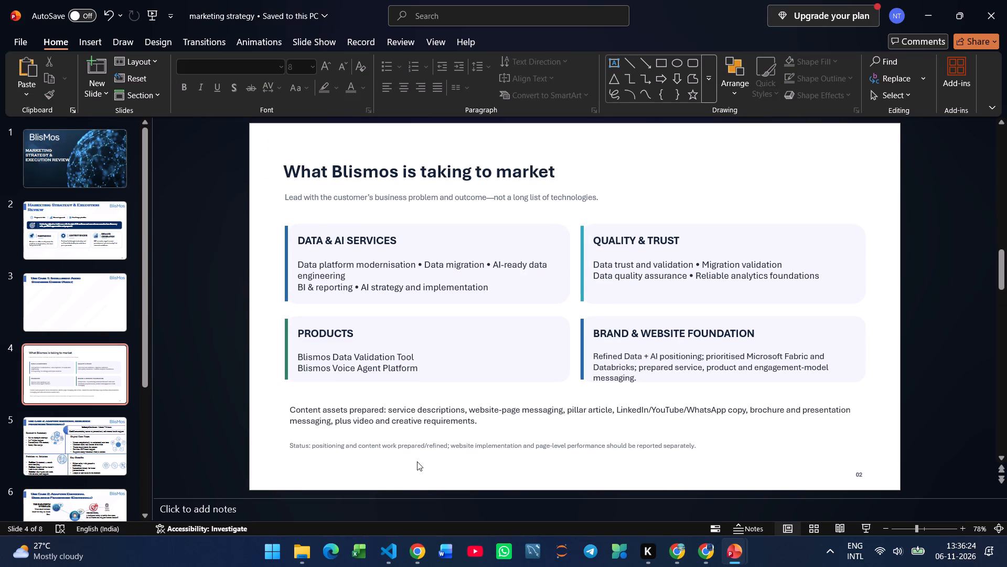
left_click(441, 453)
key("BackSpace")
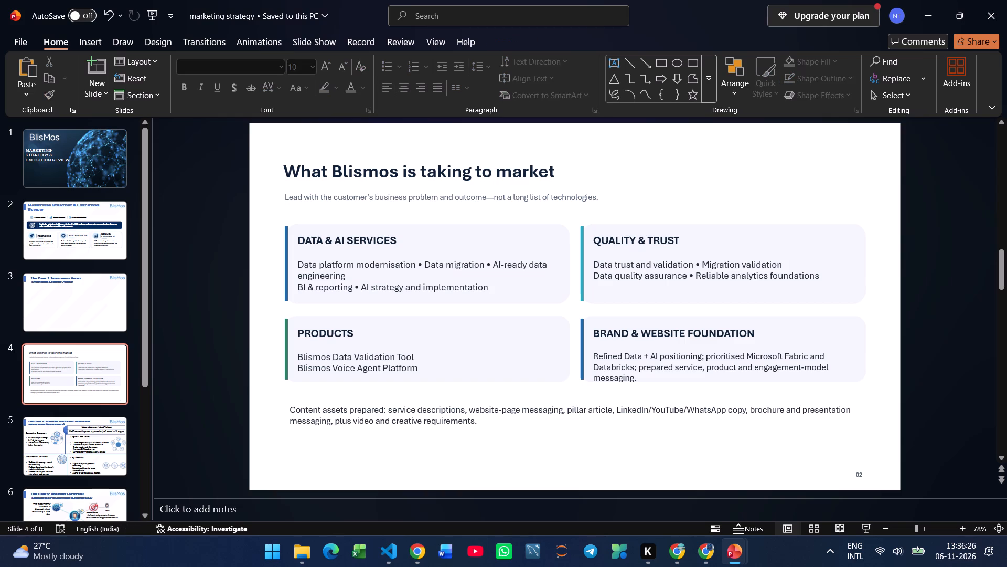
Copy all remaining content of slide 4 onto slide 3.
left_click(480, 443)
left_click(486, 430)
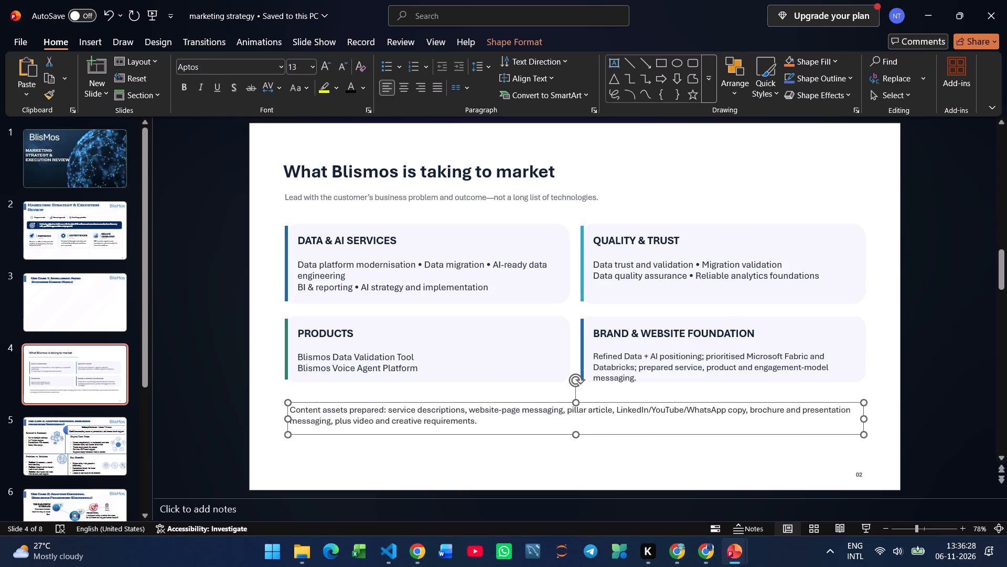
key("ctrl+a")
key("ctrl+c")
left_click(80, 311)
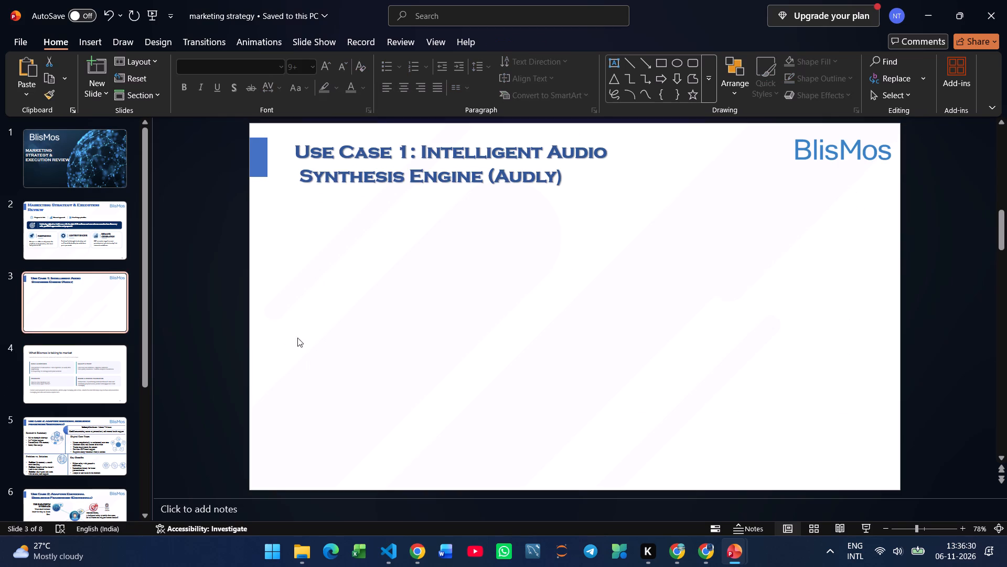
key("ctrl+v")
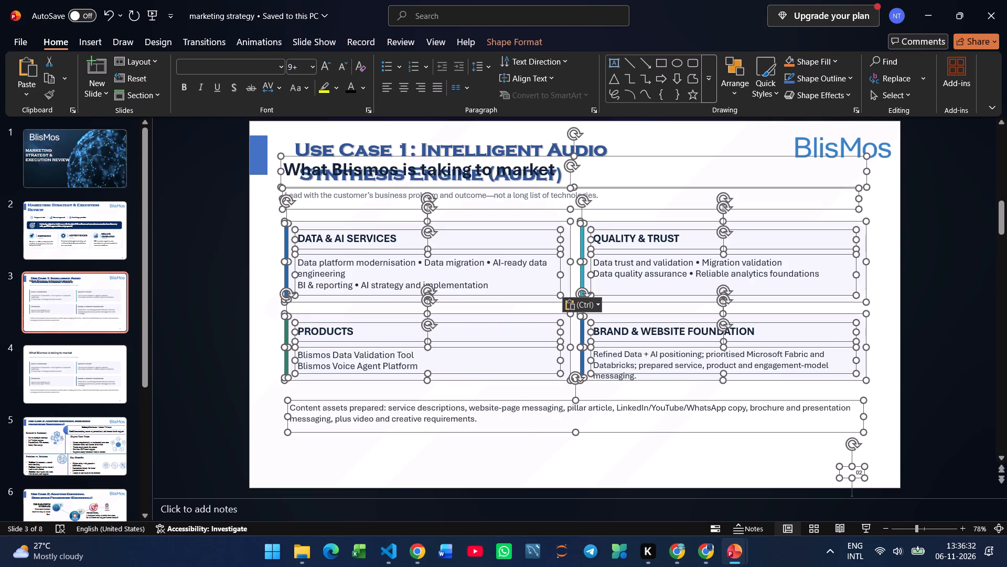
left_click(735, 471)
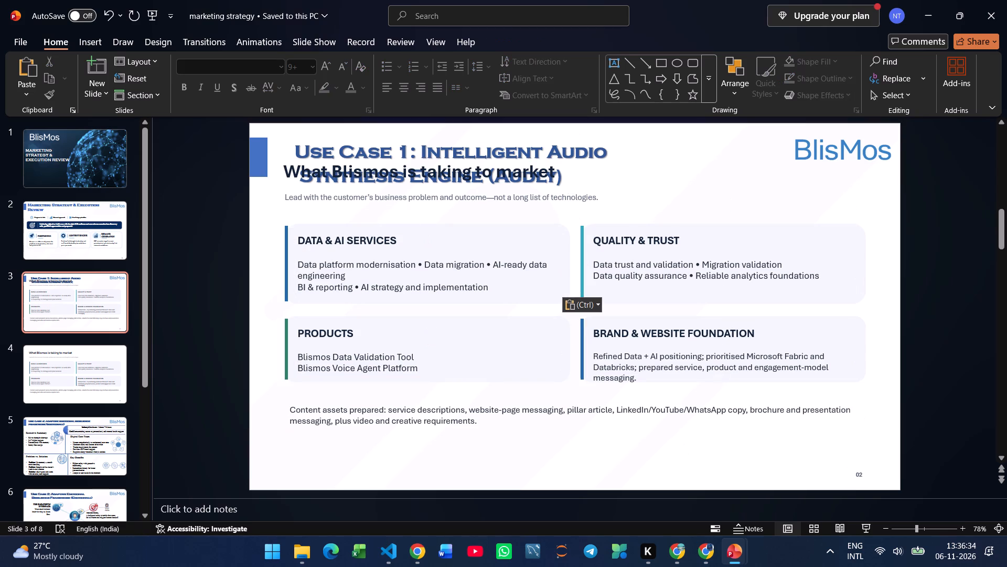
Delete the old "Use Case 1: Intelligent Audio Synthesis Engine (Audly)" title text from slide 3, keeping the pasted heading.
left_click(563, 183)
key("BackSpace")
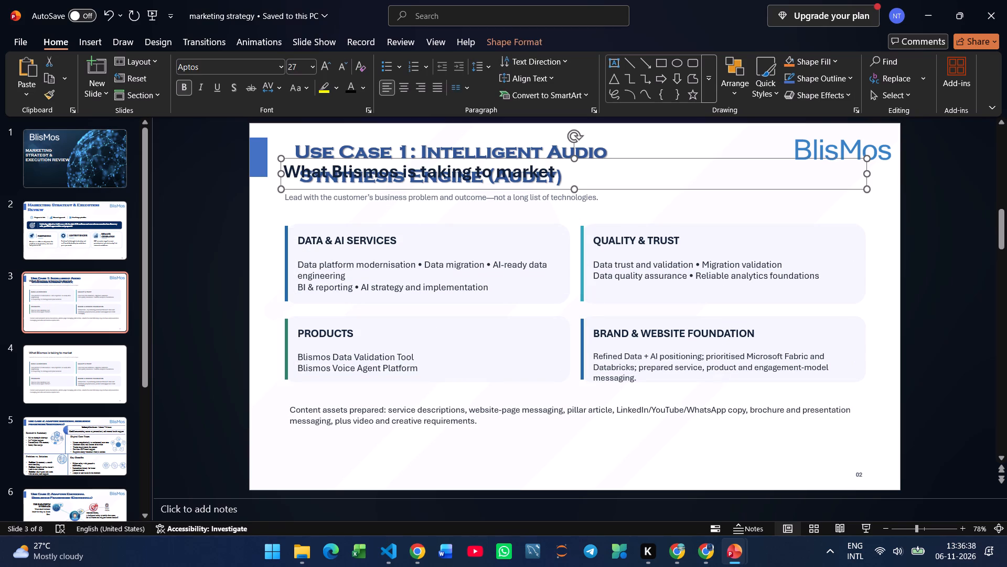
key("ctrl+z")
left_click(551, 152)
left_click(556, 142)
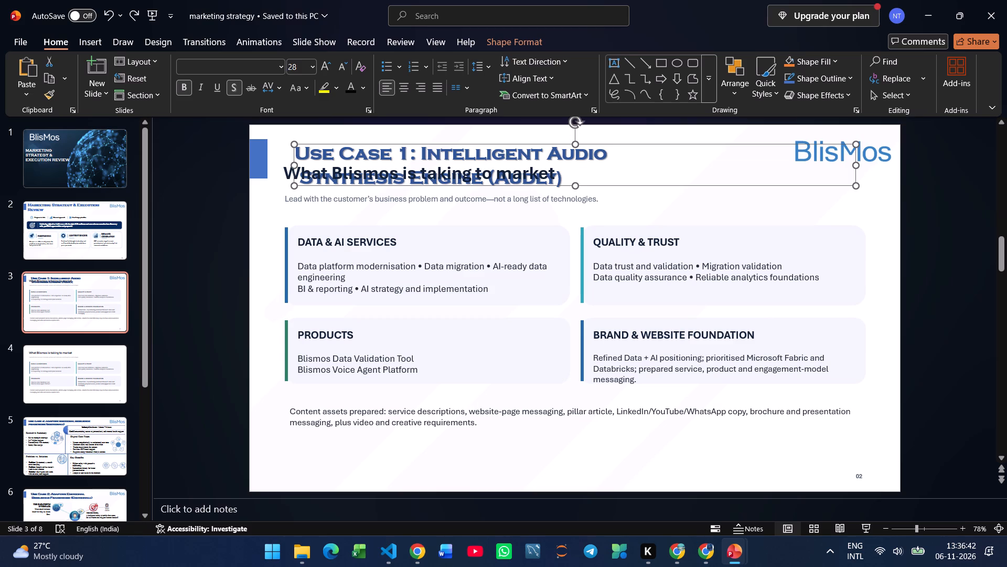
key("BackSpace")
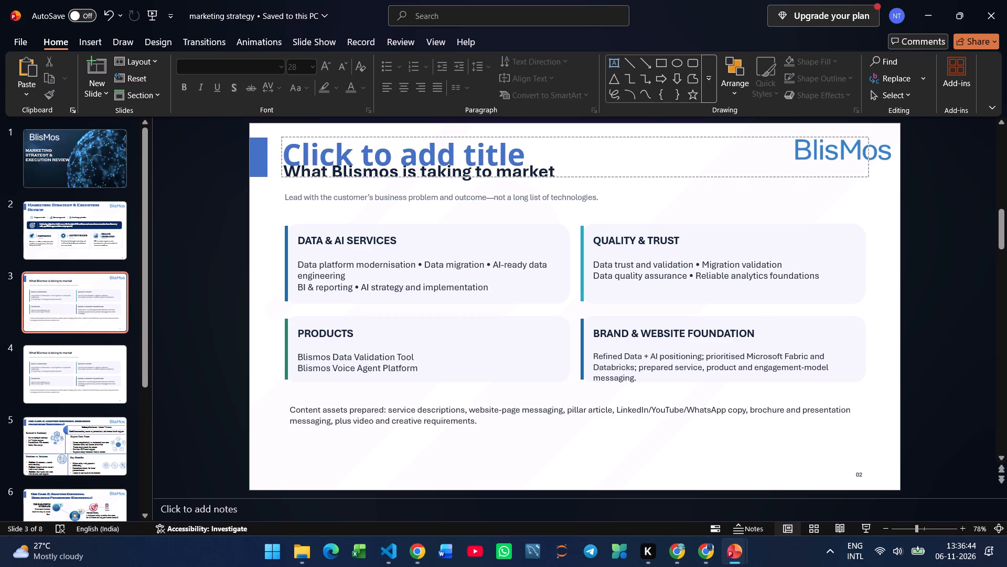
Enter "What Blismos is taking to Market" in slide 3's empty title placeholder.
left_click(598, 175)
left_click(599, 178)
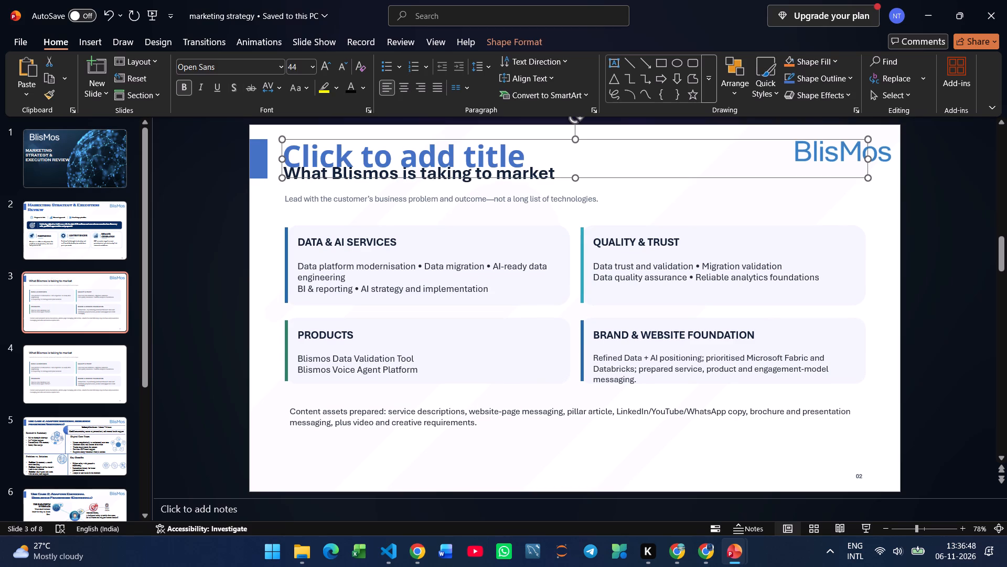
left_click(530, 159)
key("shift+w")
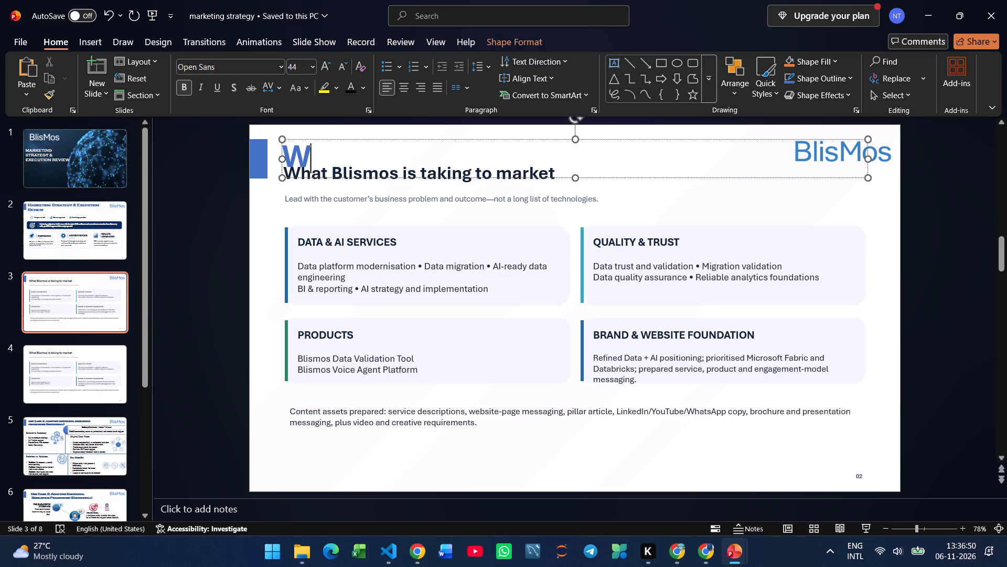
type("ha")
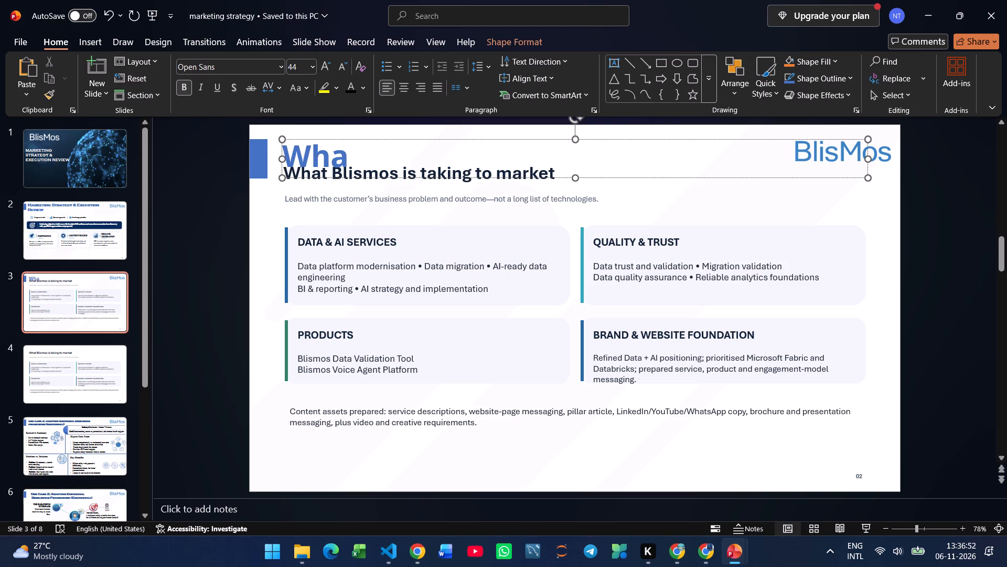
type("t")
key("space")
type("Blismos is ta")
type("king")
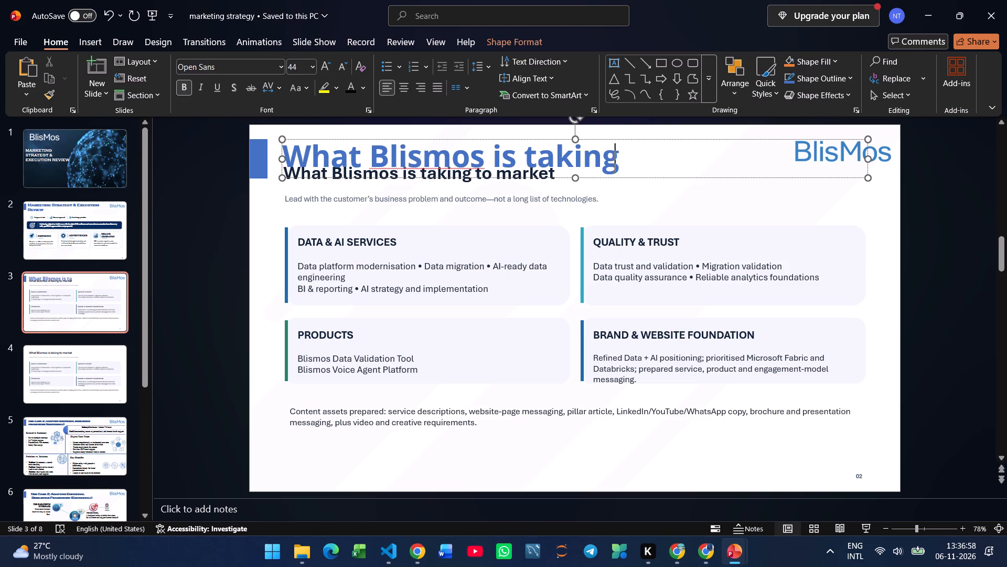
key("space")
type("to ma")
key("BackSpace")
key("BackSpace")
key("BackSpace")
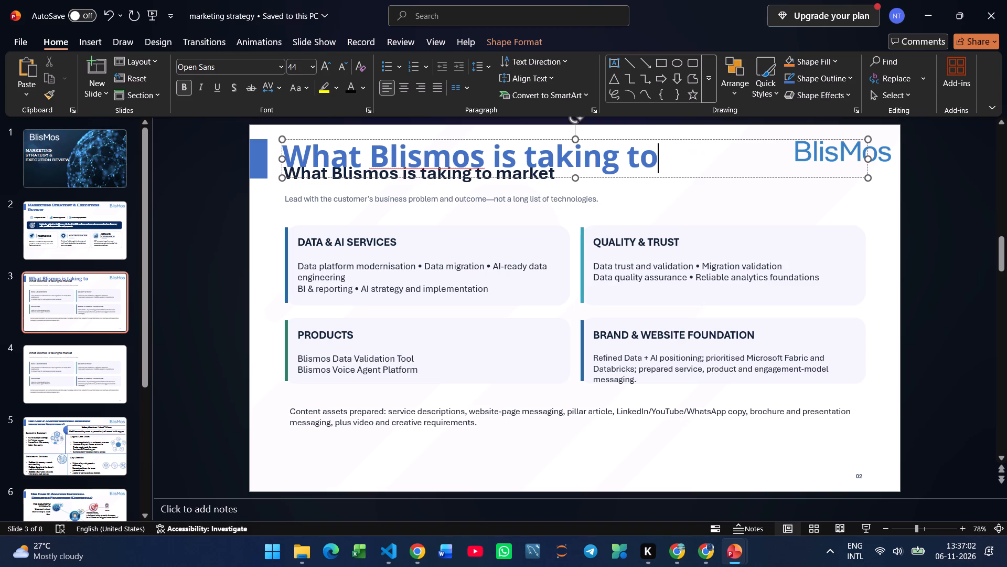
key("space")
type("Mar")
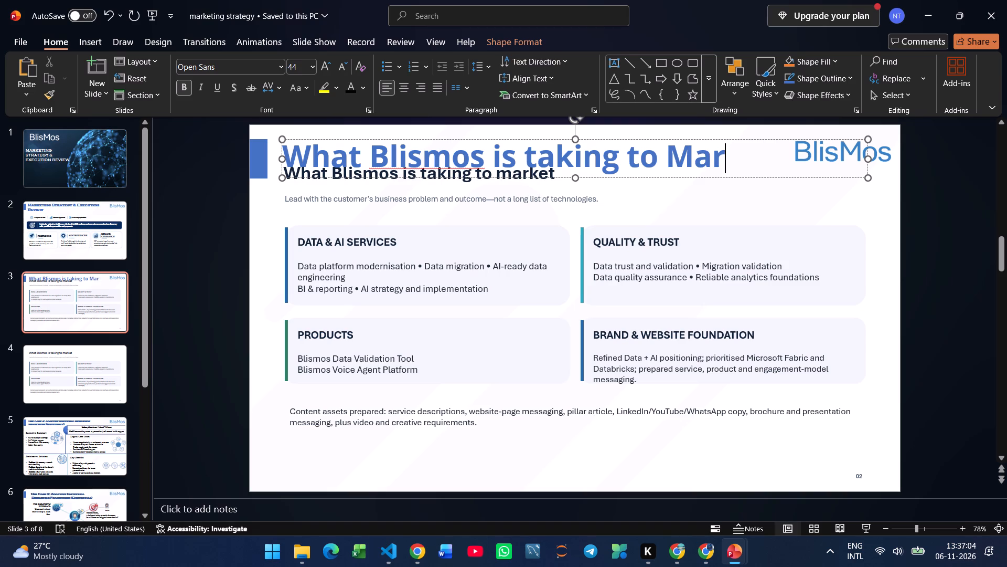
type("ket")
Capitalise the first letter of "Taking" in slide 3's title.
key("Left")
key("Left")
key("Left")
key("Left")
key("Left")
key("Left")
key("Left")
key("Left")
key("Left")
key("Left")
key("Left")
key("Left")
key("Left")
key("Left")
key("Left")
key("Left")
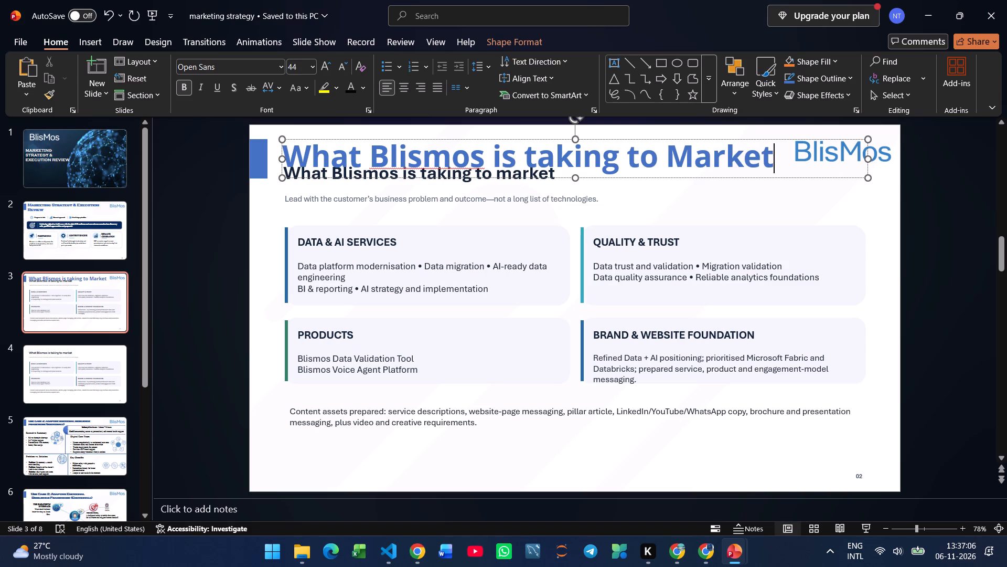
key("Left")
key("Left")
key("Left")
key("Left")
key("Right")
key("Right")
key("Right")
key("Right")
key("Right")
key("BackSpace")
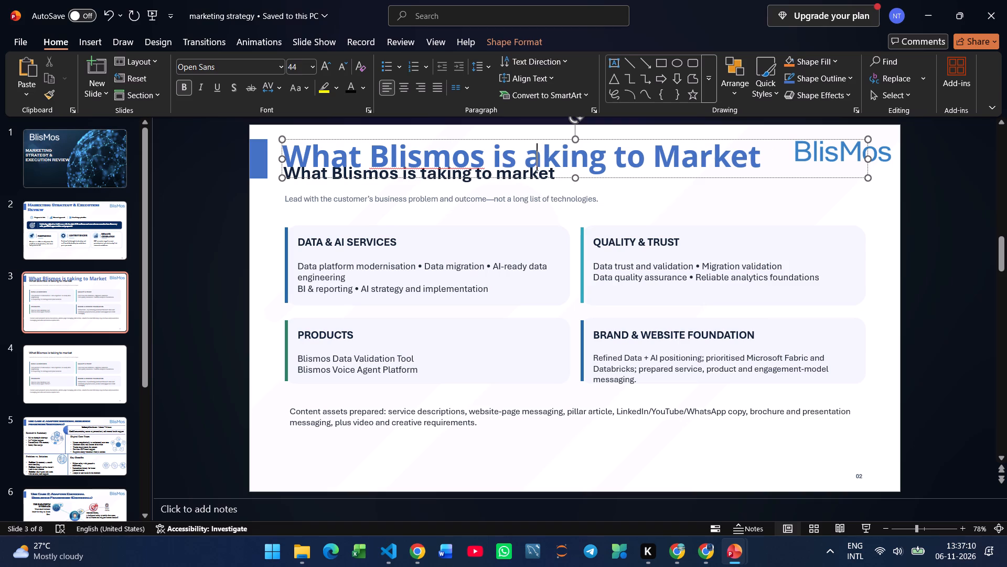
key("shift+t")
Delete the pasted dark "What Blismos is taking to market" heading that overlaps the slide 3 title.
left_click(516, 181)
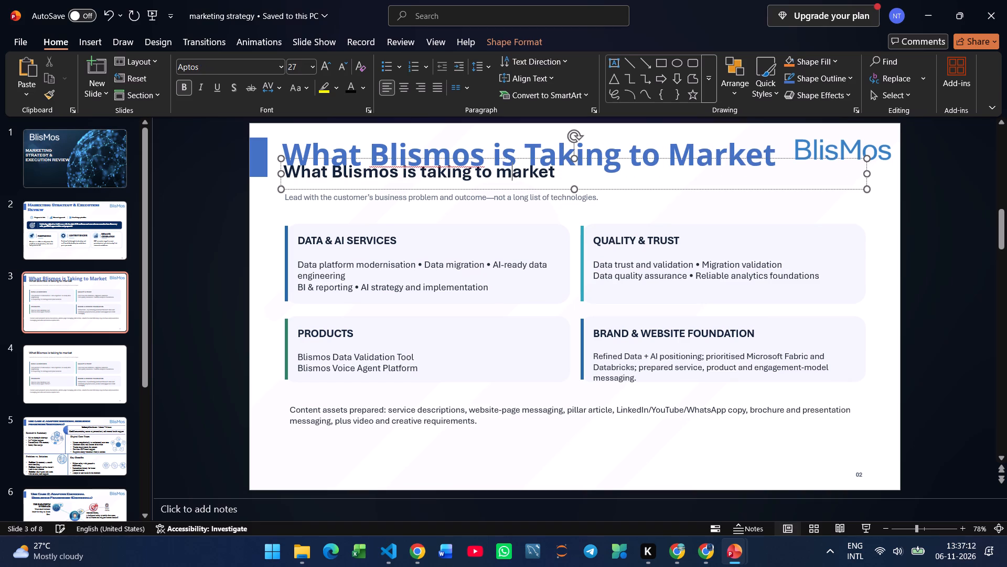
left_click(513, 188)
key("BackSpace")
Clear the spelling flag on "Blismos" in slide 3's title.
left_click(522, 166)
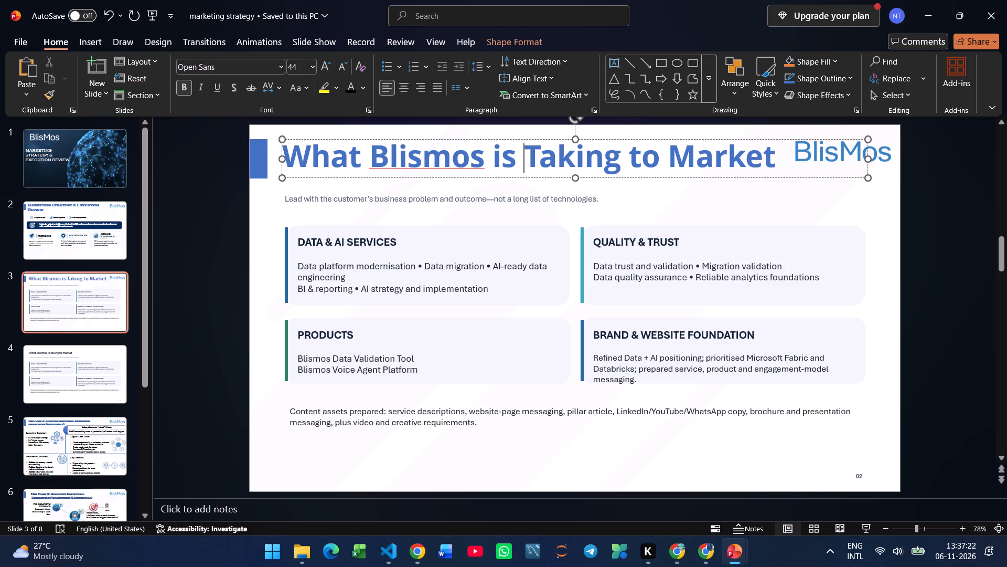
right_click(423, 161)
left_click(471, 274)
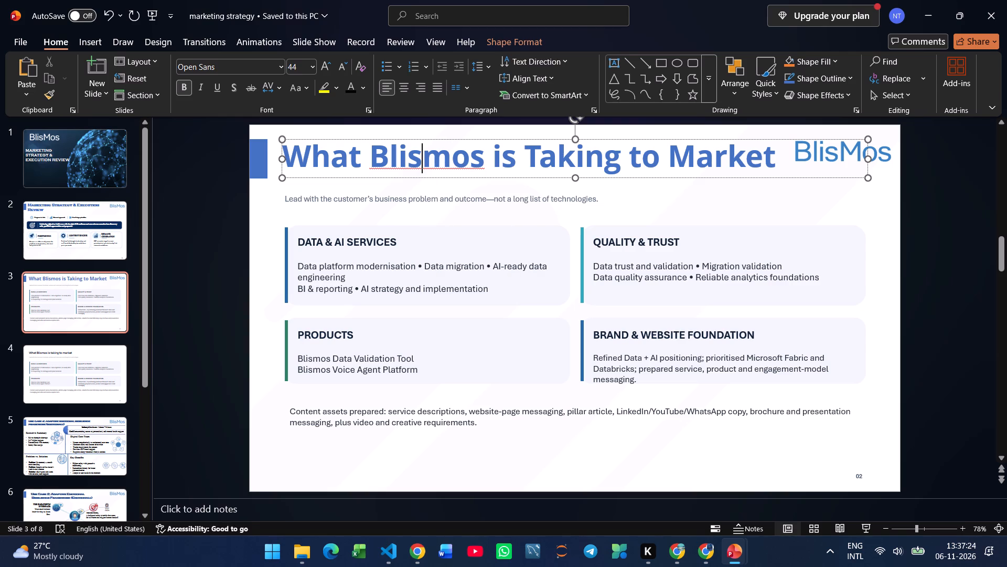
Move slide 3's title box so that its text starts right beside the blue accent bar.
left_click(415, 175)
left_click(414, 178)
left_click_drag(414, 178, 402, 179)
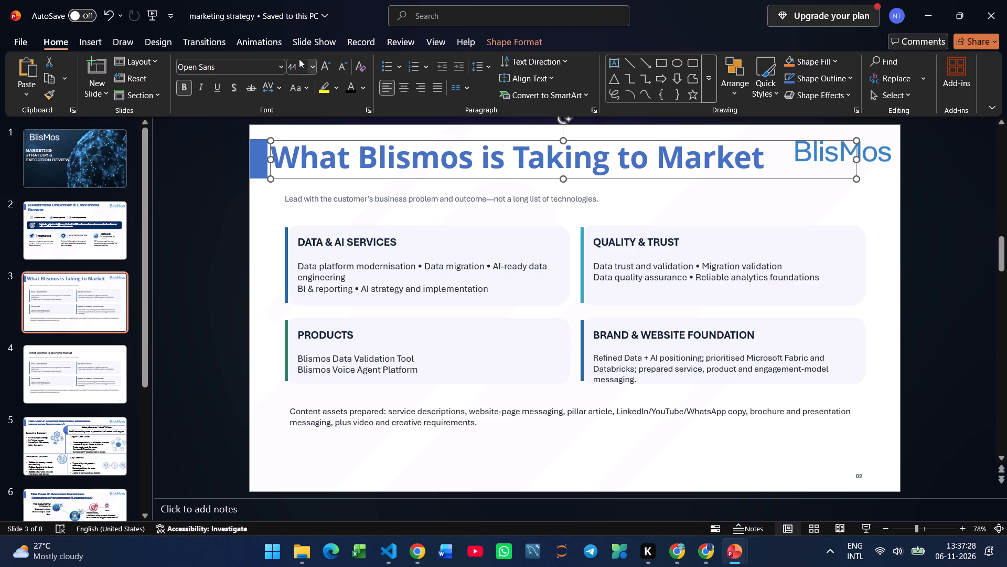
Set slide 3's title font to Copperplate Gothic Bold and reduce its size to 40.
left_click(283, 68)
scroll(277, 131, "up", 11)
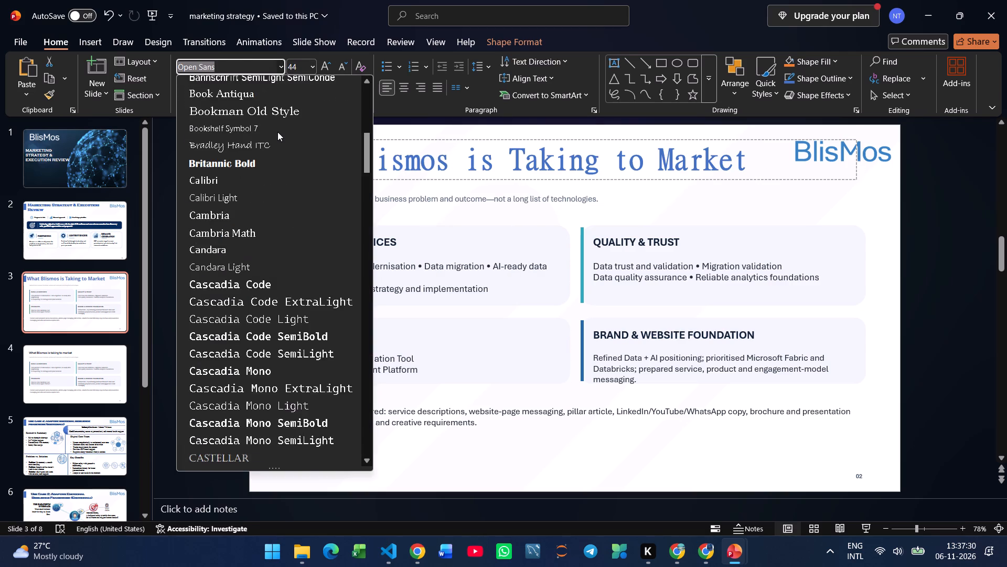
scroll(282, 157, "up", 1)
left_click(282, 157)
left_click(342, 71)
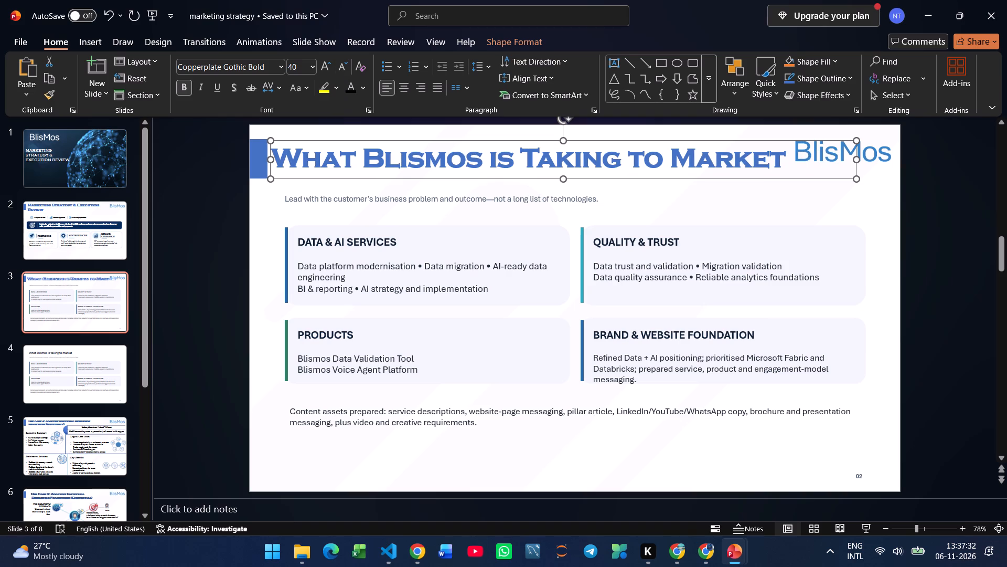
Narrow slide 3's title box so that it ends just before the BlisMos logo.
left_click_drag(856, 157, 795, 160)
left_click(800, 185)
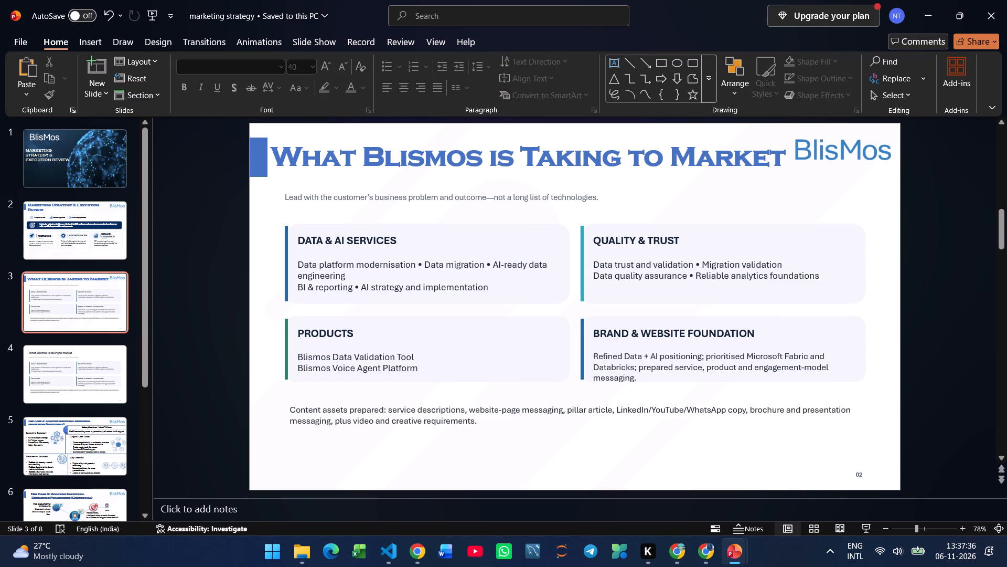
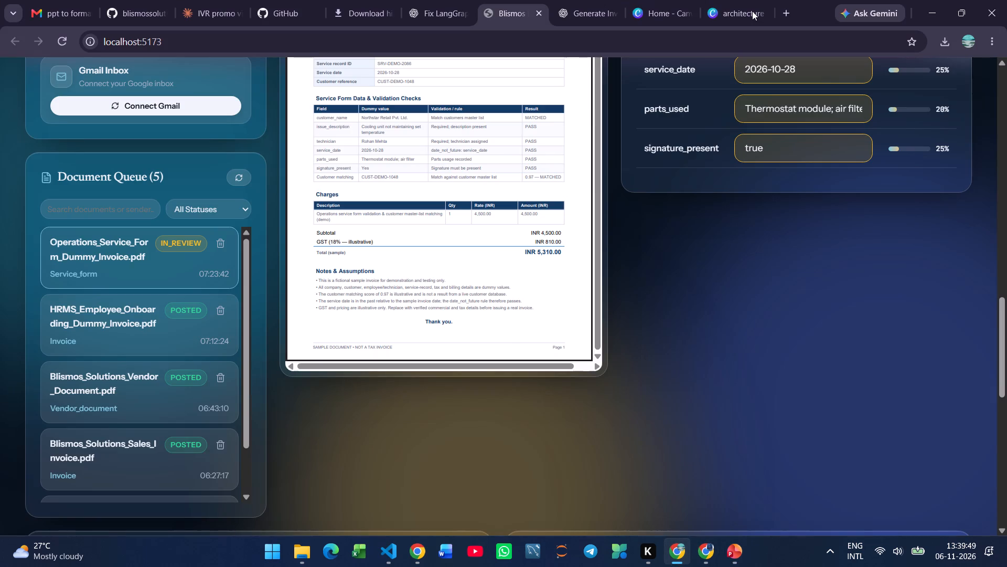
left_click(752, 11)
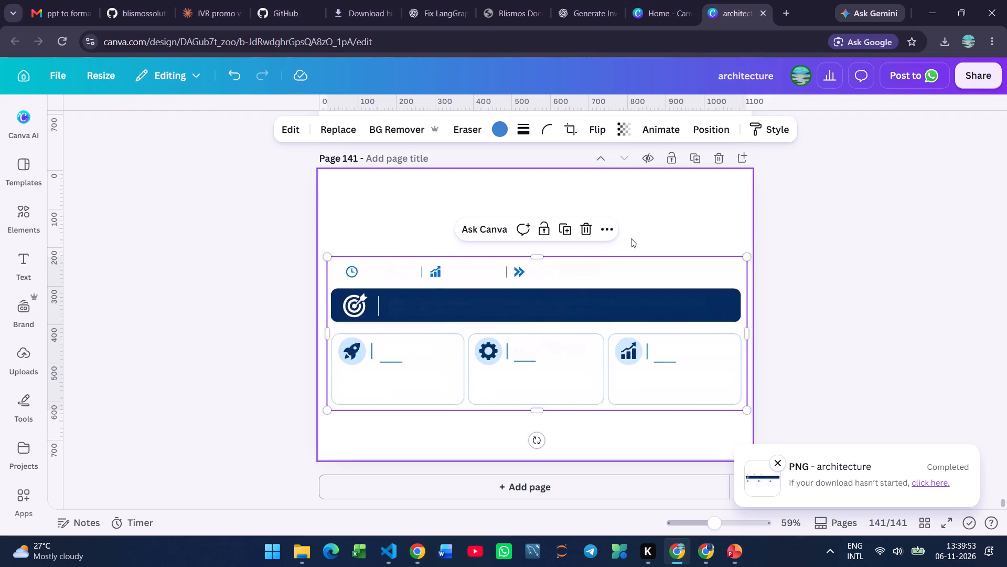
key("BackSpace")
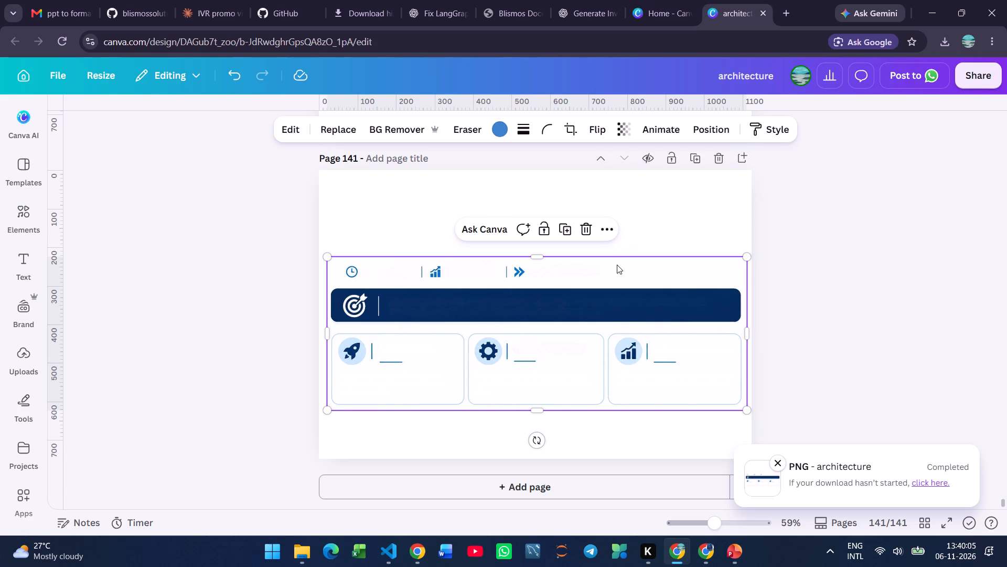
left_click(625, 211)
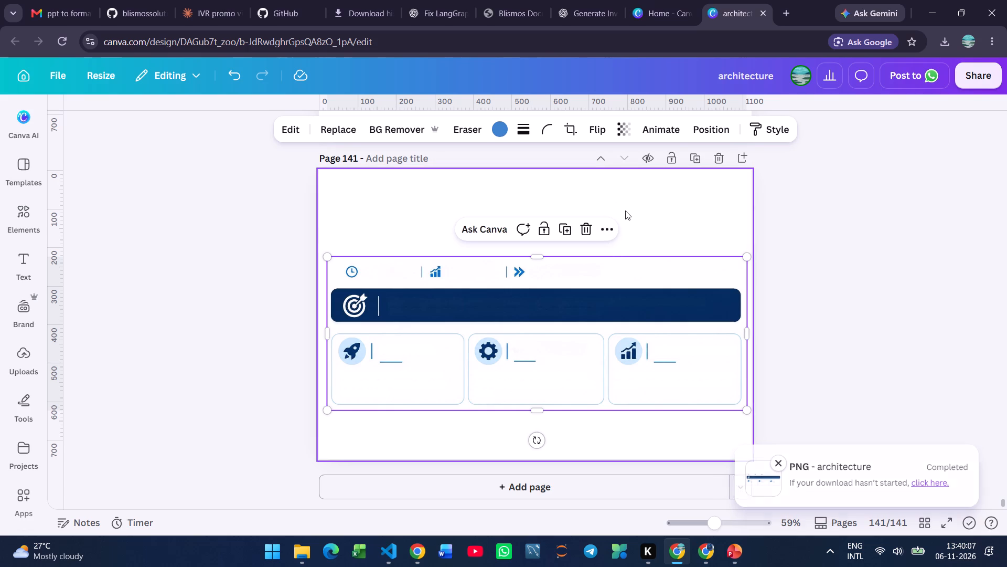
left_click(614, 278)
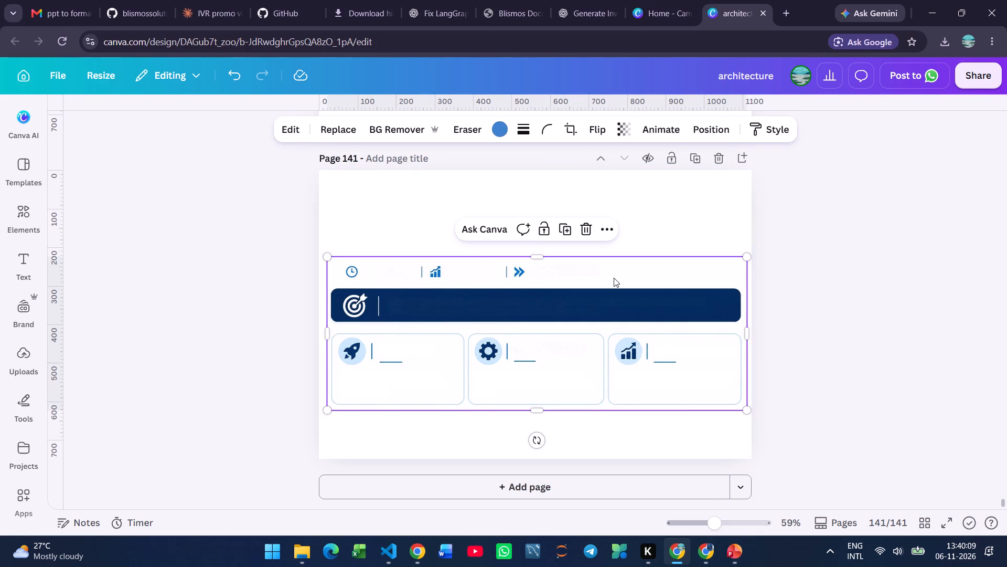
key("BackSpace")
key("ctrl+v")
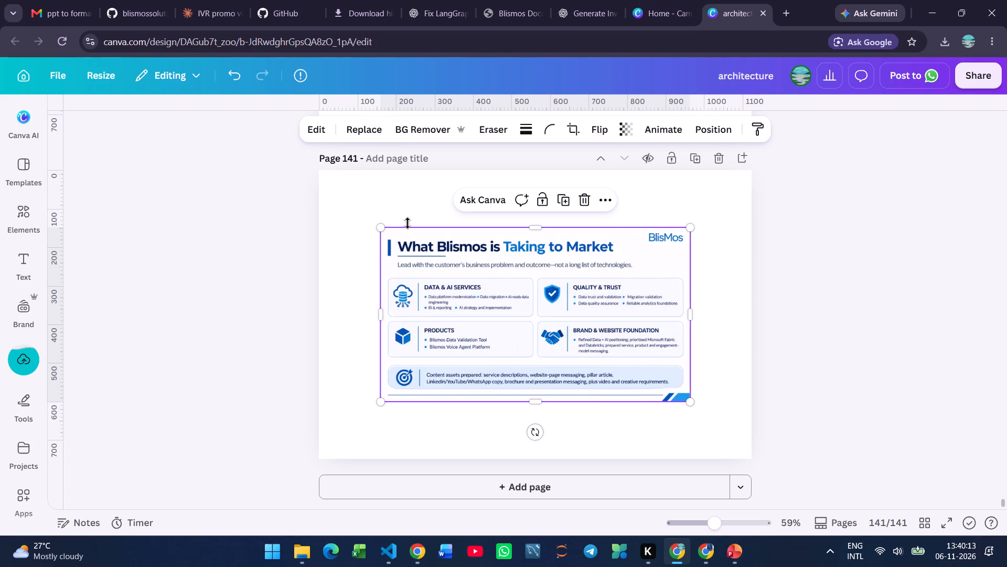
Enlarge the pasted slide image proportionally to span the full width of page 141, with even white margins above and below.
left_click_drag(383, 228, 350, 214)
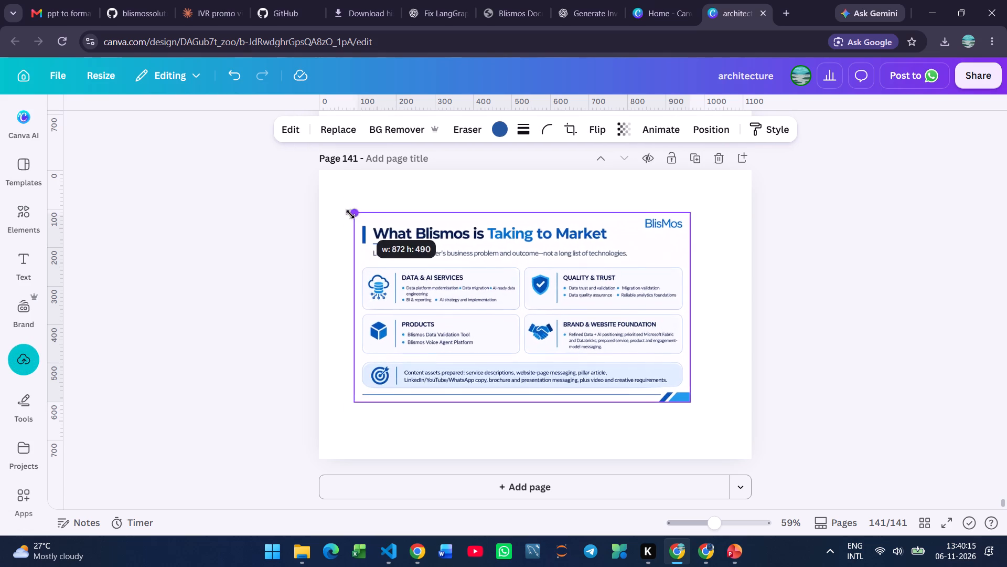
left_click_drag(350, 214, 324, 208)
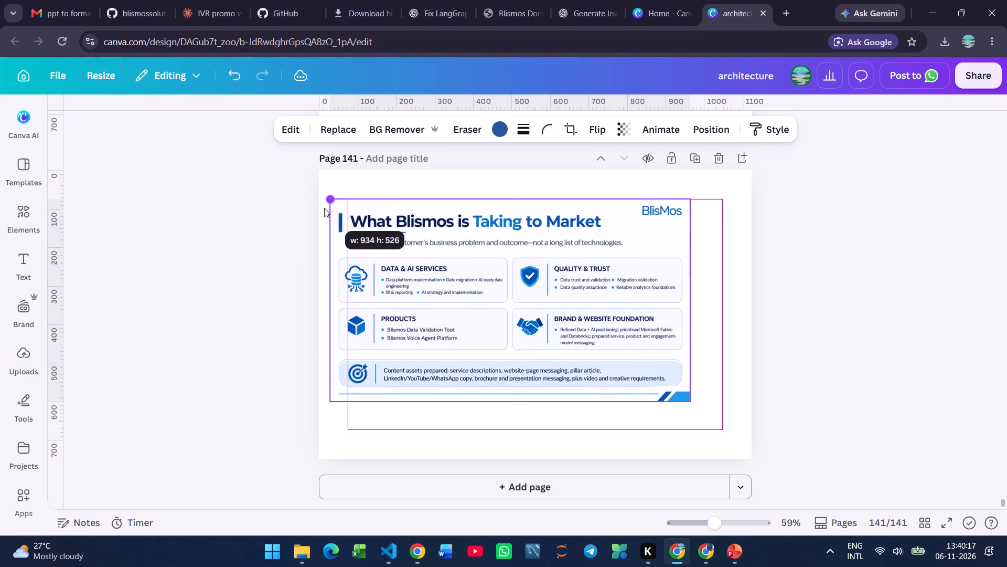
left_click_drag(691, 402, 743, 429)
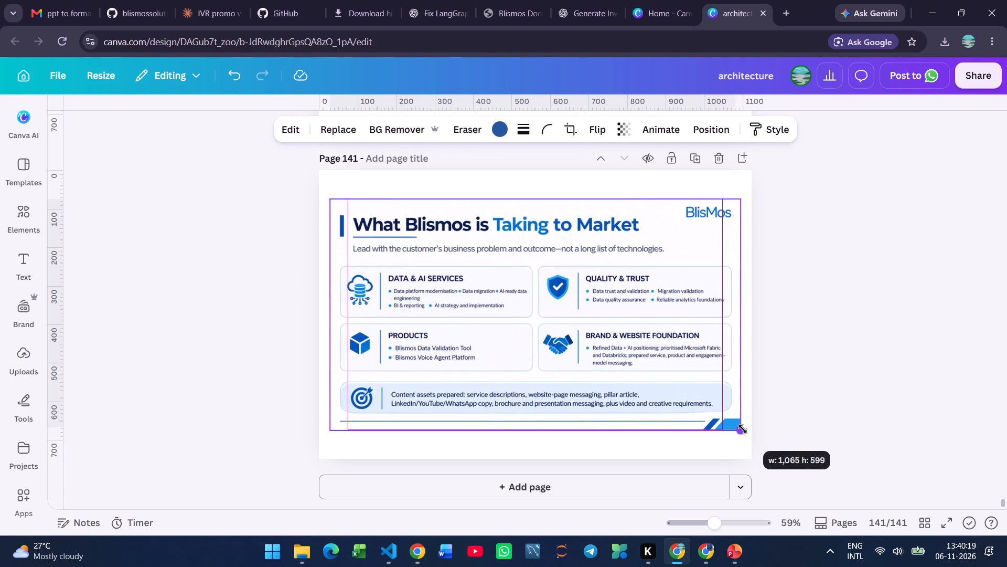
left_click_drag(743, 429, 751, 431)
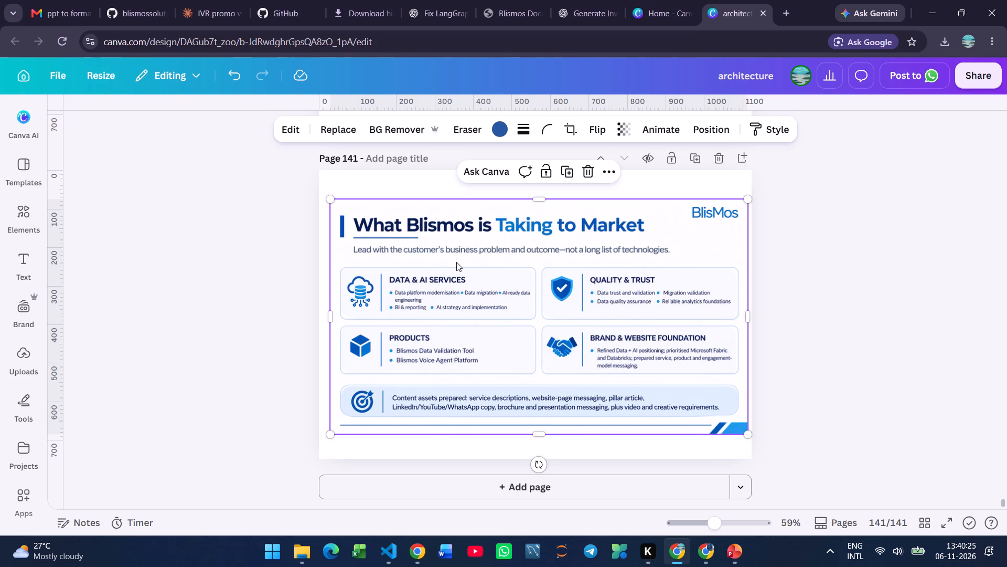
left_click_drag(330, 198, 319, 195)
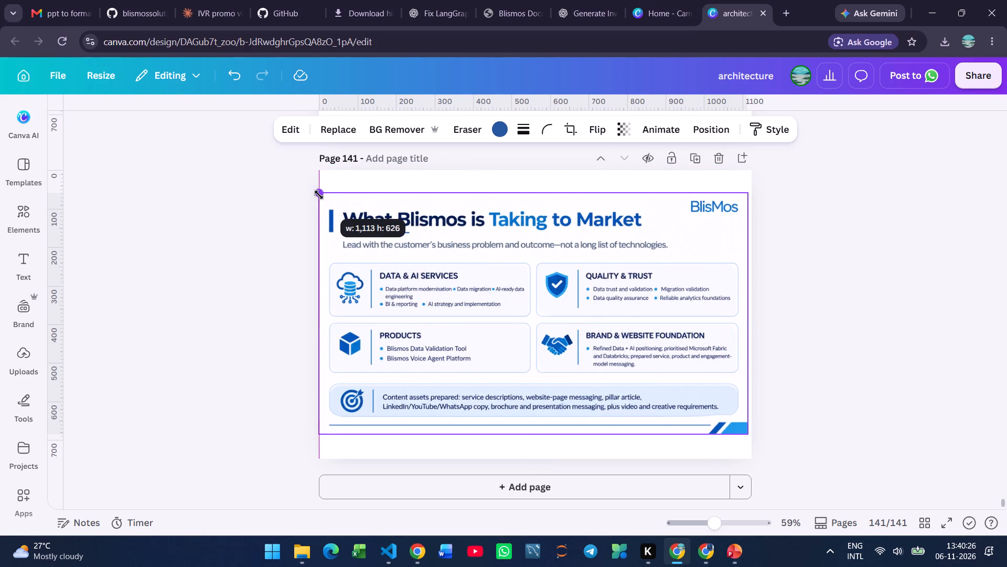
left_click(747, 432)
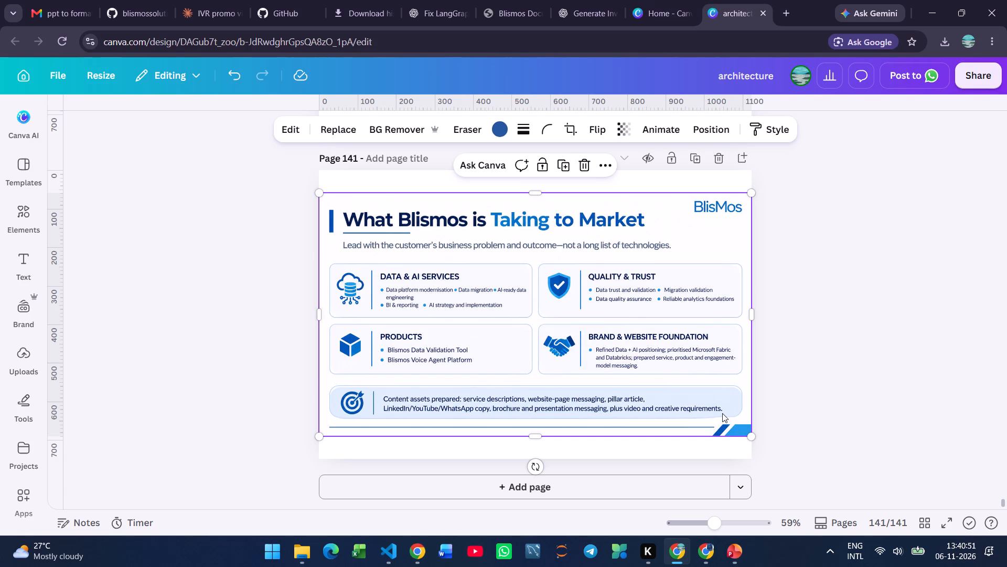
Erase the title block, BlisMos logo, card headings and bullets, and the bottom banner text from the slide image with Magic Eraser's text selection.
left_click(462, 128)
left_click(466, 159)
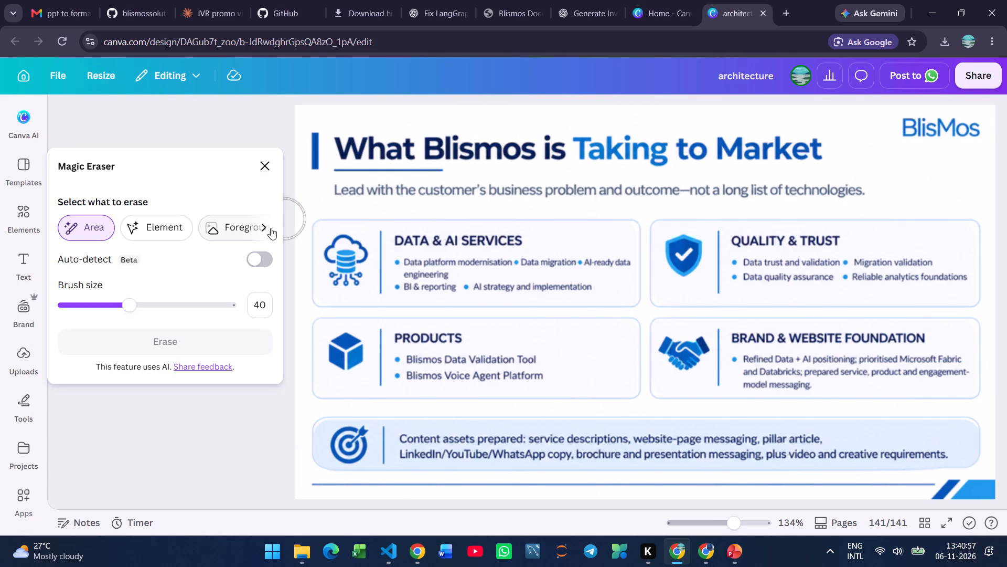
left_click(271, 227)
left_click(241, 230)
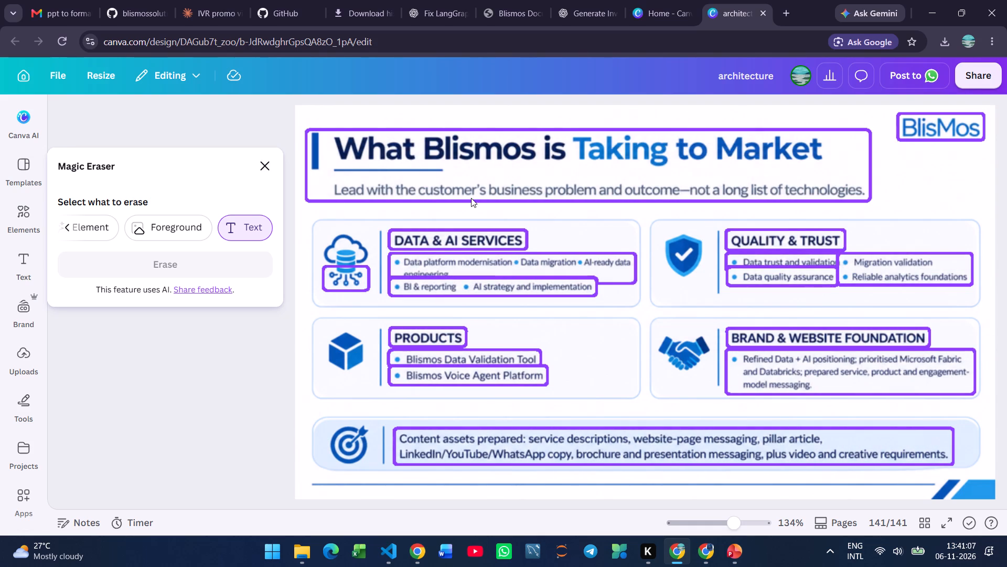
left_click(378, 151)
left_click(941, 130)
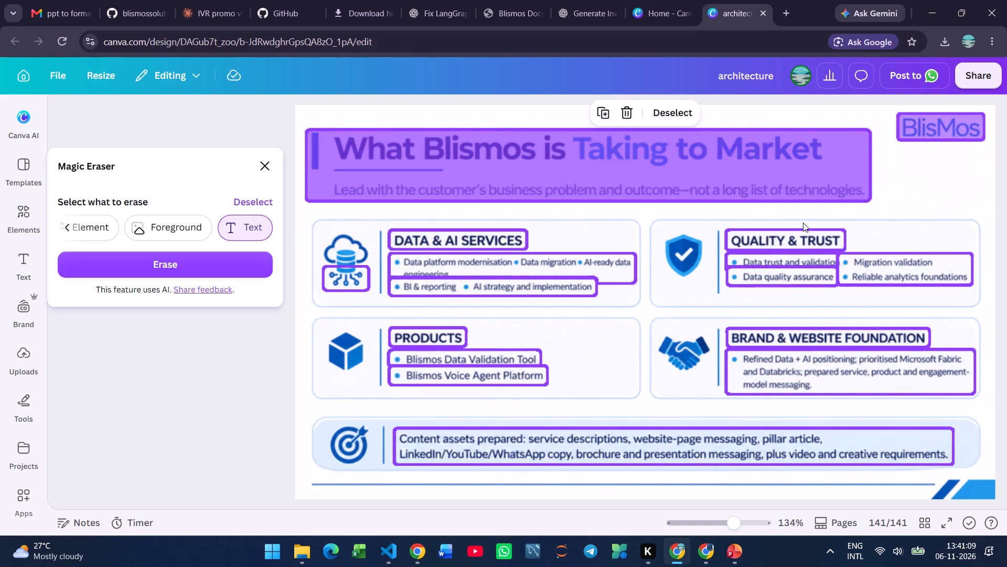
left_click(799, 237)
left_click(799, 260)
left_click(805, 277)
left_click(876, 270)
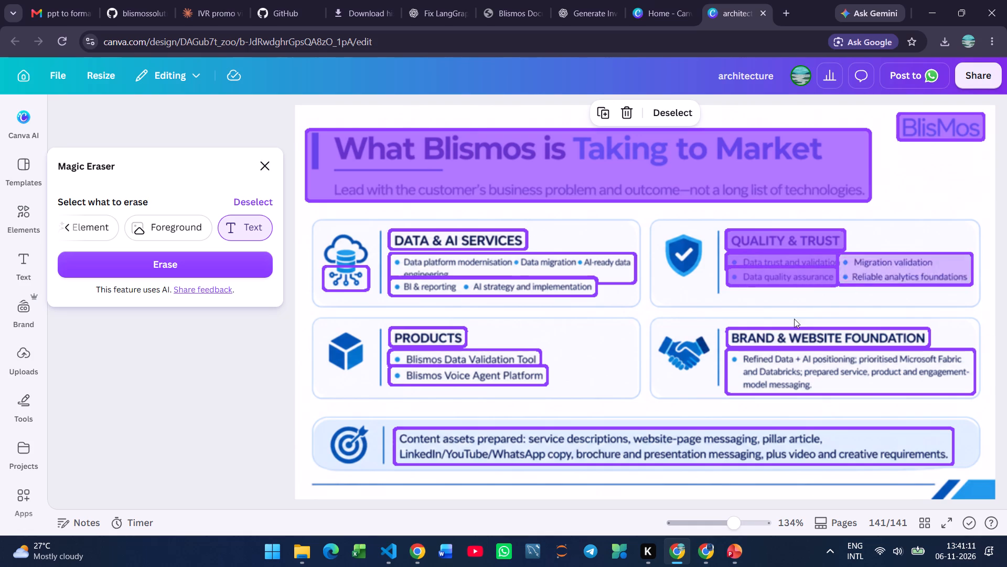
left_click(799, 335)
left_click(798, 373)
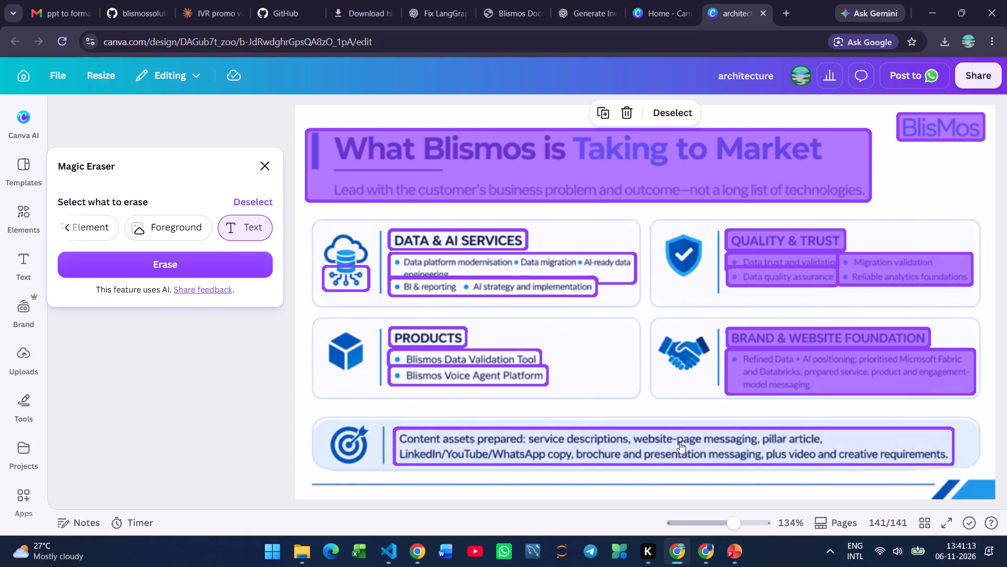
left_click(680, 444)
left_click(437, 366)
left_click(456, 376)
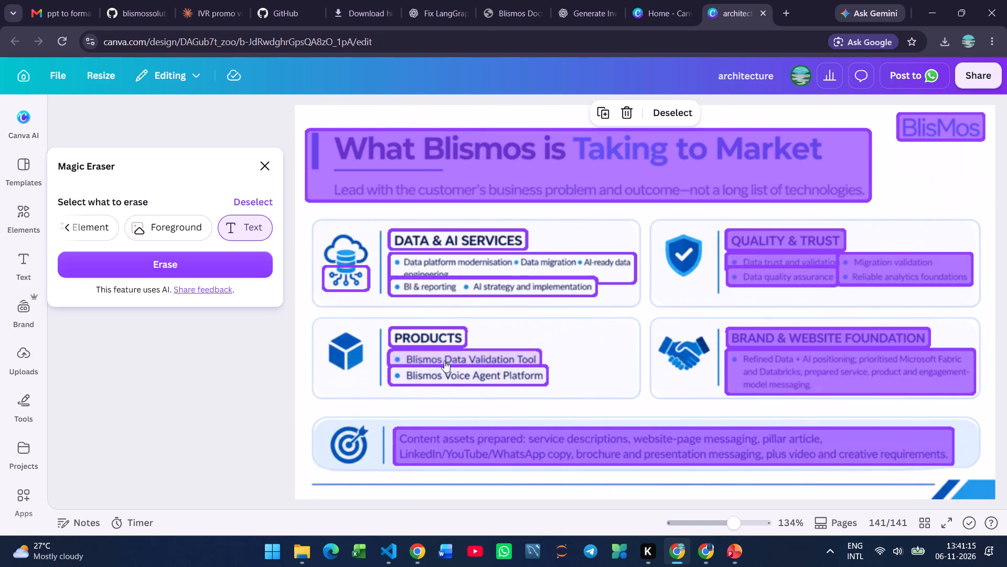
left_click(433, 338)
left_click(449, 355)
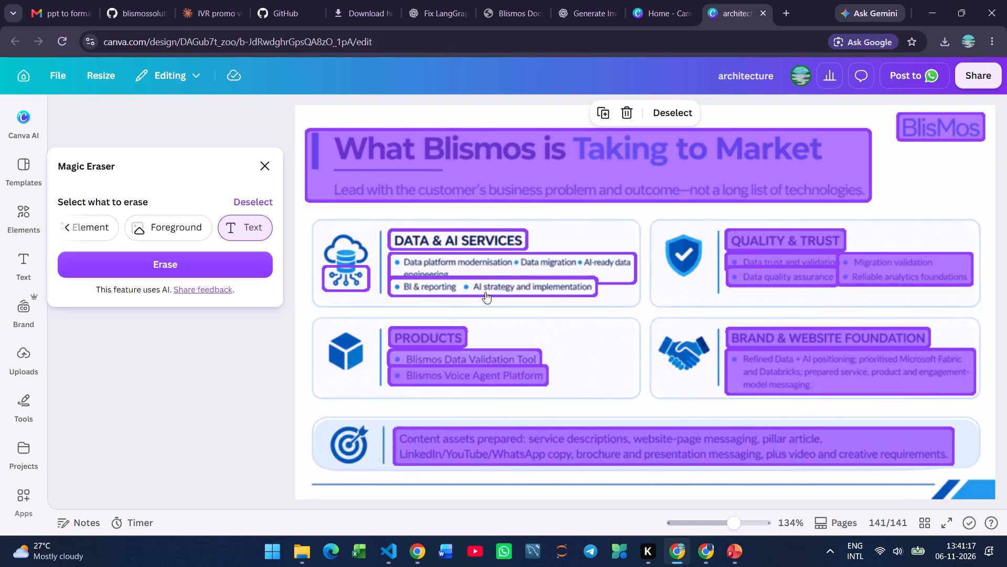
left_click(488, 287)
left_click(494, 262)
left_click(458, 230)
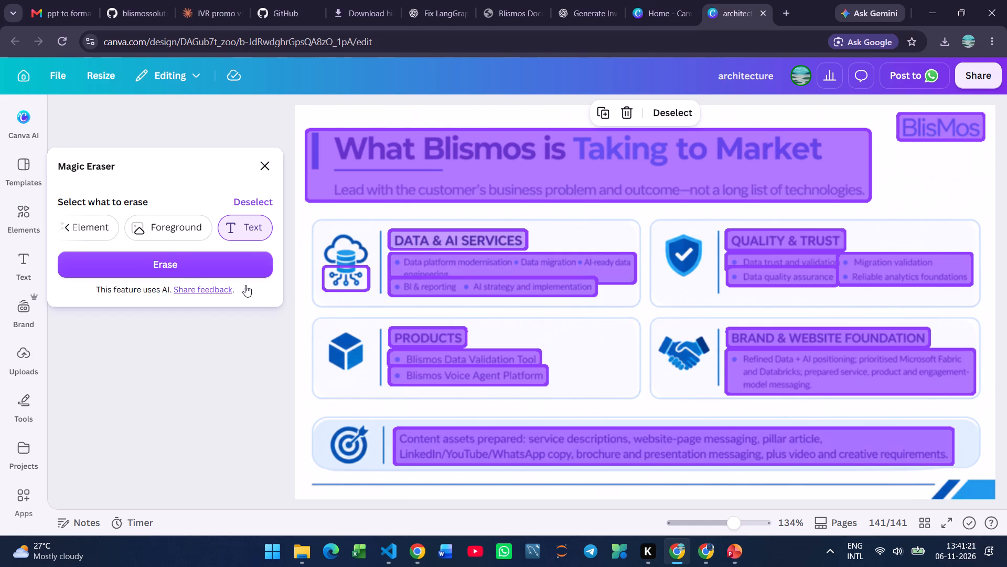
left_click(448, 243)
left_click(251, 263)
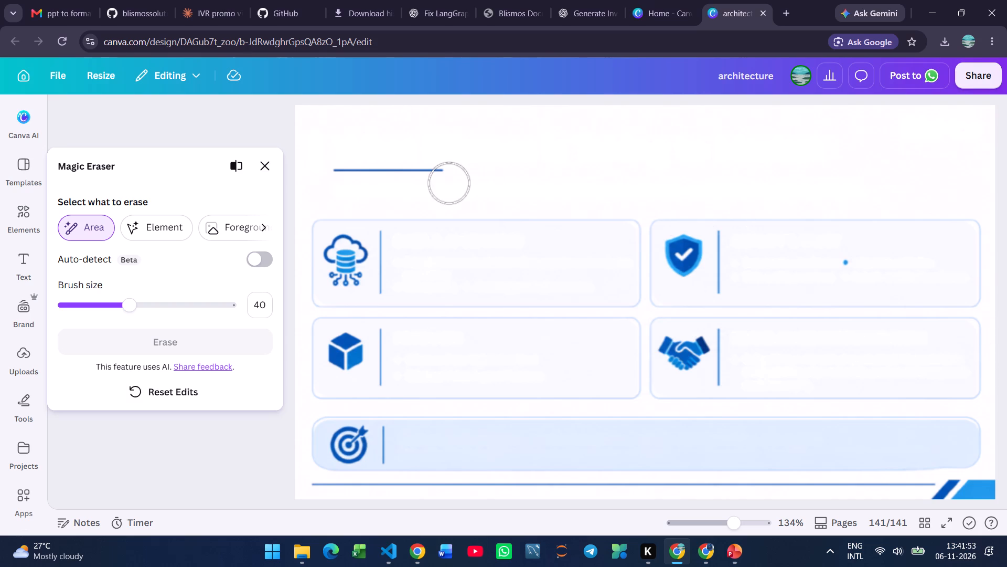
left_click(266, 158)
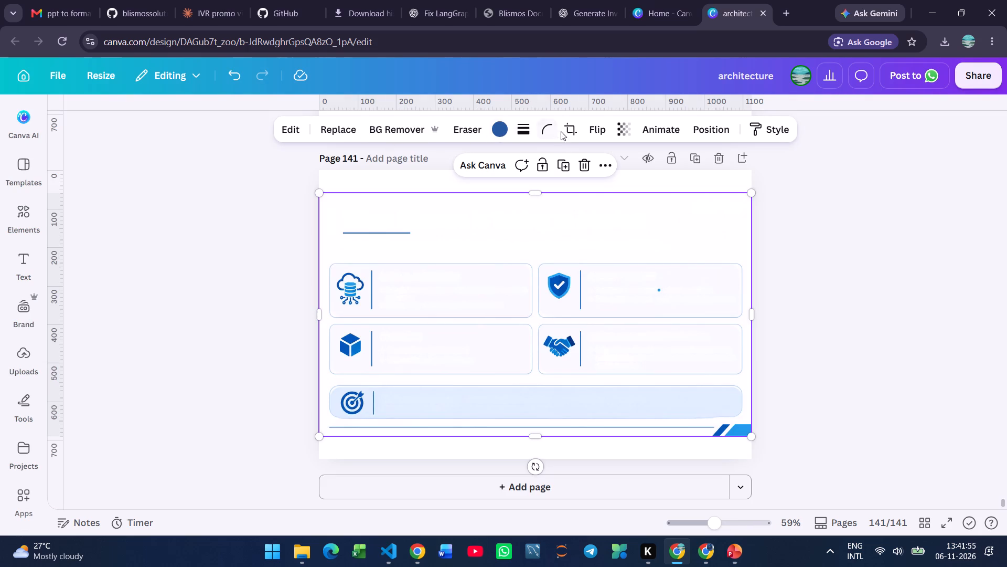
Crop the slide image to the four cards and bottom banner, trimming the header area, side margins, footer line and corner accent.
left_click(575, 132)
left_click_drag(321, 195, 328, 223)
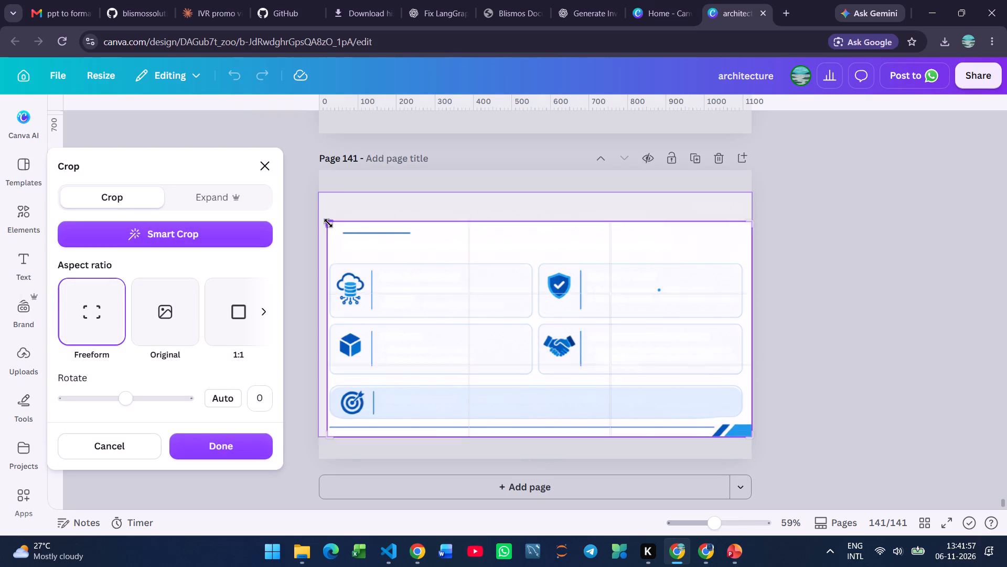
left_click_drag(328, 223, 327, 258)
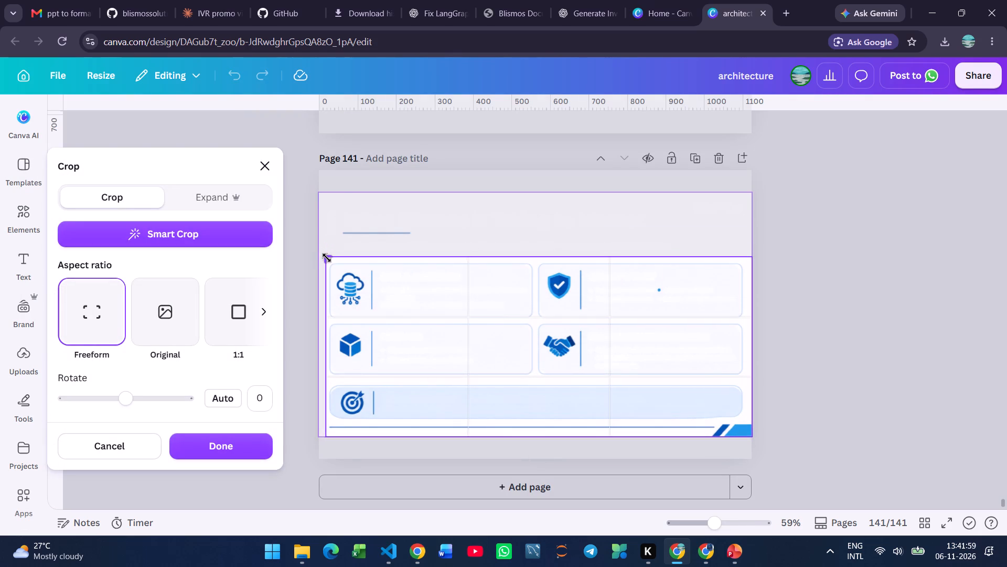
left_click_drag(327, 258, 327, 259)
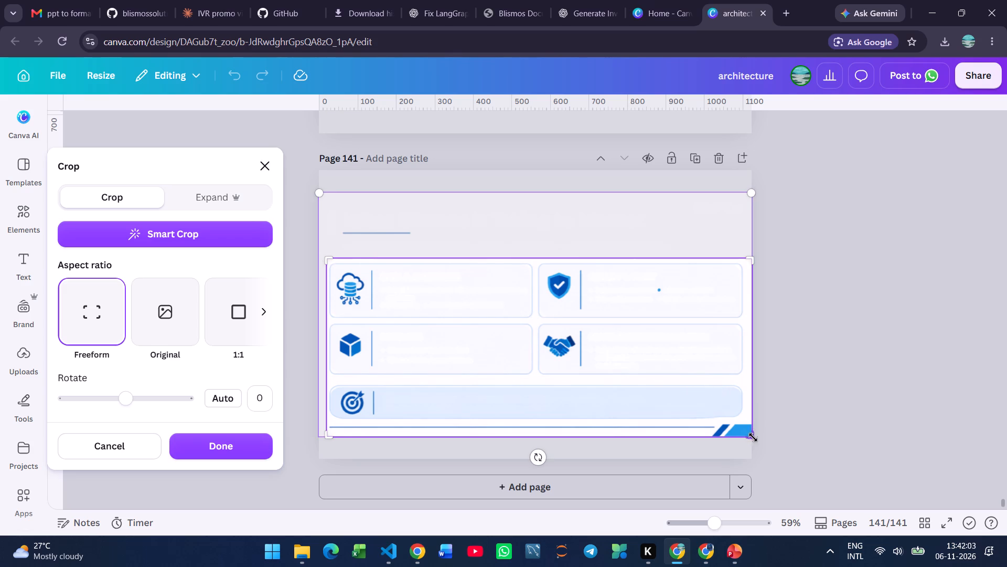
left_click_drag(751, 437, 750, 421)
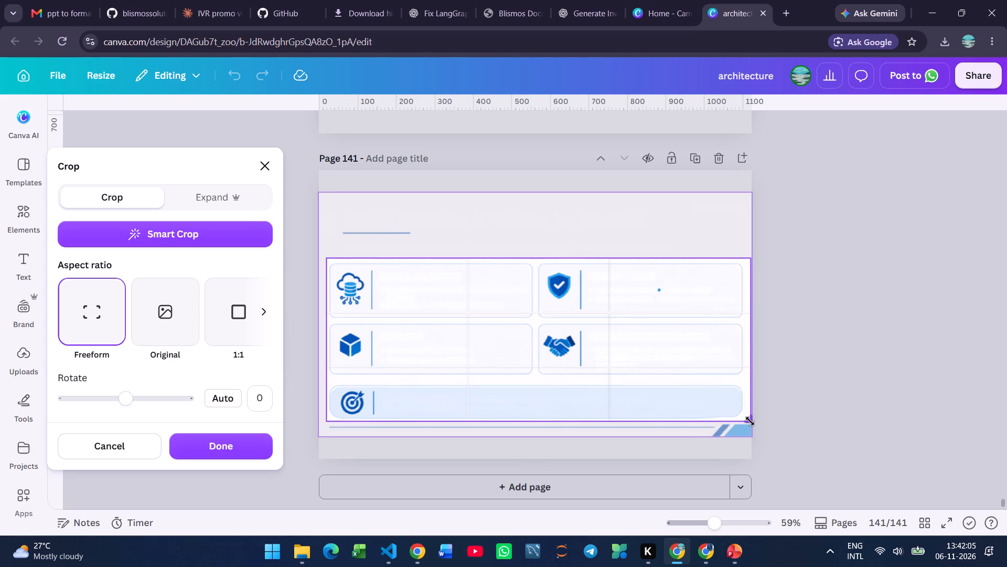
left_click_drag(750, 421, 745, 421)
left_click(835, 414)
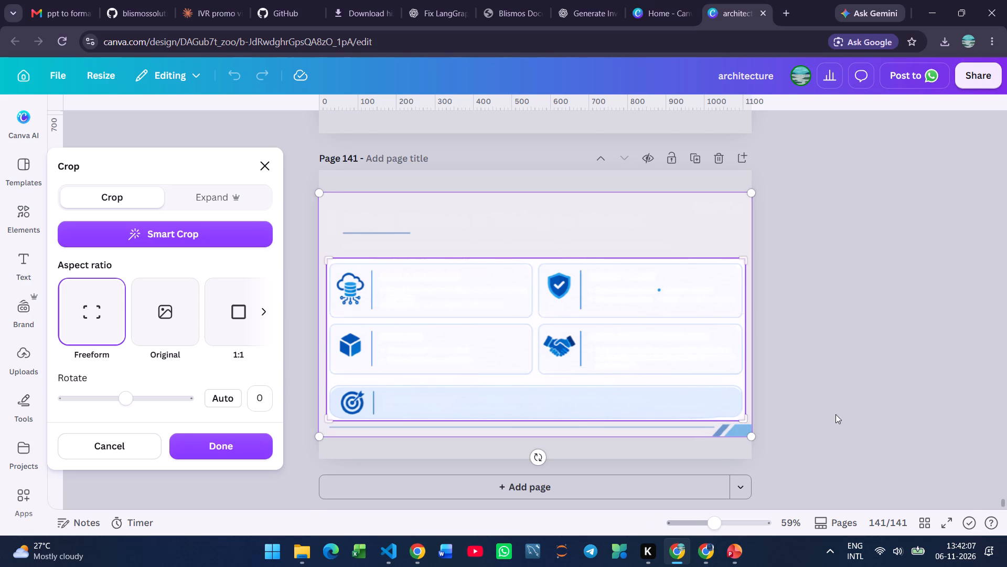
left_click(655, 239)
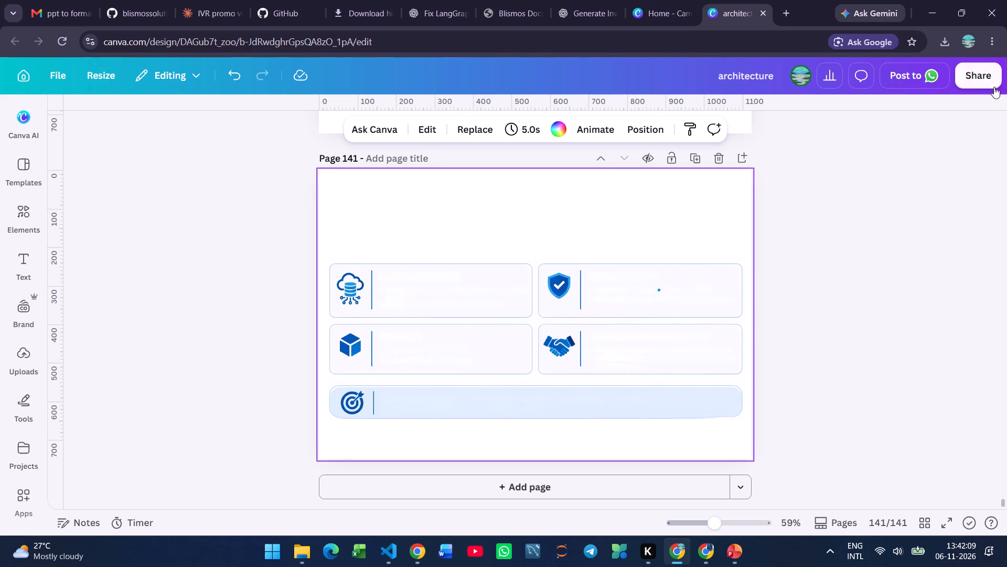
Download page 141 as a high-quality PNG with a transparent background.
left_click(997, 82)
left_click(795, 386)
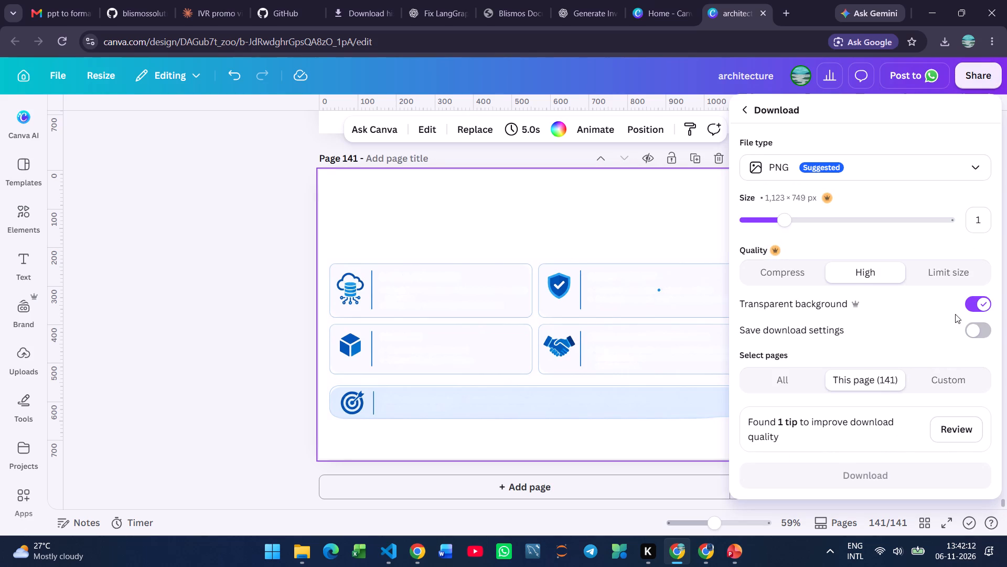
left_click(876, 476)
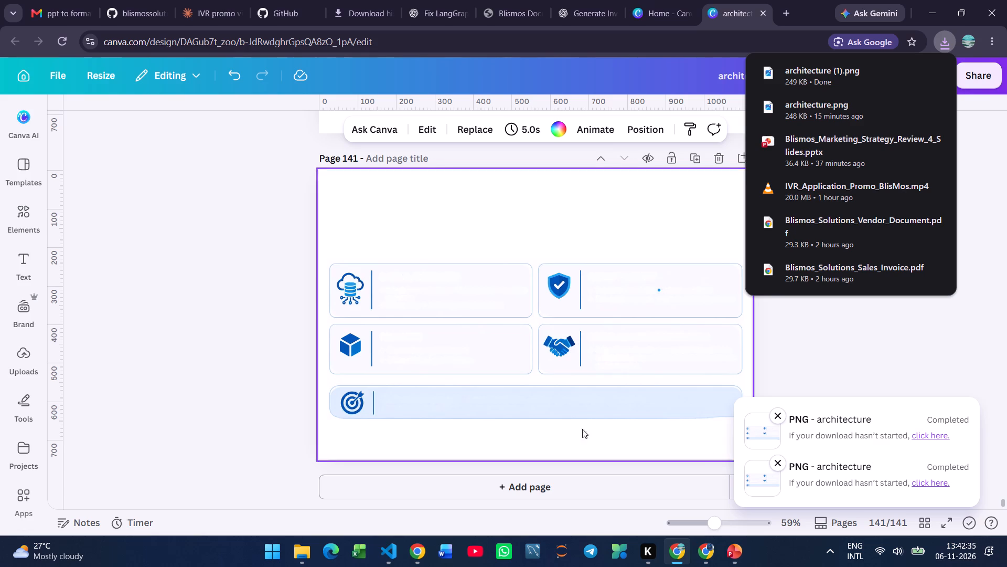
Refresh the Downloads folder in File Explorer and copy the newest exported image, "architecture (1)".
left_click(309, 545)
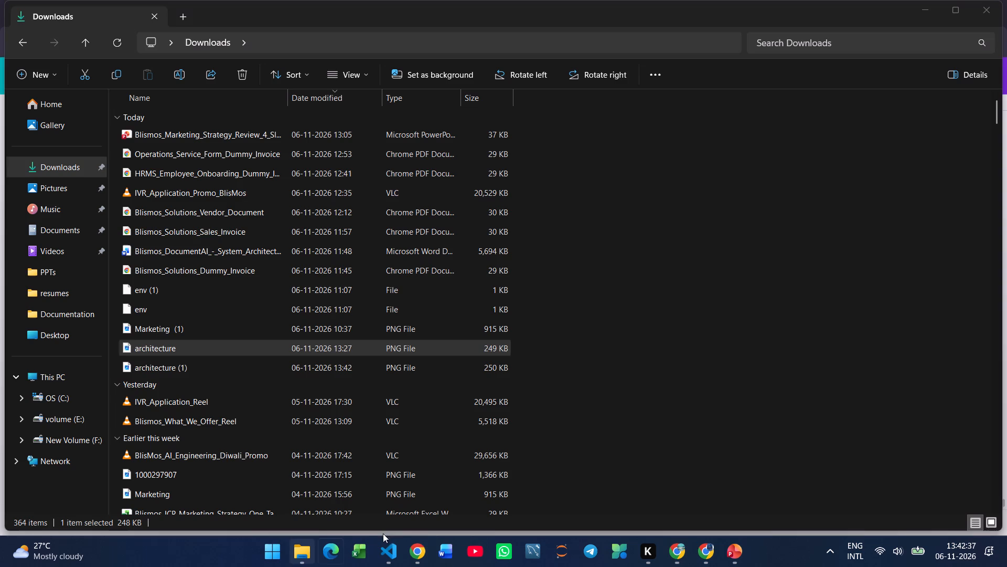
left_click(119, 49)
triple_click(119, 47)
triple_click(119, 47)
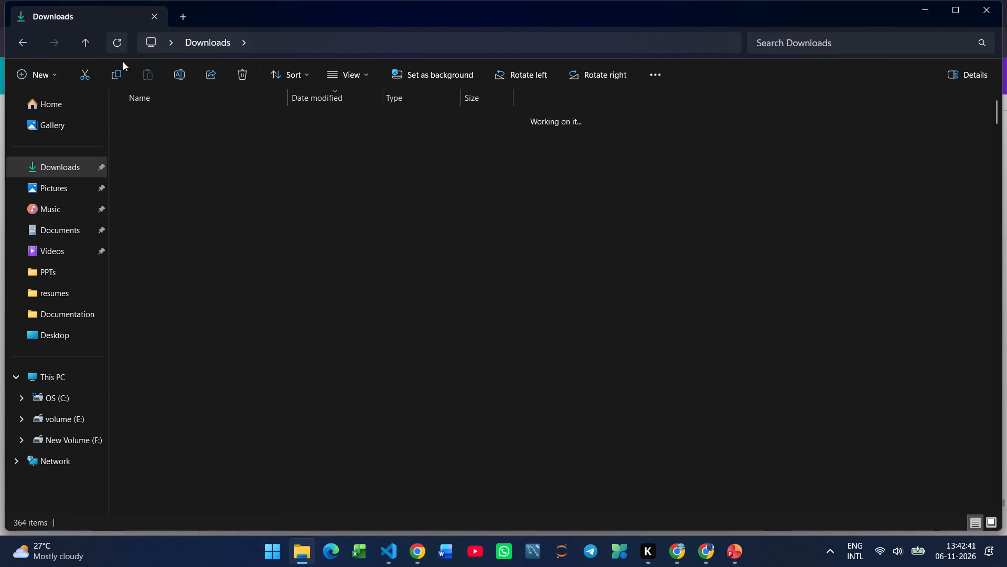
left_click(234, 135)
left_click(116, 76)
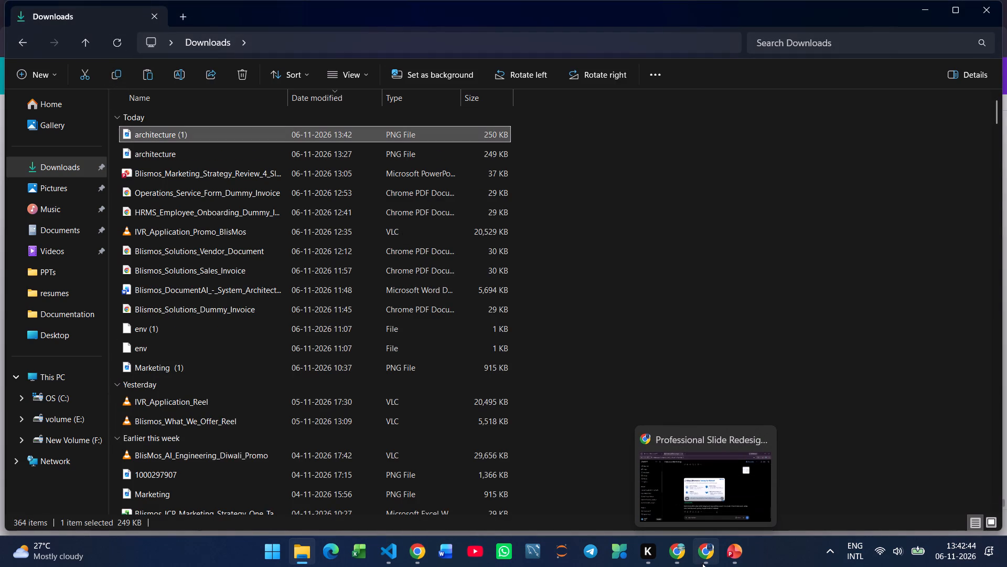
Switch to the marketing strategy presentation in PowerPoint and duplicate slide 3, "What Blismos is Taking to Market".
left_click(791, 501)
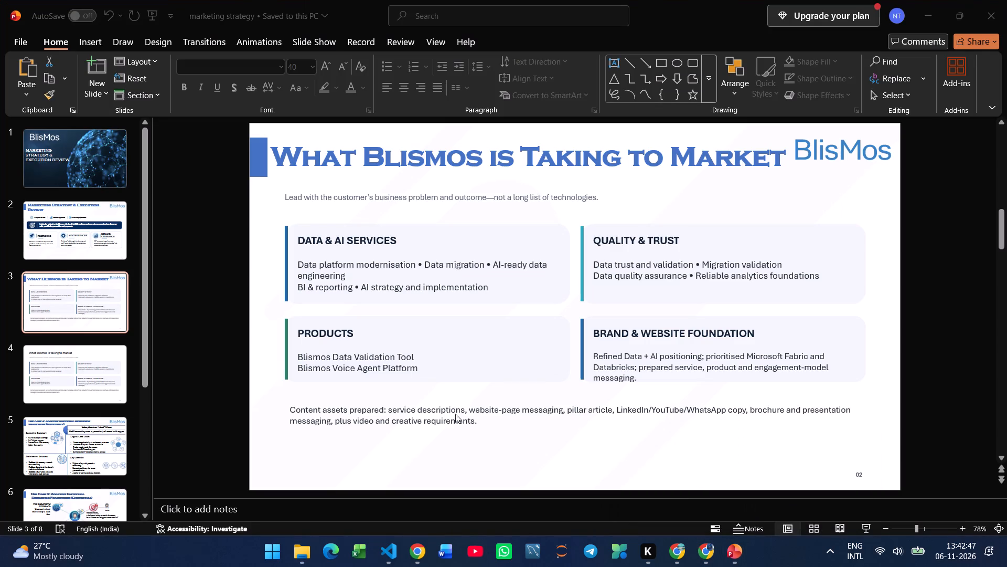
right_click(57, 293)
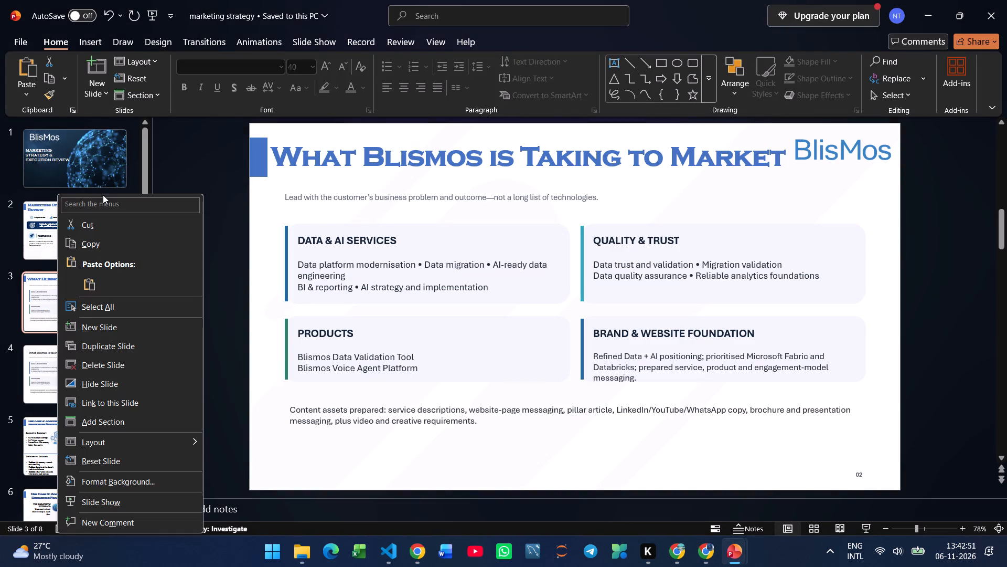
left_click(135, 348)
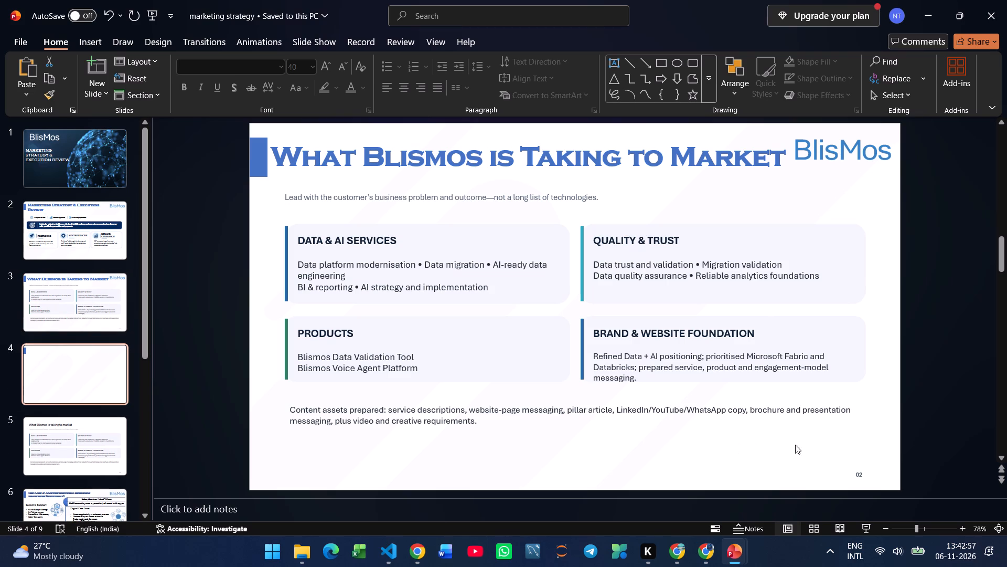
Replace the subtitle, text cards and closing note on the duplicated slide 4 with the copied graphic, keeping the title and logo.
left_click_drag(875, 448, 274, 185)
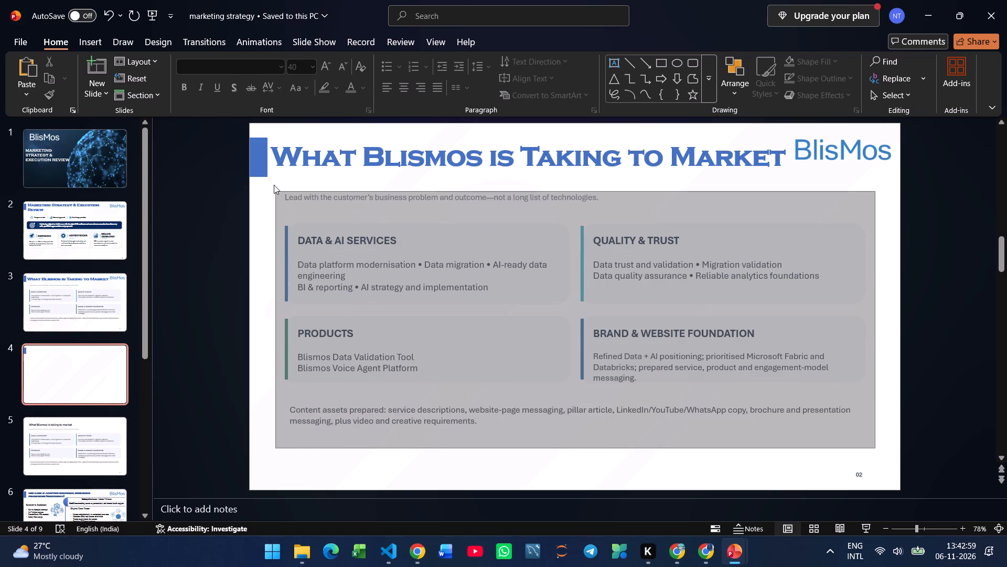
left_click_drag(274, 185, 273, 184)
key("BackSpace")
left_click(496, 282)
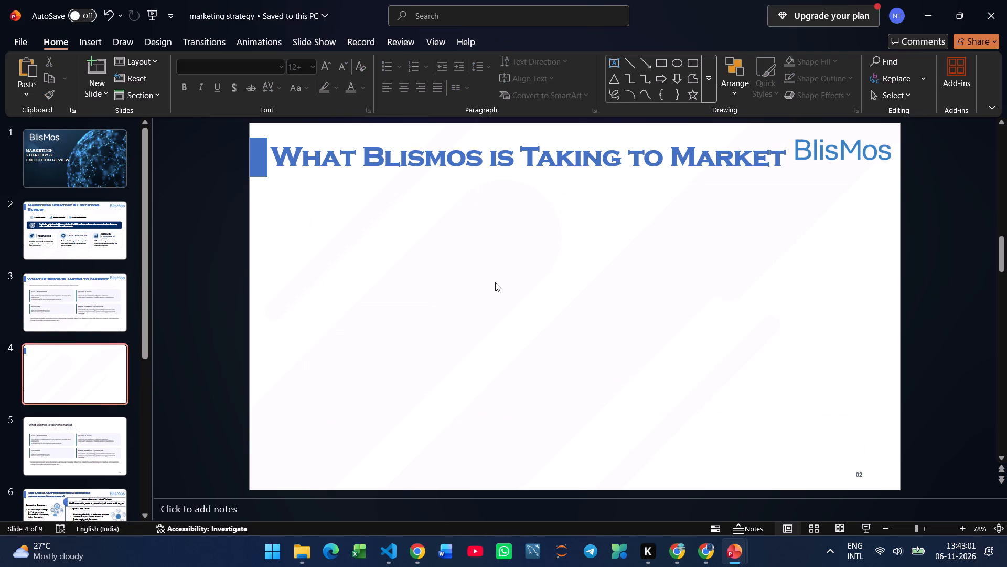
key("ctrl+v")
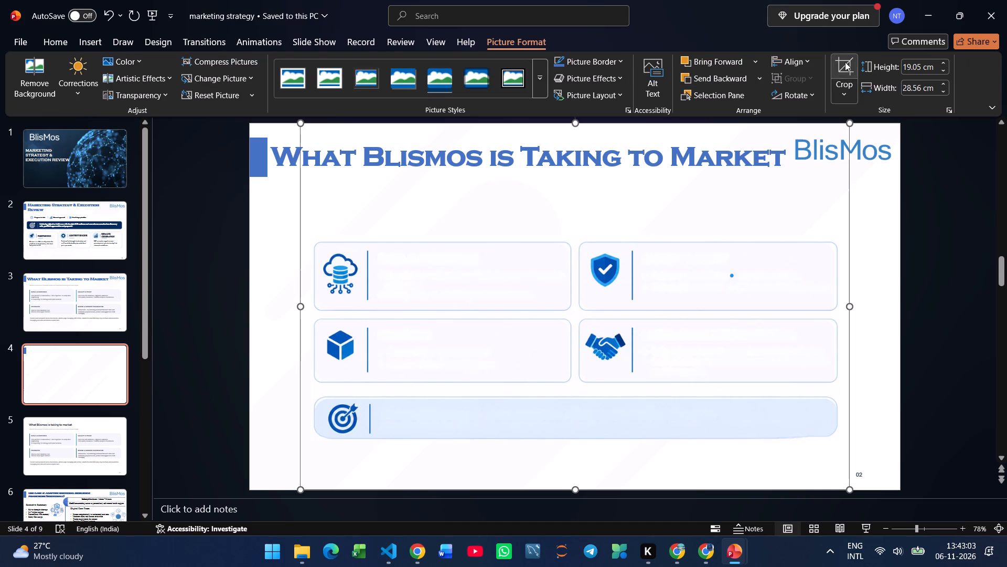
Crop the pasted graphic on all four sides to the outline of the cards and banner, about 10.5 cm high.
left_click(845, 62)
left_click_drag(574, 125, 573, 181)
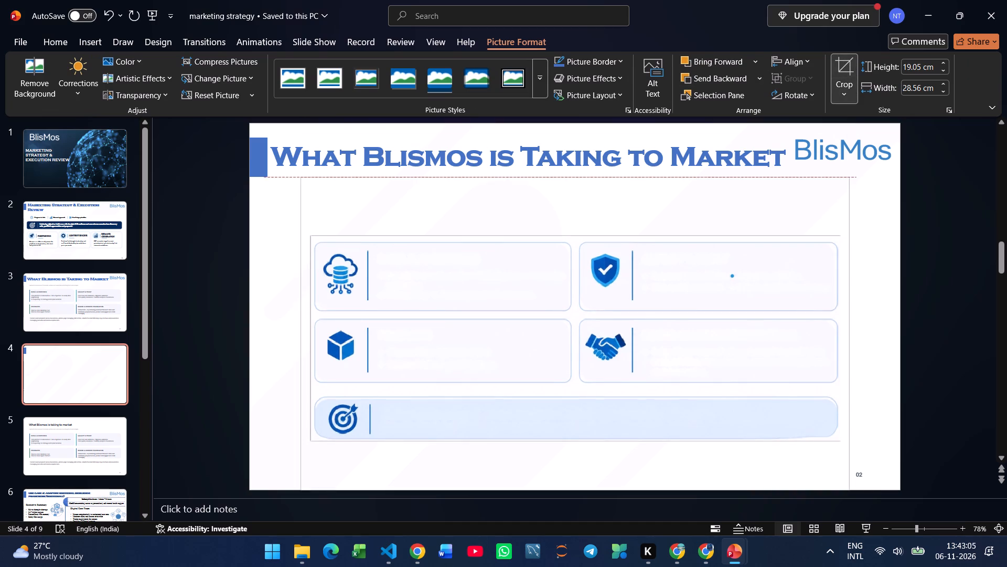
left_click_drag(573, 181, 575, 240)
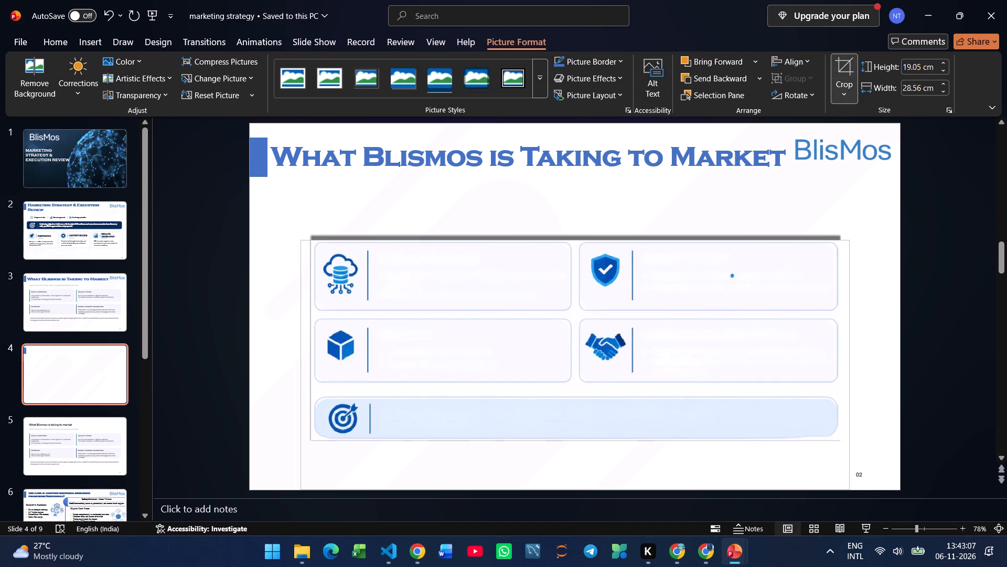
left_click_drag(575, 240, 575, 239)
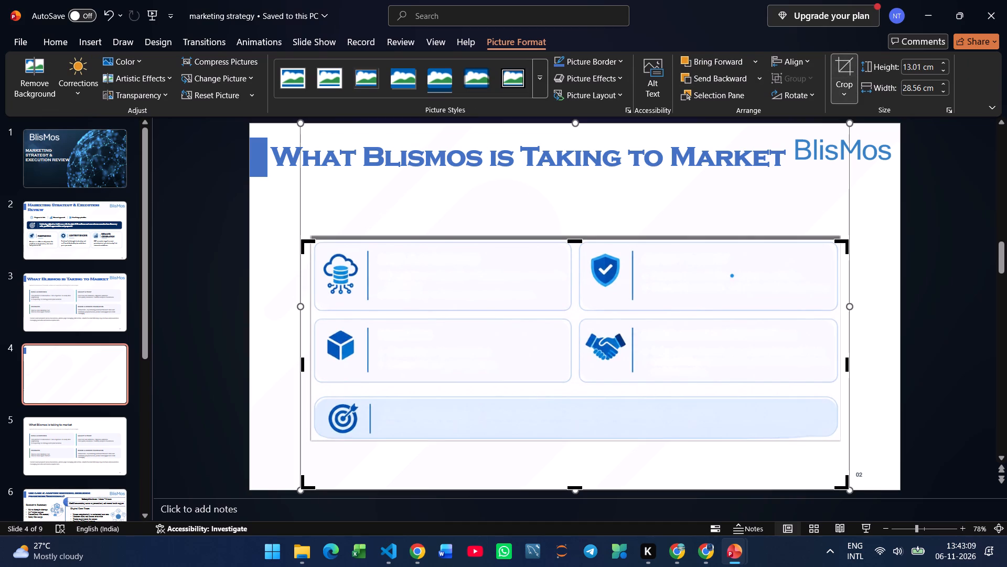
left_click_drag(849, 366, 843, 367)
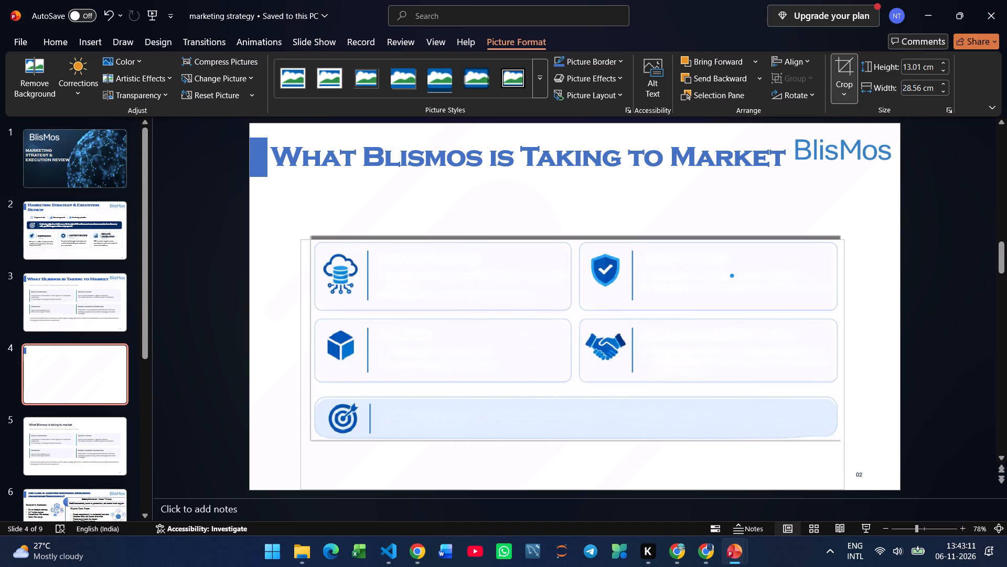
left_click_drag(843, 367, 842, 369)
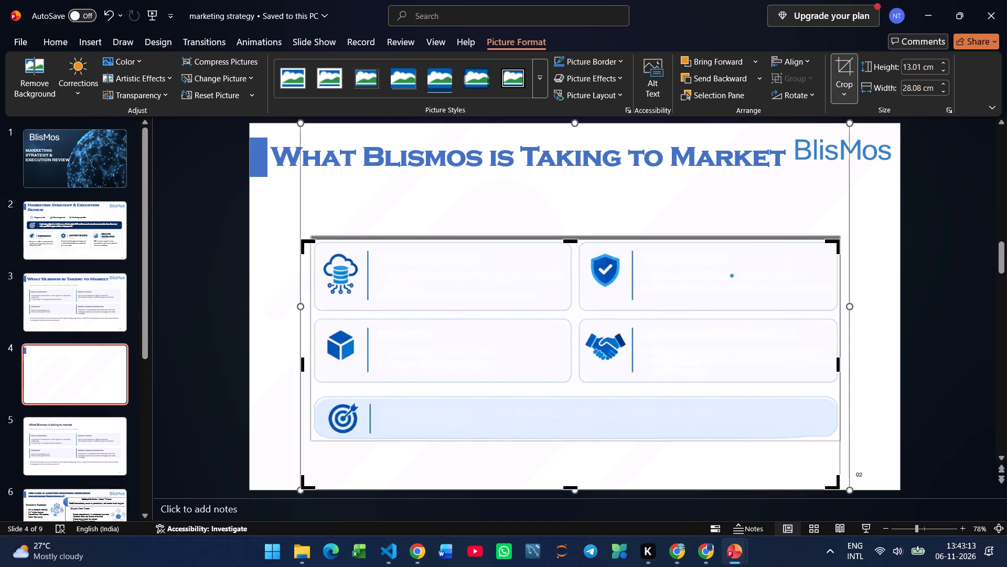
left_click_drag(574, 487, 576, 443)
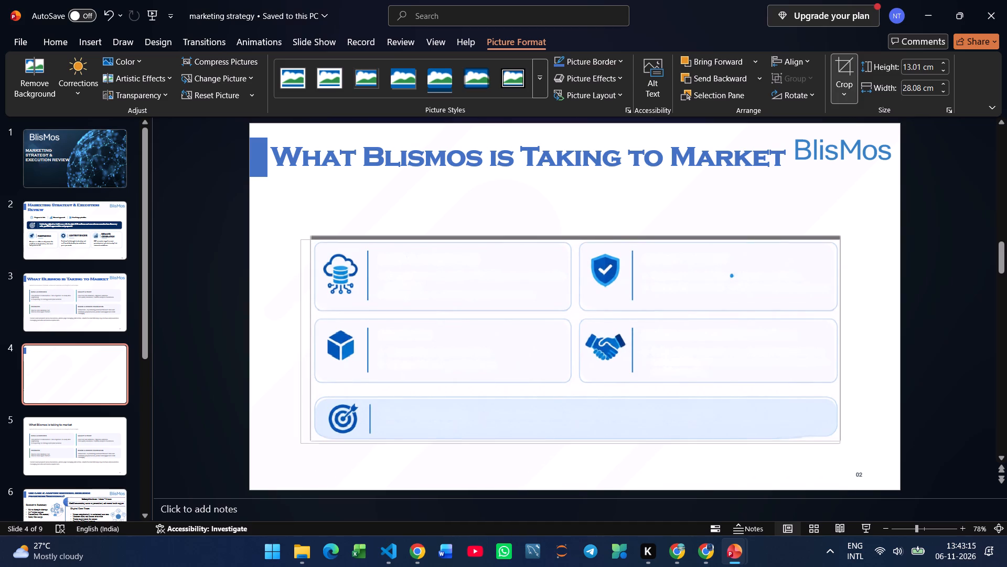
left_click_drag(576, 443, 577, 442)
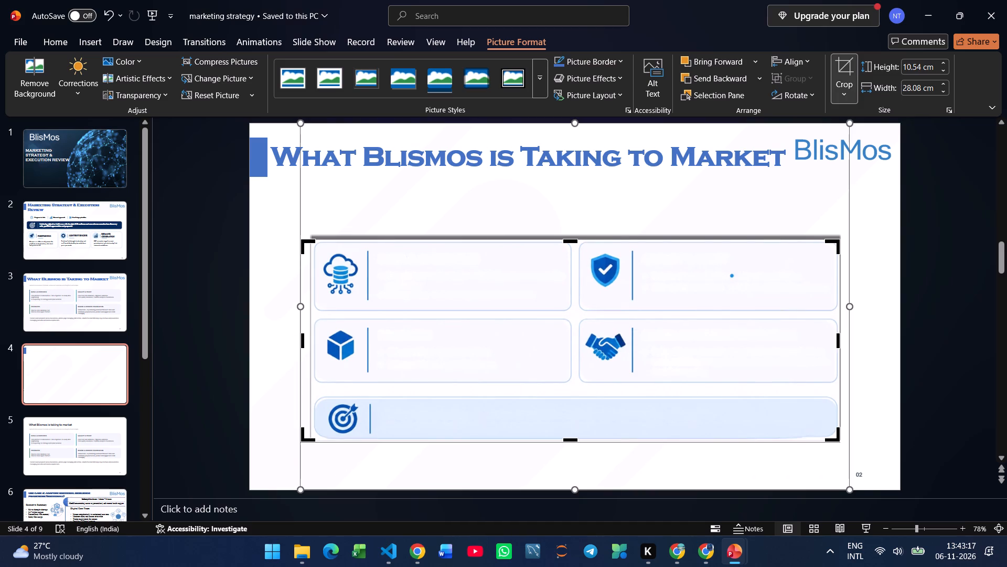
left_click_drag(303, 341, 312, 341)
left_click(256, 338)
Enlarge the cropped graphic on slide 4 and position it below the title, roughly centred across the slide.
left_click_drag(488, 383, 458, 360)
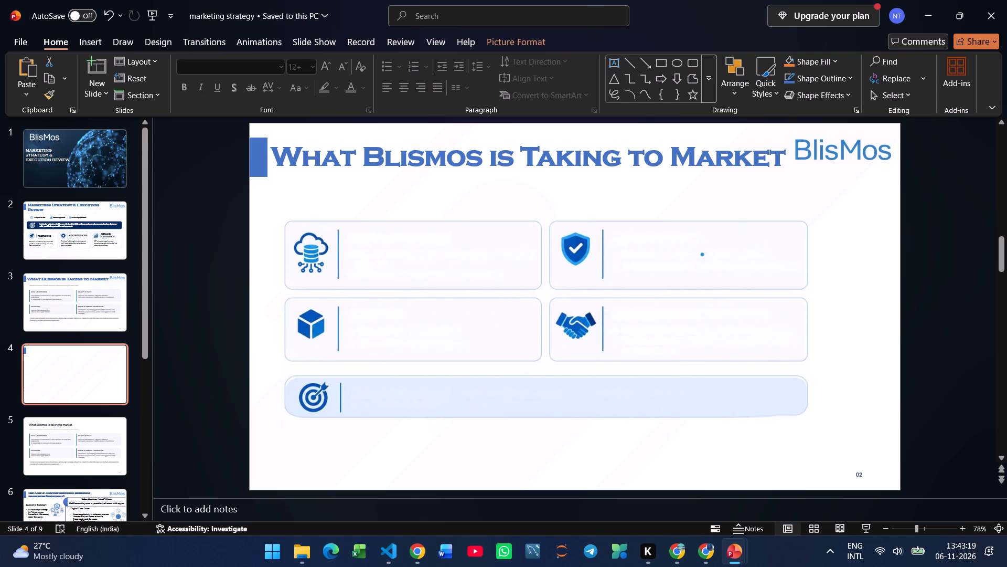
left_click_drag(458, 360, 457, 355)
left_click_drag(809, 415, 816, 421)
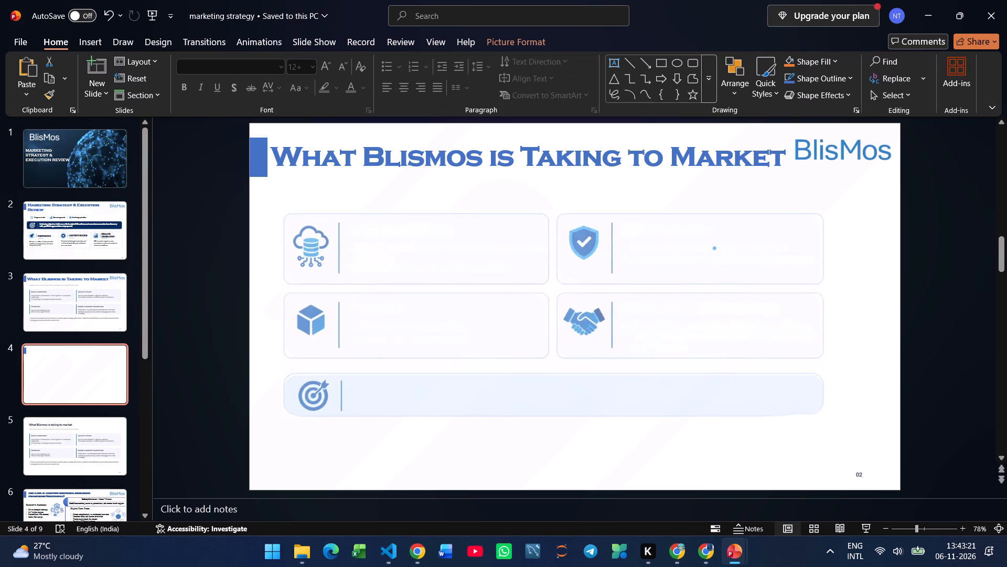
left_click_drag(816, 421, 829, 428)
left_click_drag(764, 402, 766, 423)
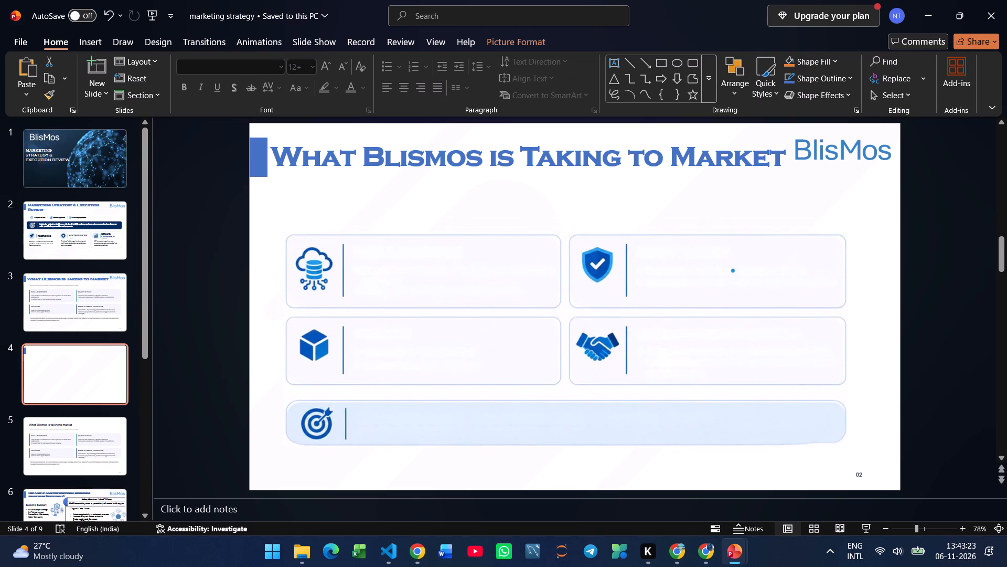
left_click_drag(766, 423, 767, 428)
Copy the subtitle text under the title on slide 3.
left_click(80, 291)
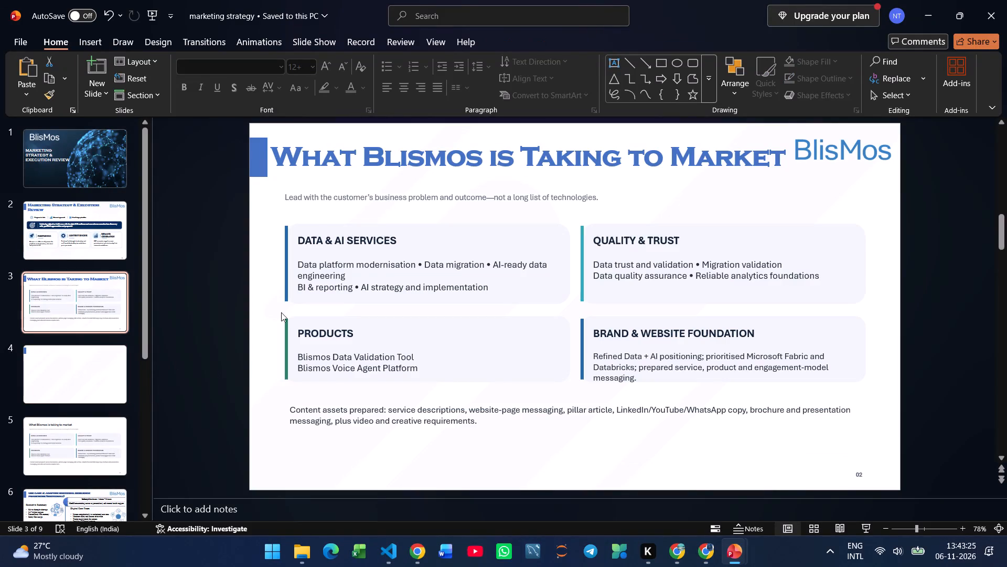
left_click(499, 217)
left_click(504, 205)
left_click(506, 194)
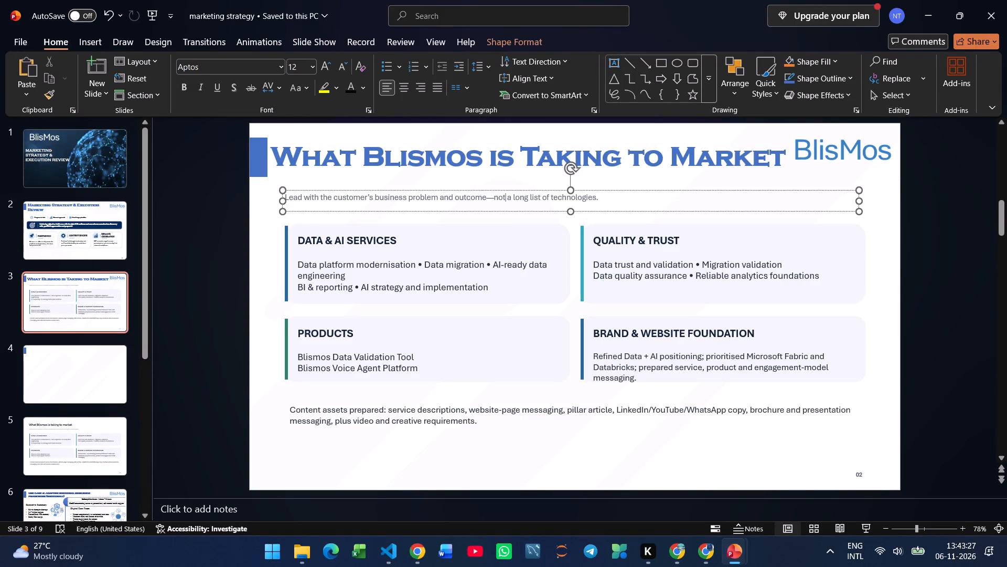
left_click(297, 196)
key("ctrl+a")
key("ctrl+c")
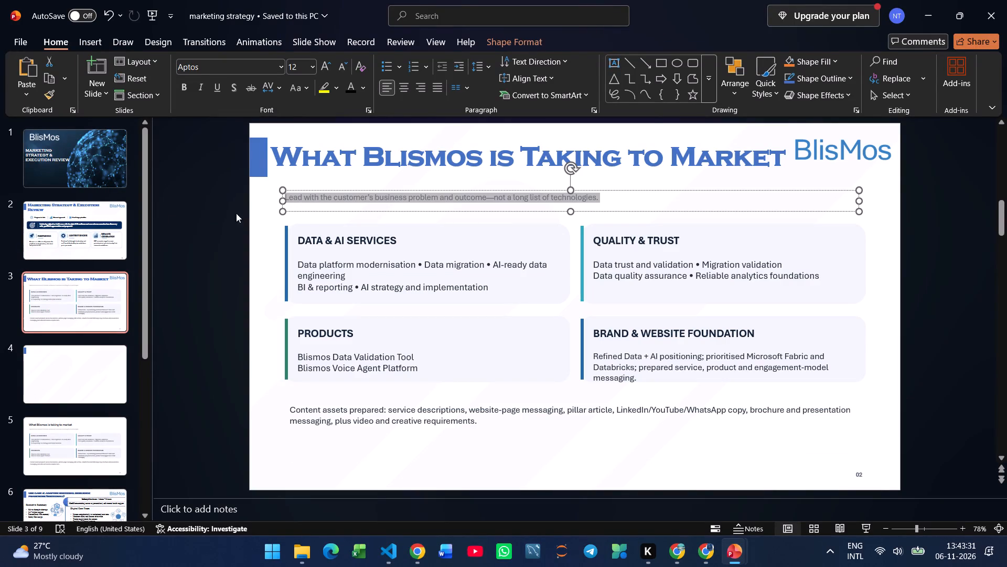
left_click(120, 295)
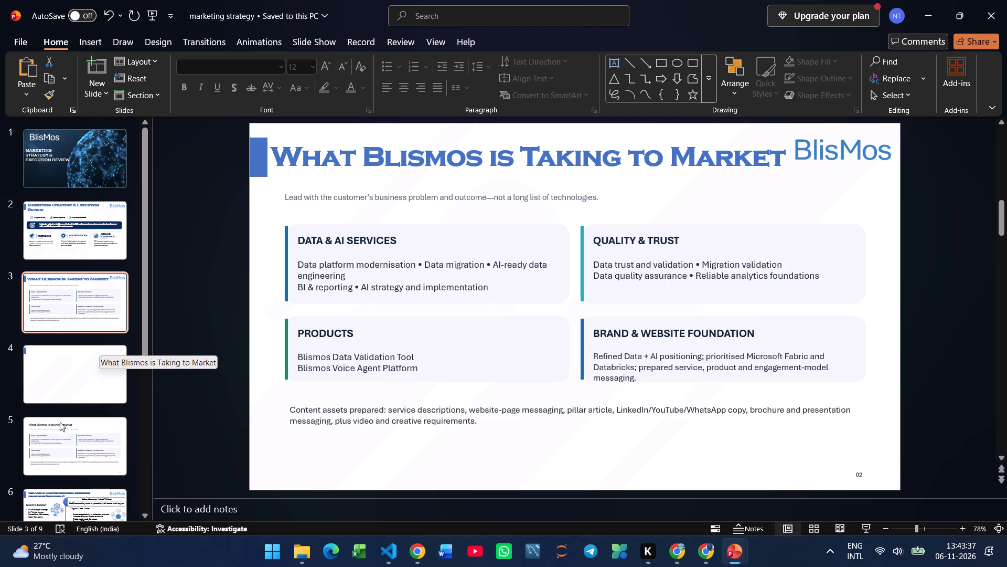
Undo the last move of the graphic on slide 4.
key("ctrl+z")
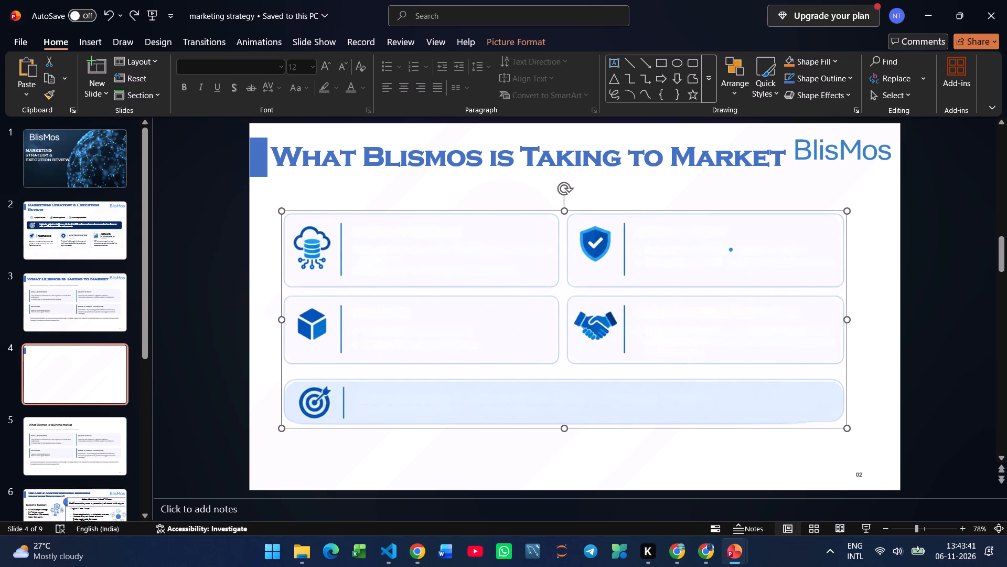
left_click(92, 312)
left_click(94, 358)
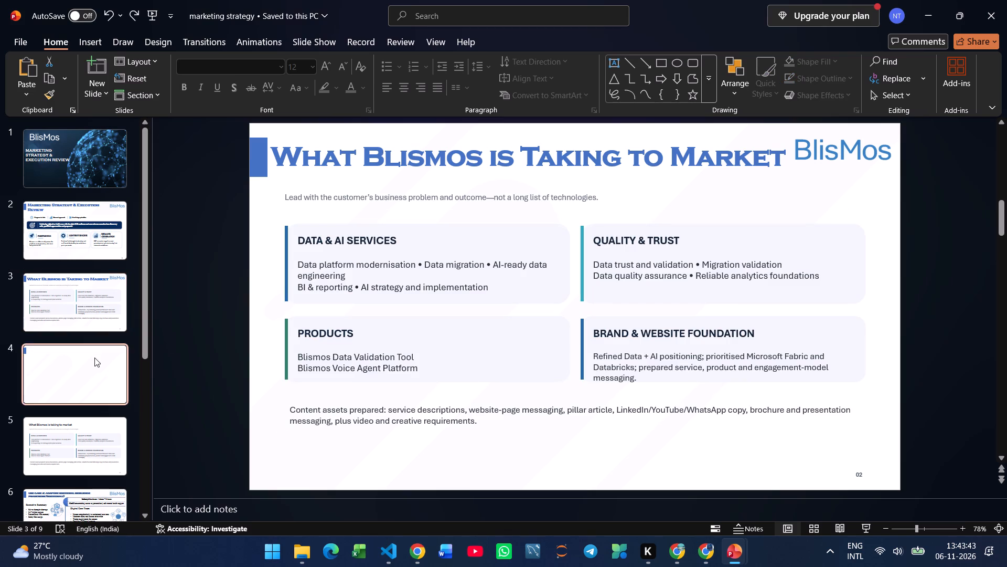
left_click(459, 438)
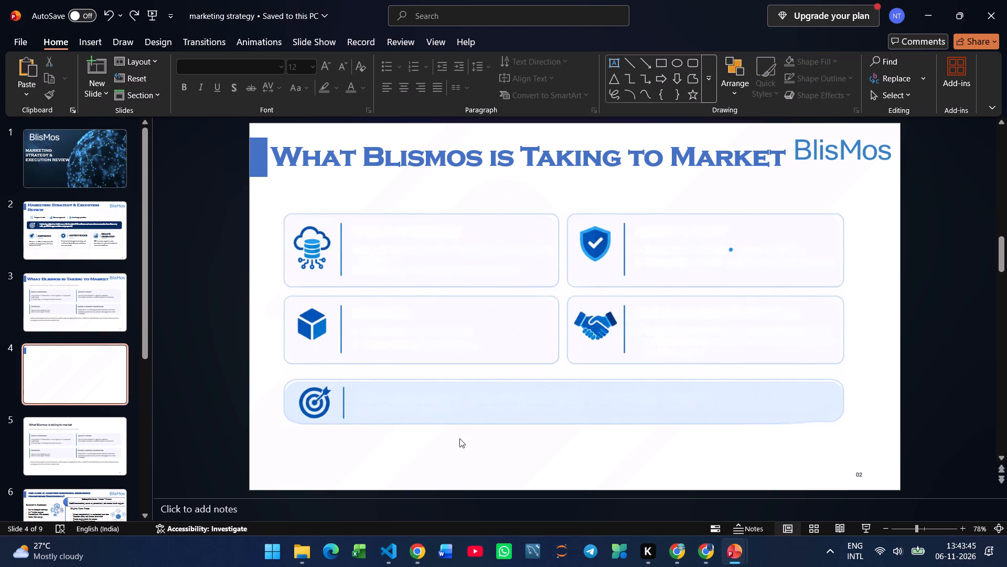
Save the marketing strategy presentation.
key("s")
left_click(67, 310)
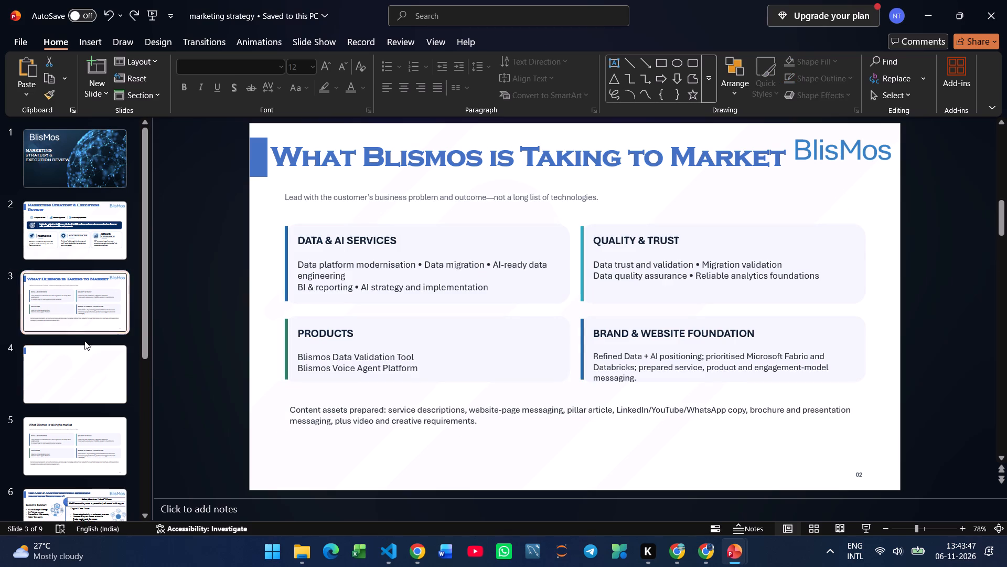
key("ctrl+s")
key("ctrl+s")
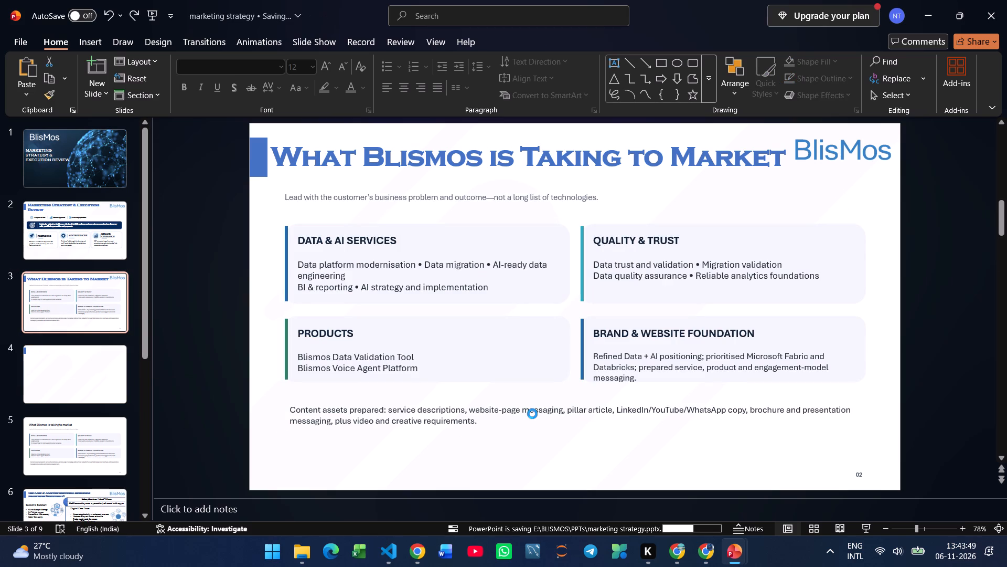
Move the card graphic on slide 4 downward to leave room for a subtitle beneath the title.
left_click(49, 352)
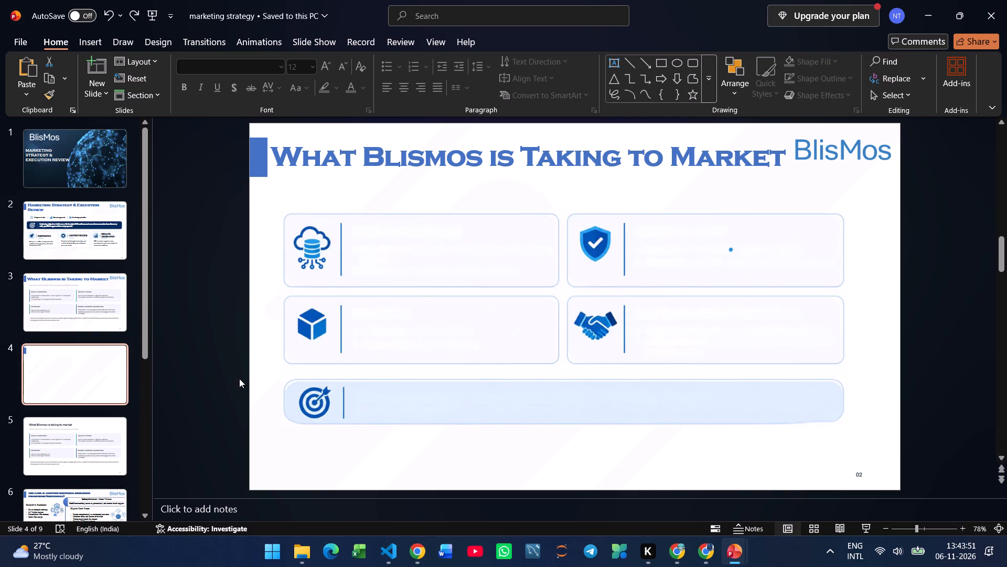
left_click(458, 351)
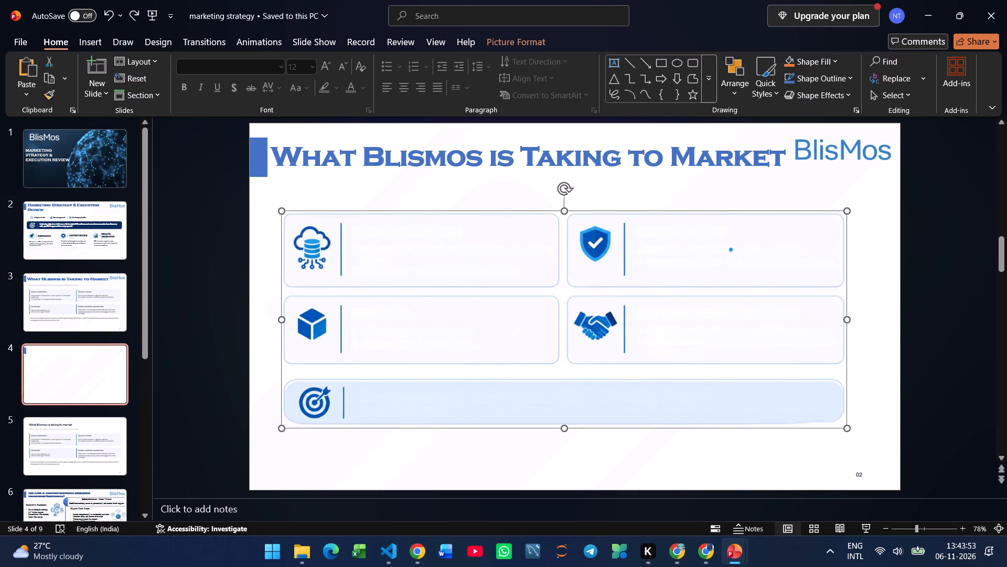
left_click_drag(561, 394, 566, 416)
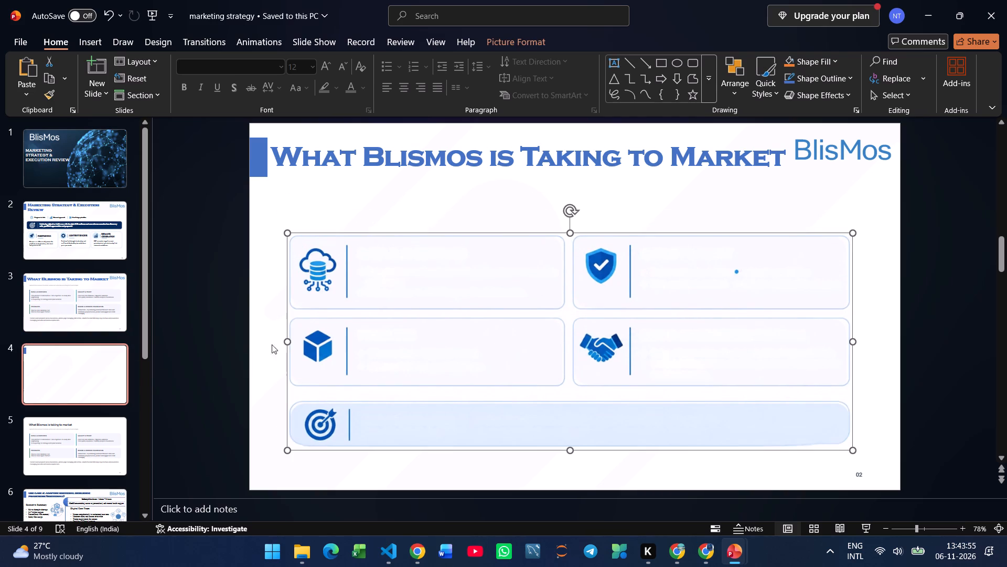
Copy the subtitle "Lead with the customer's business problem and outcome" from slide 3 to slide 4, place it under the title and widen its box.
left_click(105, 361)
left_click(67, 293)
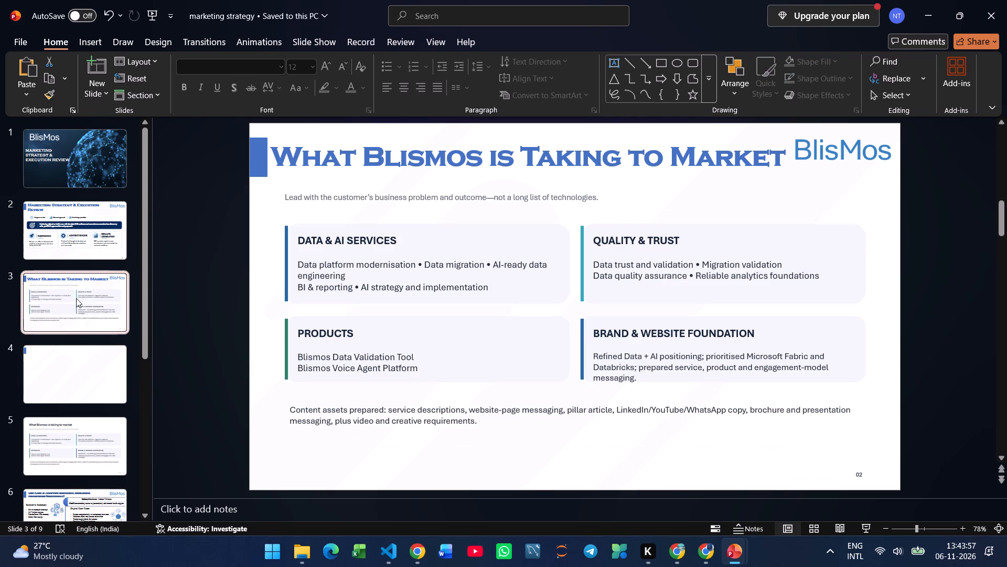
left_click(437, 196)
key("ctrl+a")
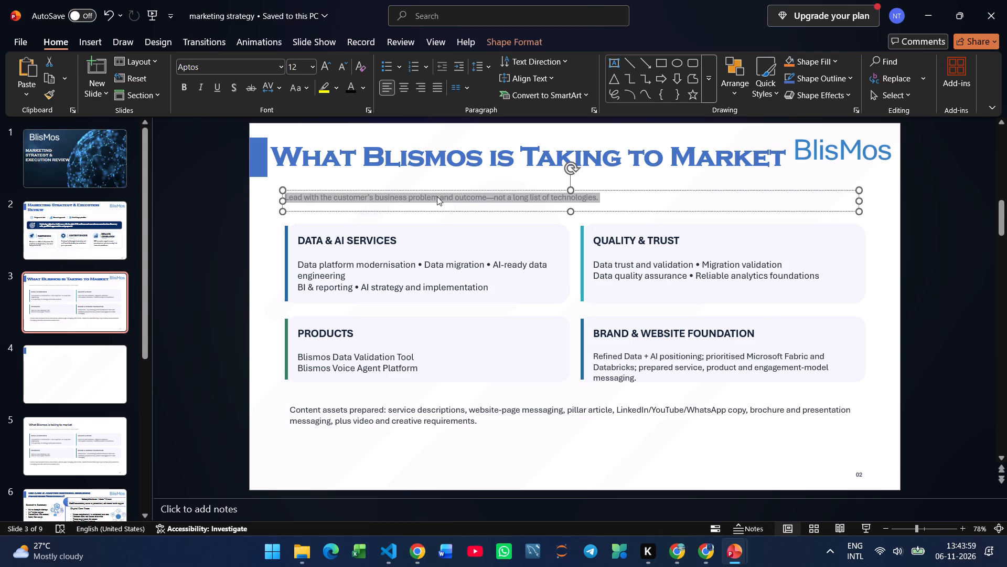
key("ctrl+c")
left_click(63, 372)
left_click(431, 208)
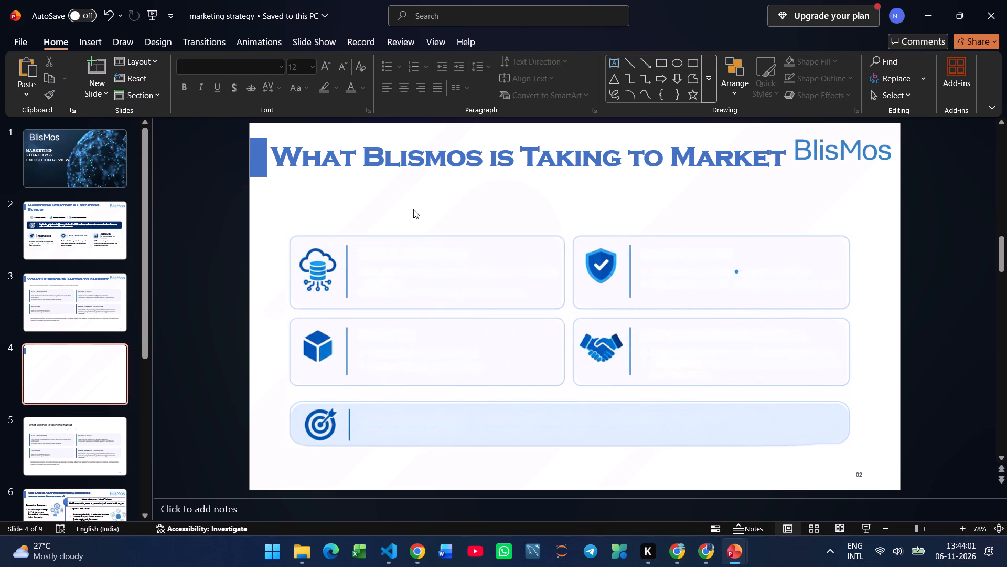
key("ctrl+v")
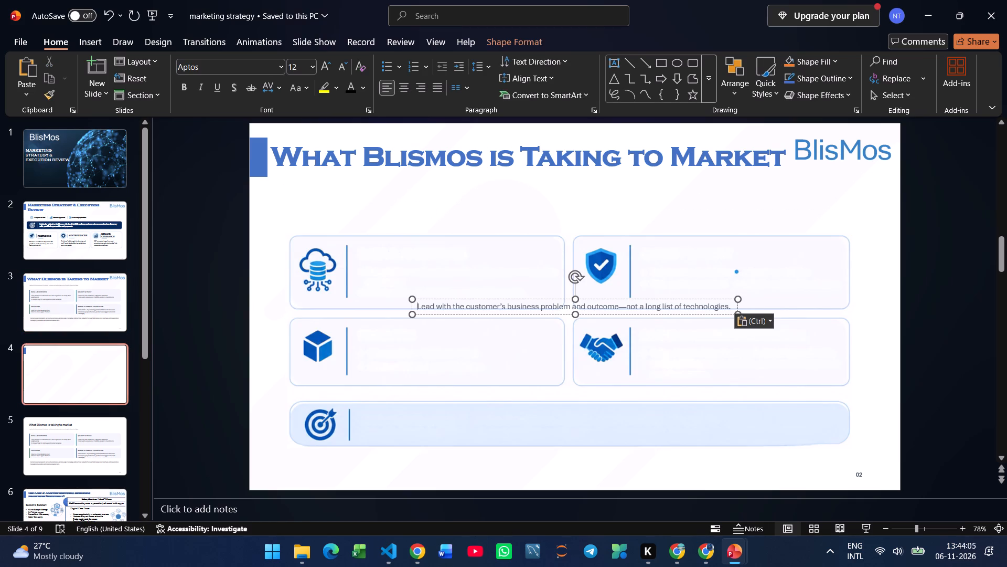
left_click_drag(675, 314, 546, 210)
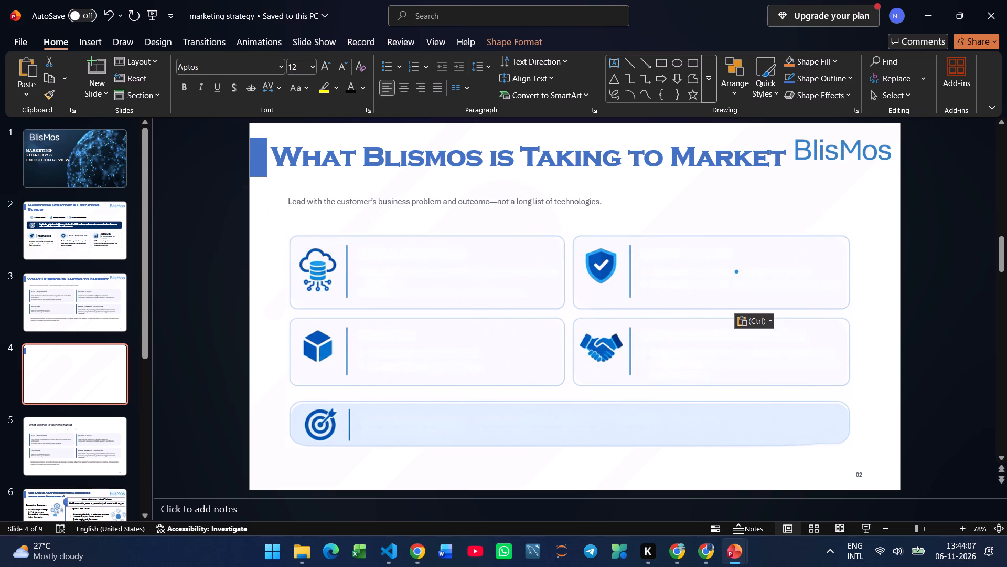
left_click_drag(546, 210, 538, 209)
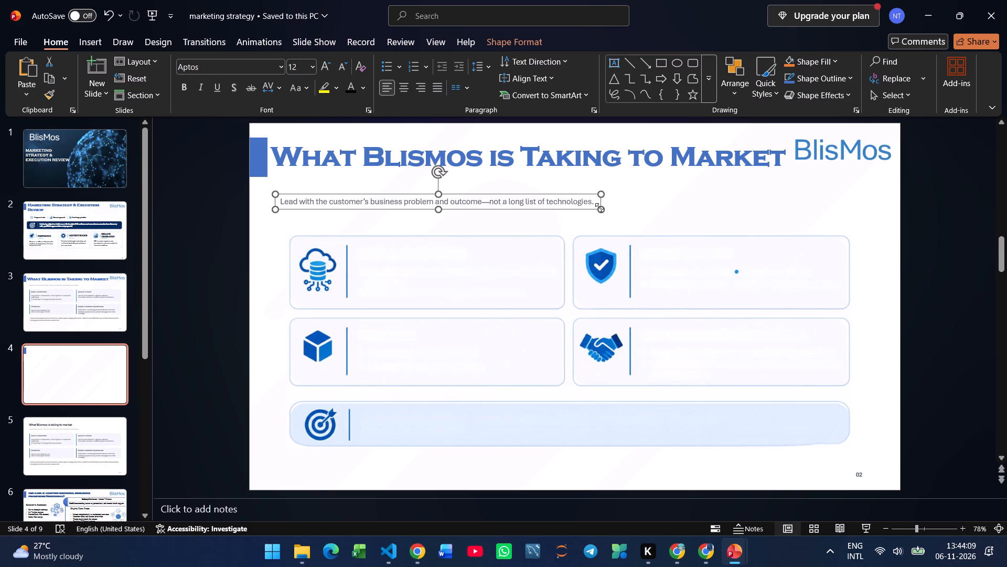
left_click_drag(602, 207, 694, 217)
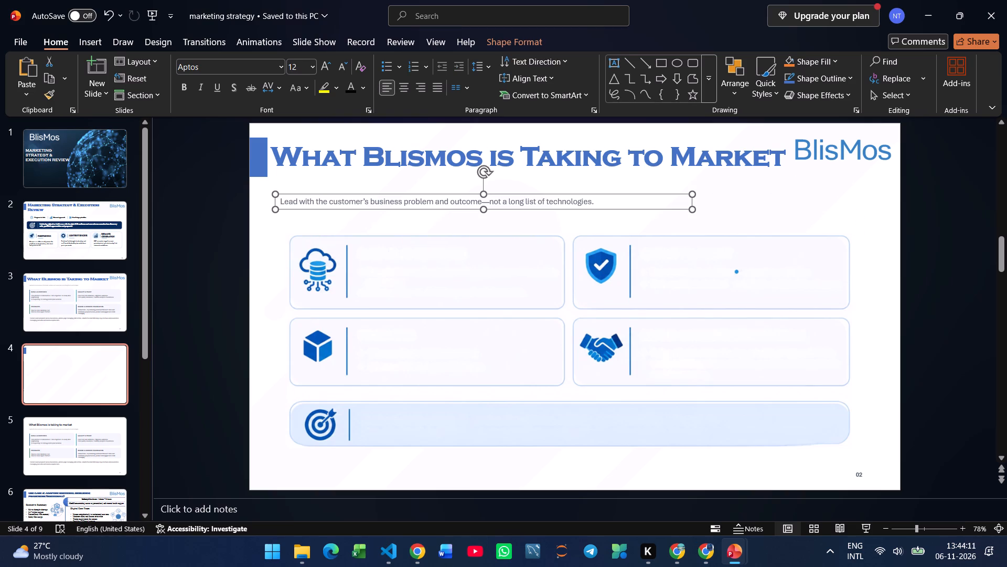
Format the slide 4 subtitle in black 18 pt Mongolian Baiti and widen its box so the text fits on one line.
left_click(281, 65)
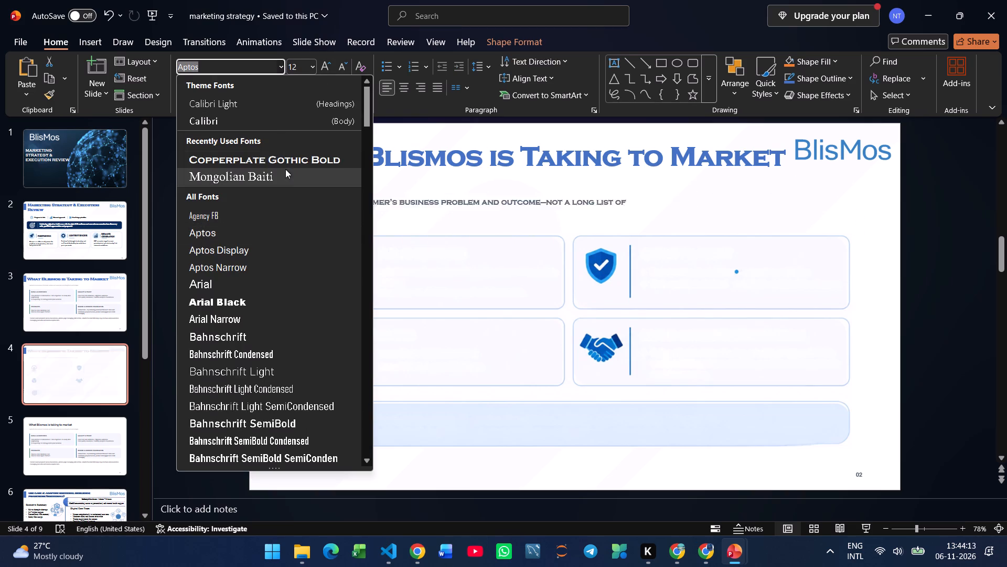
left_click(282, 180)
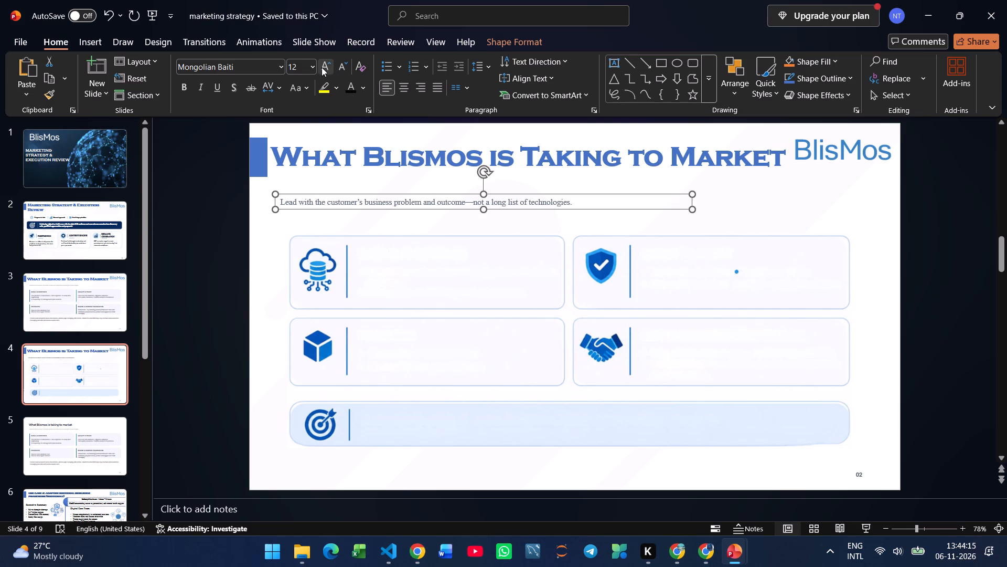
double_click(320, 67)
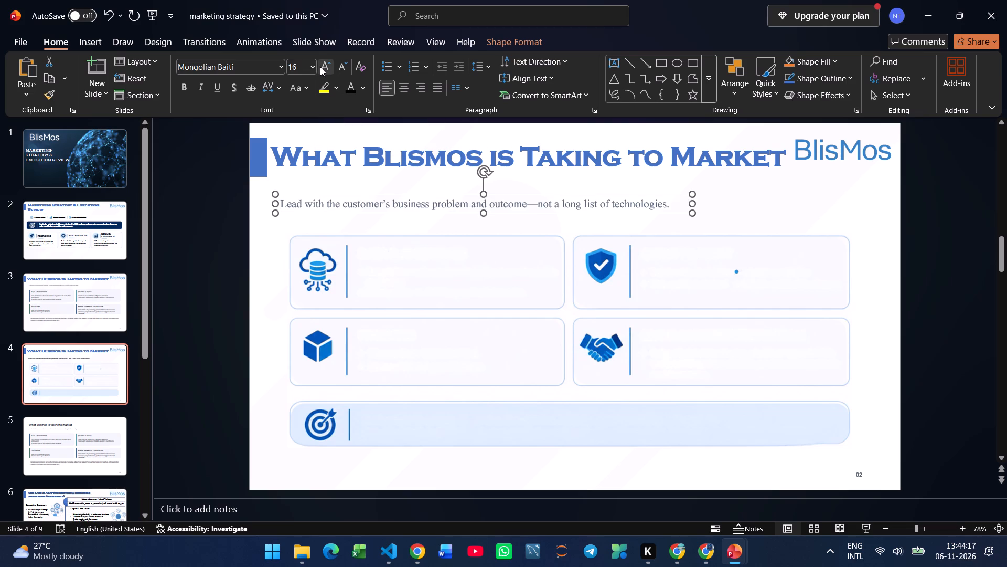
left_click(320, 67)
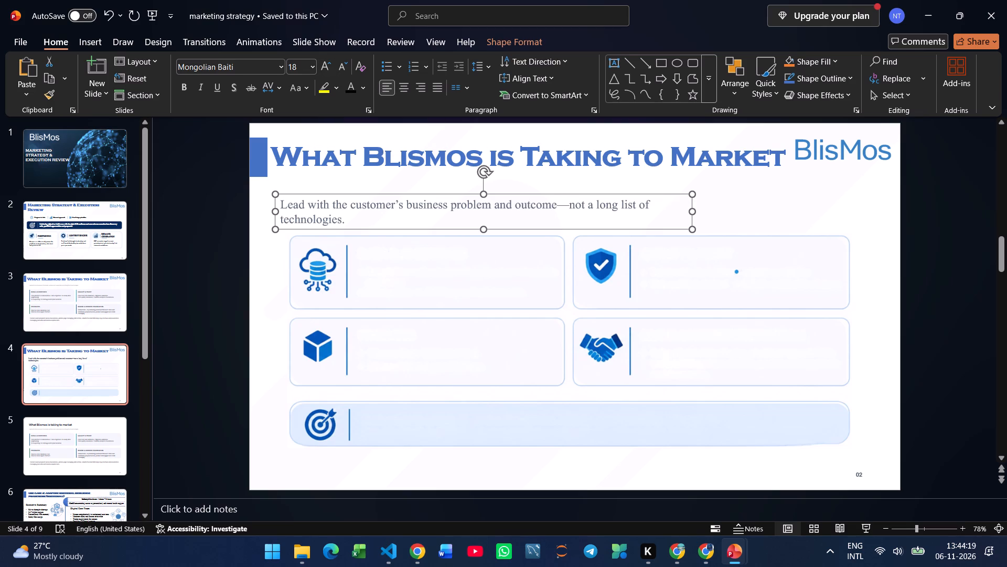
left_click_drag(692, 211, 737, 209)
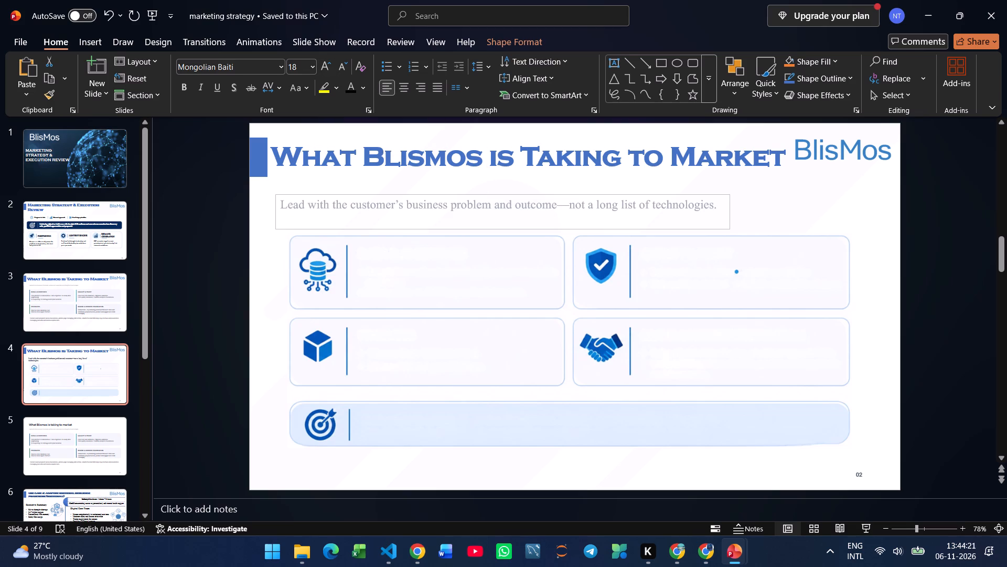
left_click_drag(737, 209, 743, 207)
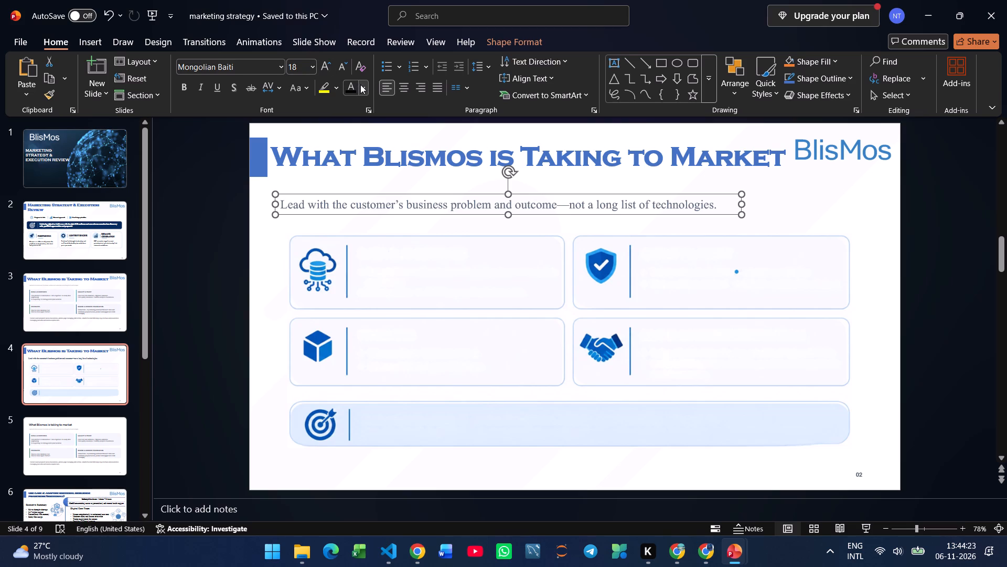
left_click(355, 88)
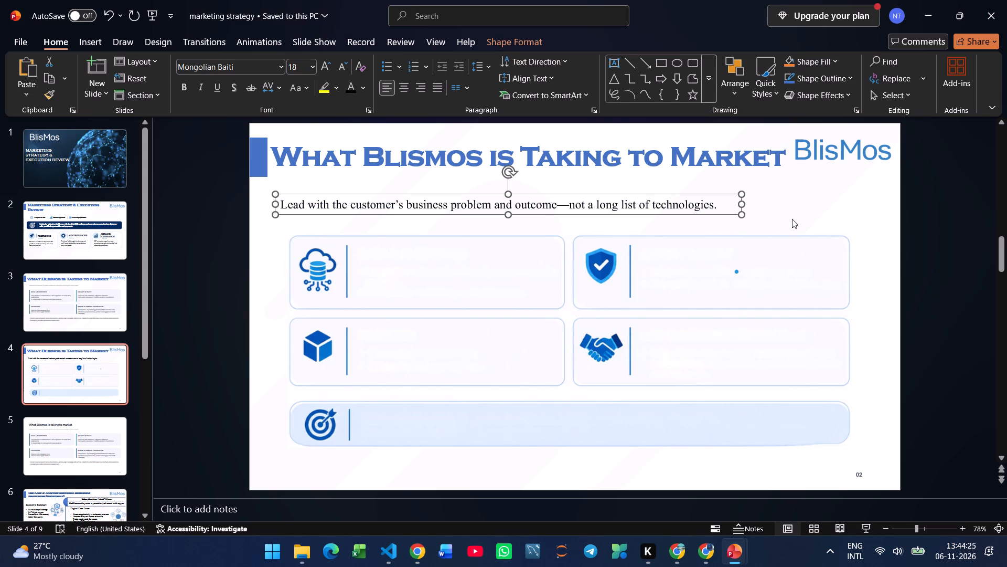
left_click(792, 218)
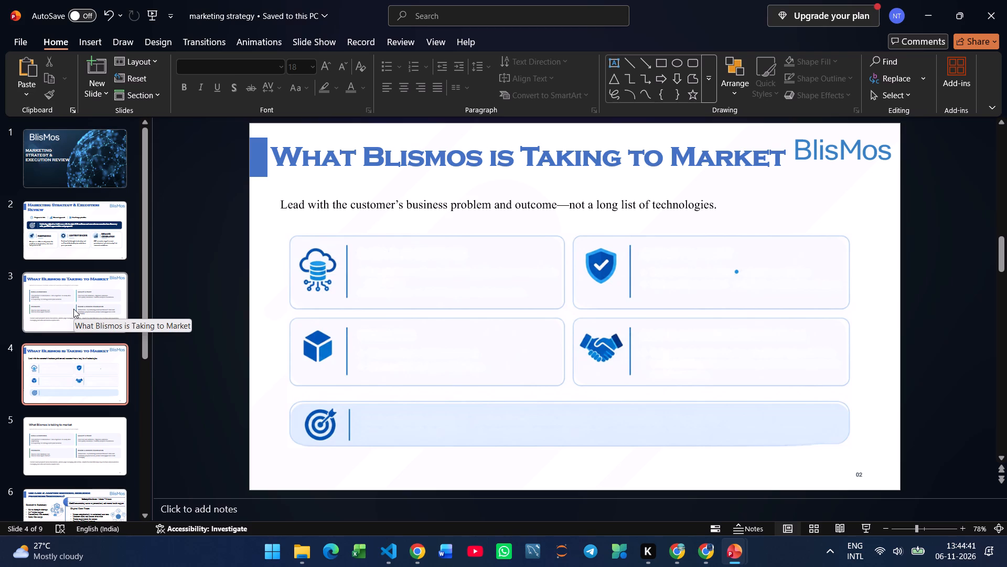
Copy the heading "DATA & AI SERVICES" from slide 3 into the cloud-database card on slide 4 and narrow its text box.
left_click(103, 286)
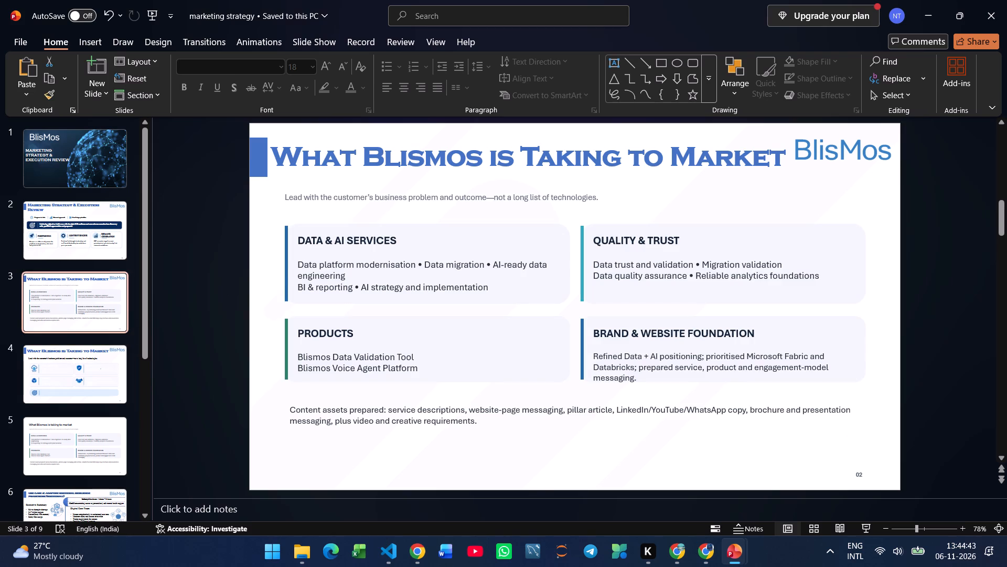
left_click(360, 272)
left_click(383, 243)
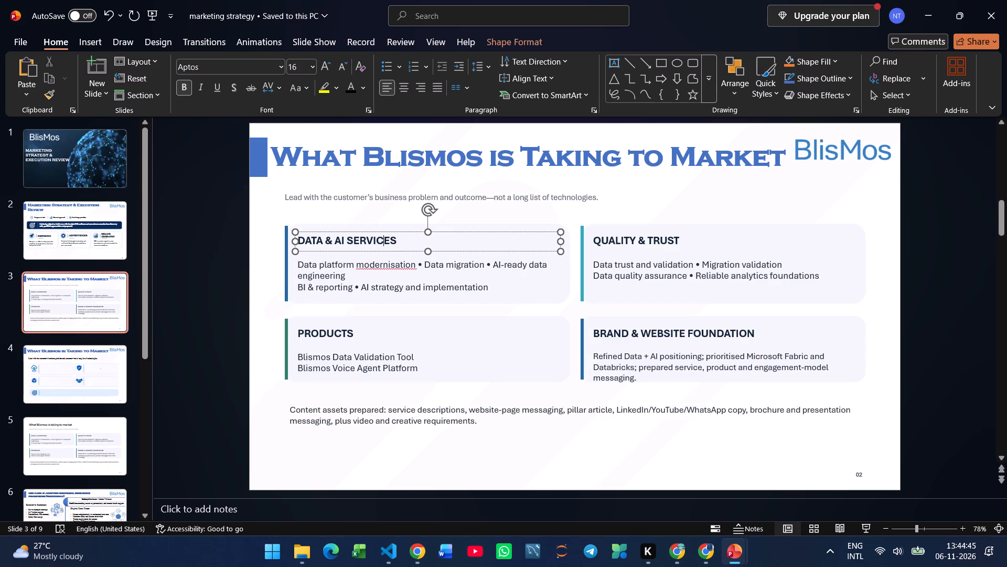
key("ctrl+a")
key("ctrl+c")
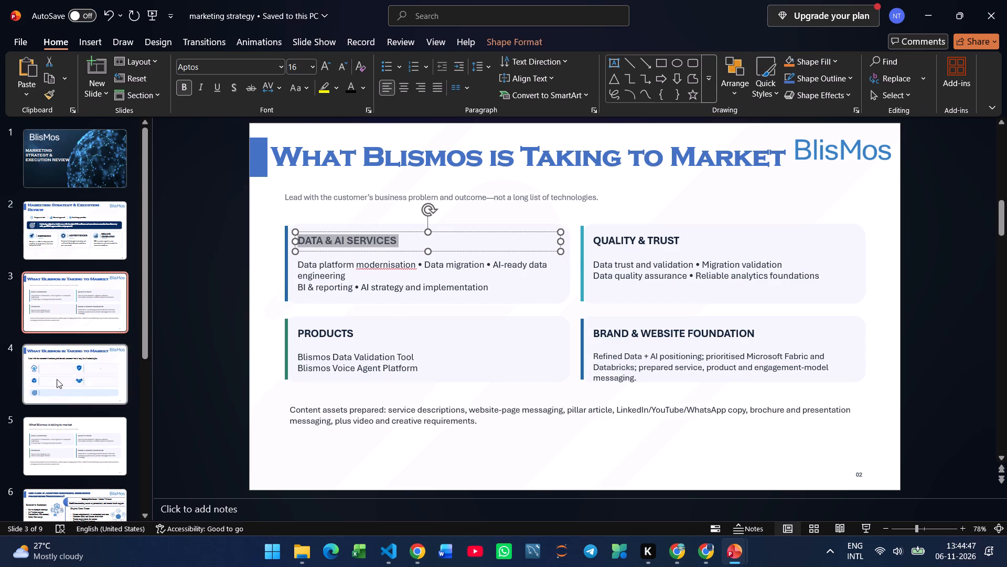
left_click(57, 379)
key("ctrl+v")
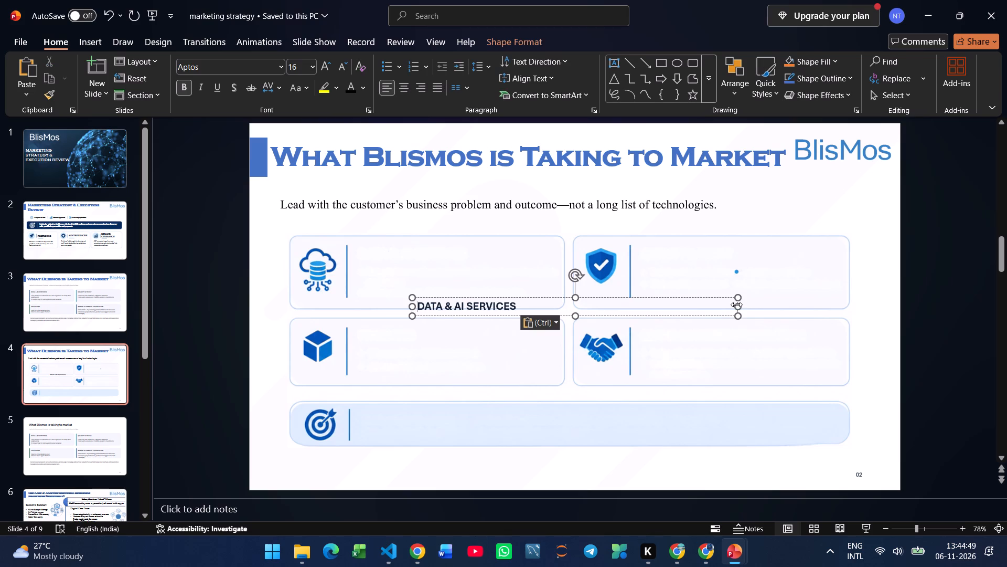
left_click_drag(736, 304, 529, 312)
left_click_drag(503, 315, 442, 265)
Format the "DATA & AI SERVICES" heading in 18 pt Mongolian Baiti and widen its box so it fits on one line.
left_click(325, 65)
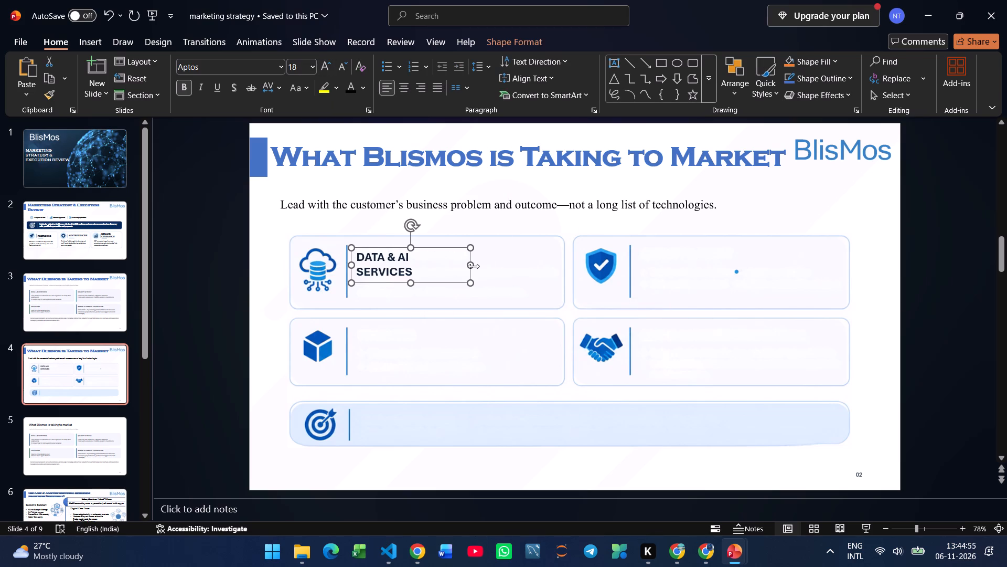
left_click_drag(473, 265, 491, 264)
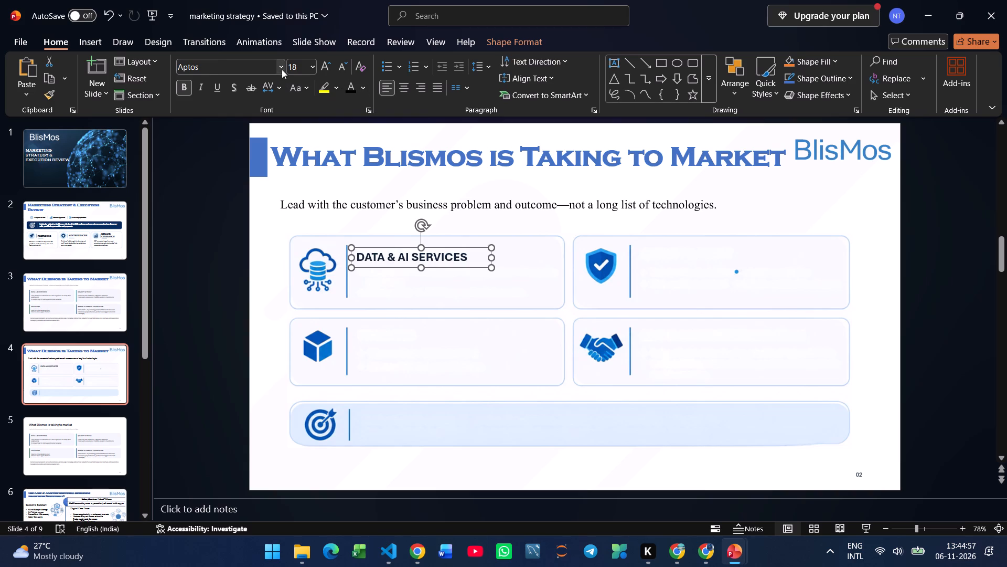
left_click(282, 69)
left_click(282, 164)
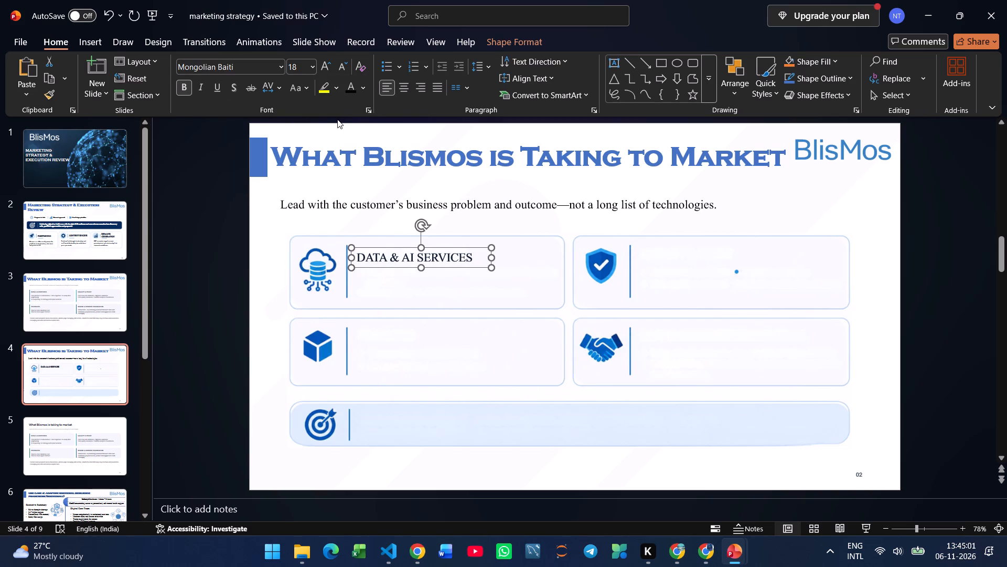
Copy the Data & AI Services description from slide 3 to slide 4 and narrow its text box to about the card's text width.
left_click(67, 306)
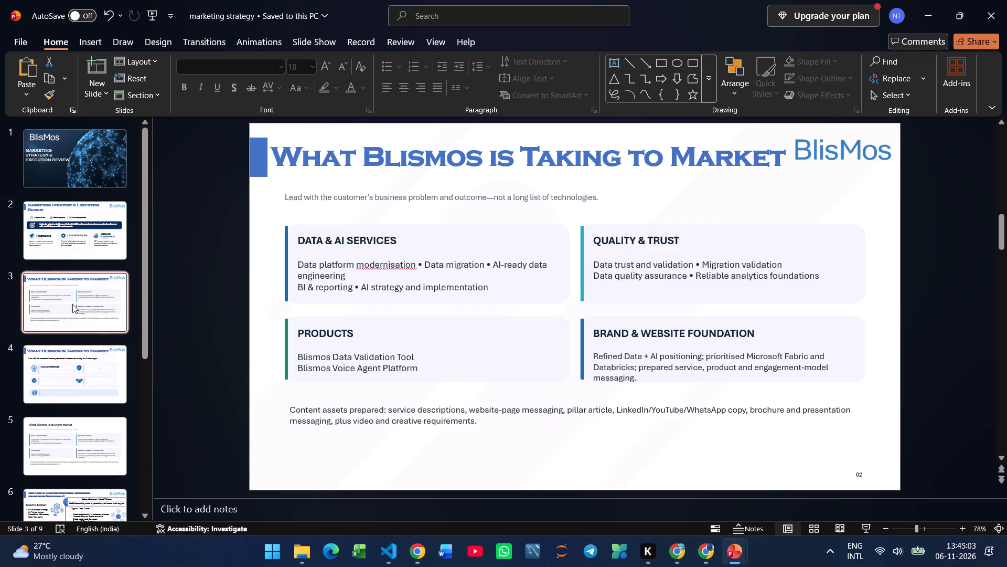
left_click_drag(495, 289, 292, 262)
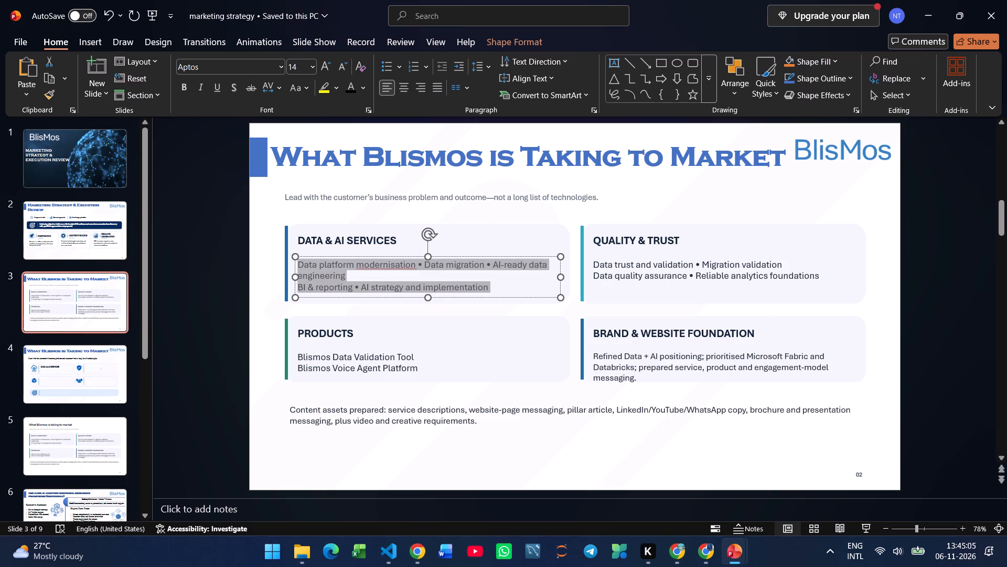
key("ctrl+c")
left_click(86, 363)
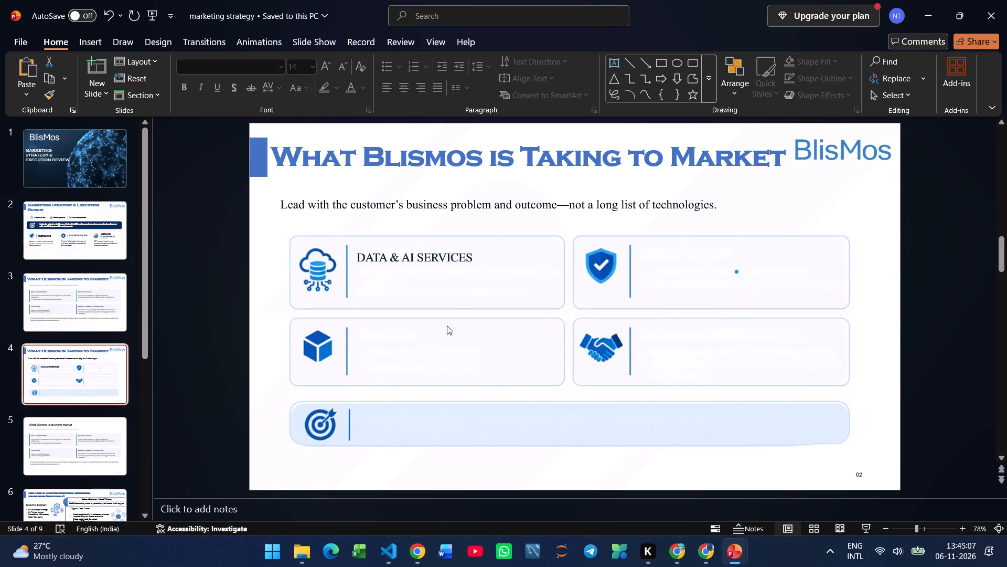
key("ctrl+v")
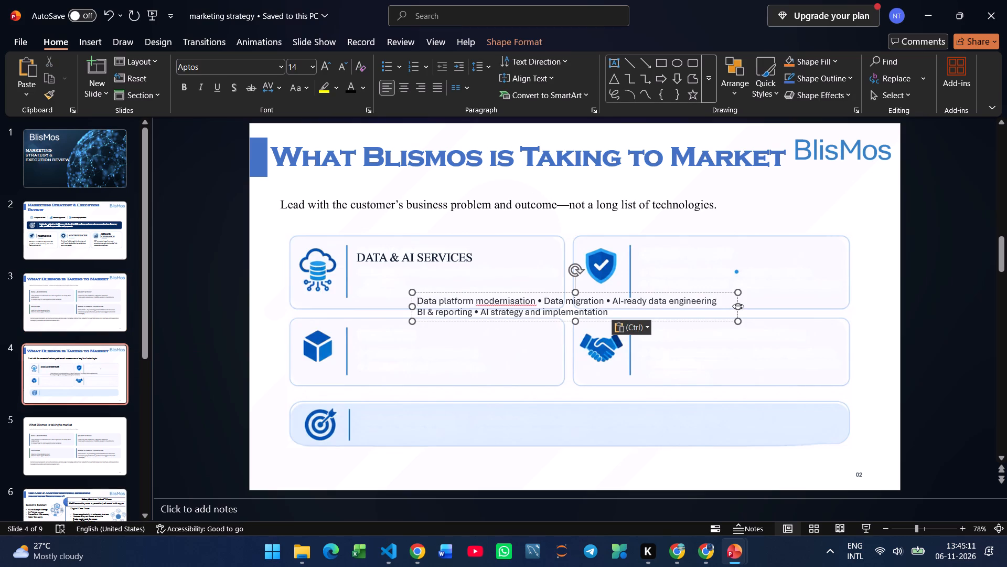
left_click_drag(738, 306, 668, 316)
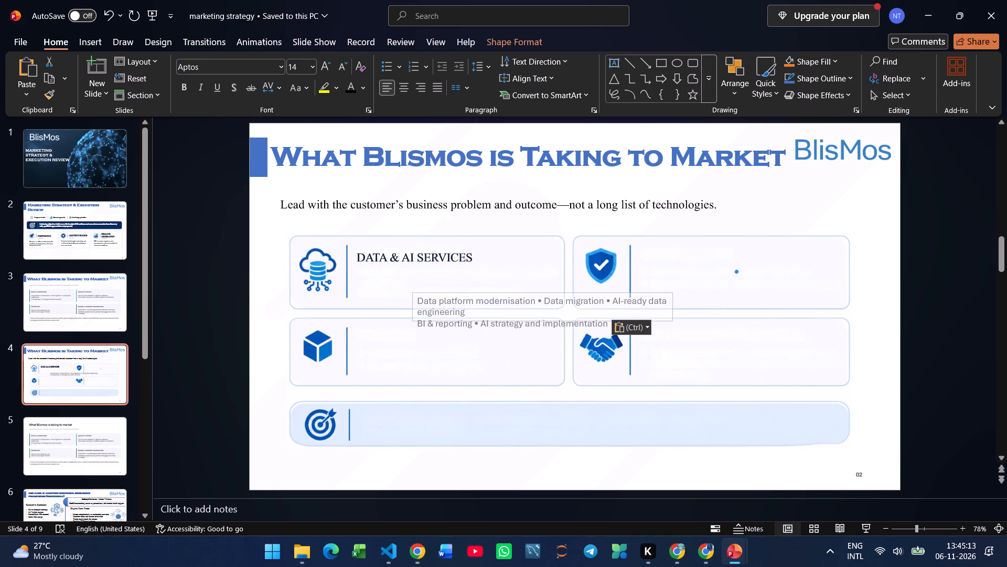
left_click_drag(668, 316, 552, 321)
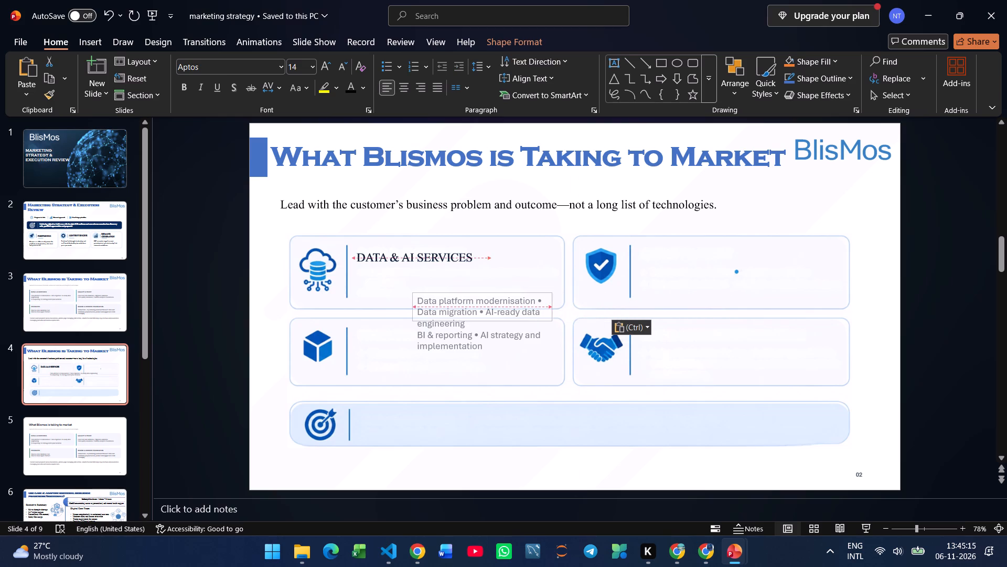
left_click_drag(552, 321, 511, 320)
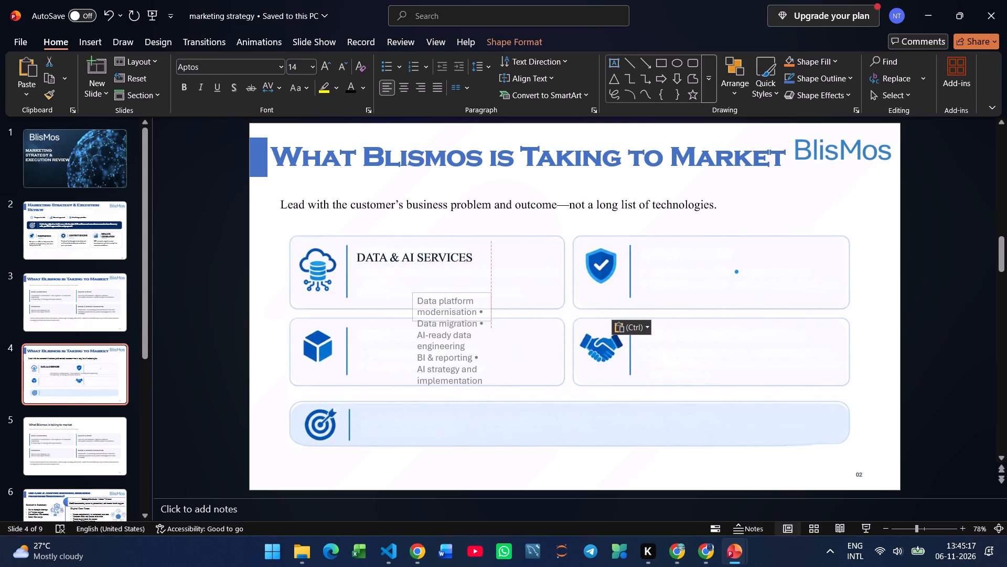
left_click_drag(511, 320, 565, 323)
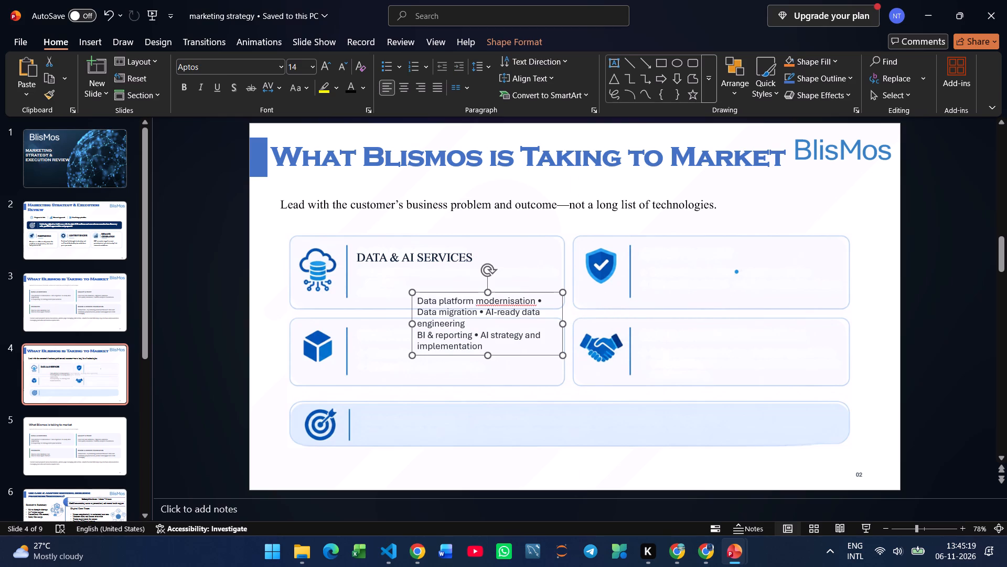
Split the Data & AI Services description into five separate lines, each starting with a bullet character.
left_click(537, 298)
key("Return")
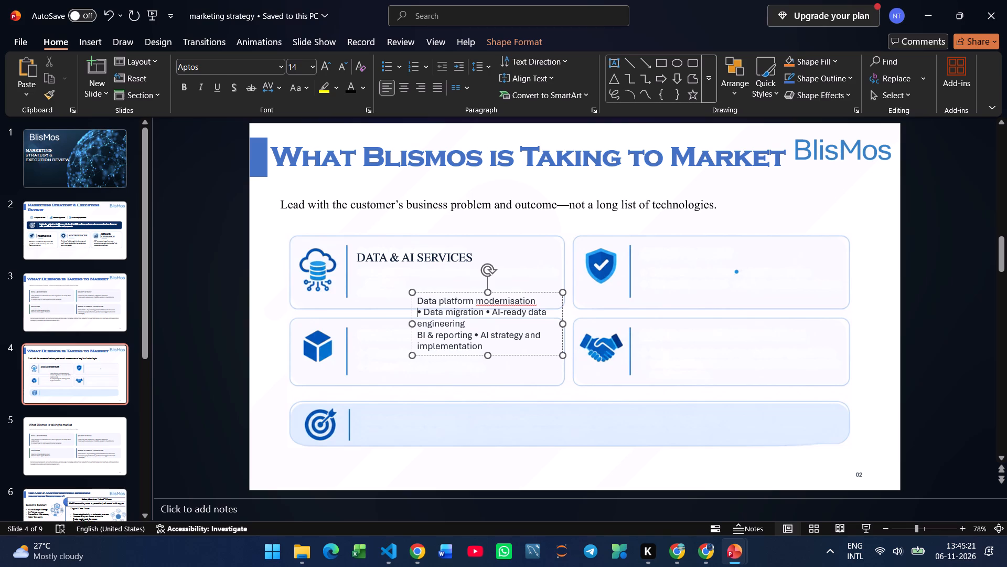
left_click_drag(422, 312, 416, 314)
left_click_drag(416, 314, 414, 314)
key("ctrl+c")
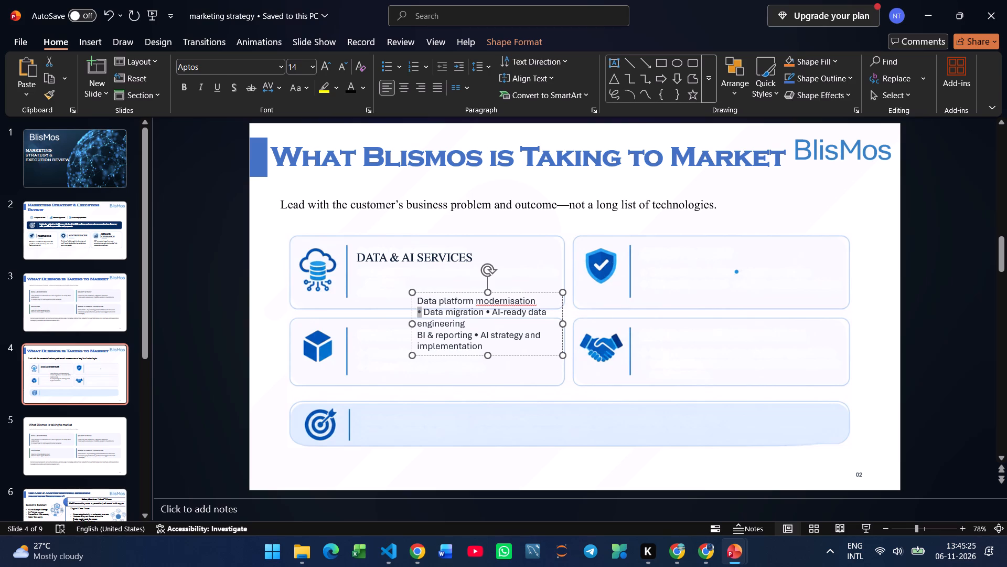
left_click(417, 297)
key("ctrl+v")
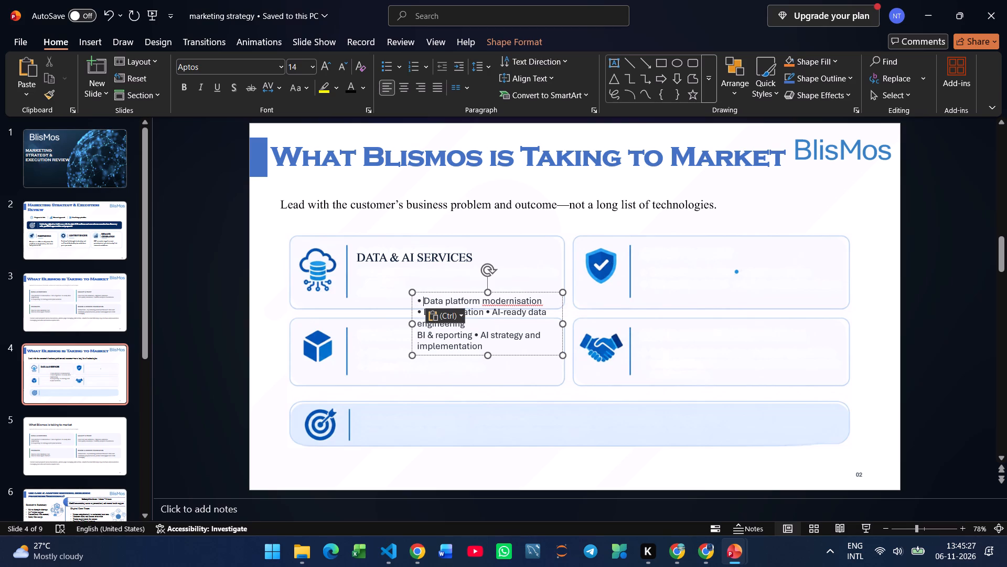
left_click(486, 312)
key("Return")
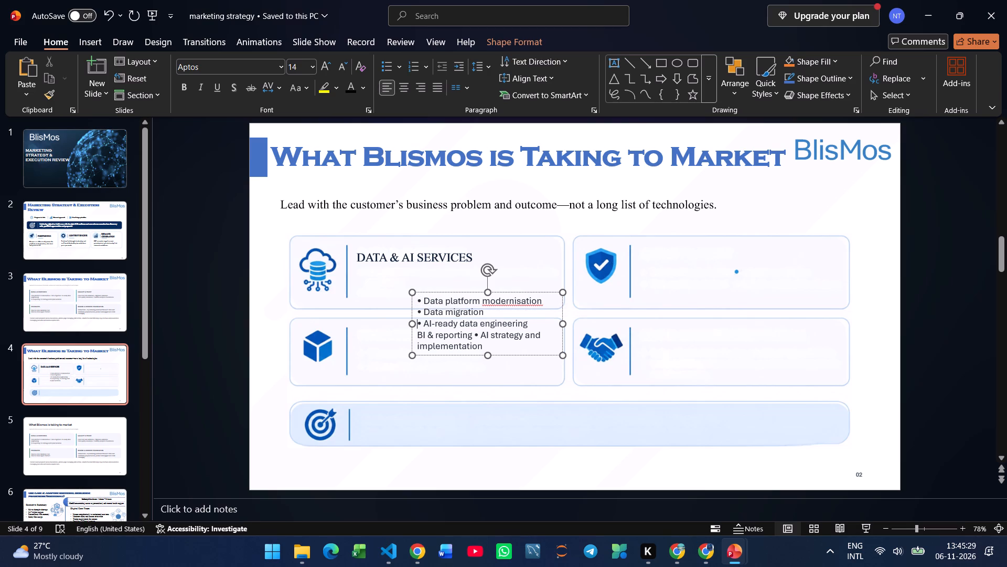
left_click(473, 336)
key("Return")
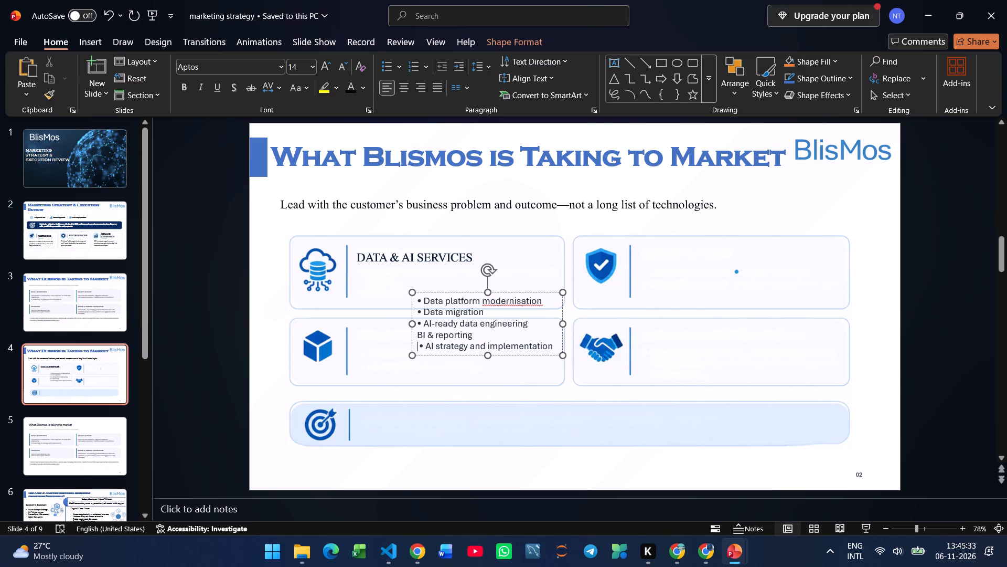
left_click(418, 337)
key("ctrl+v")
Move the bulleted list under the "DATA & AI SERVICES" heading and shift both upward to fit within the card.
left_click_drag(522, 354, 522, 352)
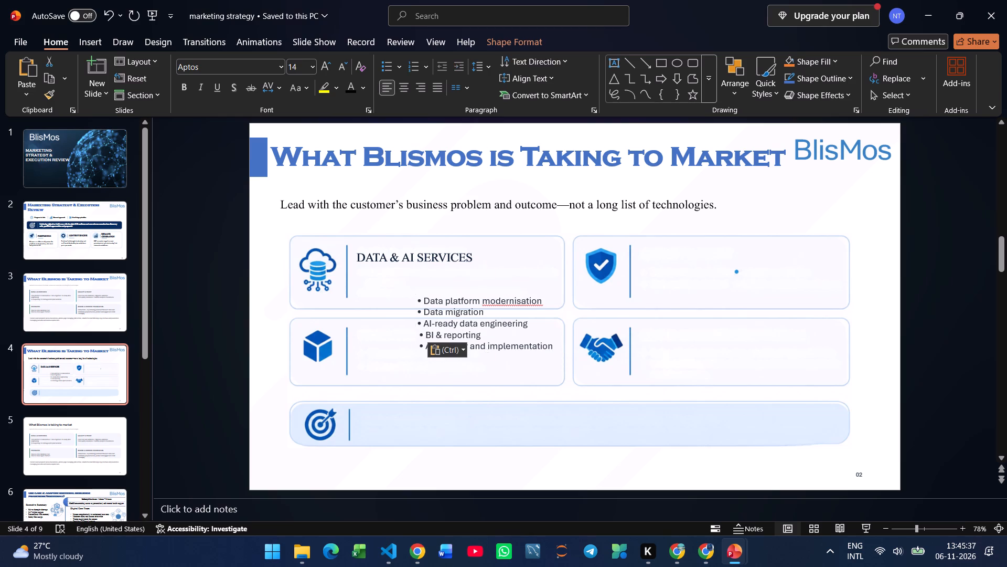
left_click_drag(522, 352, 467, 328)
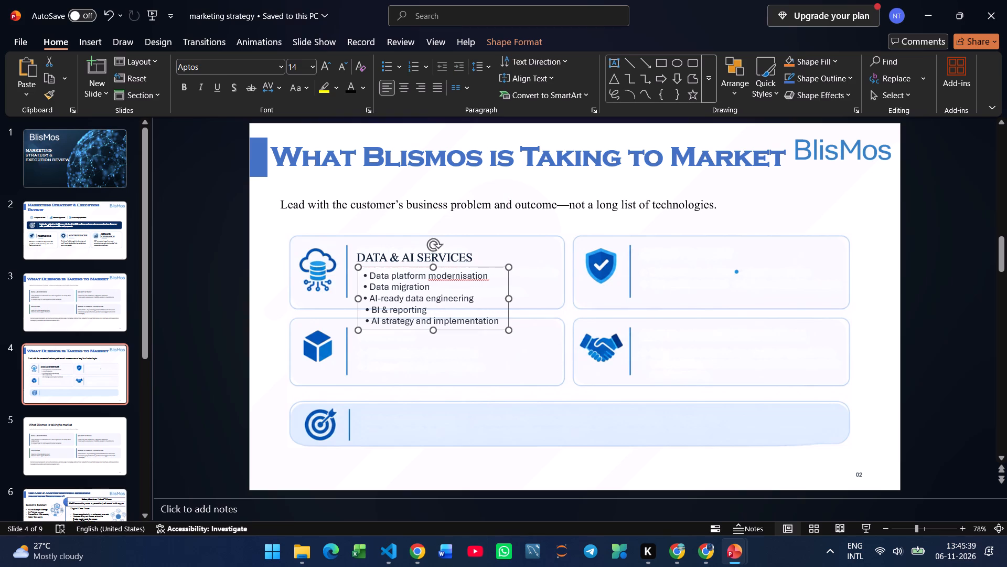
left_click(476, 245)
left_click(471, 259)
left_click_drag(466, 266, 466, 257)
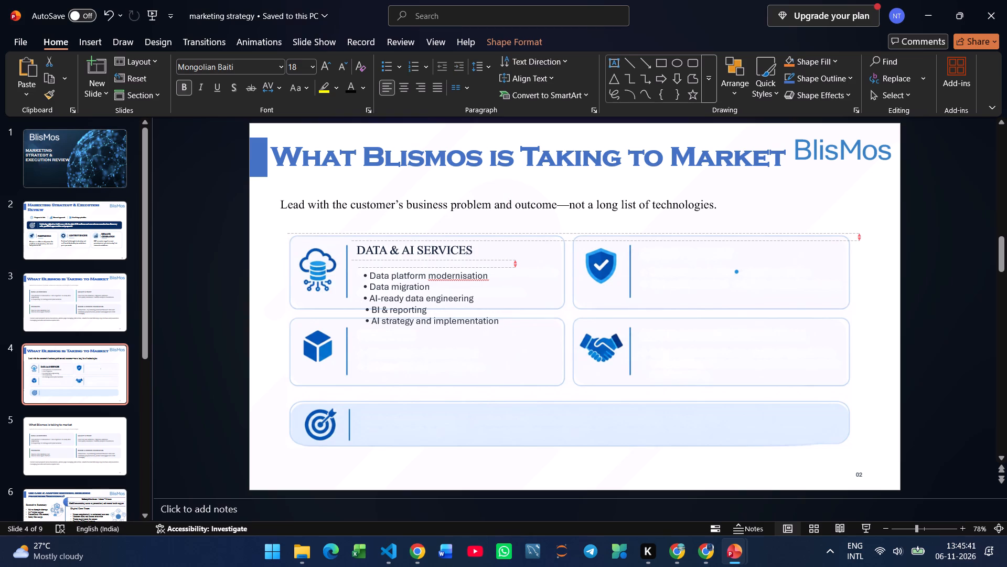
left_click_drag(466, 257, 466, 256)
left_click(451, 293)
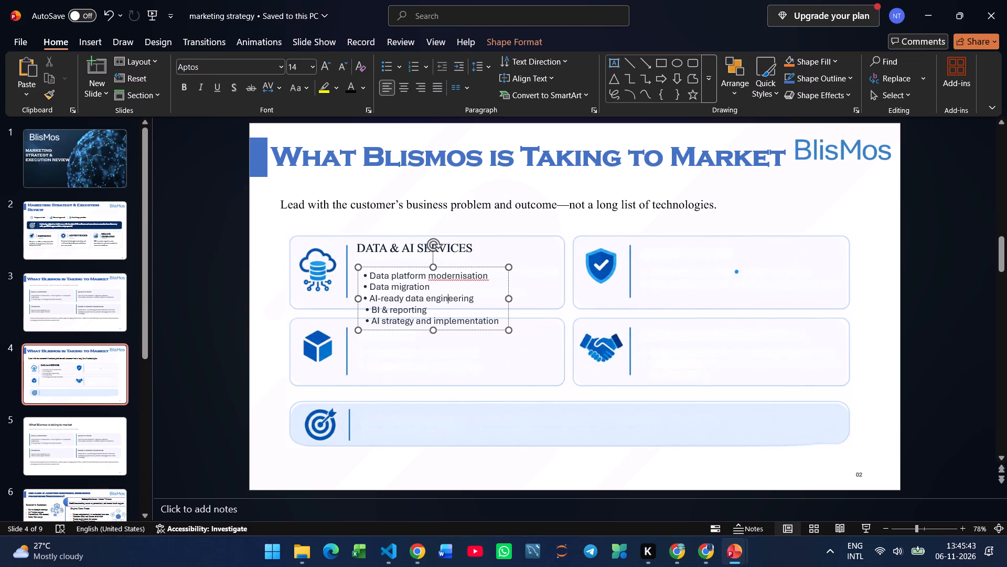
left_click_drag(461, 329, 450, 315)
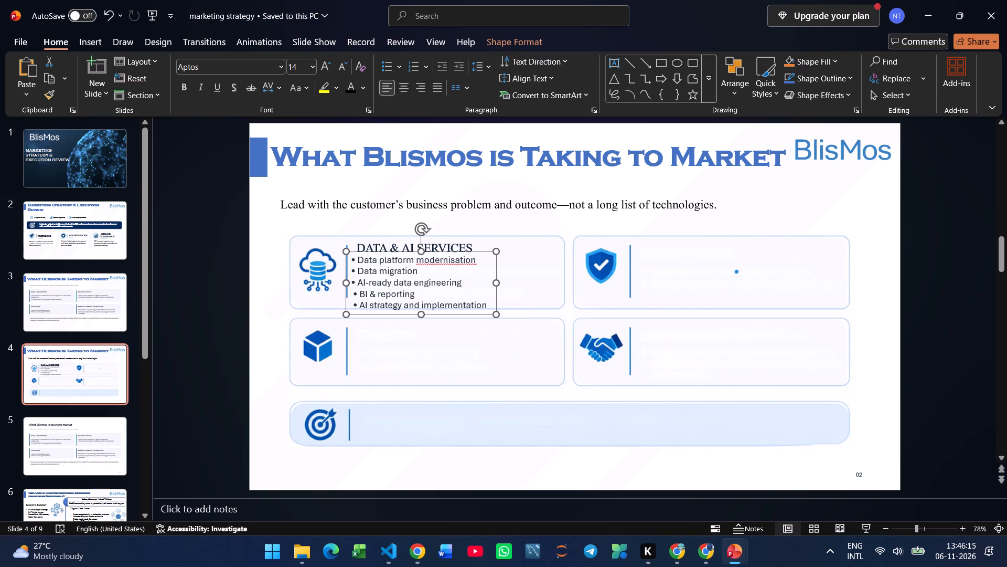
left_click(548, 291)
left_click(408, 289)
left_click(708, 560)
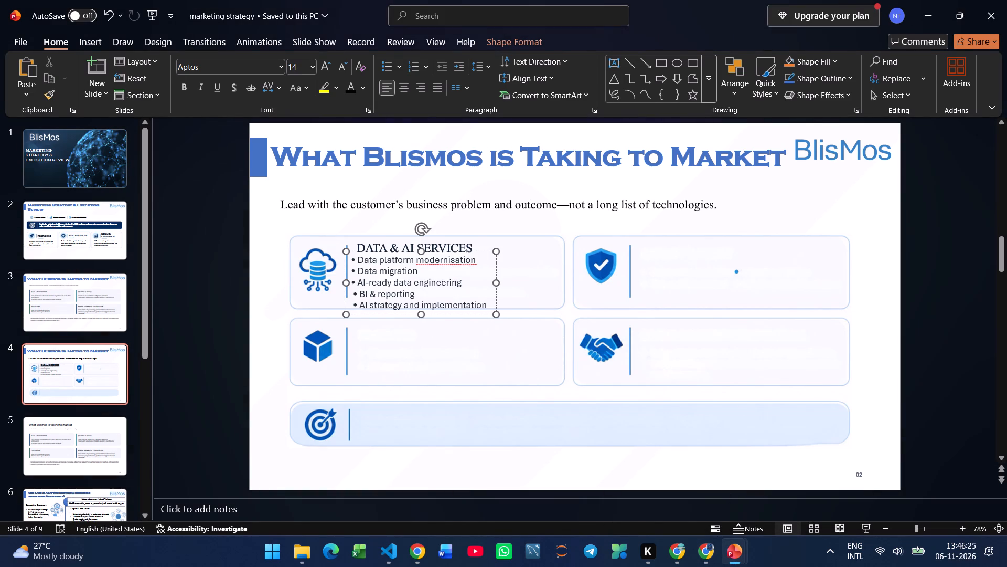
left_click_drag(494, 283, 614, 291)
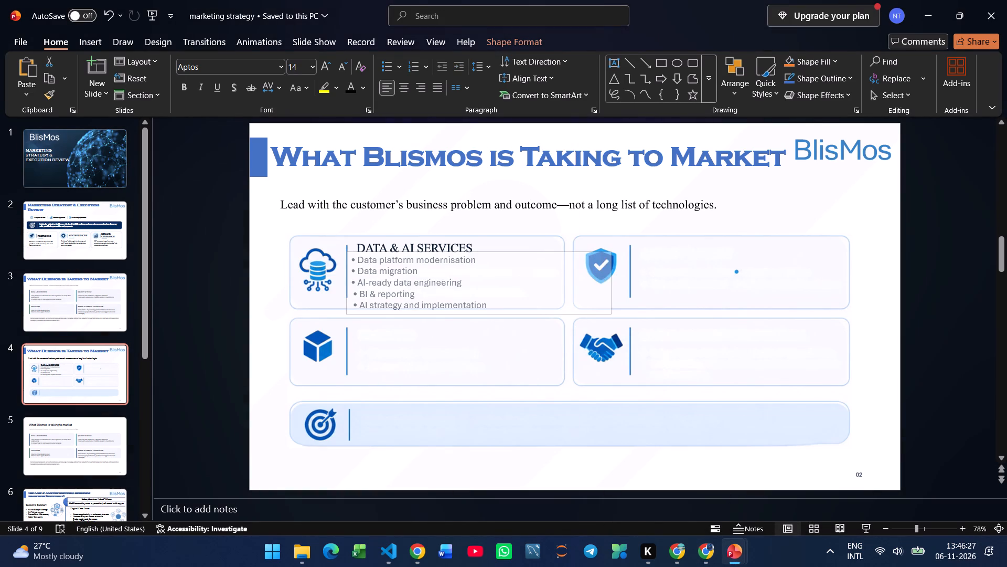
left_click_drag(614, 291, 619, 292)
left_click(351, 269)
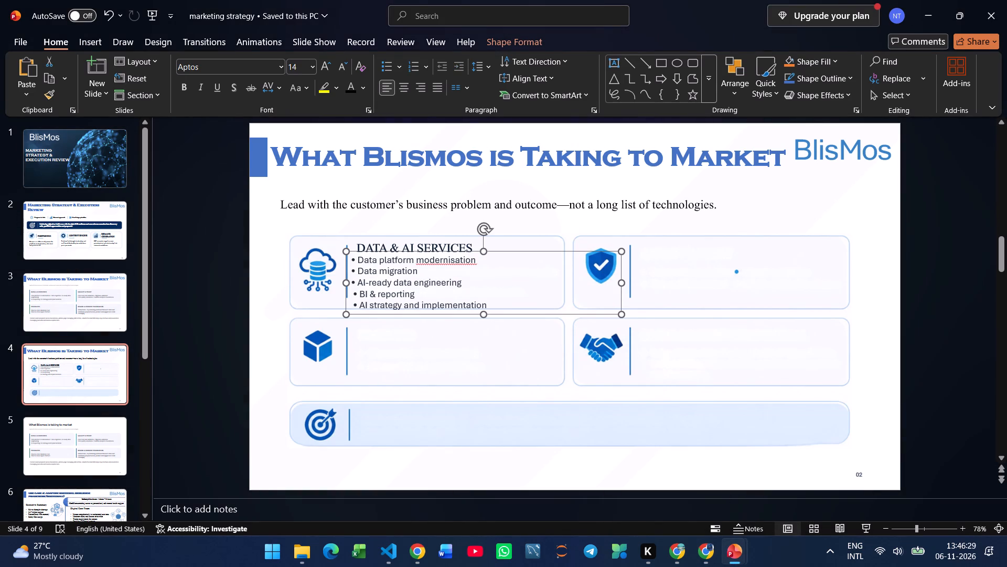
key("BackSpace")
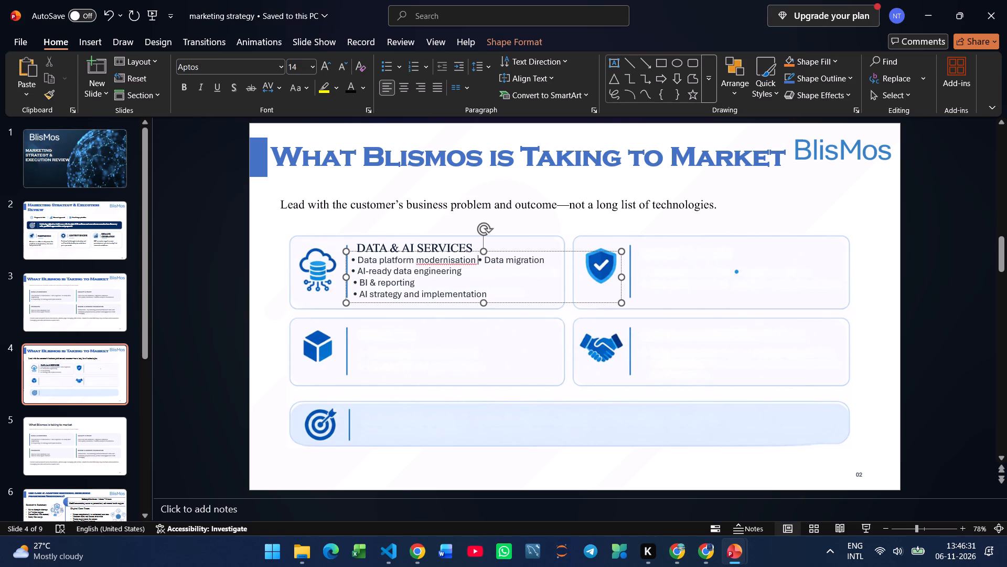
key("space")
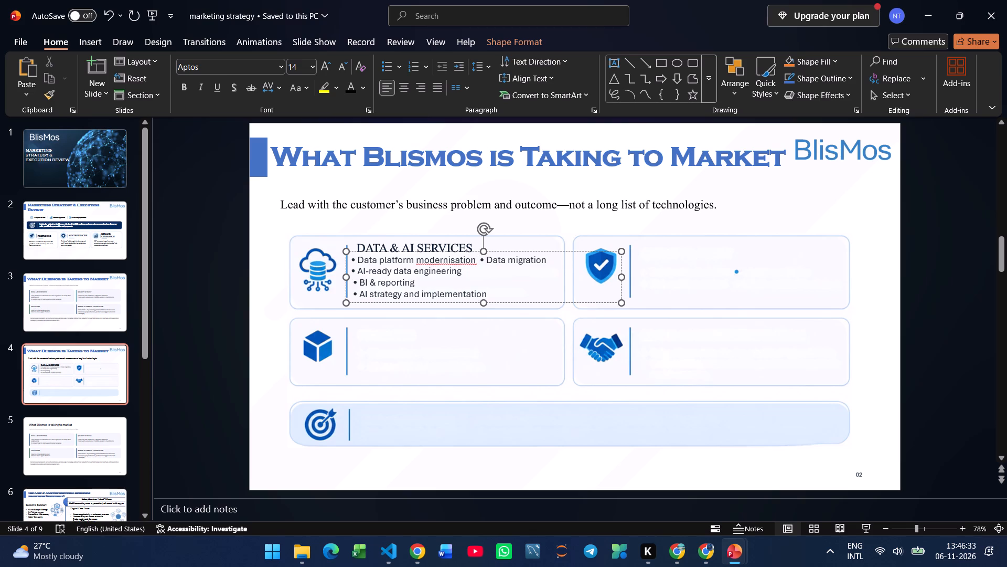
left_click(355, 283)
key("BackSpace")
key("BackSpace")
key("space")
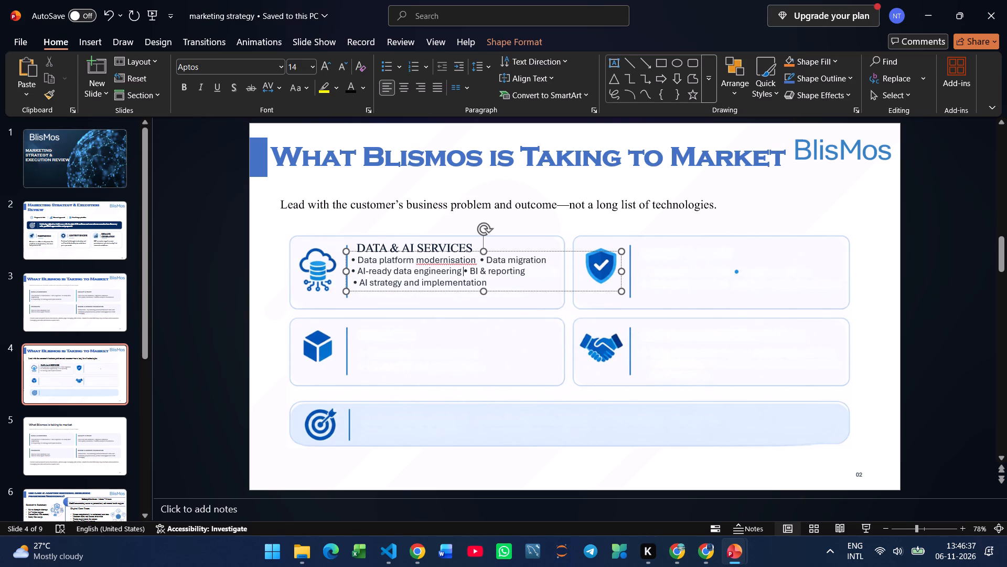
Tidy the Data & AI Services card by fitting the list box inside it, evening the last bullet's indent, and adjusting heading and list spacing.
left_click_drag(622, 269, 559, 275)
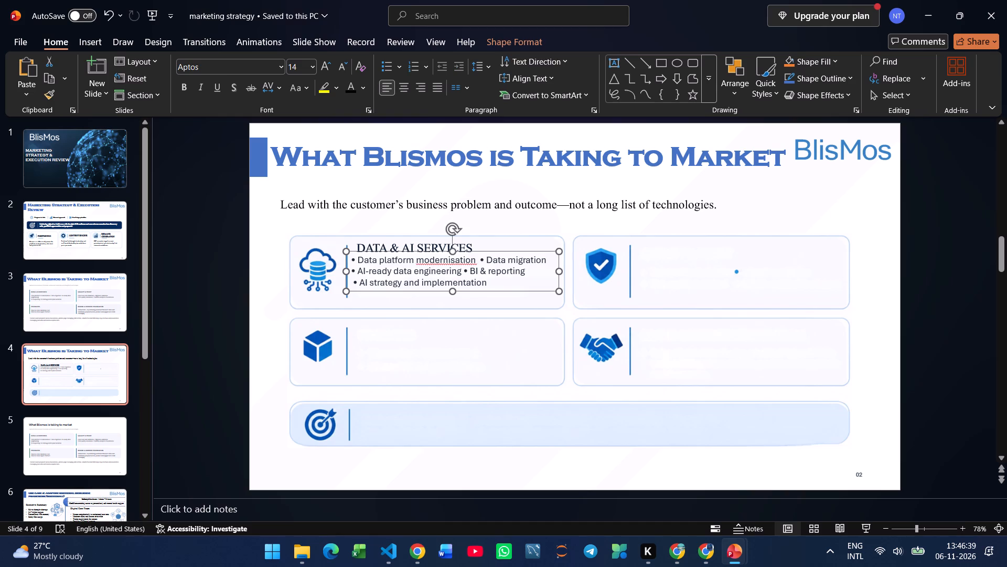
left_click_drag(511, 292, 511, 302)
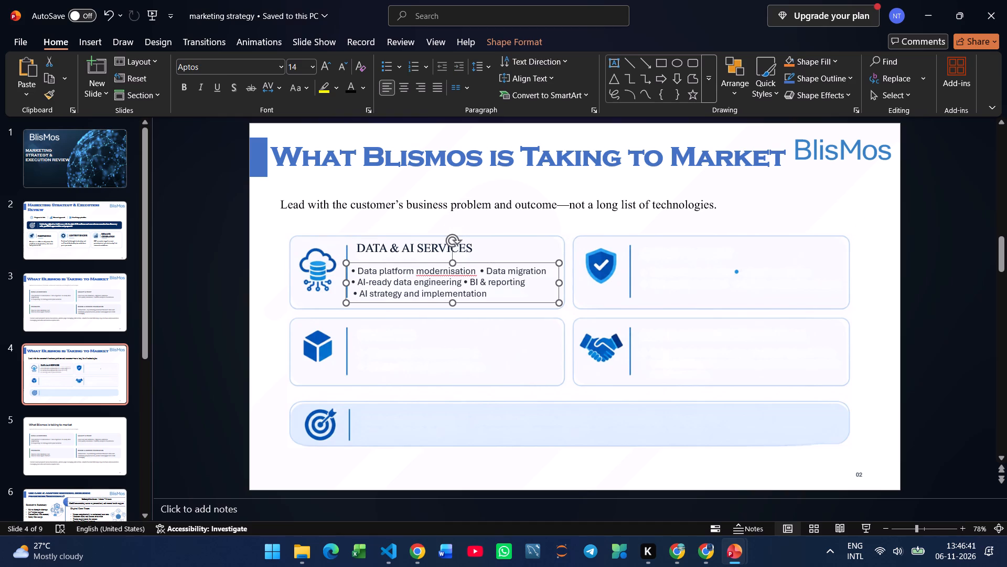
left_click(353, 293)
key("BackSpace")
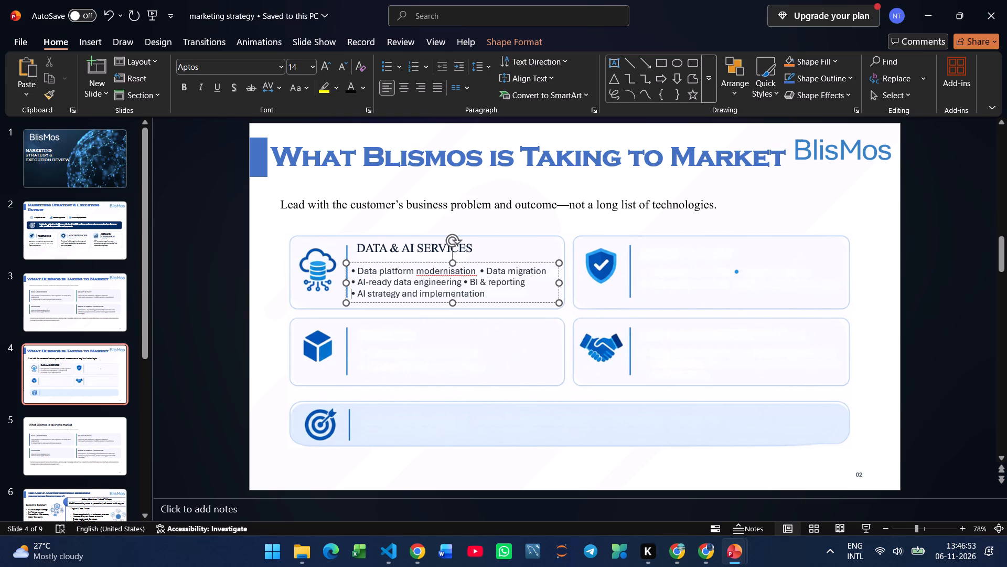
left_click(494, 301)
left_click(389, 246)
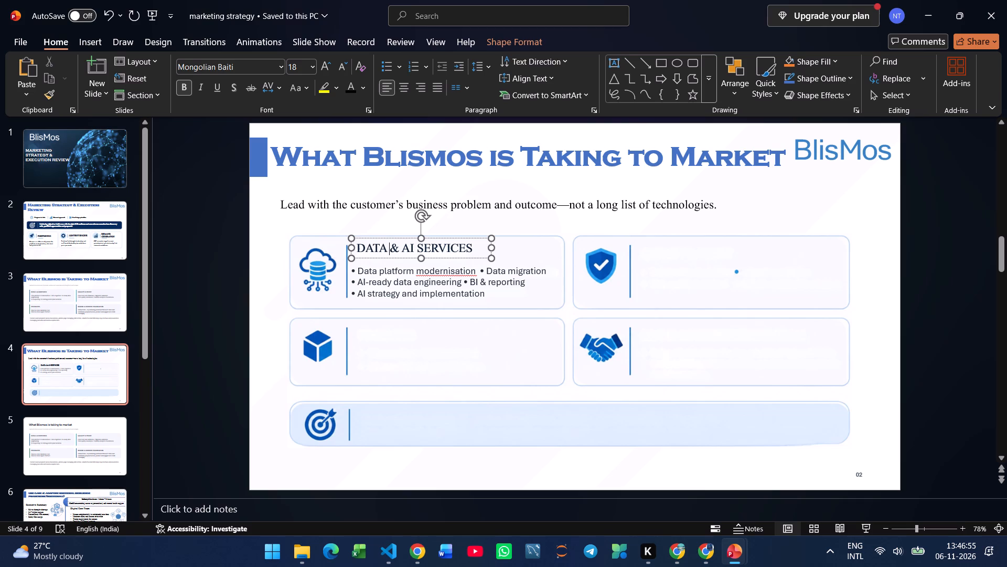
left_click(393, 256)
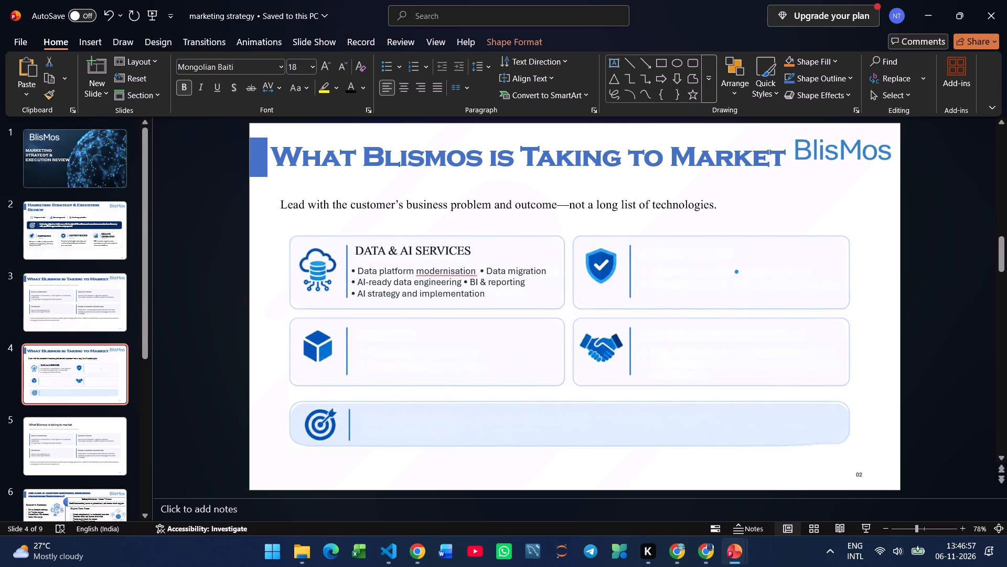
Format the Data & AI Services bulleted list in black Mongolian Baiti.
left_click(414, 290)
left_click(420, 303)
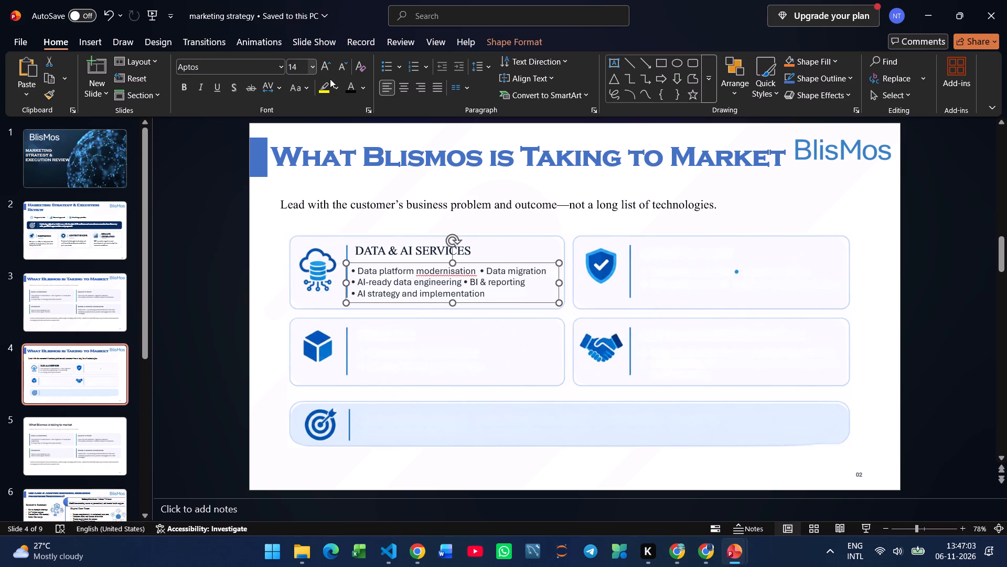
left_click(352, 87)
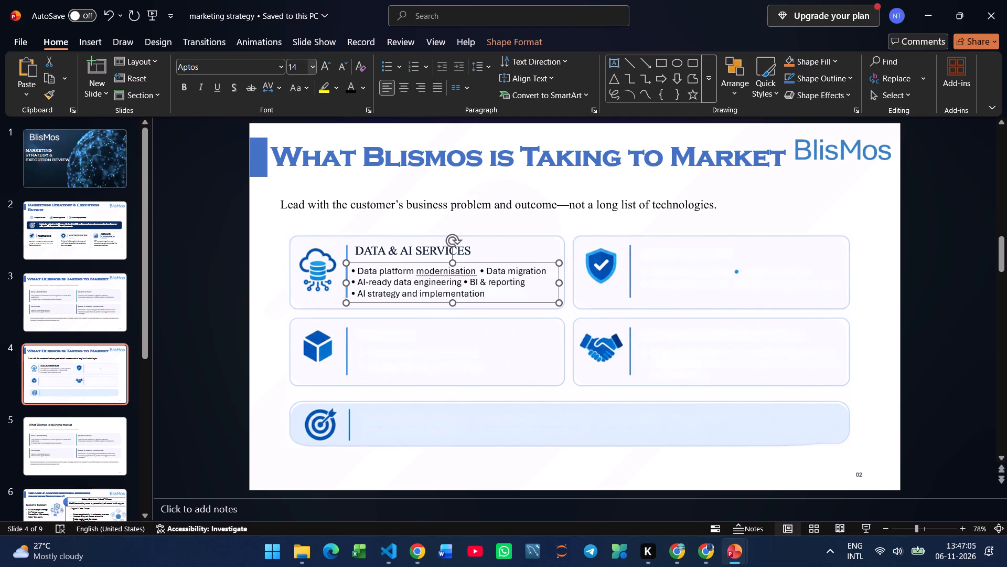
left_click(280, 69)
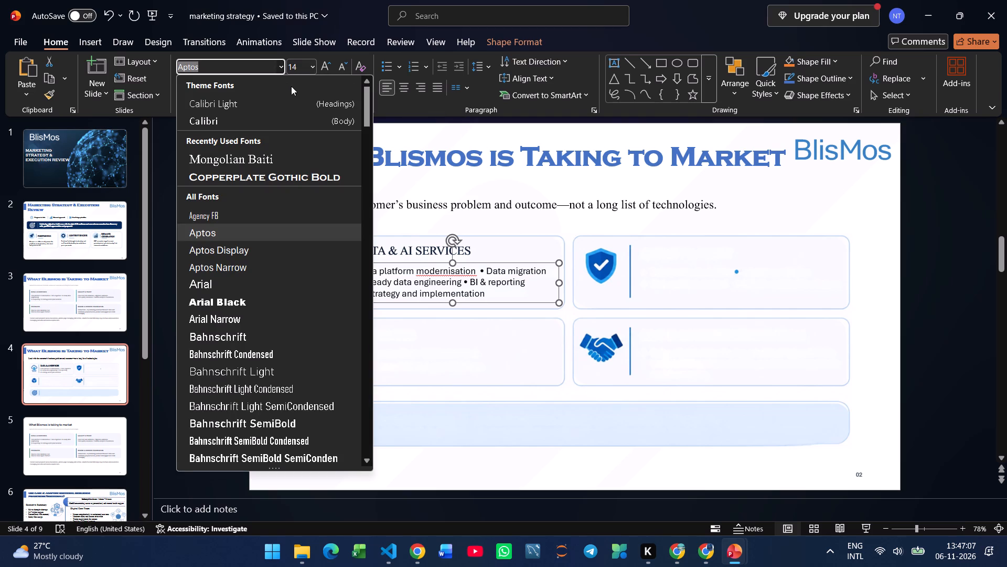
left_click(279, 159)
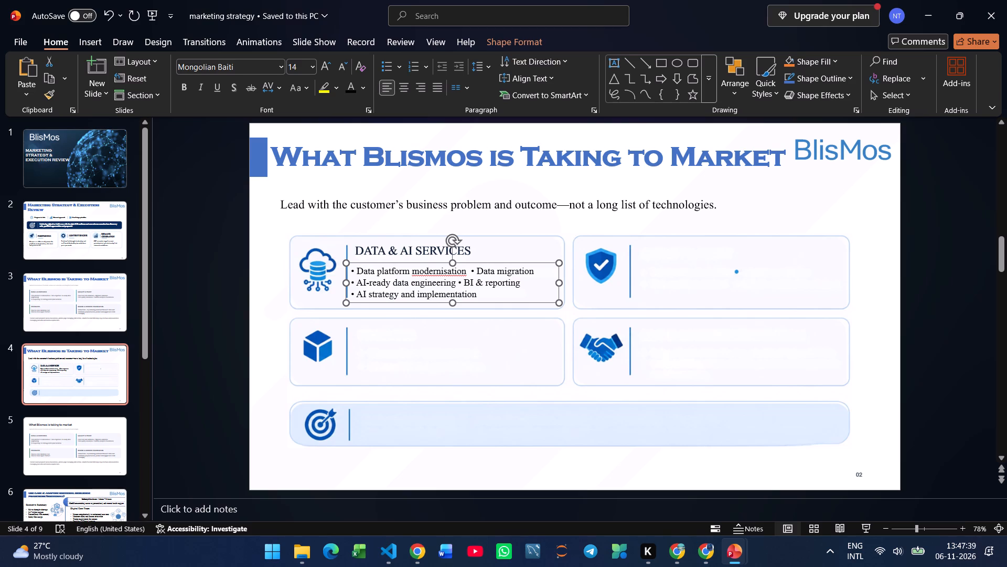
Copy the "QUALITY & TRUST" heading from slide 3 to slide 4 and narrow its text box to about the text width.
left_click(91, 311)
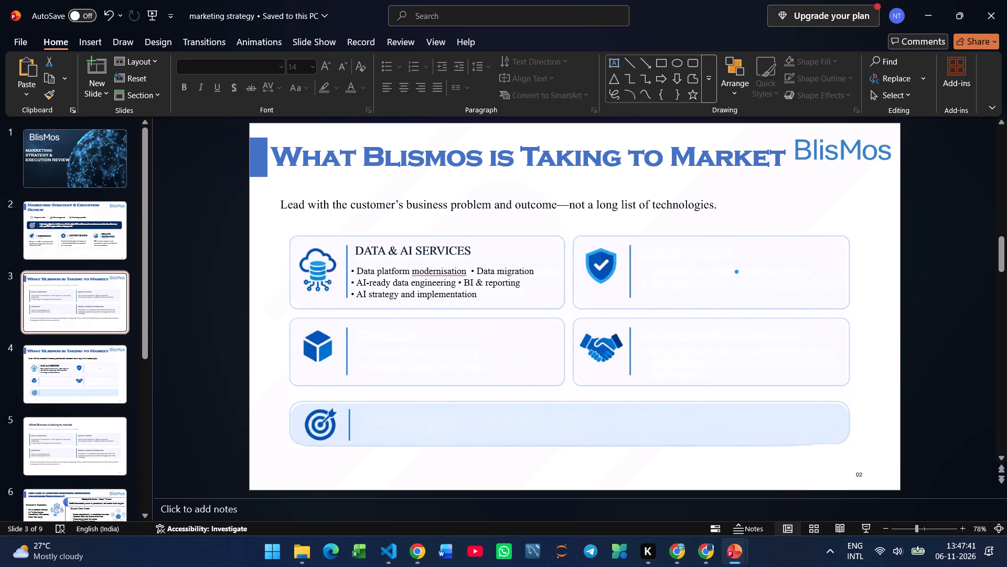
left_click(676, 241)
key("ctrl+a")
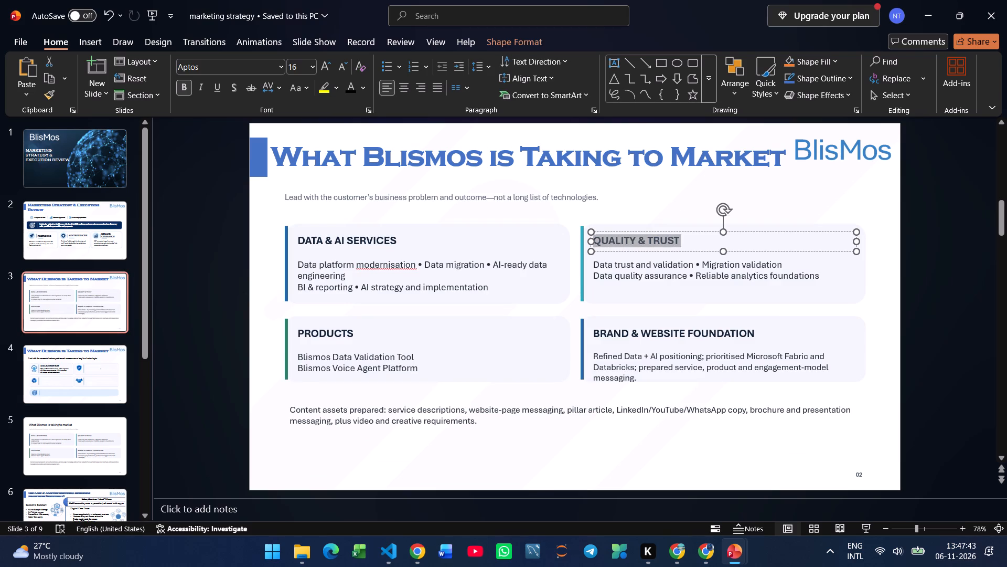
key("ctrl+c")
left_click(99, 362)
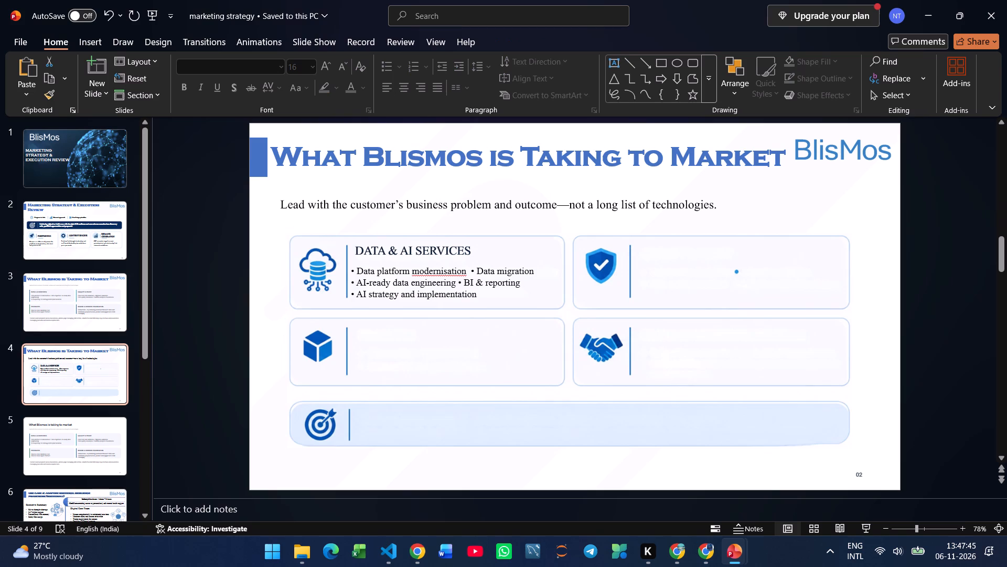
key("ctrl+v")
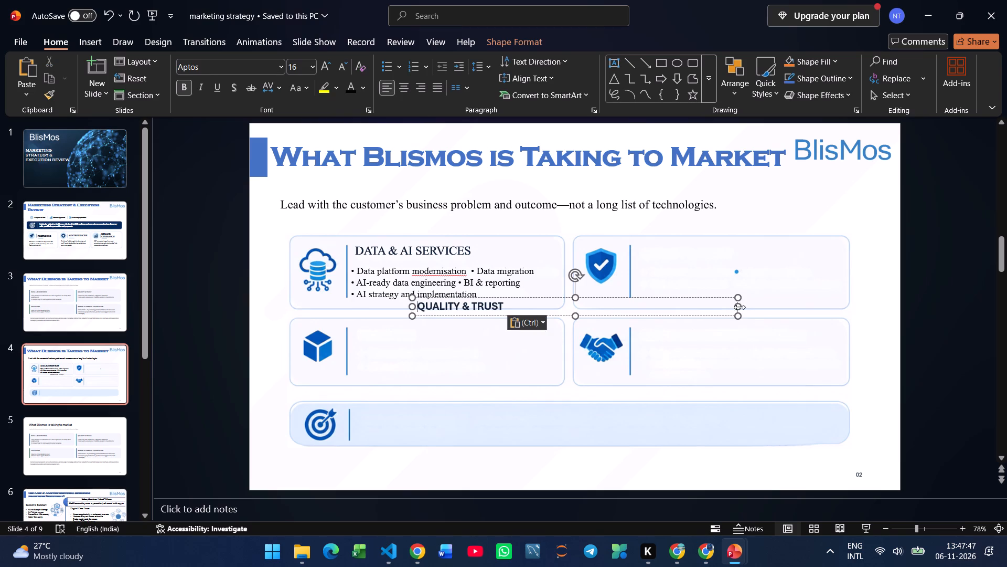
left_click_drag(740, 307, 531, 315)
Apply the "DATA & AI SERVICES" heading's formatting to "QUALITY & TRUST" and place that heading at the top of the shield icon's card.
left_click(449, 252)
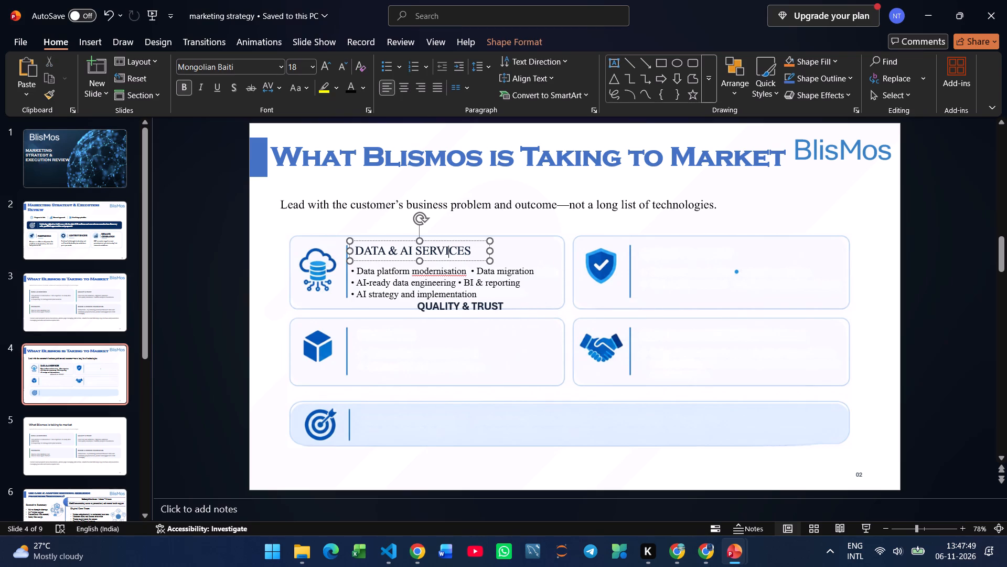
left_click(448, 260)
left_click(52, 97)
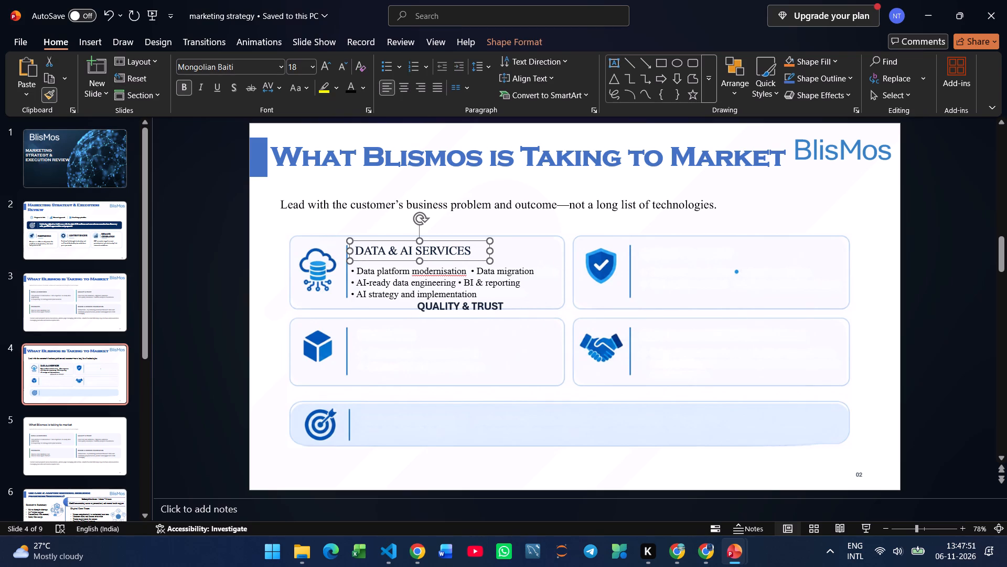
left_click(448, 301)
left_click_drag(500, 317, 633, 278)
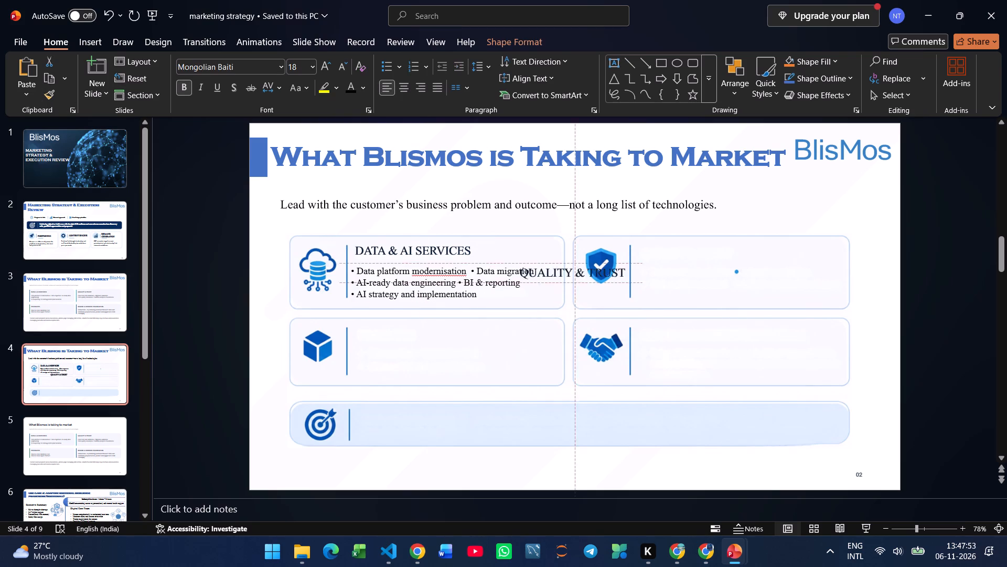
left_click_drag(633, 278, 720, 263)
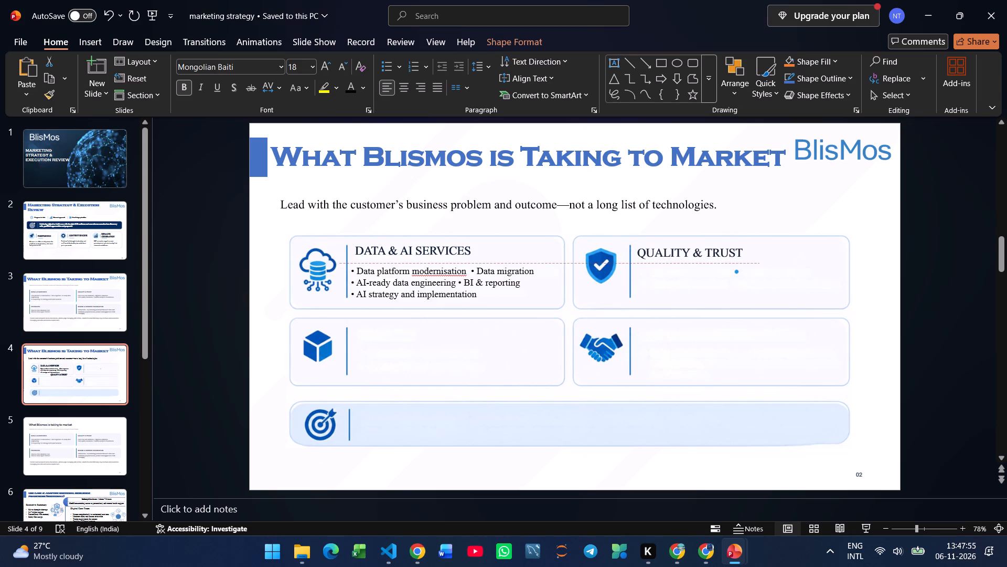
left_click_drag(720, 263, 719, 263)
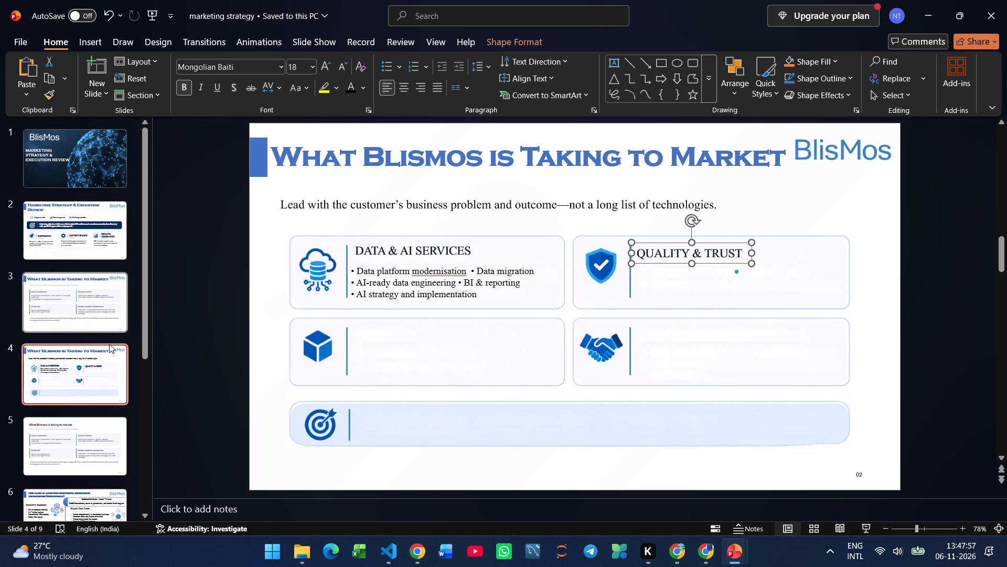
Copy the Quality & Trust description from slide 3 to slide 4 and narrow its text box to about the text width.
left_click(82, 313)
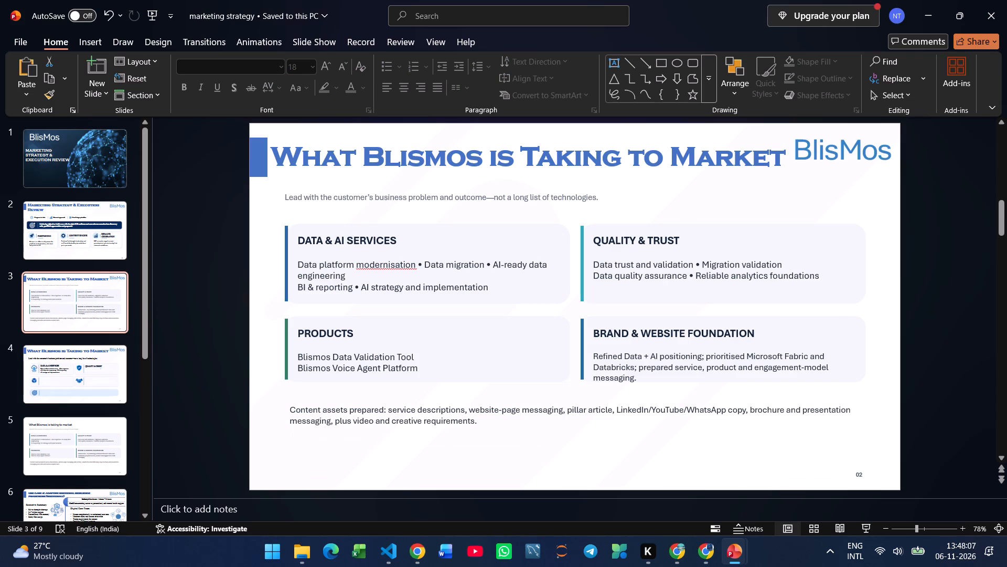
left_click(652, 266)
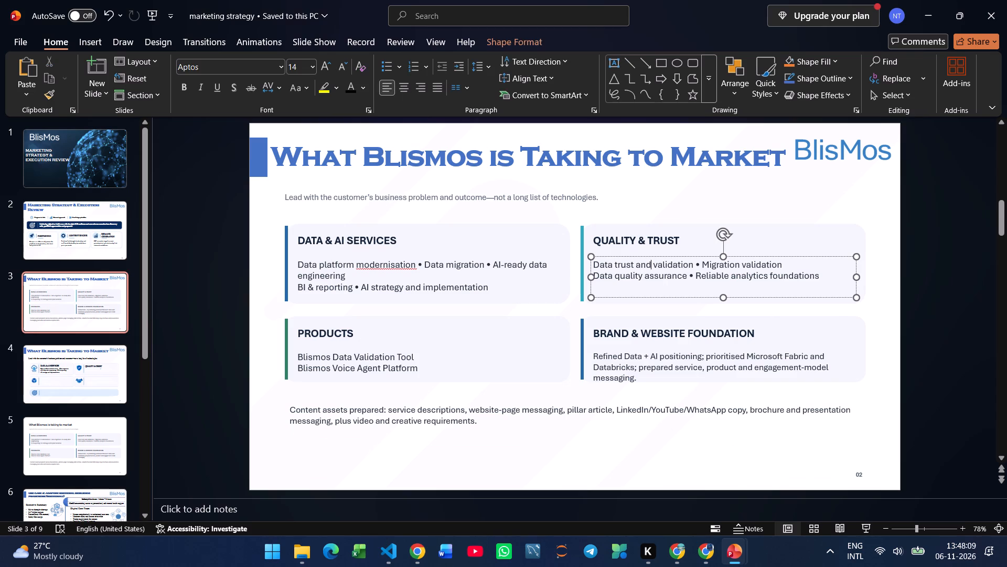
key("ctrl+a")
key("ctrl+c")
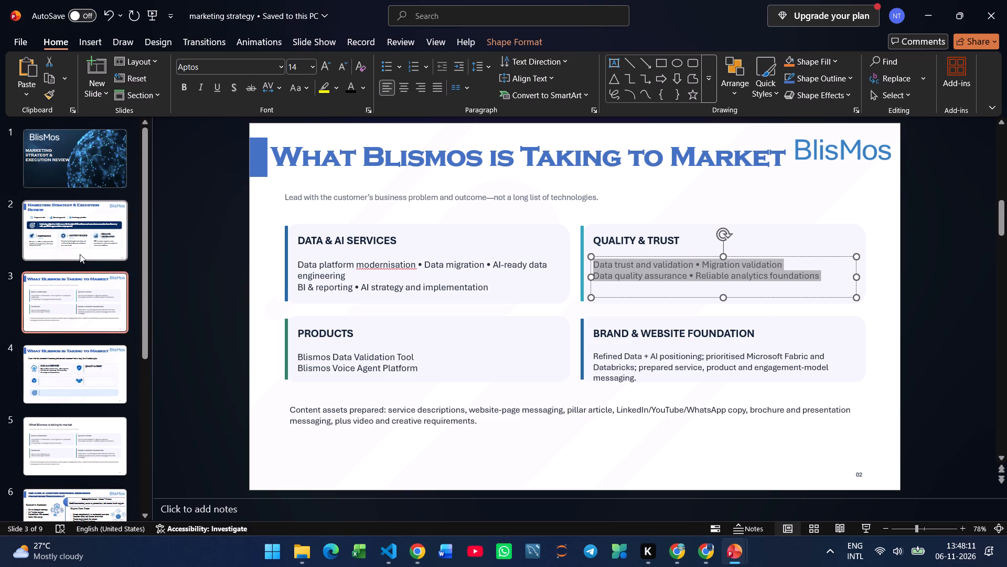
left_click(82, 372)
key("ctrl+v")
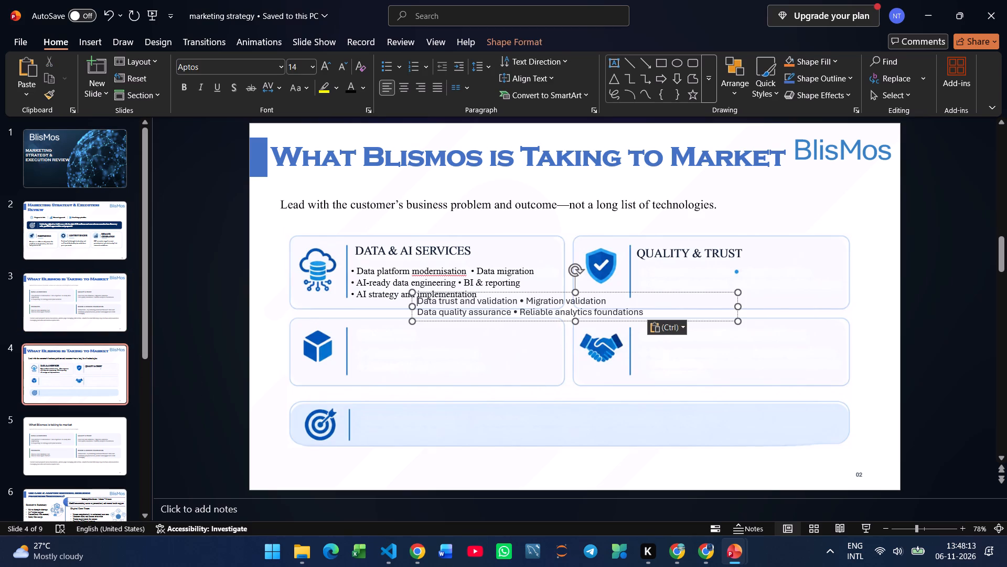
left_click_drag(740, 307, 653, 314)
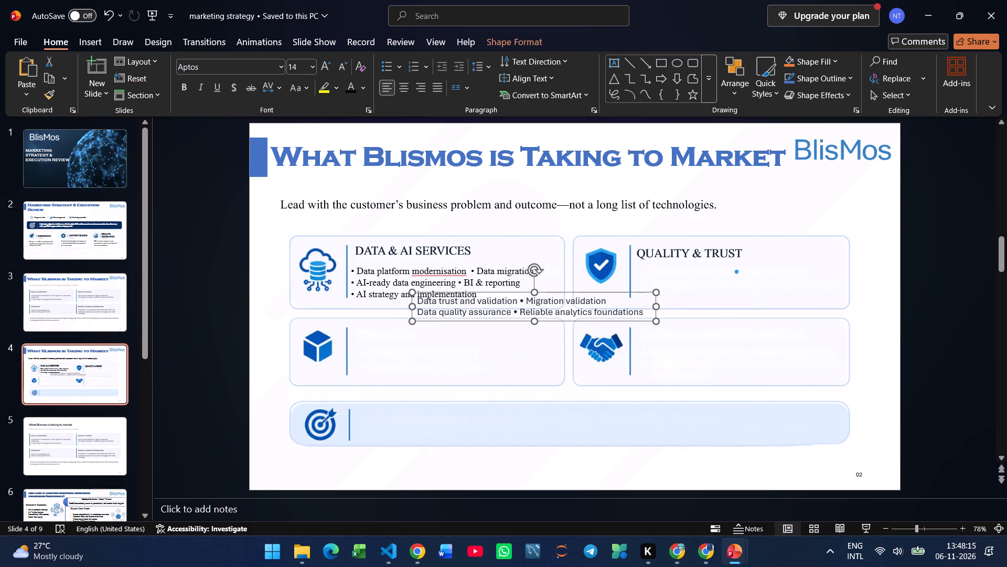
Place the Quality & Trust description under its heading and narrow its text box to fit inside the shield icon's card.
left_click_drag(569, 318, 689, 303)
left_click_drag(551, 322, 605, 318)
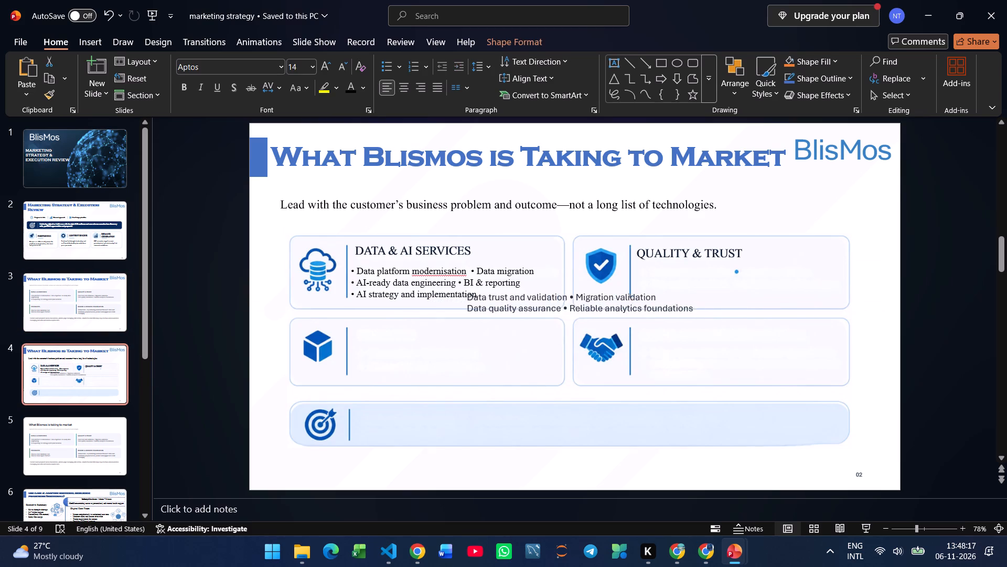
left_click_drag(605, 318, 765, 293)
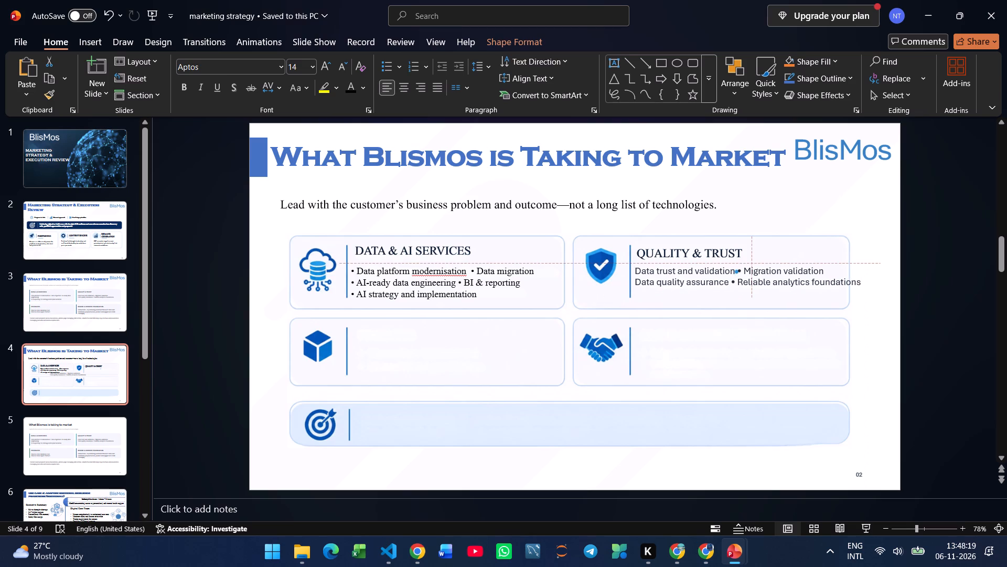
left_click_drag(765, 293, 765, 292)
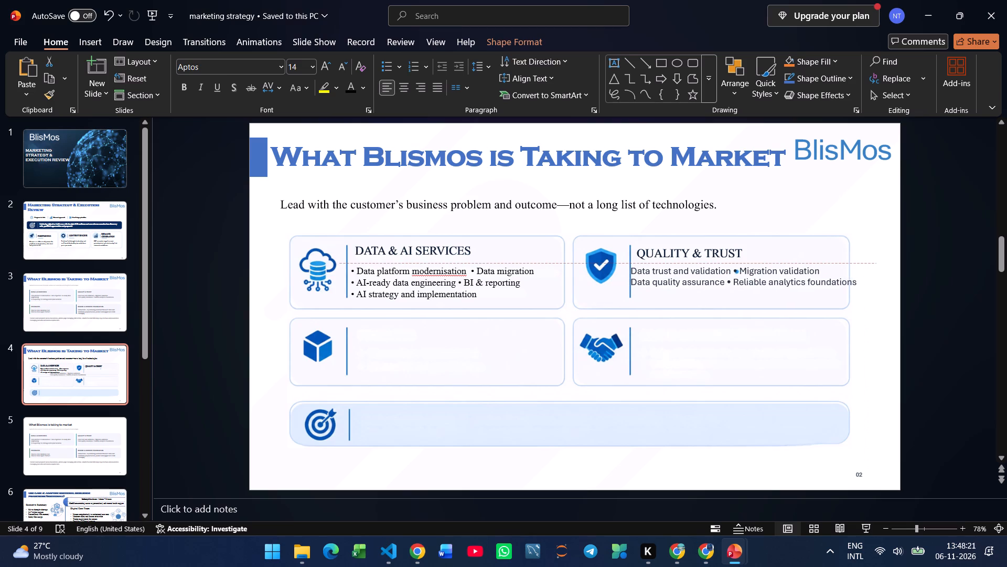
left_click_drag(765, 292, 766, 292)
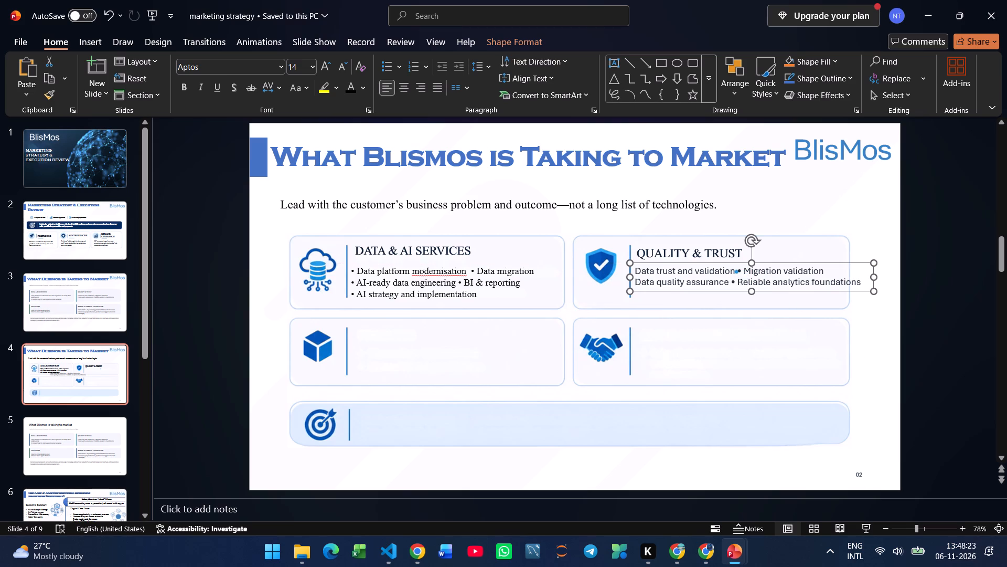
left_click_drag(873, 277, 838, 283)
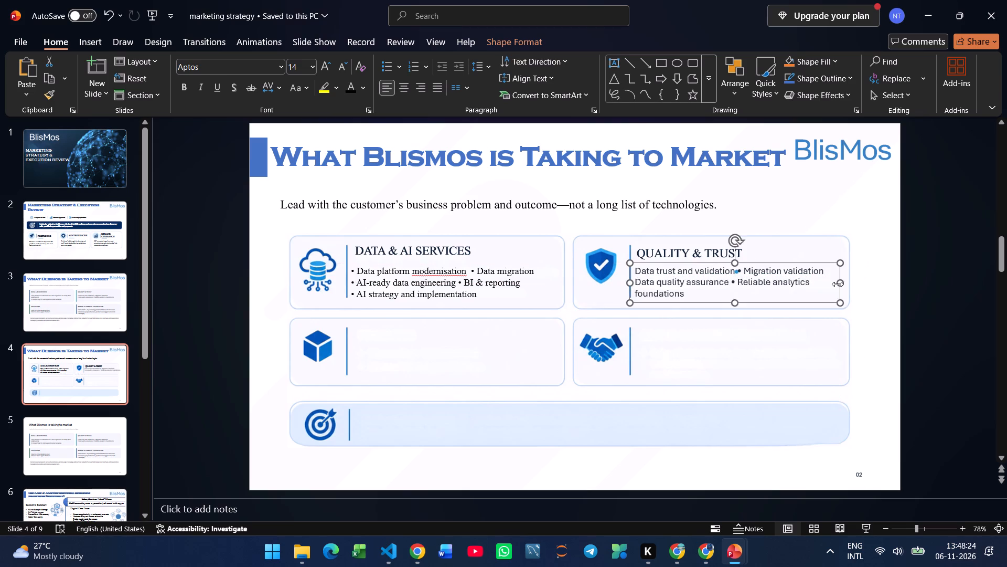
left_click(759, 302)
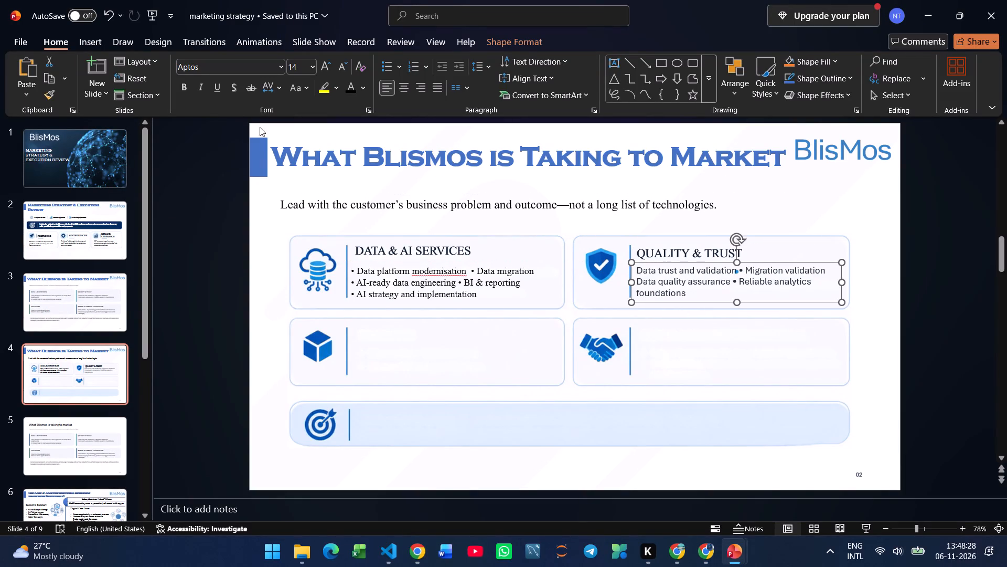
Set the Quality & Trust description's font to Mongolian Baiti.
left_click(280, 61)
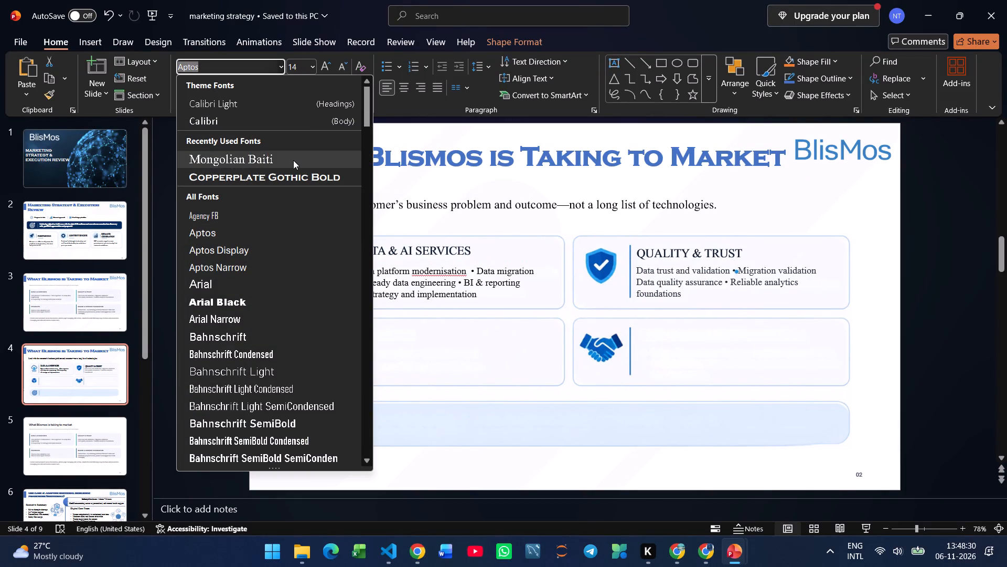
left_click(293, 160)
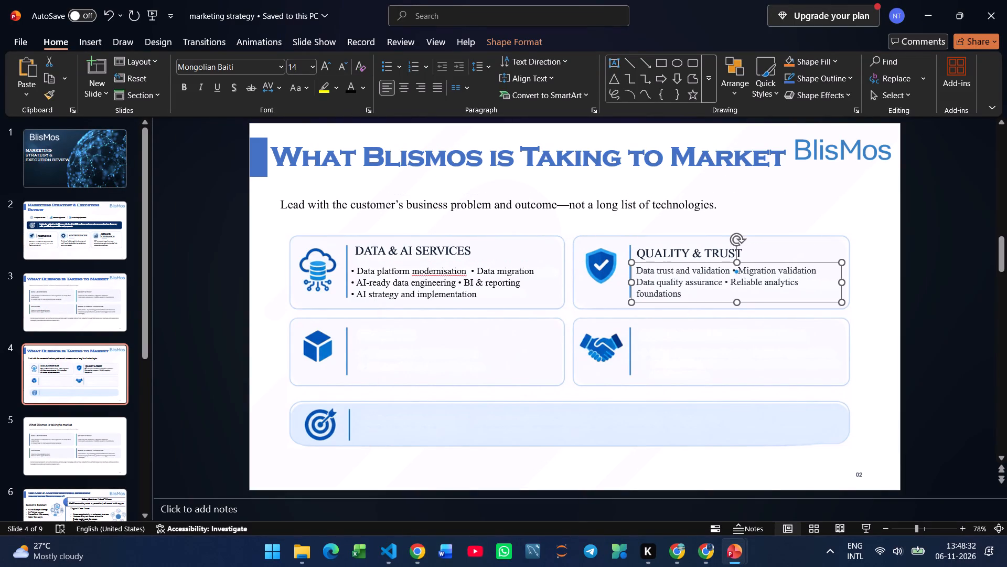
left_click(867, 292)
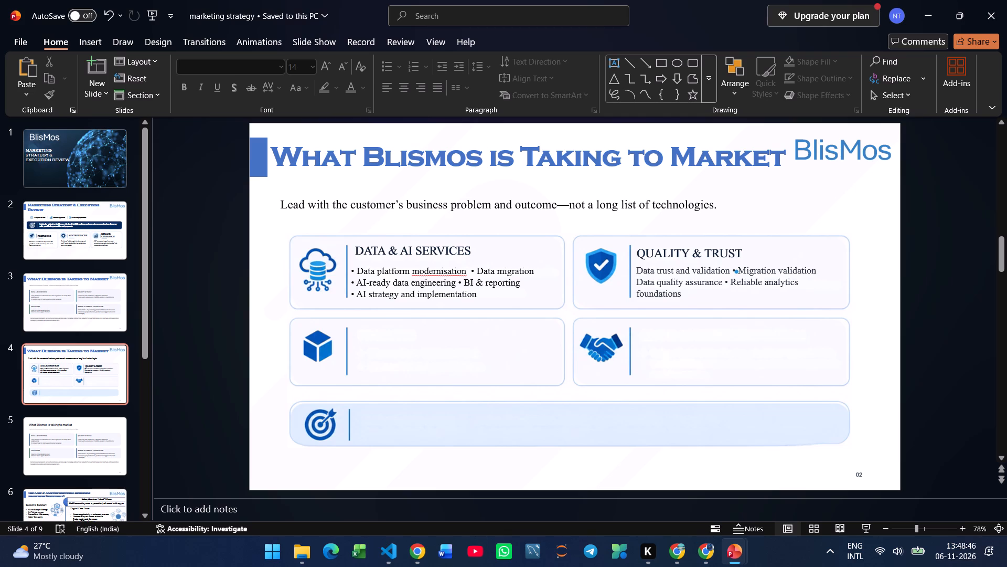
Copy the "PRODUCTS" heading from slide 3 to slide 4 and narrow its text box to about the text width.
left_click(76, 309)
left_click(362, 335)
left_click(352, 331)
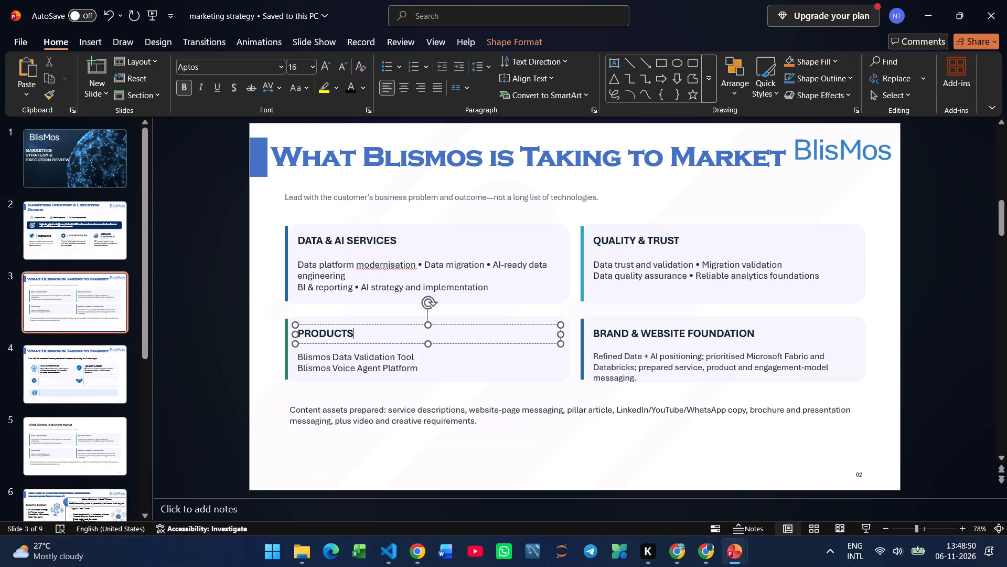
key("ctrl+a")
key("ctrl+c")
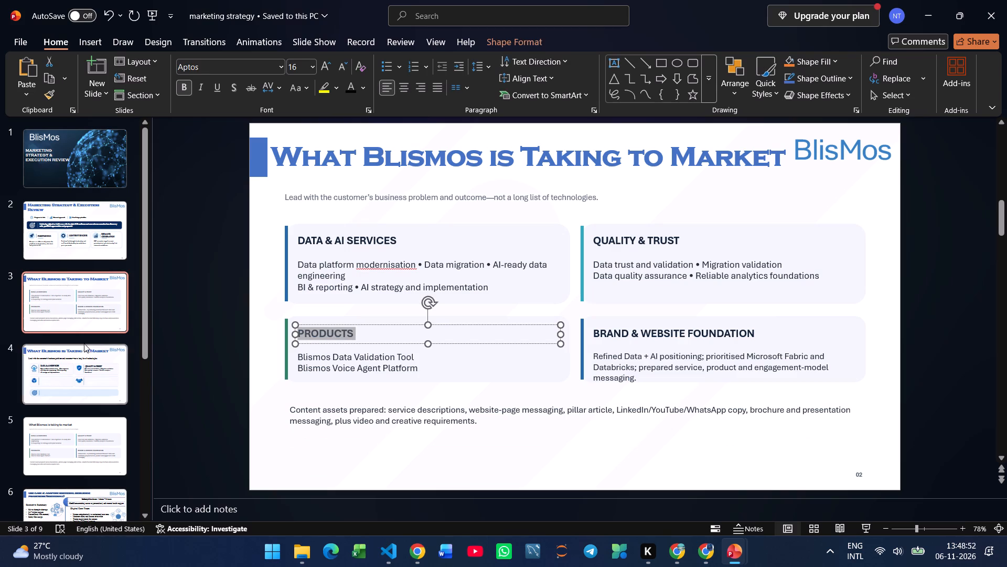
left_click(86, 360)
key("ctrl+v")
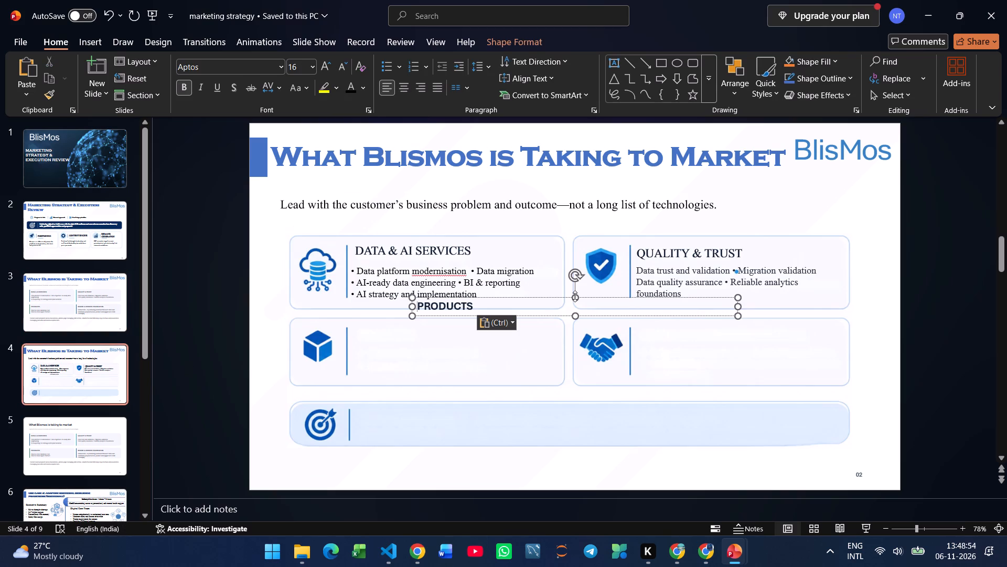
left_click_drag(740, 308, 501, 319)
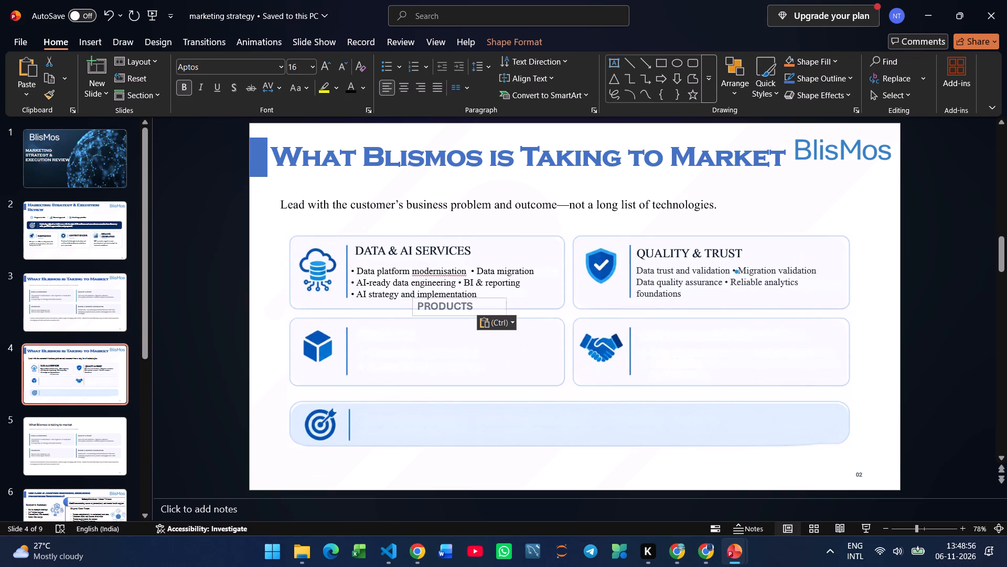
left_click_drag(501, 319, 493, 318)
Apply the "QUALITY & TRUST" heading's formatting to "PRODUCTS" and place that heading at the top of the cube icon's card.
left_click(670, 252)
left_click(655, 263)
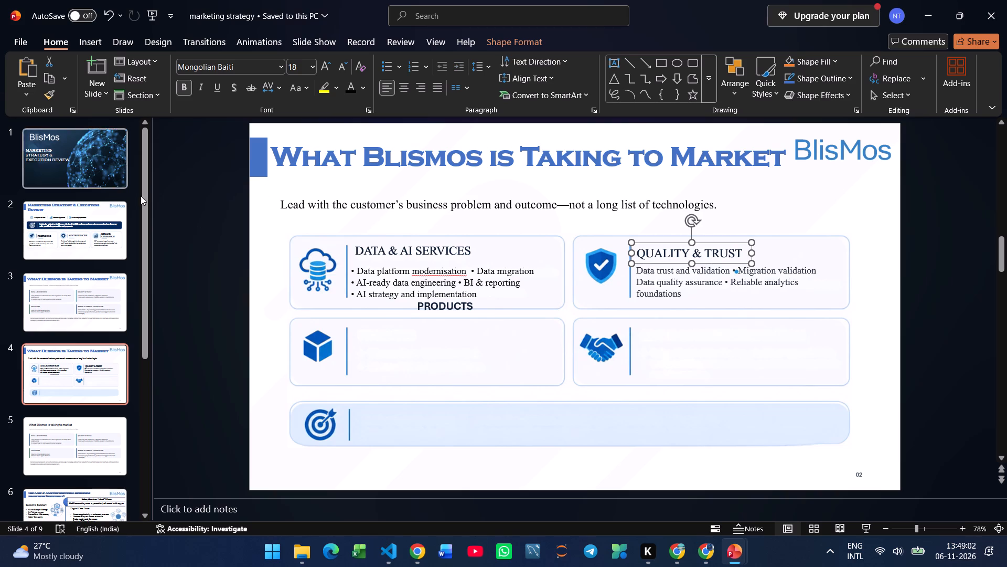
left_click(53, 96)
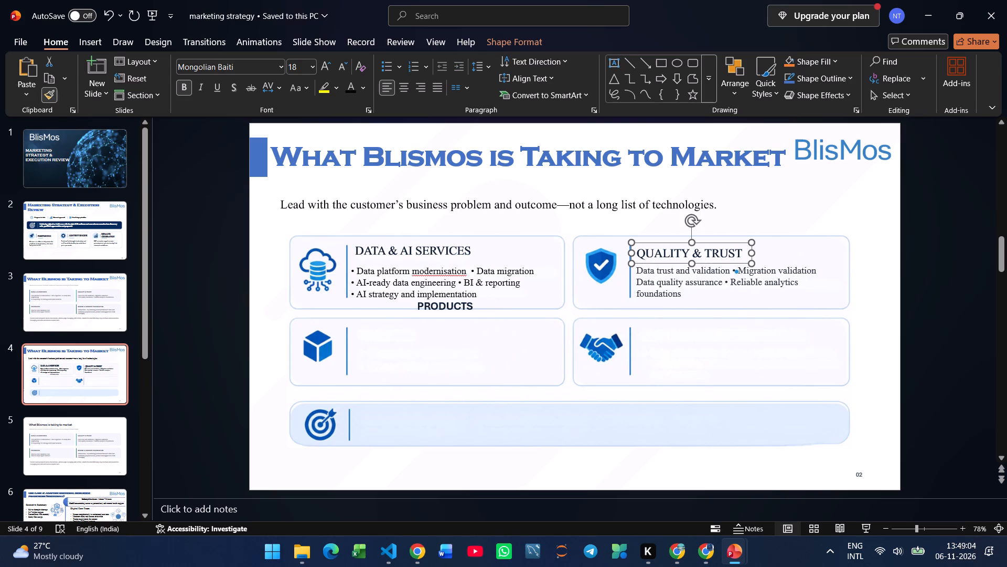
left_click(436, 301)
left_click_drag(472, 316, 460, 331)
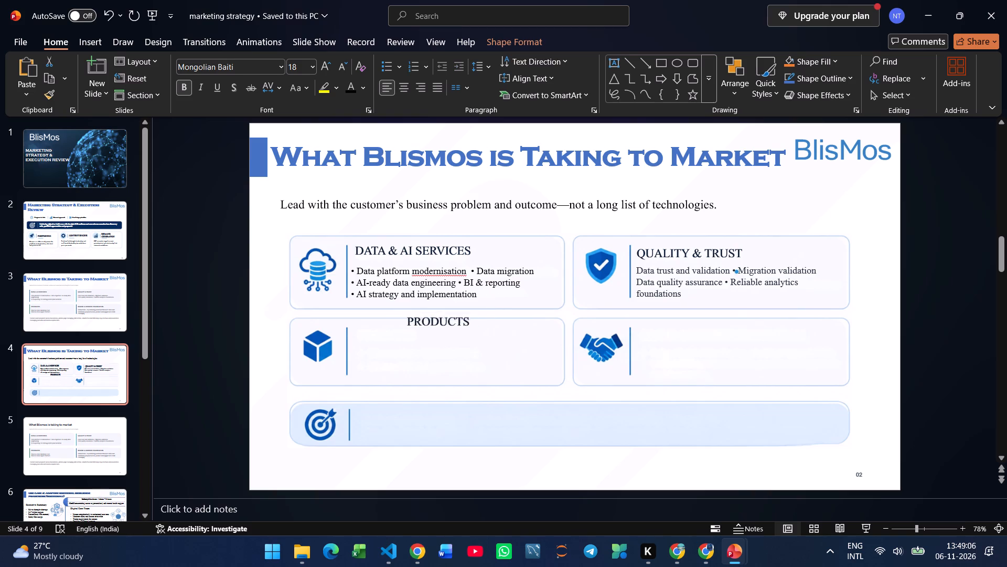
left_click_drag(460, 331, 410, 343)
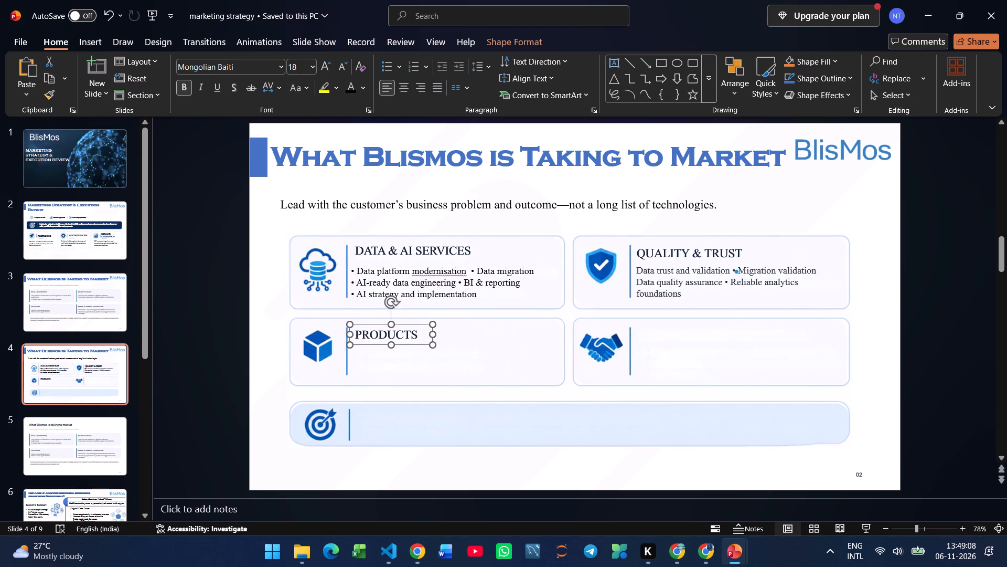
Copy the two-line Products description from slide 3 to slide 4 and narrow its text box to about half its width.
left_click(49, 304)
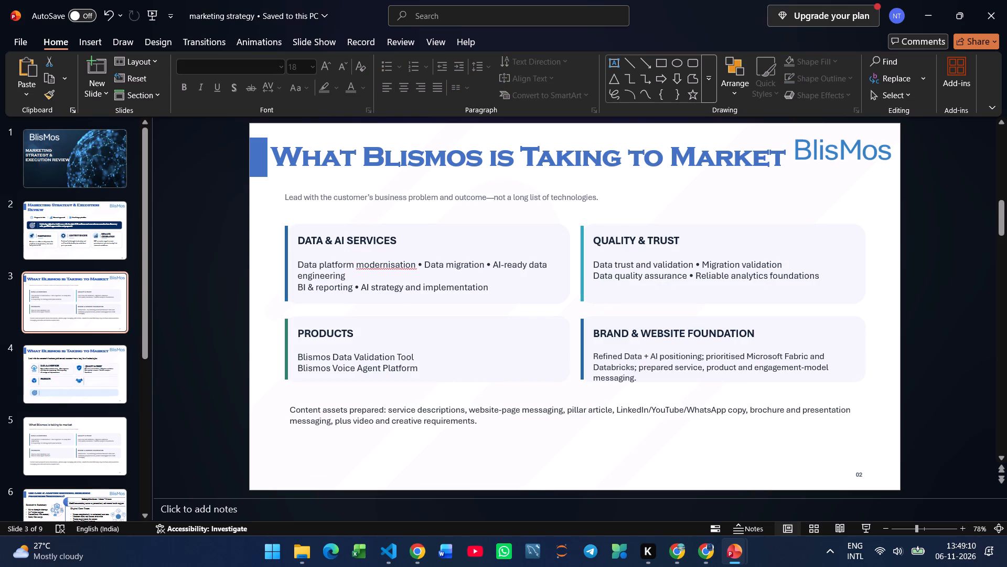
left_click(422, 368)
left_click(357, 361)
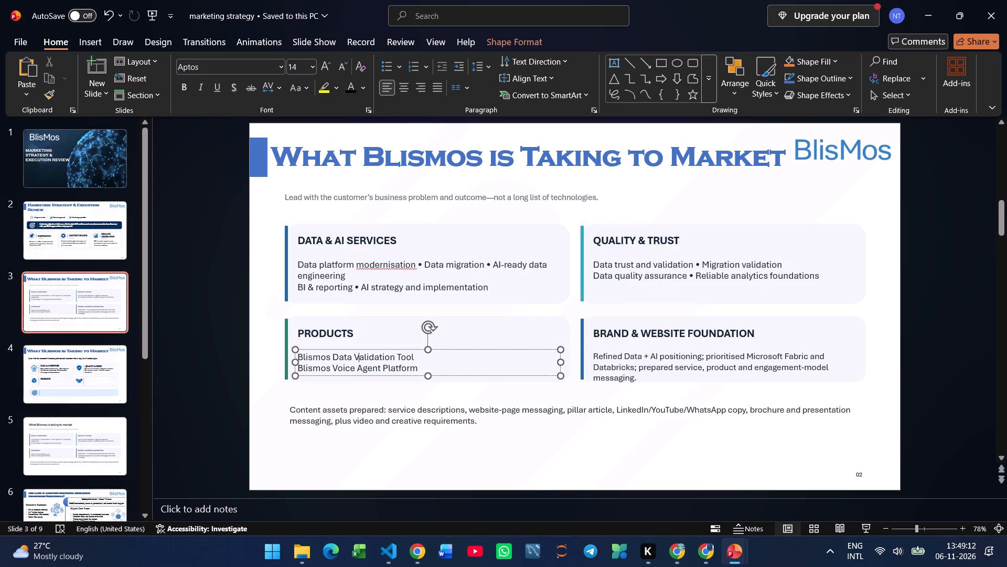
key("ctrl+a")
key("ctrl+c")
left_click(115, 365)
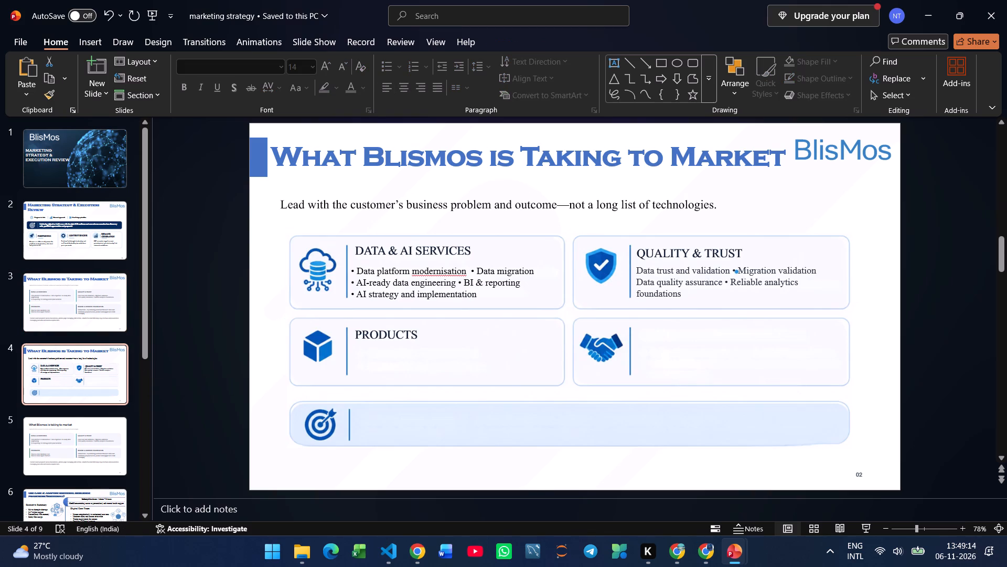
key("ctrl+v")
left_click_drag(736, 305, 571, 319)
Set the Products description in Mongolian Baiti and place it under the "PRODUCTS" heading in the cube icon's card.
left_click(283, 71)
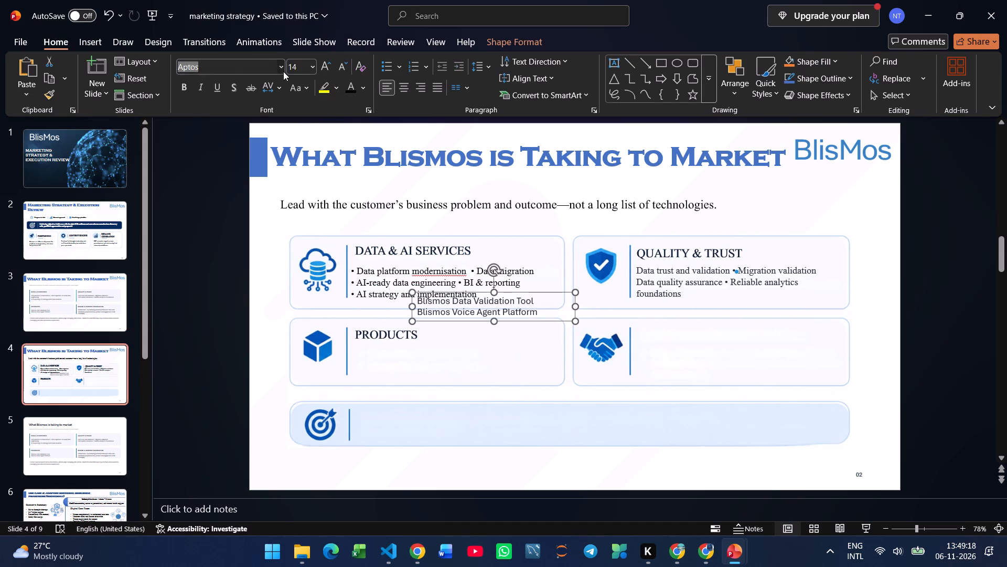
left_click(255, 151)
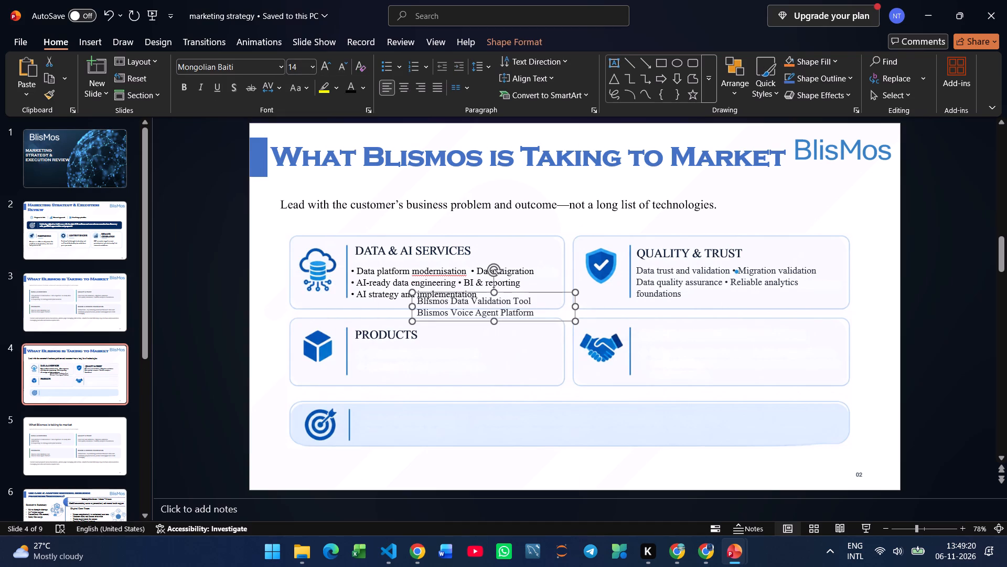
left_click_drag(470, 321, 422, 370)
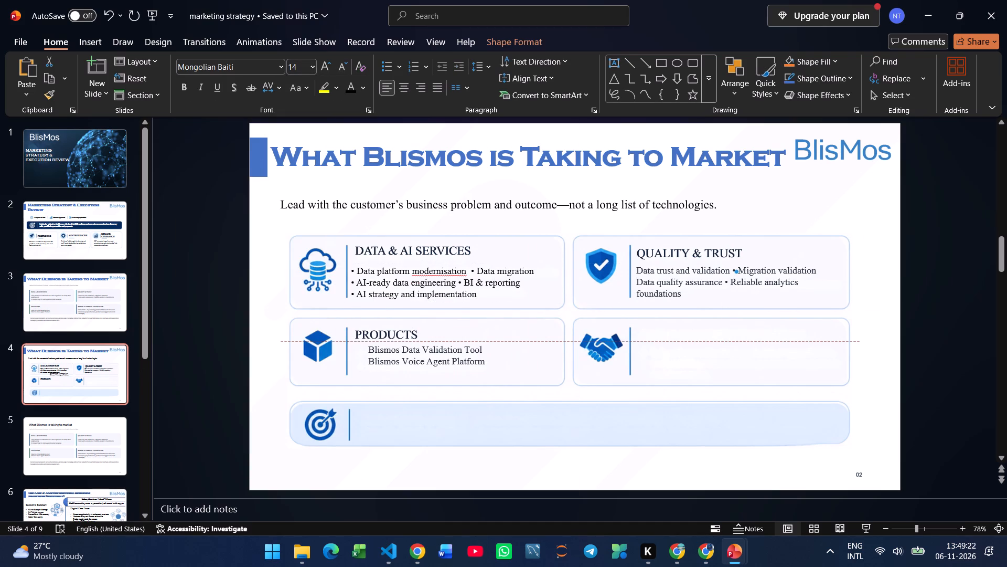
left_click_drag(422, 370, 409, 371)
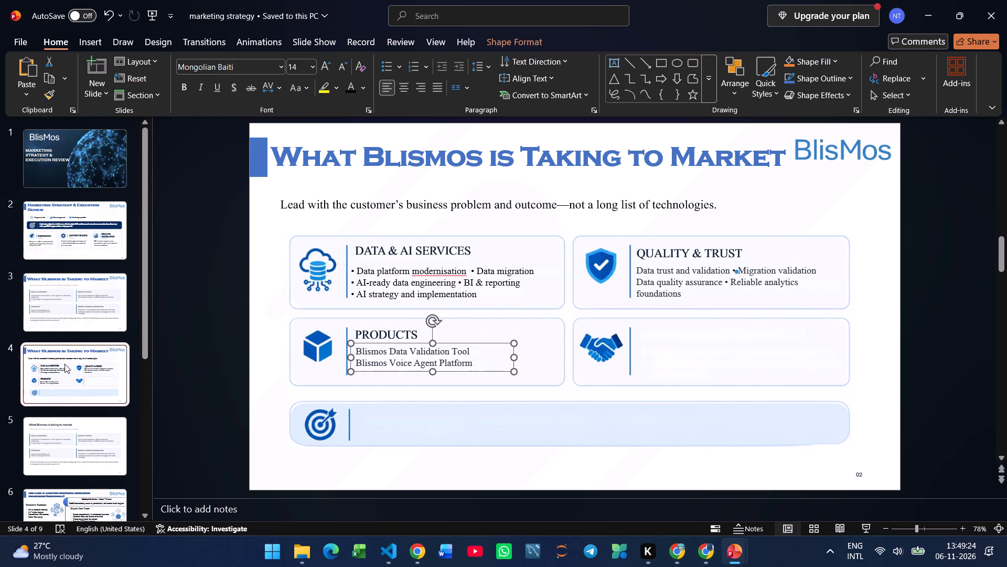
Copy the "BRAND & WEBSITE FOUNDATION" heading from slide 3 to slide 4 and narrow its text box to slightly wider than the text.
left_click(61, 307)
left_click(667, 330)
key("ctrl+a")
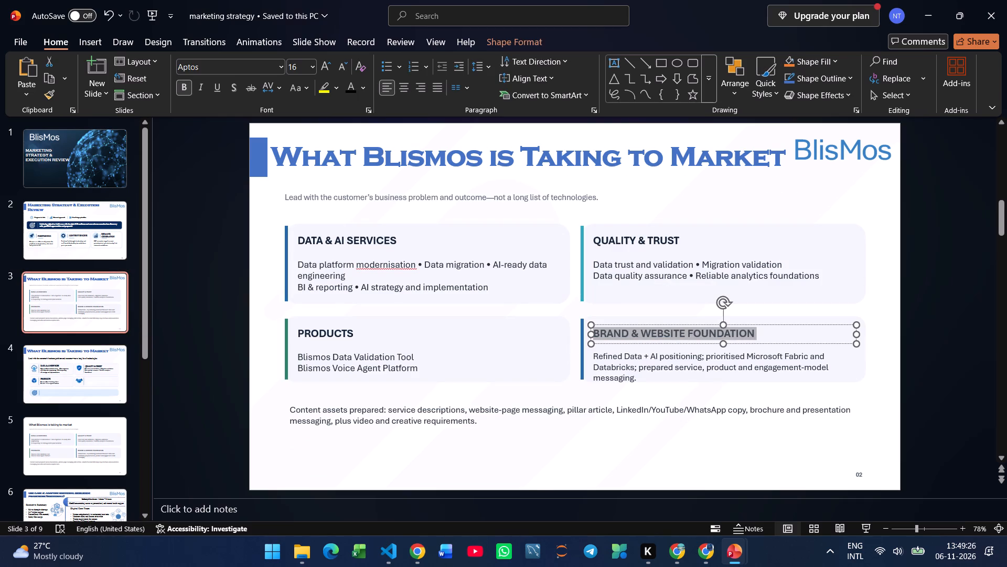
key("ctrl+c")
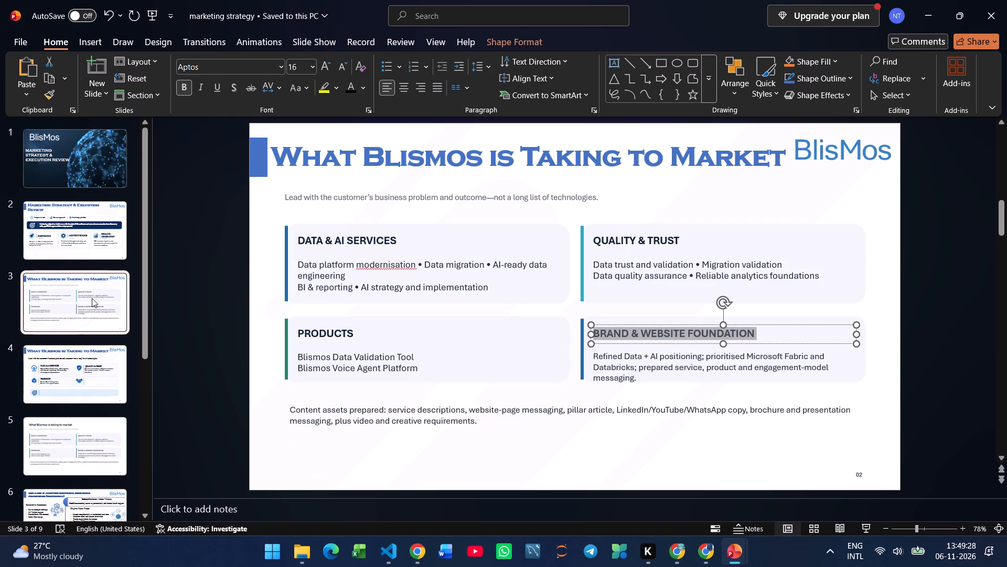
left_click(92, 298)
left_click(87, 387)
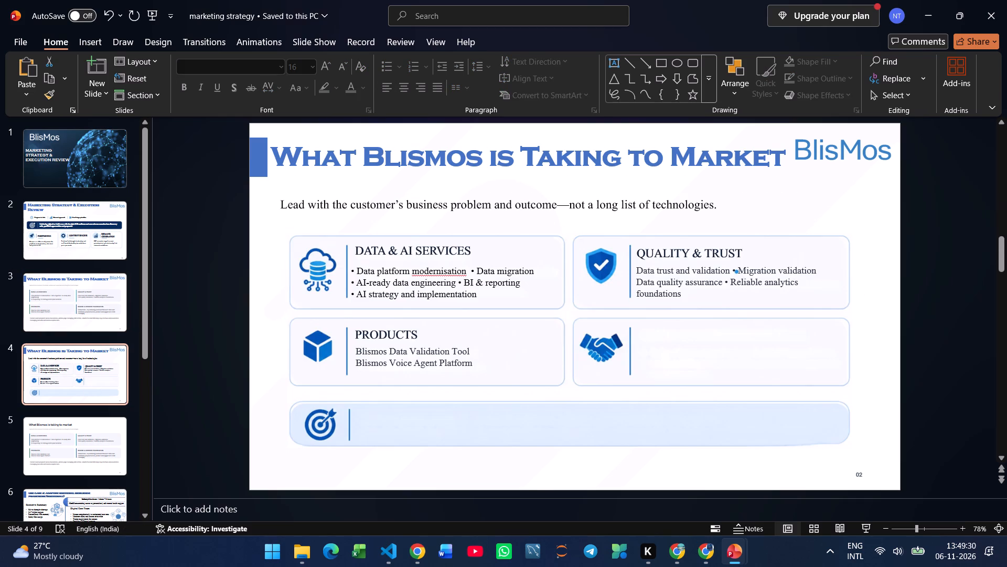
key("ctrl+v")
left_click_drag(740, 310, 731, 310)
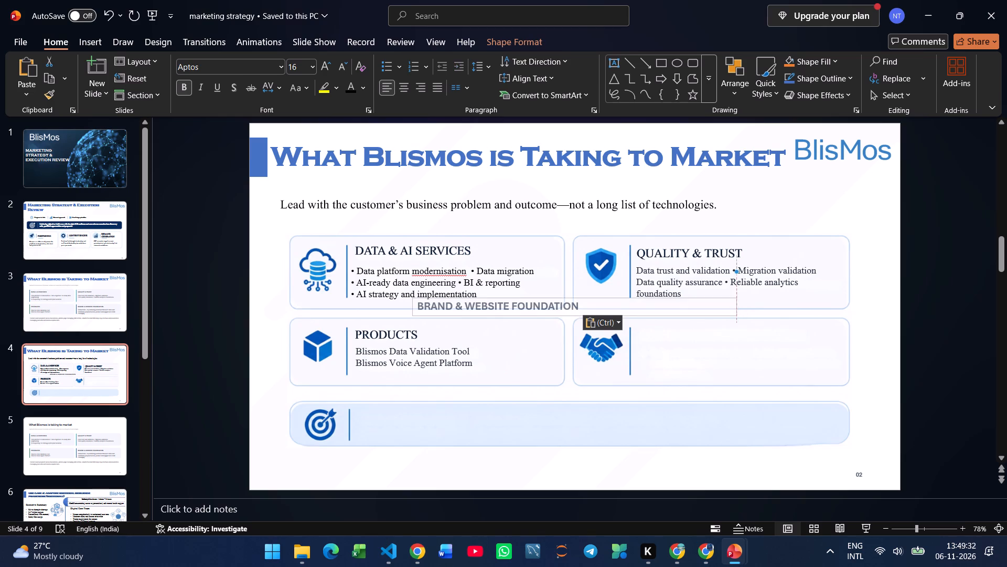
left_click_drag(731, 310, 618, 311)
Apply the "QUALITY & TRUST" heading's formatting to "BRAND & WEBSITE FOUNDATION" and place that heading at the top of the handshake icon's card.
left_click(671, 256)
left_click(672, 265)
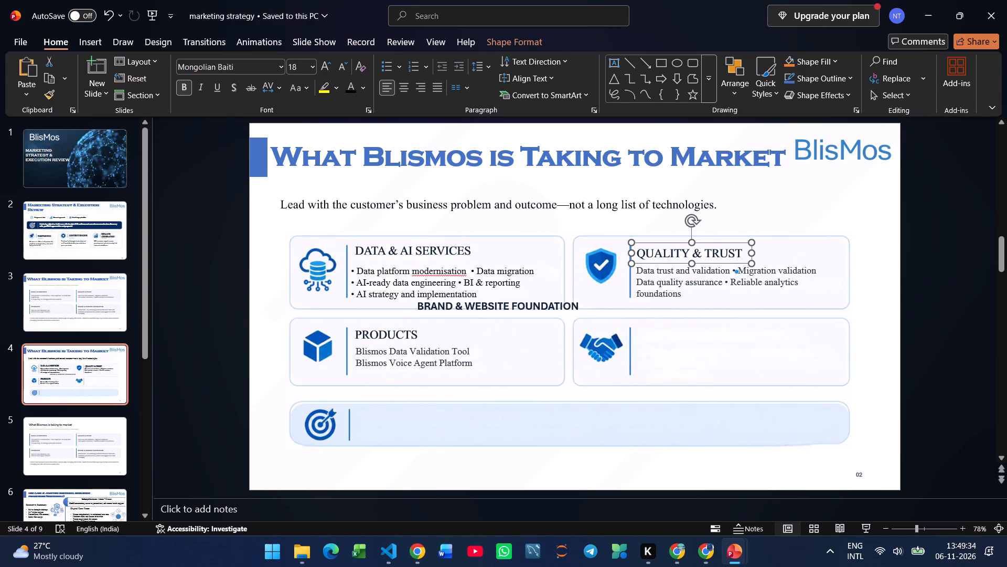
left_click(46, 93)
left_click(479, 301)
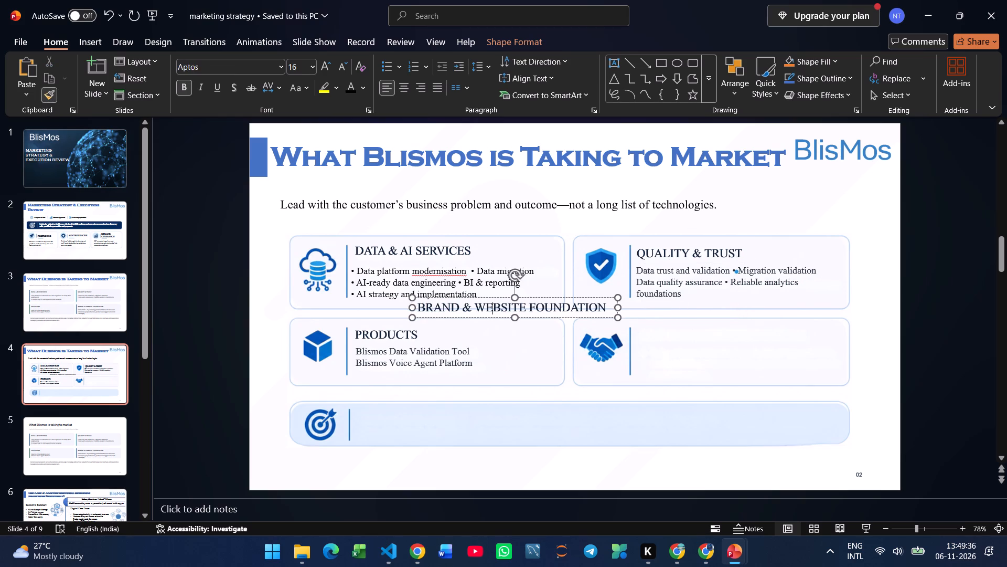
left_click_drag(555, 317, 774, 346)
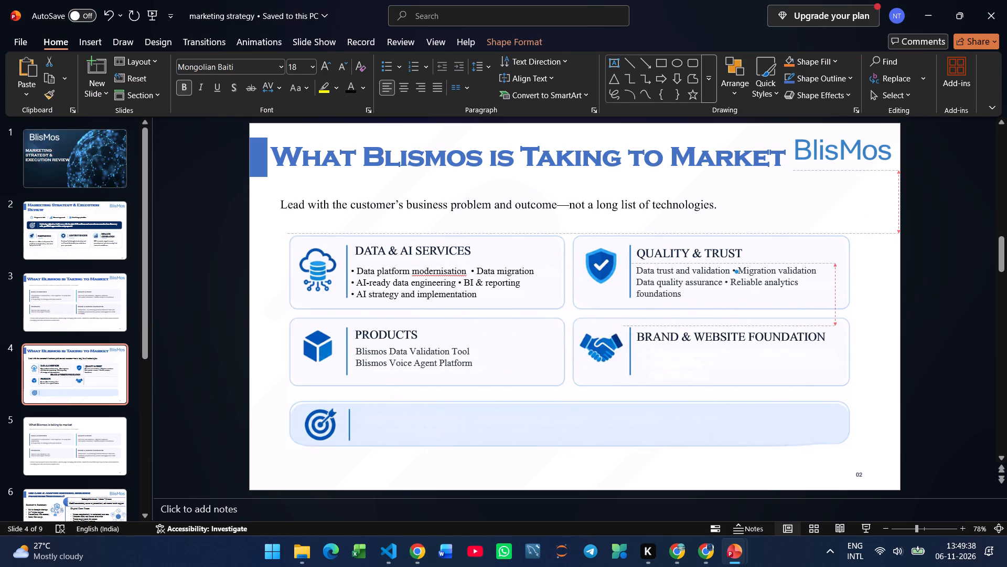
left_click_drag(774, 346, 773, 344)
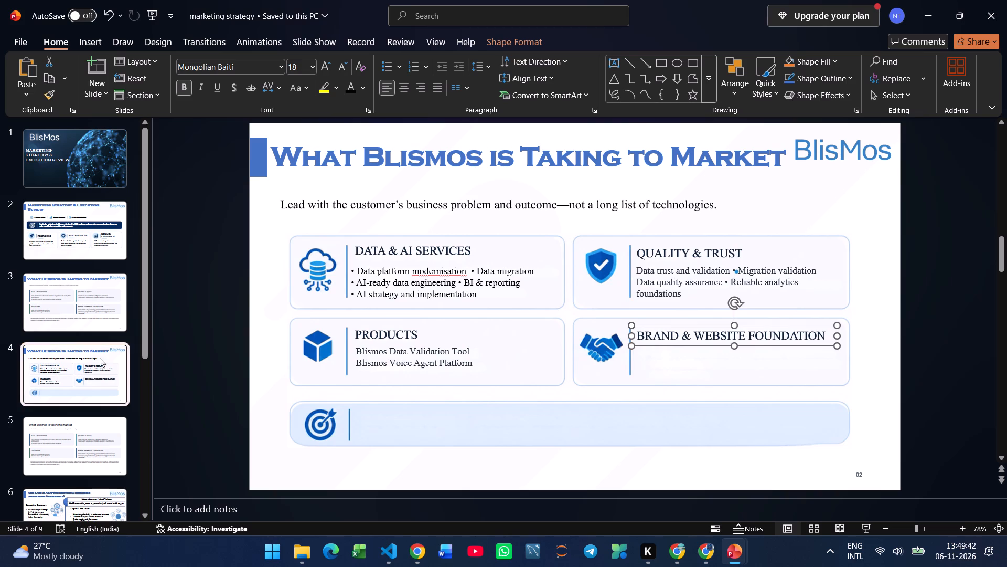
Copy the Brand & Website Foundation description from slide 3 to slide 4, narrow its box to about two-thirds and place it under its heading.
left_click(58, 296)
left_click(650, 379)
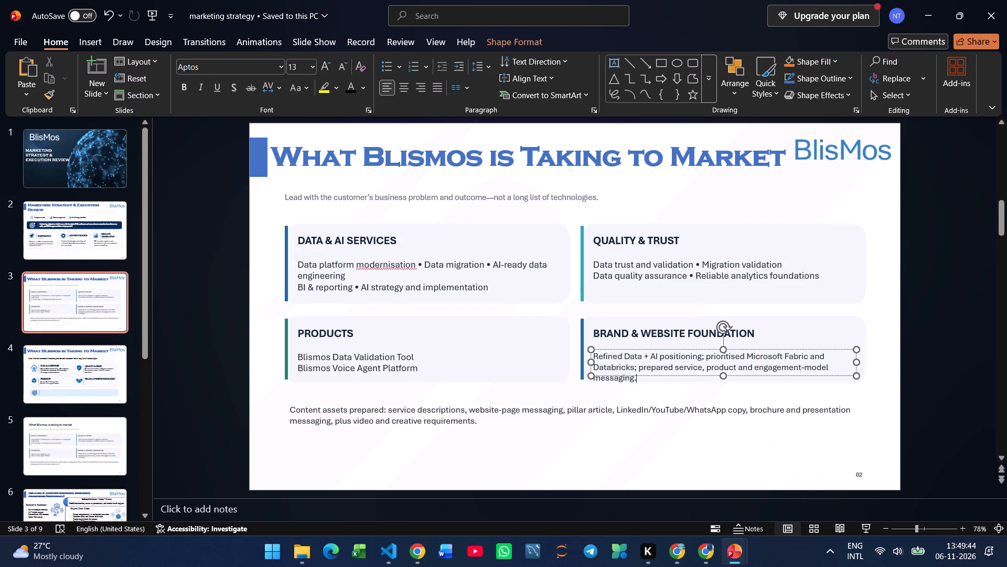
key("ctrl+a")
key("ctrl+c")
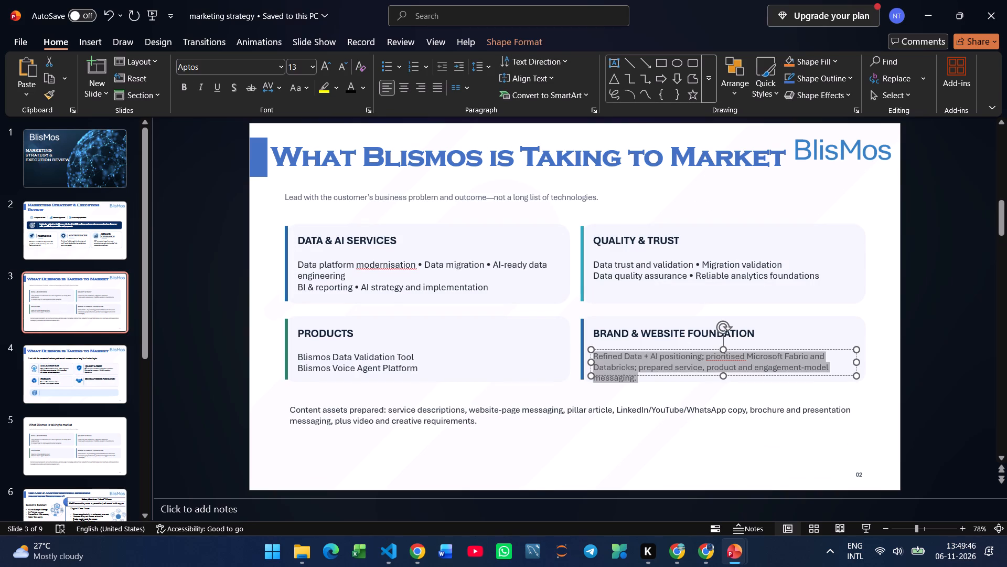
left_click(85, 387)
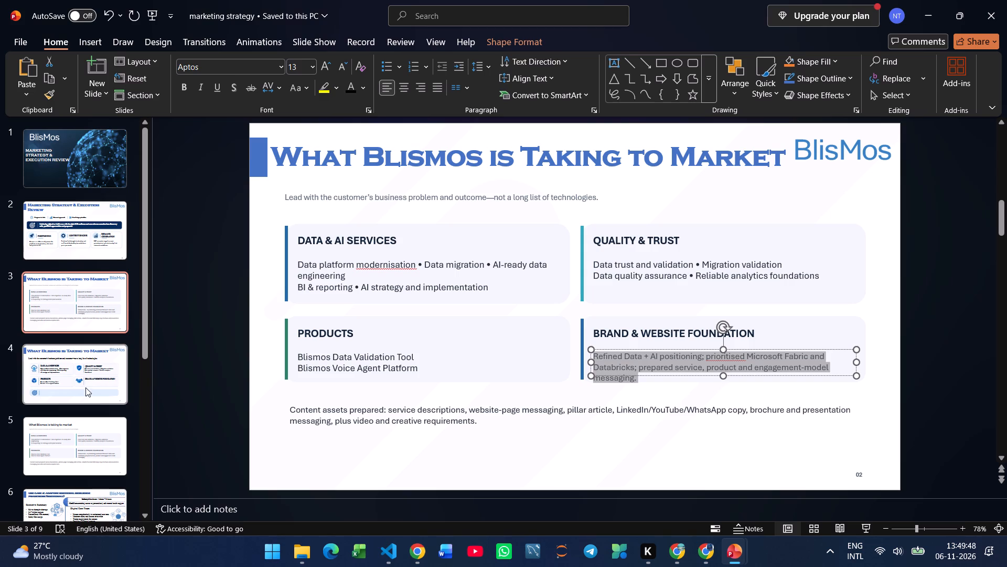
key("ctrl+v")
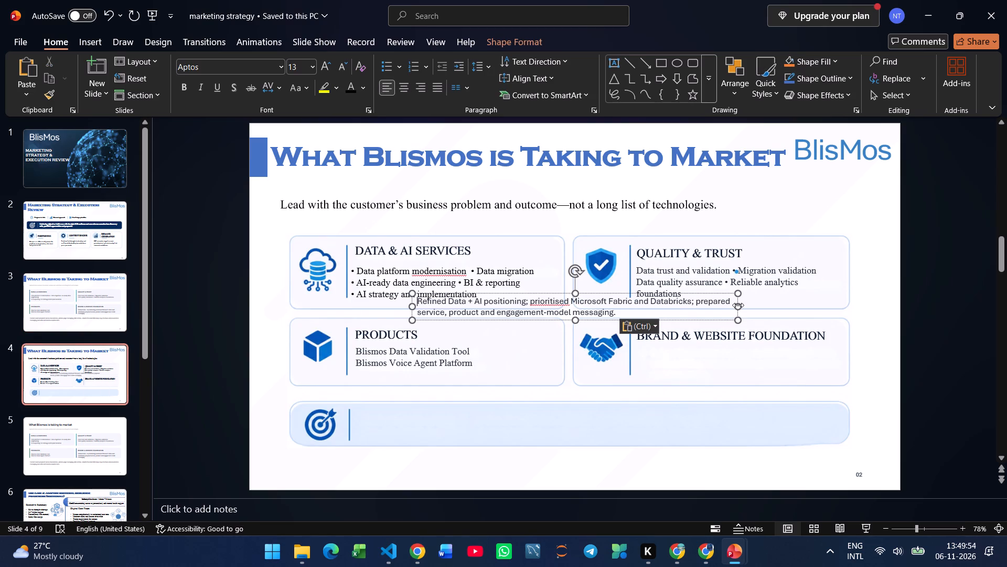
left_click_drag(736, 308, 630, 324)
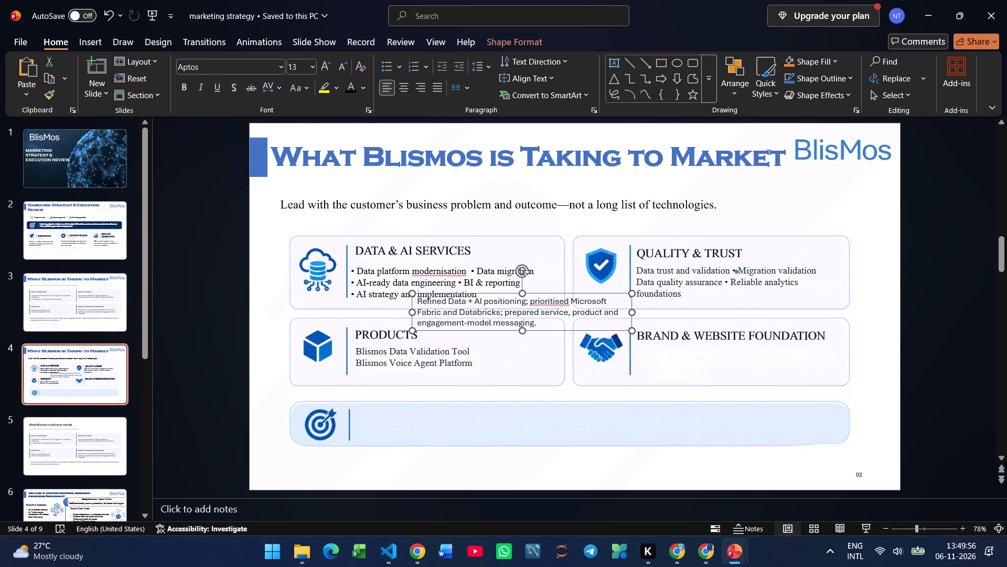
left_click_drag(543, 329, 761, 380)
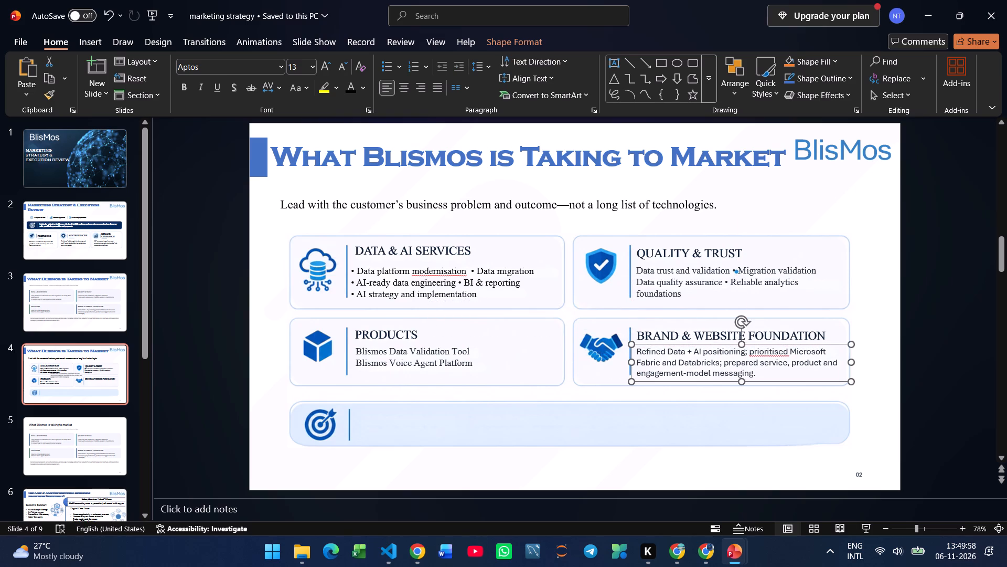
Set the Brand & Website Foundation description to 14 pt Mongolian Baiti and nudge it slightly up.
left_click(326, 69)
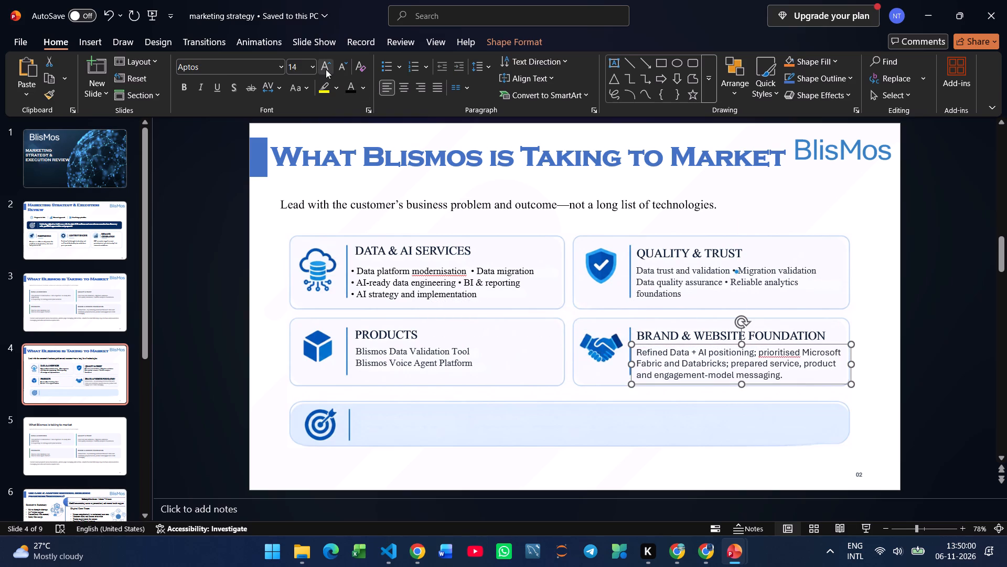
left_click(278, 67)
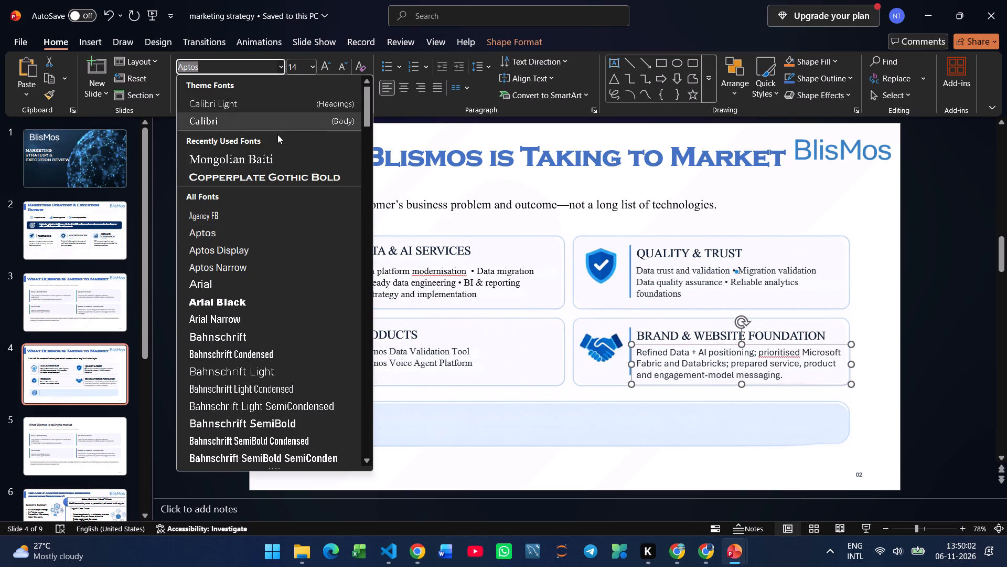
left_click(277, 160)
key("Up")
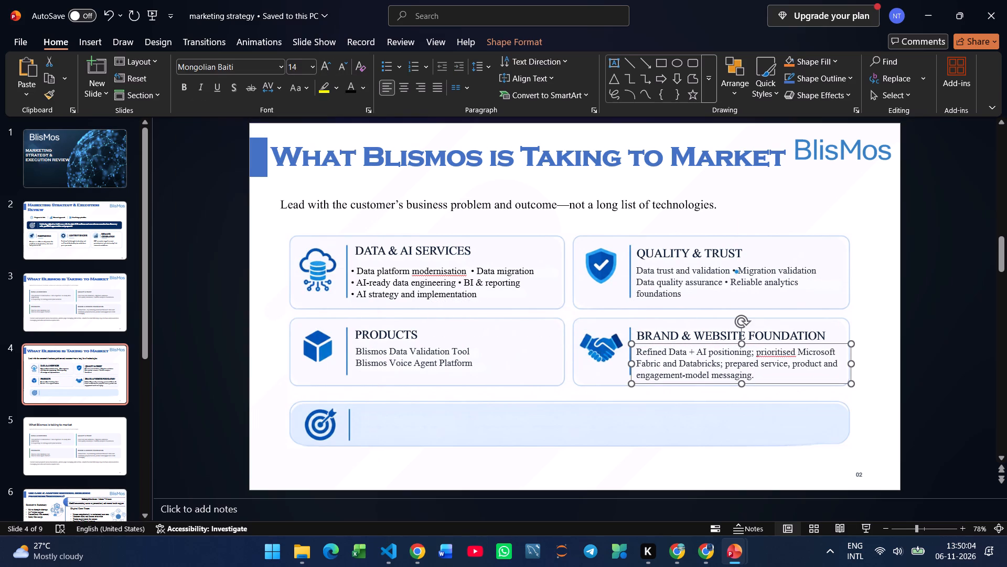
key("Up")
Copy the "Content assets prepared" text from slide 3 to slide 4 and place it in the bar beside the target icon.
left_click(111, 321)
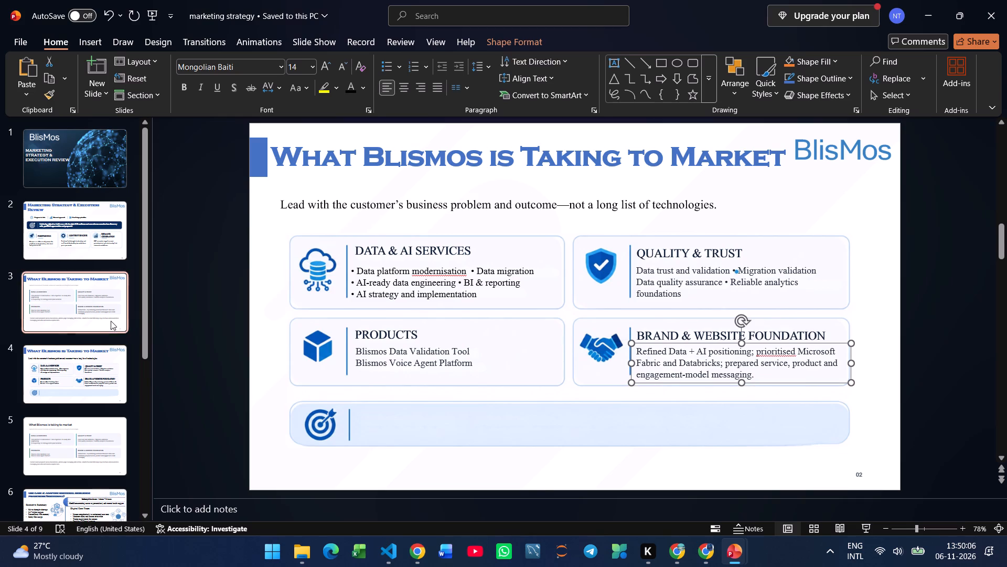
left_click_drag(497, 425, 283, 405)
key("ctrl+c")
left_click(56, 367)
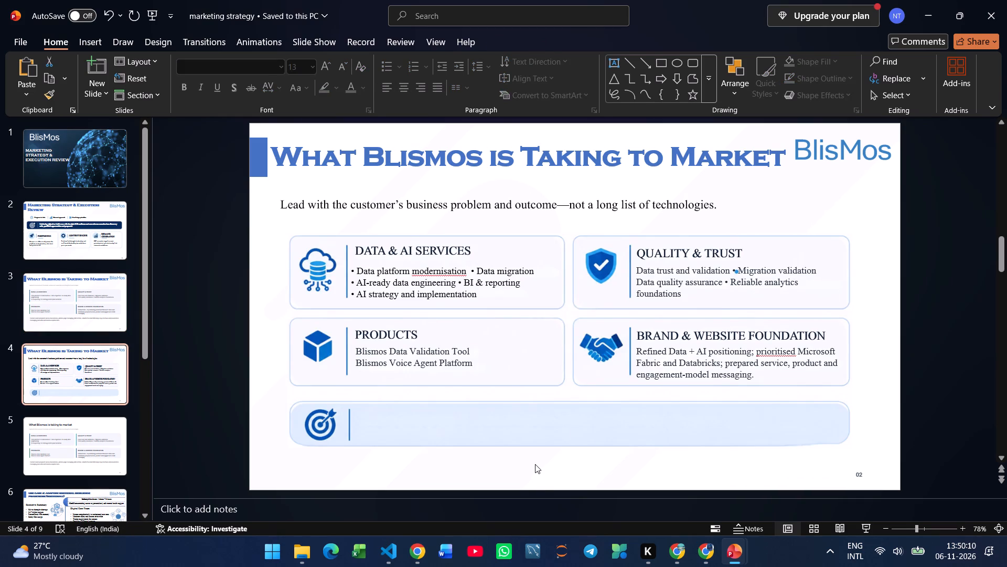
key("ctrl+v")
left_click_drag(632, 324, 583, 419)
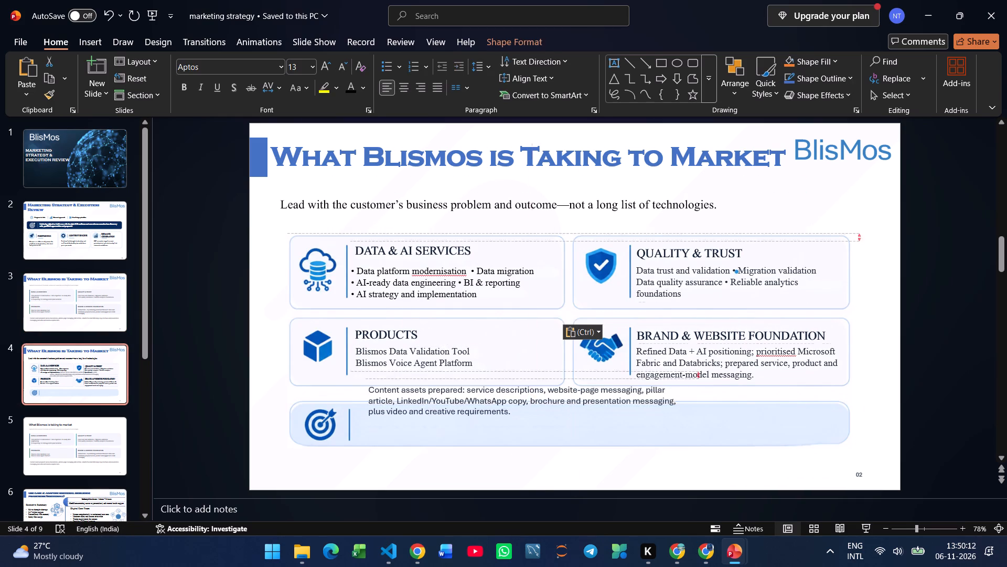
left_click_drag(583, 419, 571, 442)
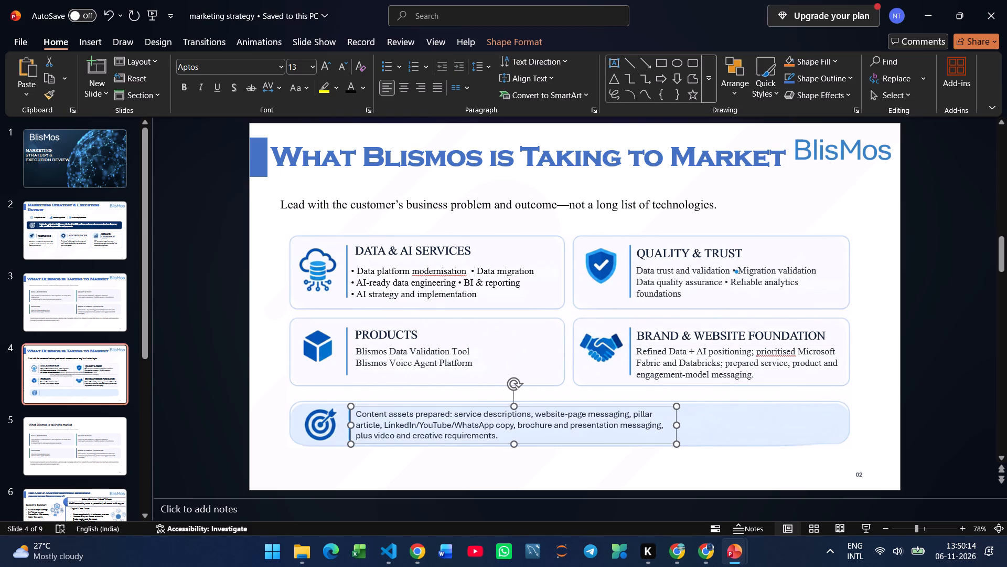
Widen the "Content assets prepared" text box to nearly the bar's far end and nudge it down to centre it vertically.
left_click_drag(673, 425, 883, 435)
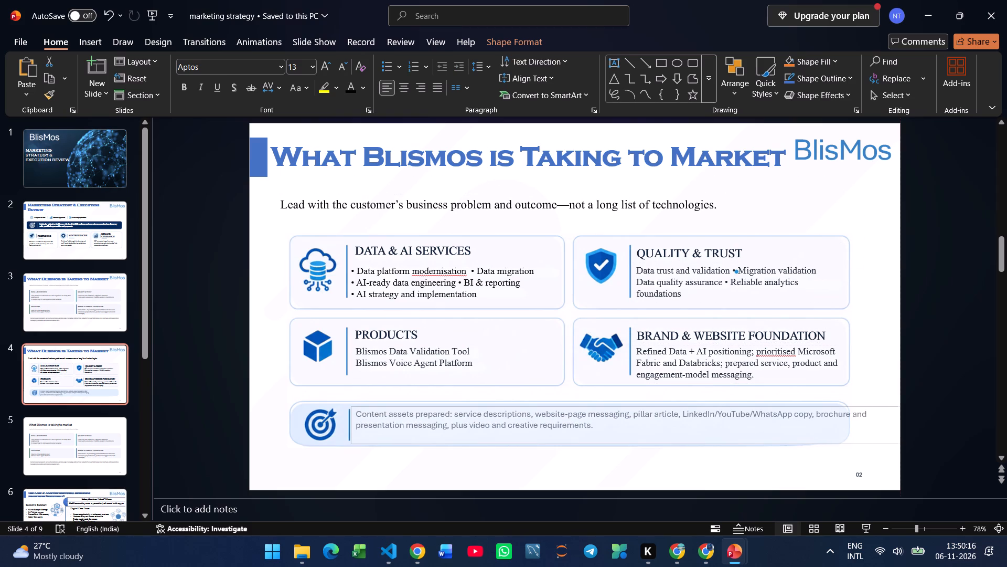
left_click_drag(883, 435, 841, 434)
key("Down")
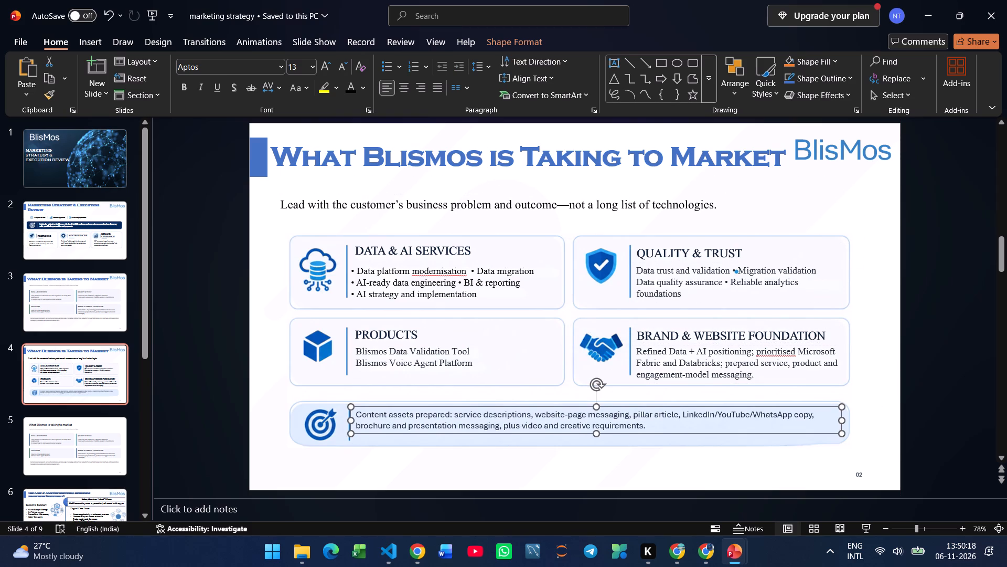
key("Down")
key("Down")
key("Down")
key("Down")
key("Down")
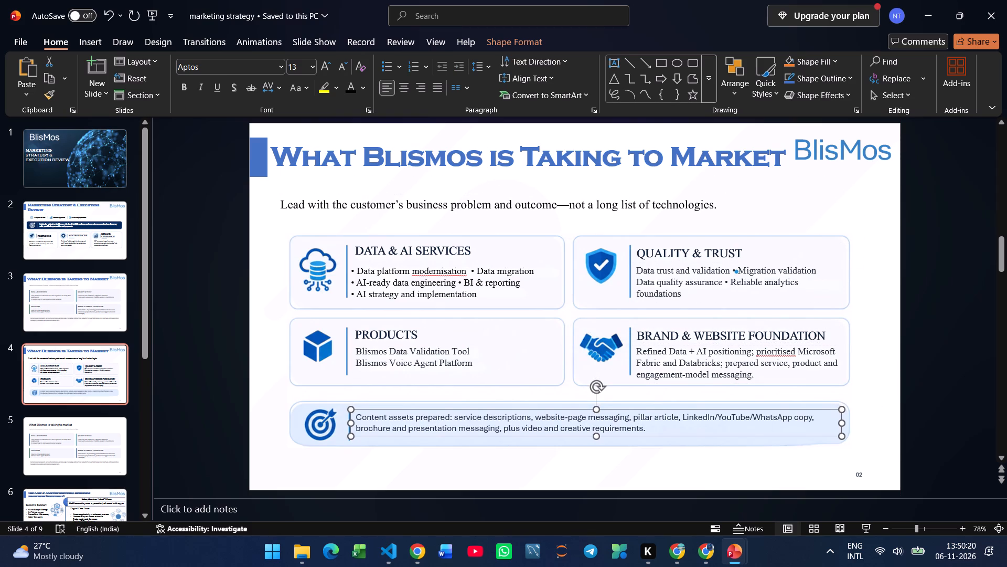
key("Down")
Set the "Content assets prepared" text in Mongolian Baiti at 16 pt.
left_click(323, 67)
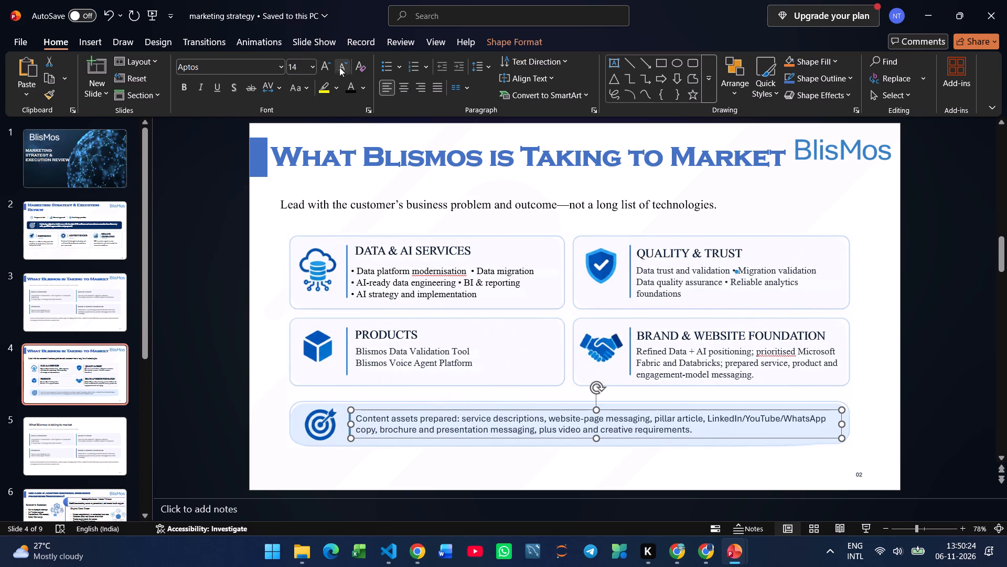
left_click(285, 65)
left_click(280, 66)
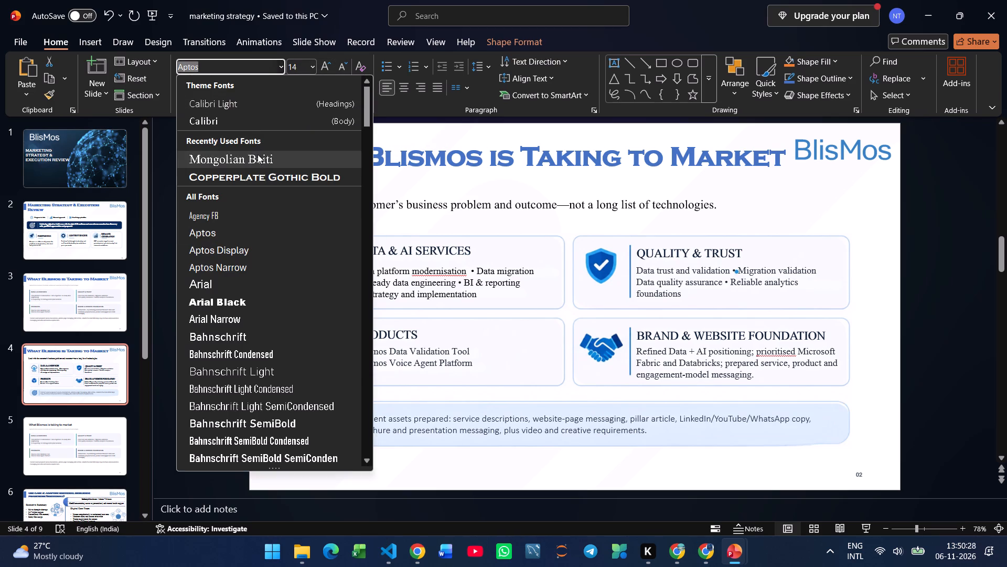
left_click(258, 154)
left_click(350, 86)
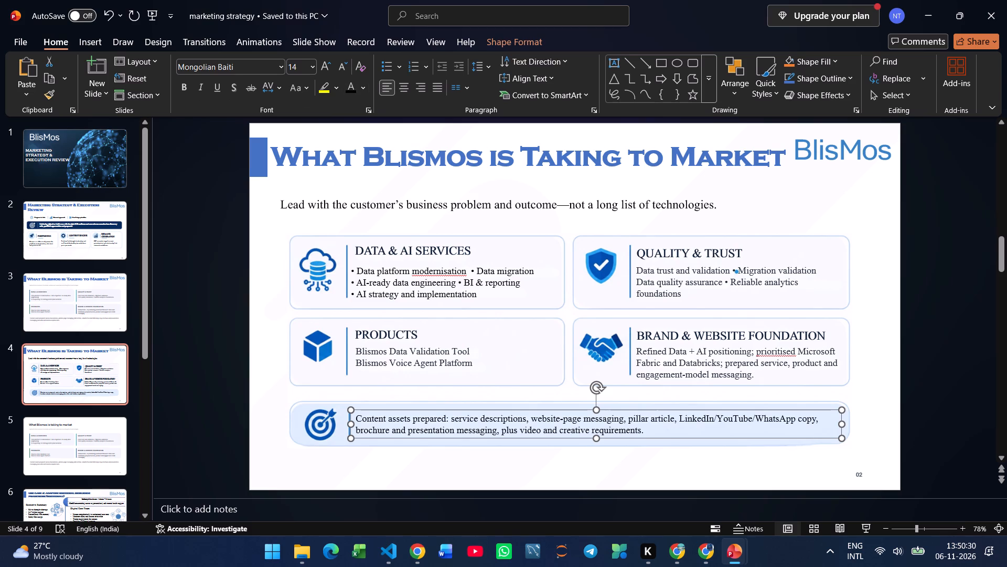
left_click(328, 65)
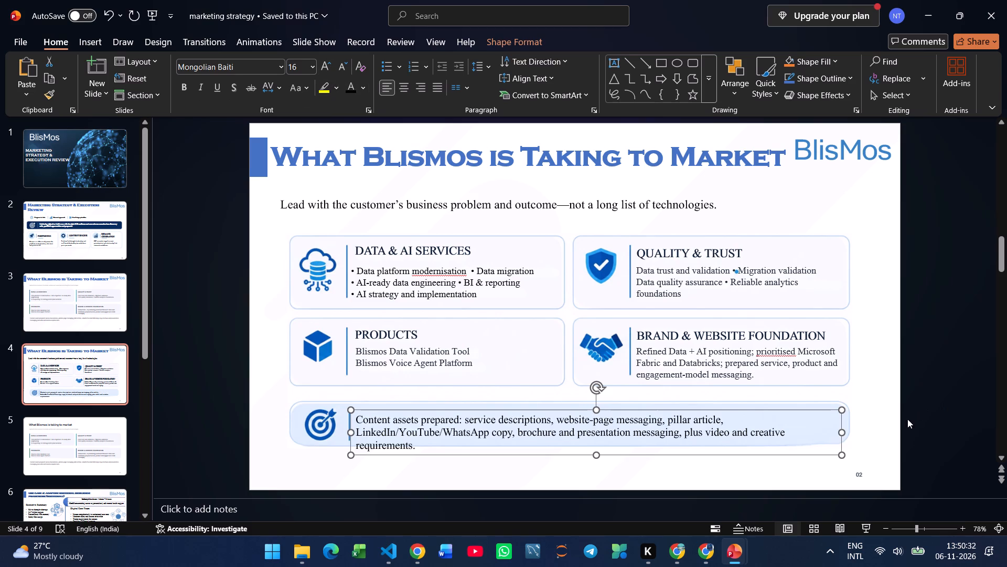
Widen the "Content assets prepared" text box and nudge it left so its text fits the bar on two lines.
left_click_drag(840, 430, 855, 427)
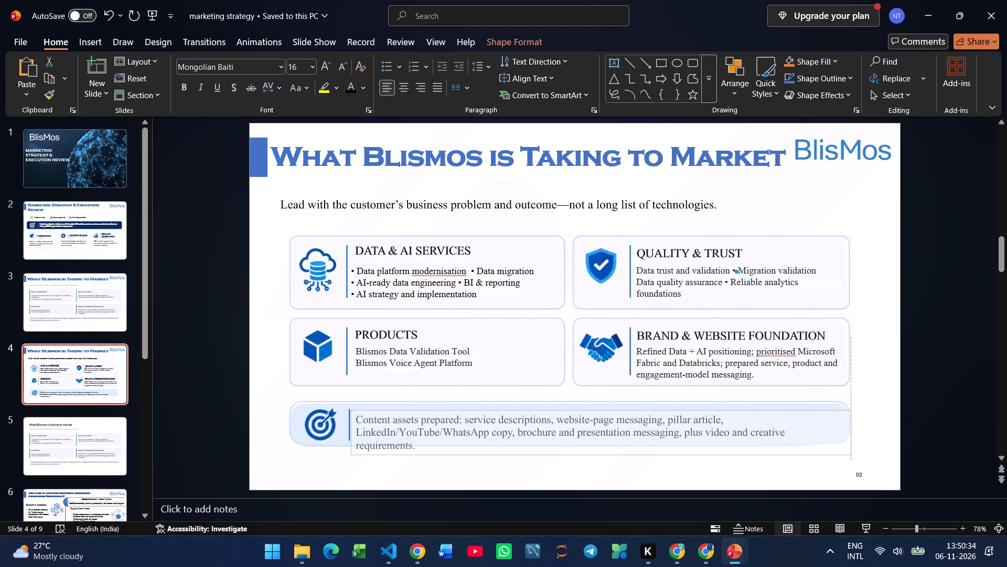
left_click_drag(855, 427, 865, 424)
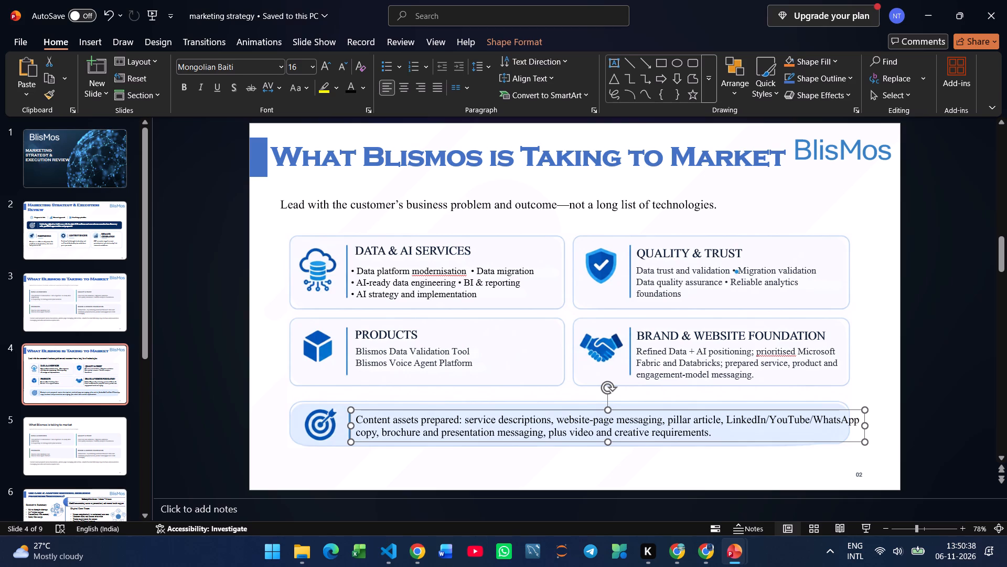
key("Left")
key("Left")
key("Left")
key("Left")
key("Left")
key("Left")
key("Left")
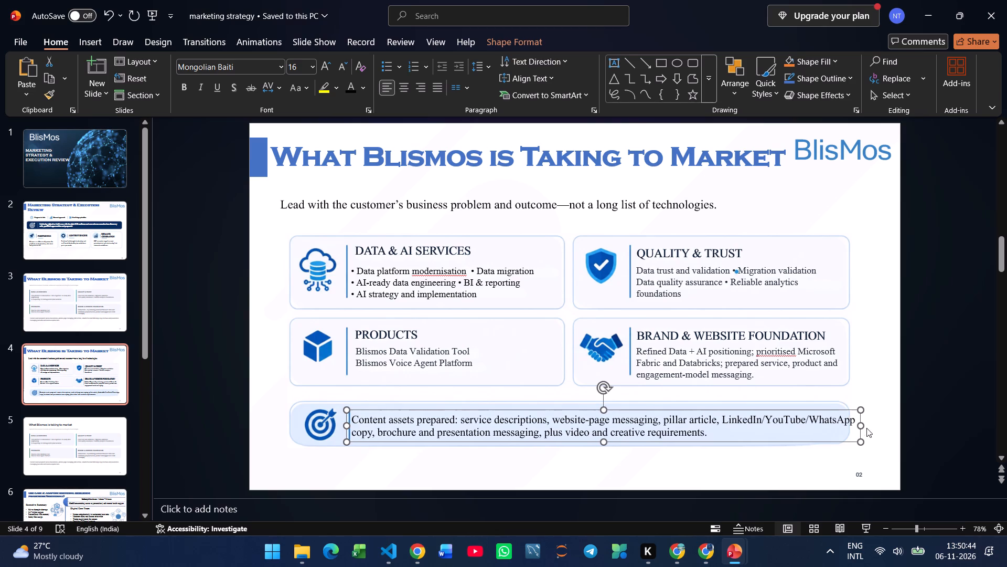
left_click_drag(859, 424, 853, 424)
left_click(783, 473)
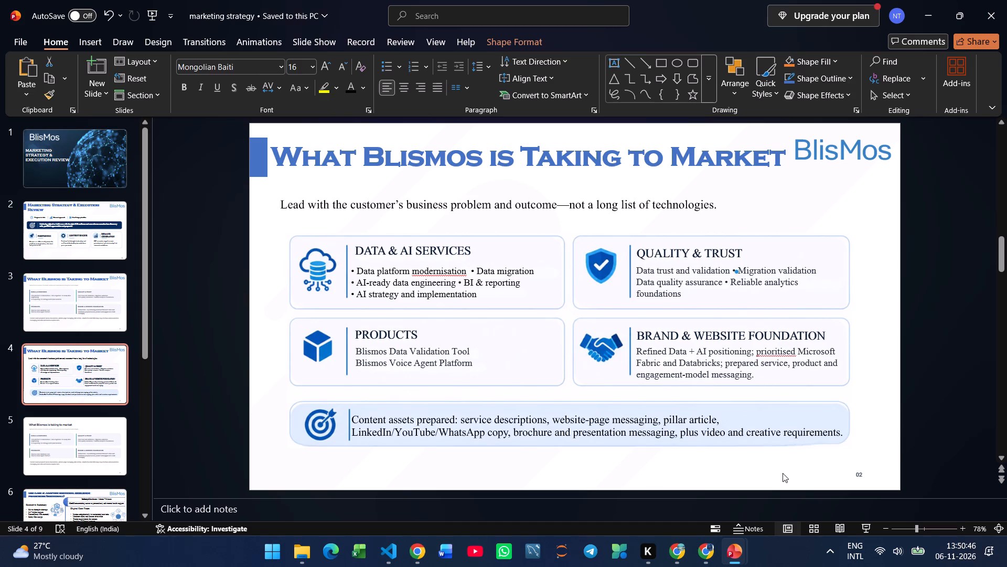
left_click(689, 438)
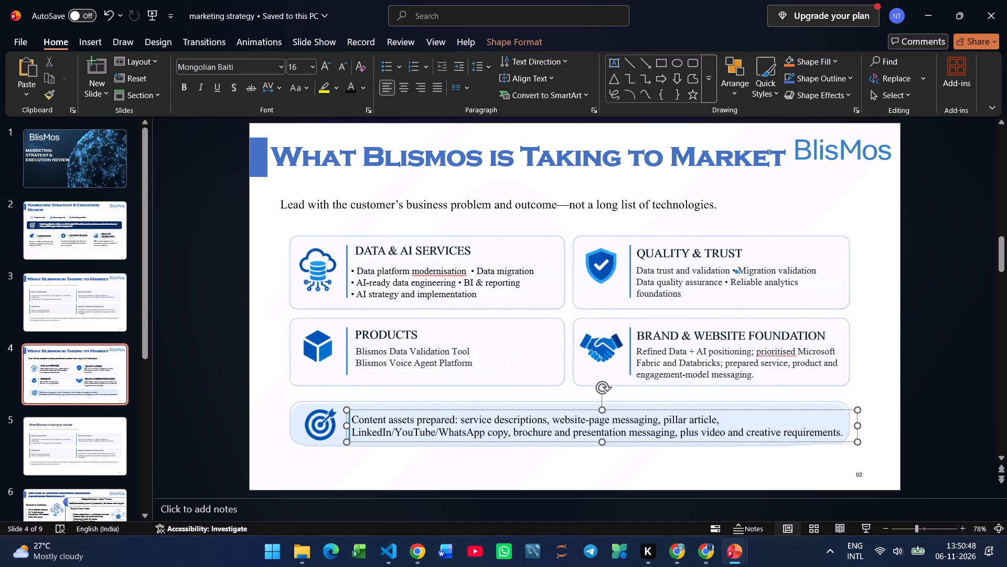
left_click(679, 442)
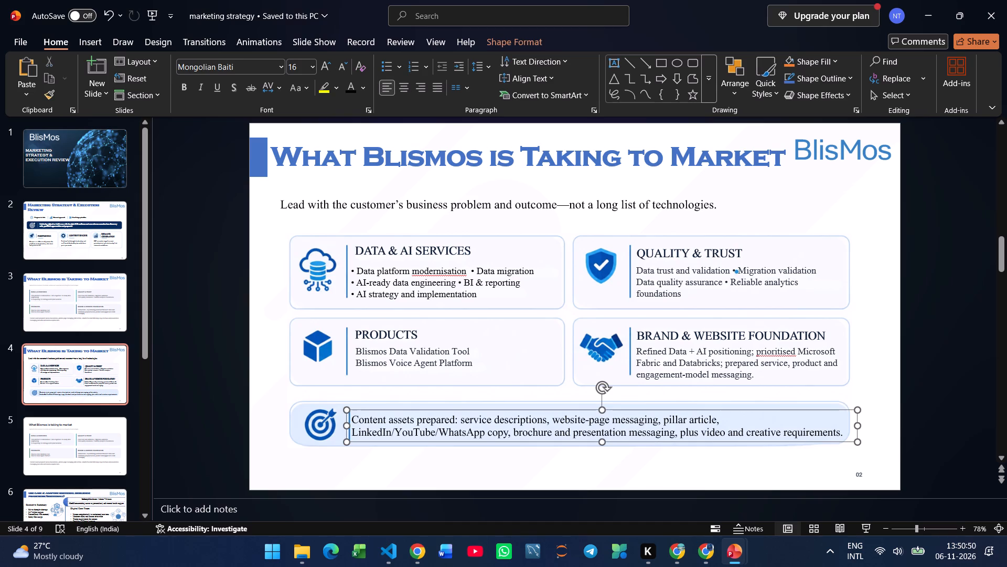
left_click(635, 481)
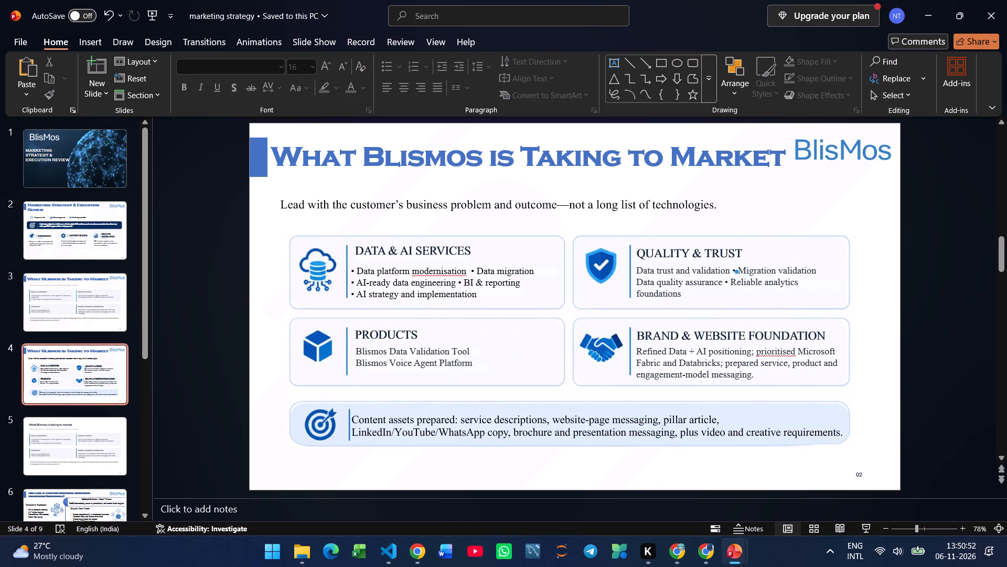
Correct "modernisation" to "modernization" in the Data & AI Services list and save the presentation.
right_click(445, 275)
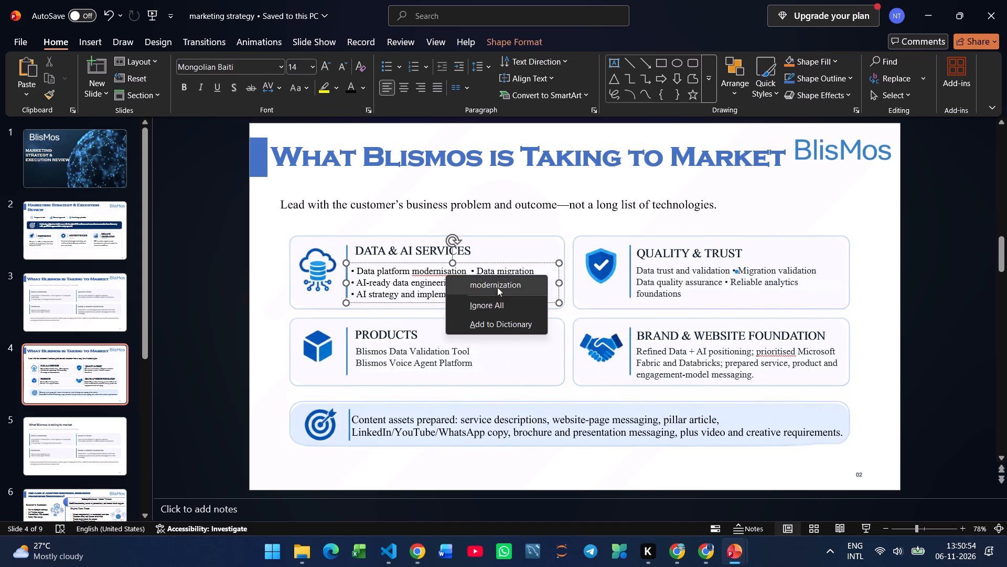
left_click(497, 287)
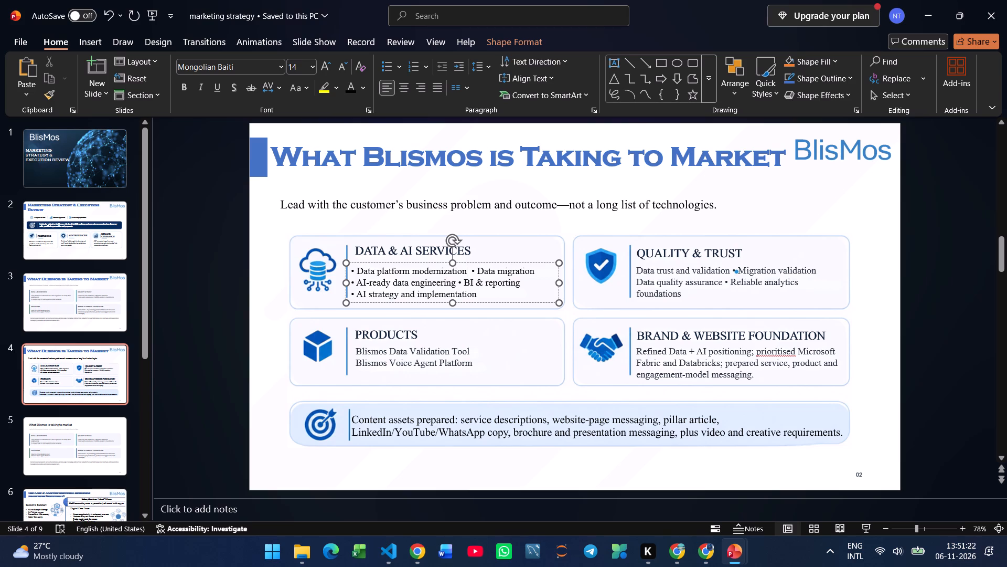
key("ctrl+s")
Delete the old text-only slide 3 and the unbranded original "What Blismos is taking to market" slide after the rebuilt one.
left_click(45, 301)
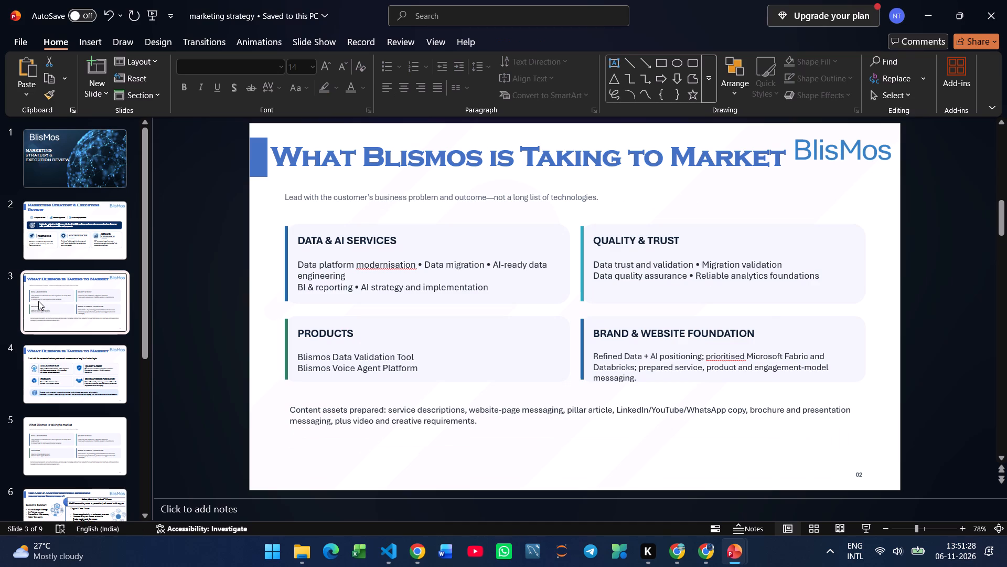
key("BackSpace")
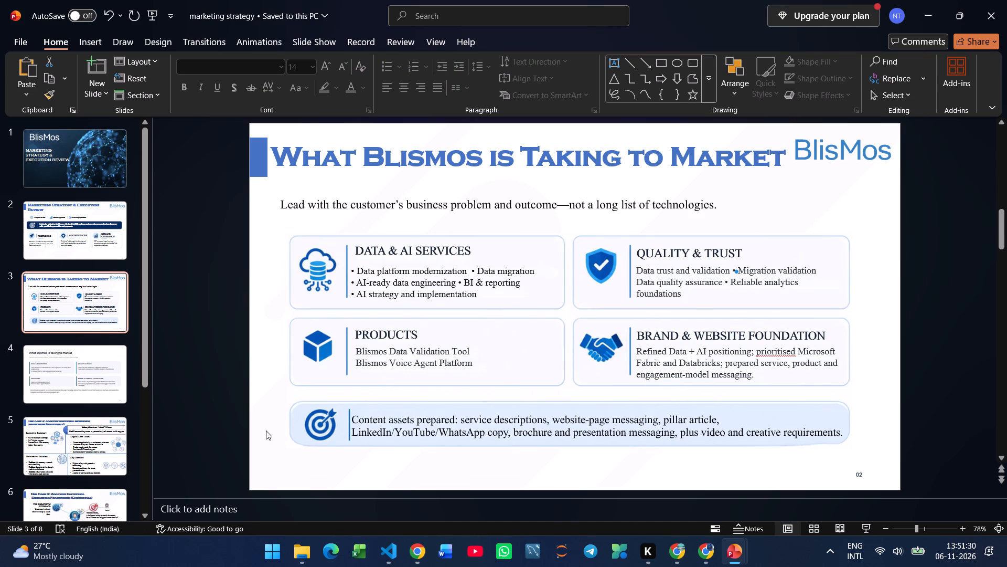
left_click(83, 388)
key("BackSpace")
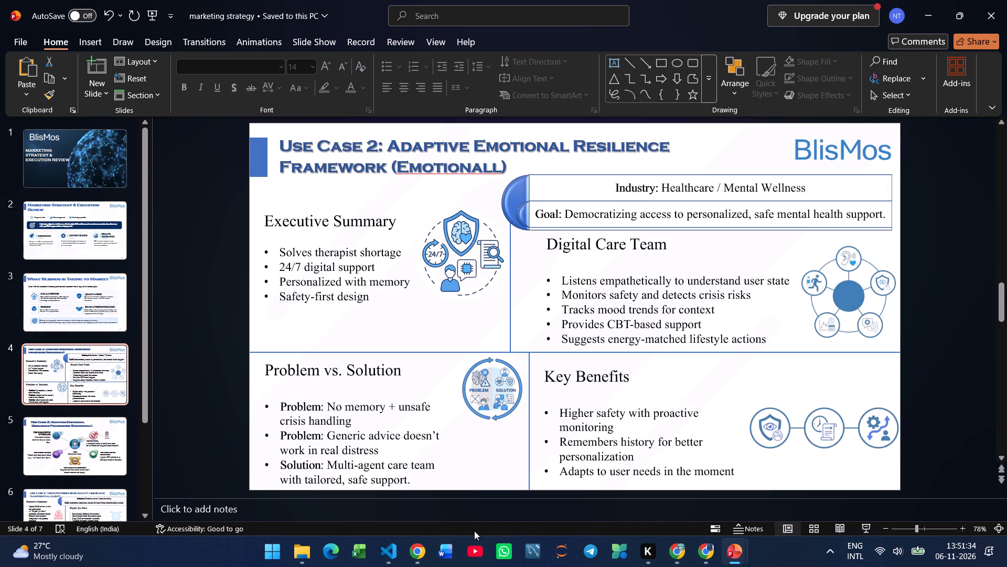
Copy the "How the marketing work is organised" slide from the Blismos review deck and paste it after slide 4 of the marketing strategy deck.
left_click(676, 508)
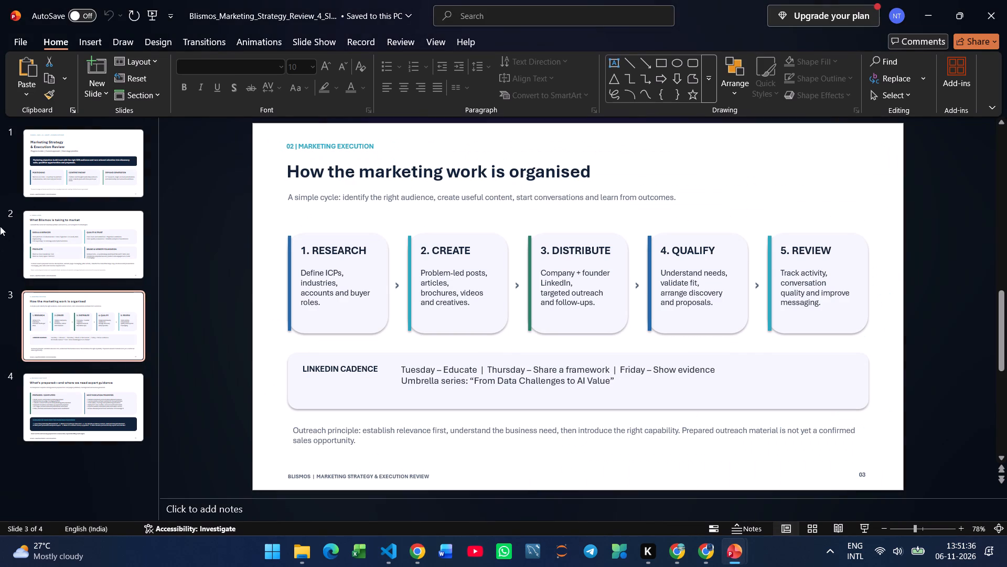
left_click(106, 321)
right_click(108, 320)
left_click(166, 245)
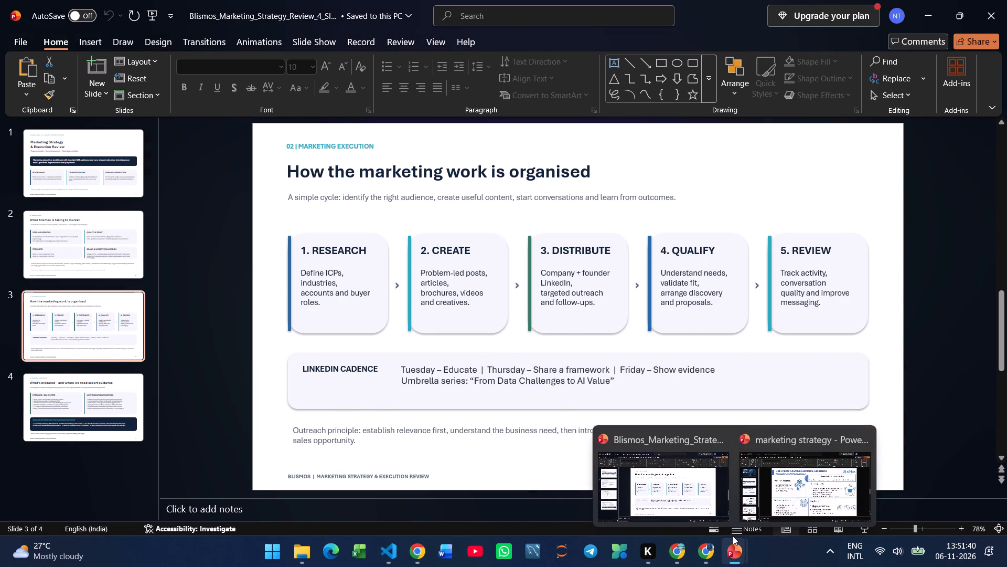
left_click(787, 489)
scroll(97, 398, "down", 3)
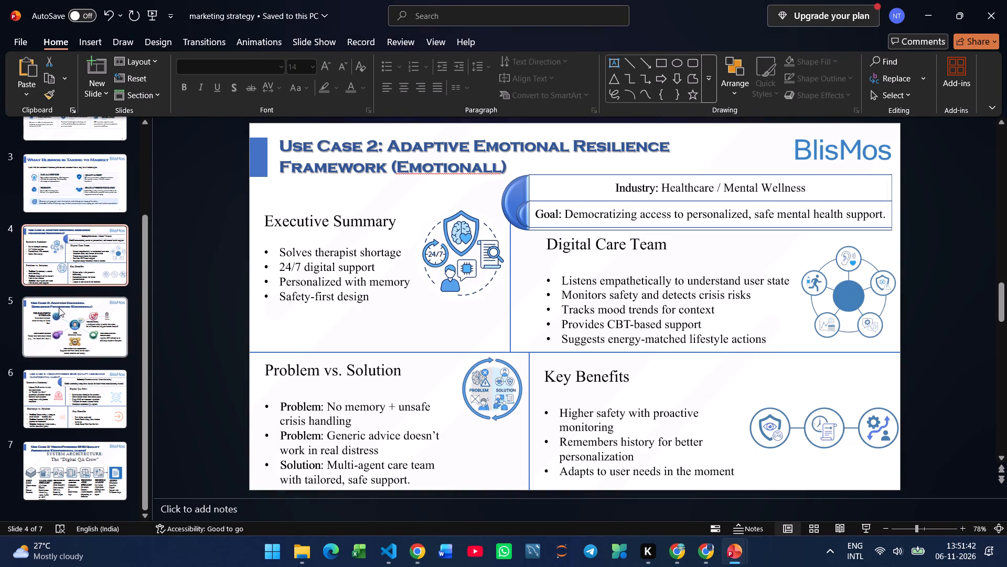
left_click(71, 286)
key("ctrl+v")
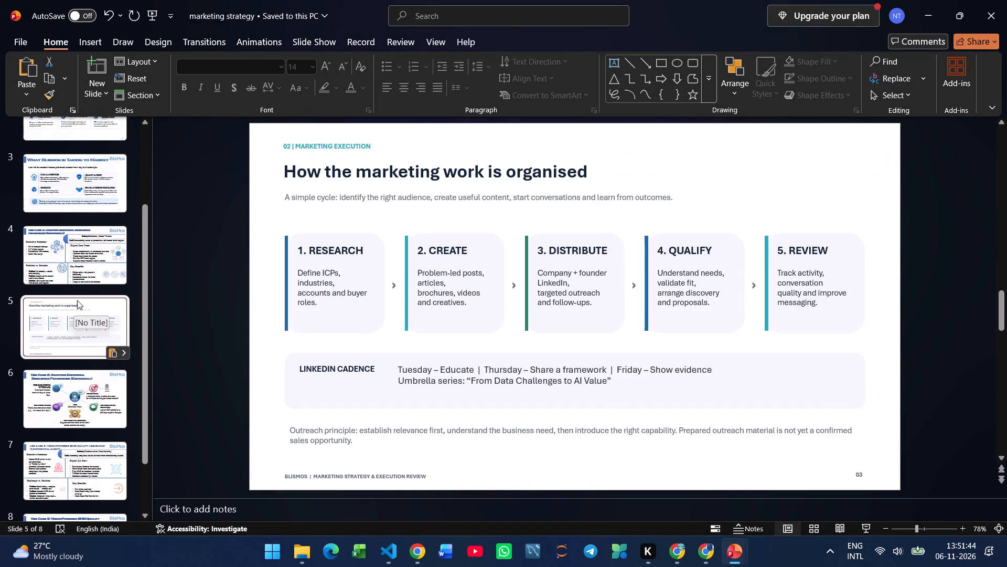
Delete the four-quadrant "Use Case 2: Adaptive Emotional Resilience Framework" slide ahead of the pasted slide.
left_click(87, 271)
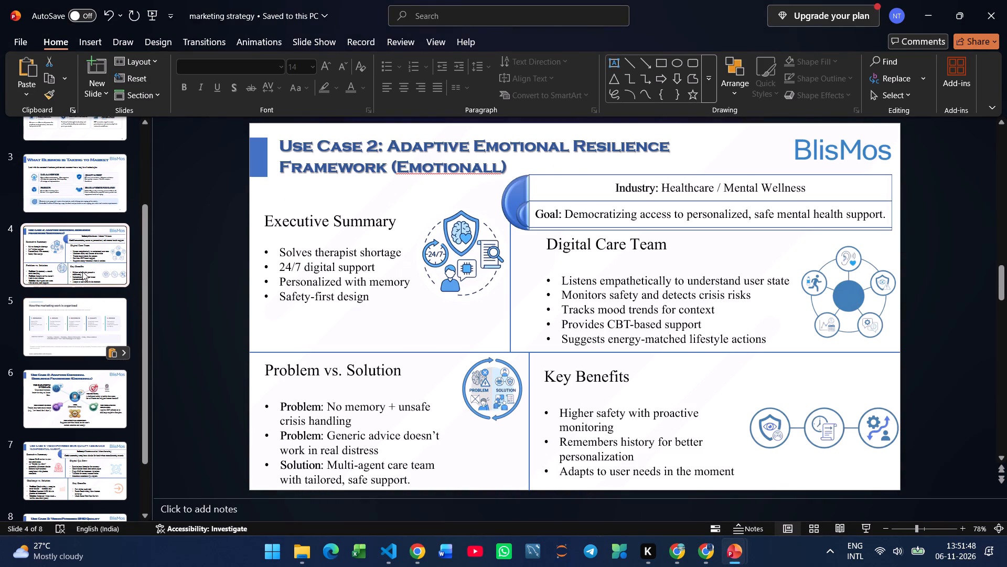
key("BackSpace")
Duplicate the rebuilt "What Blismos is Taking to Market" slide as the base for the new slide.
right_click(94, 304)
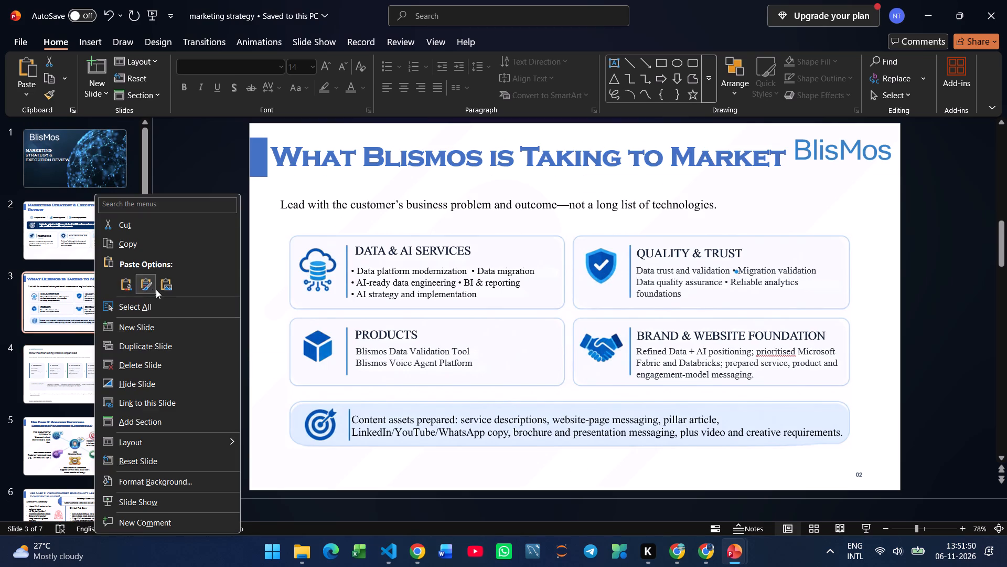
left_click(155, 344)
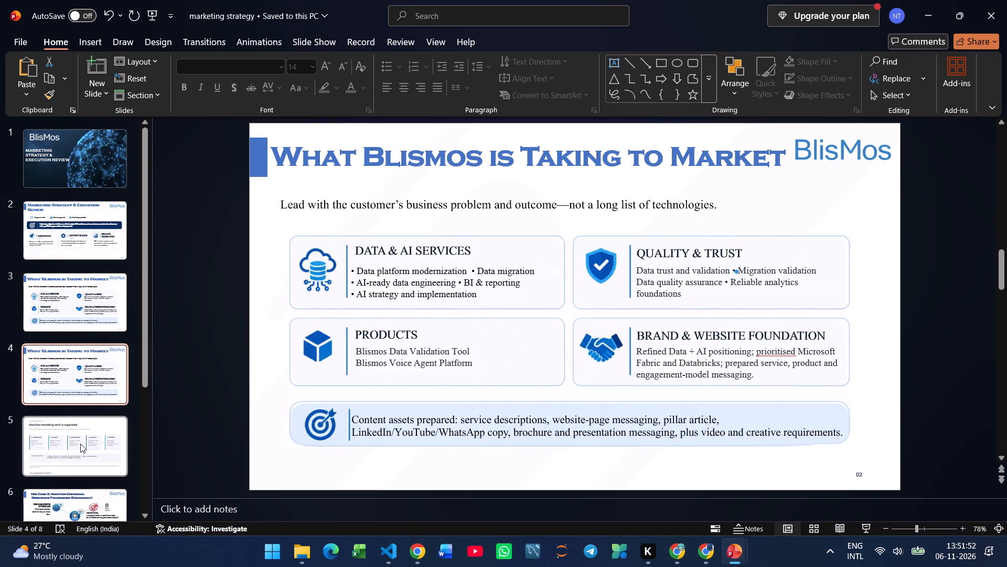
Delete the footer text and the "02 | MARKETING EXECUTION" label from the pasted "How the marketing work is organised" slide.
left_click(82, 455)
left_click(377, 478)
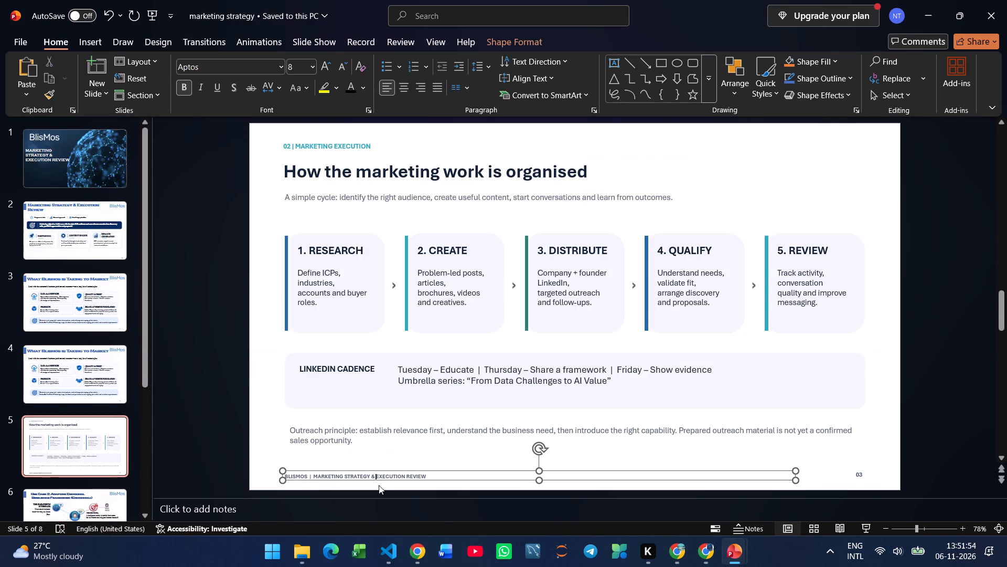
key("BackSpace")
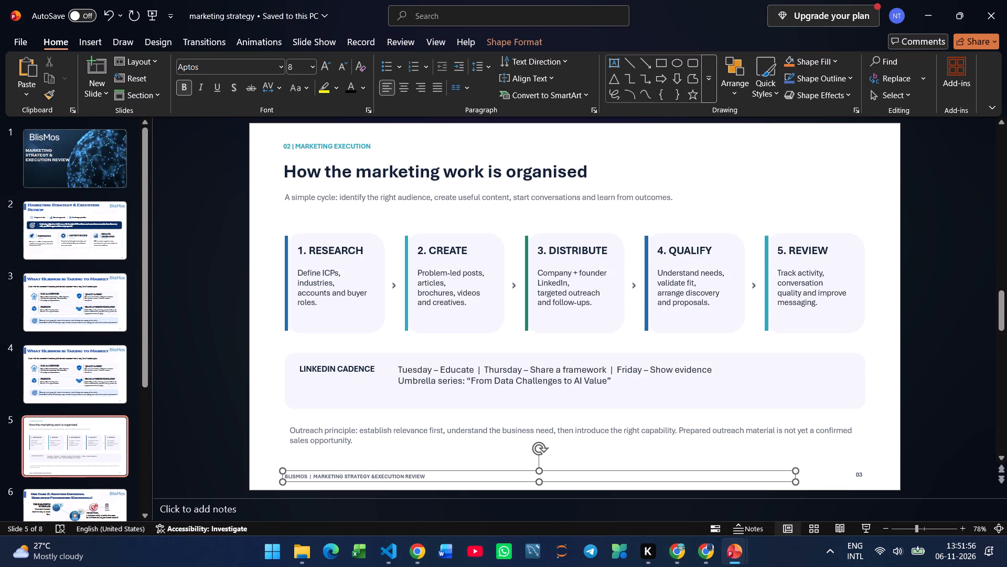
left_click(438, 480)
key("BackSpace")
left_click(337, 153)
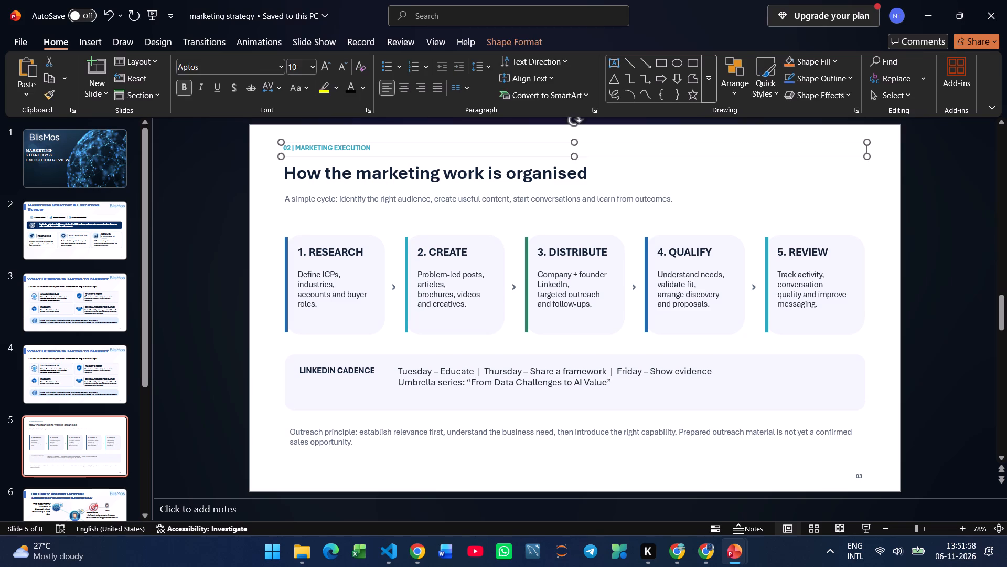
key("BackSpace")
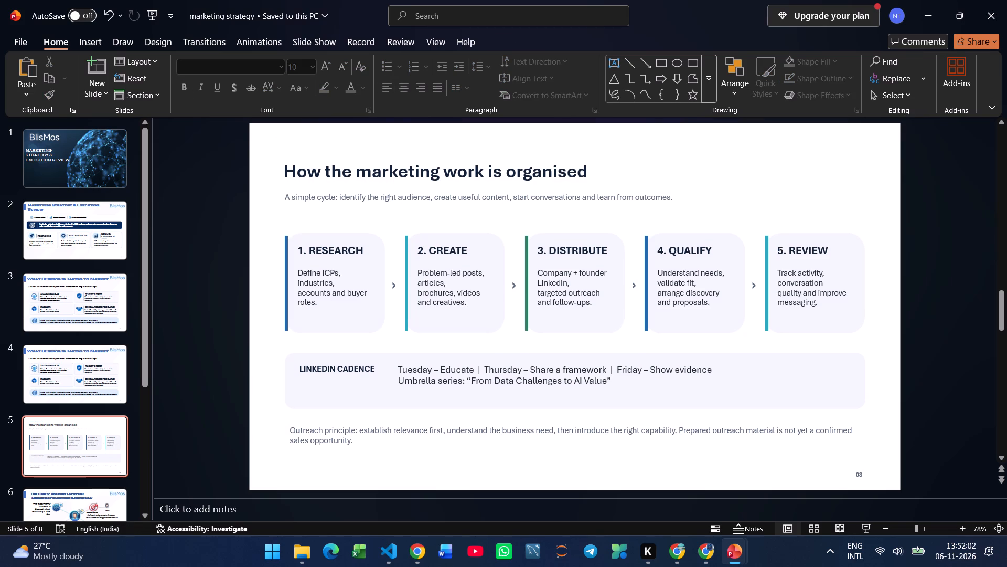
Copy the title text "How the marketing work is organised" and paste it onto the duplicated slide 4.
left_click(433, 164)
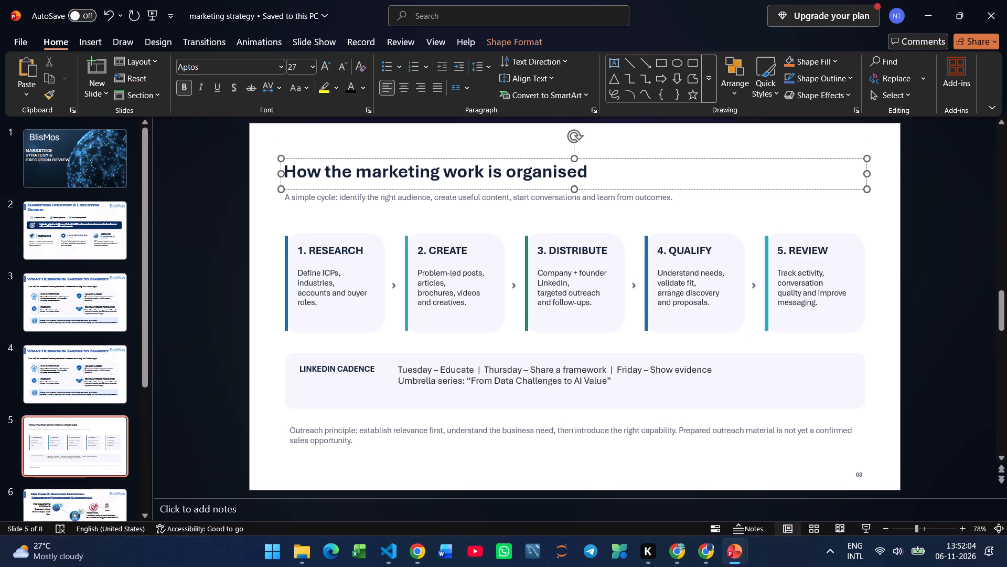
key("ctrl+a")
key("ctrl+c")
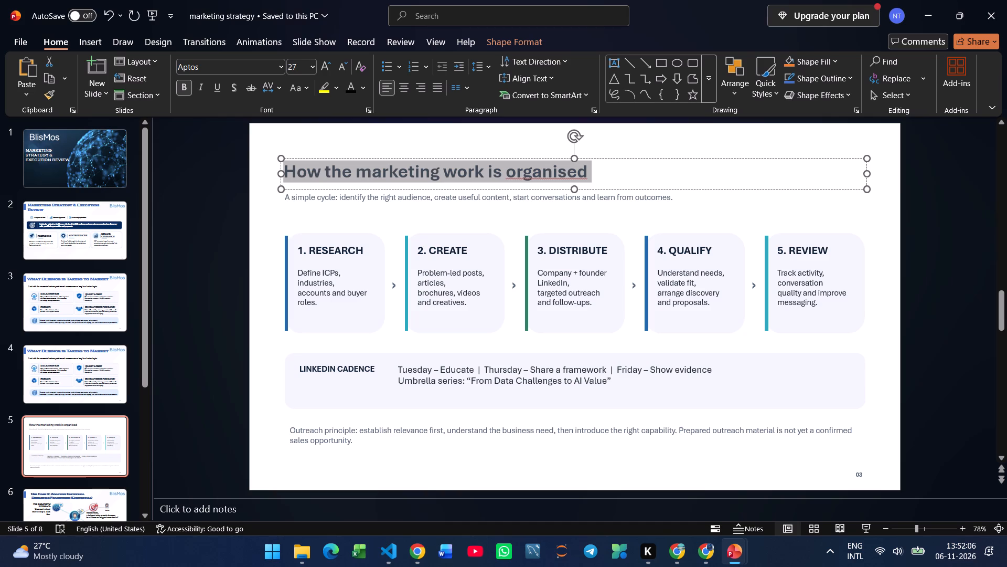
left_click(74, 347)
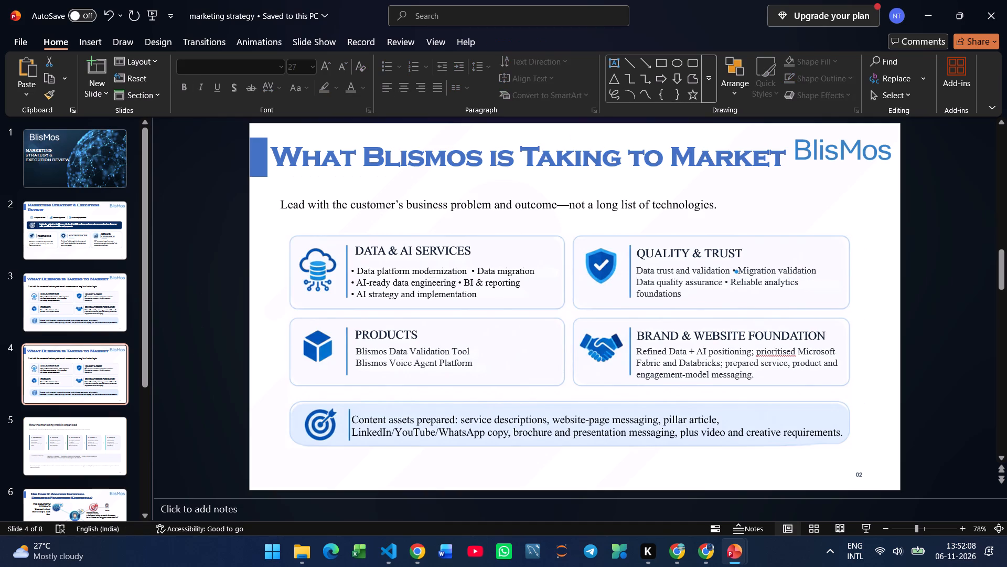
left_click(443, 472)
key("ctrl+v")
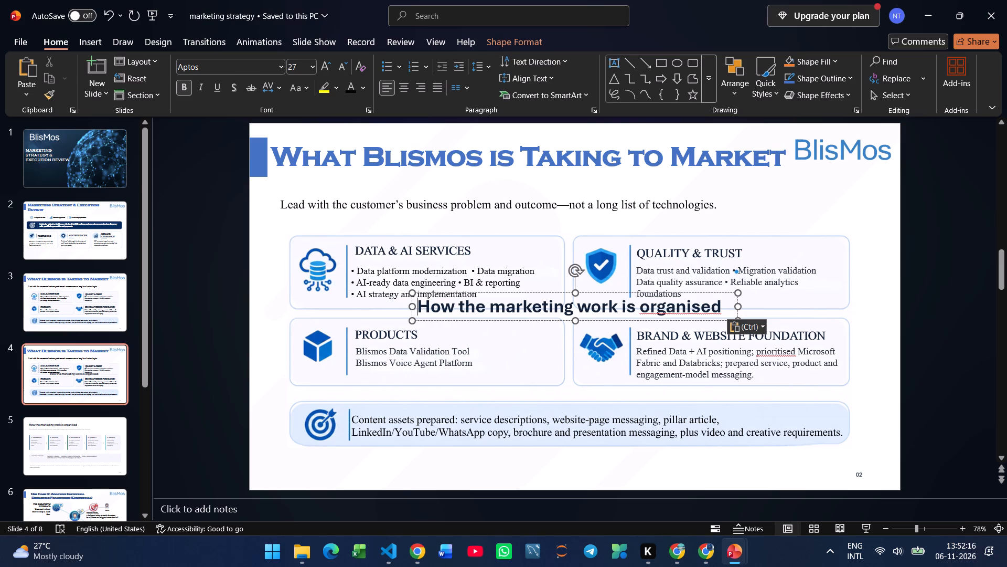
Replace the branded title on slide 4 with "How the Marketing work is Organised".
left_click(782, 162)
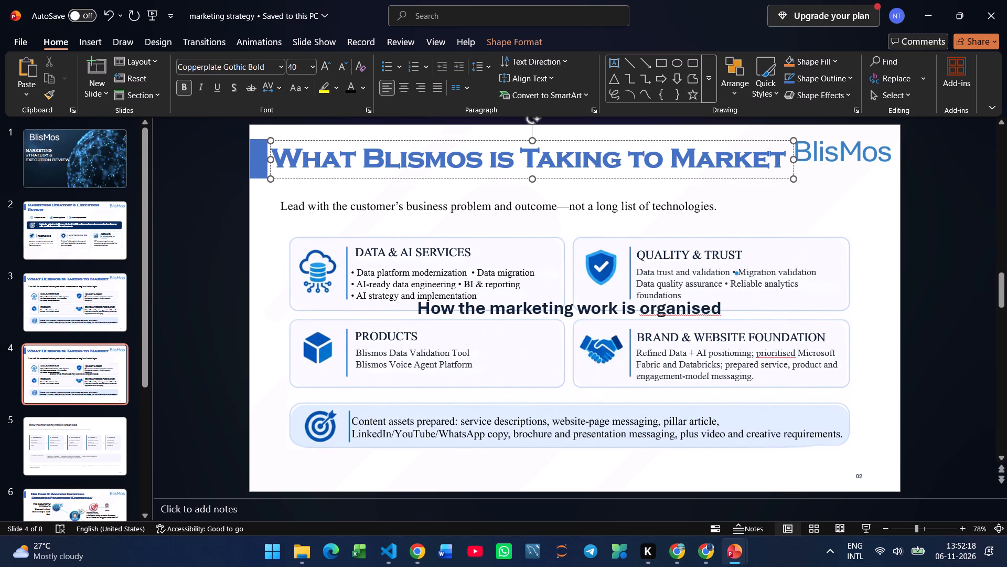
key("ctrl+BackSpace")
key("ctrl+BackSpace")
key("ctrl+BackSpace")
key("ctrl+BackSpace")
key("ctrl+BackSpace")
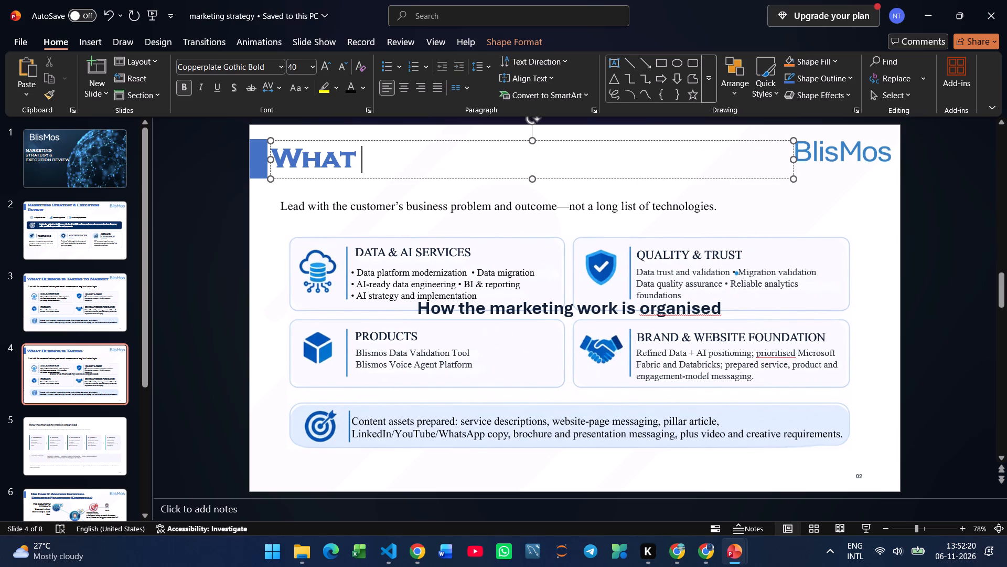
key("ctrl+BackSpace")
type("How")
key("space")
type("the")
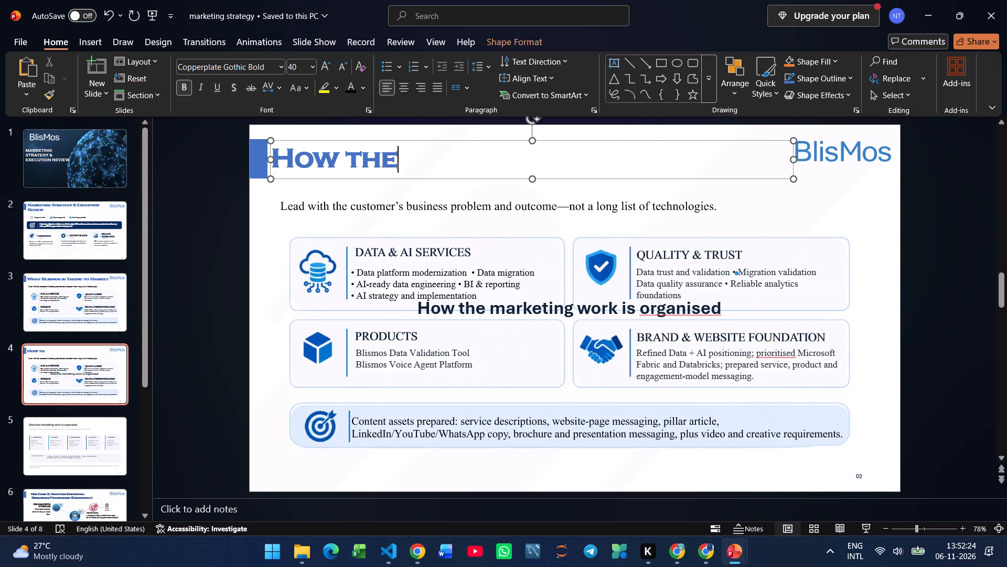
key("space")
type("Marketing wor")
type("k is")
key("space")
type("or")
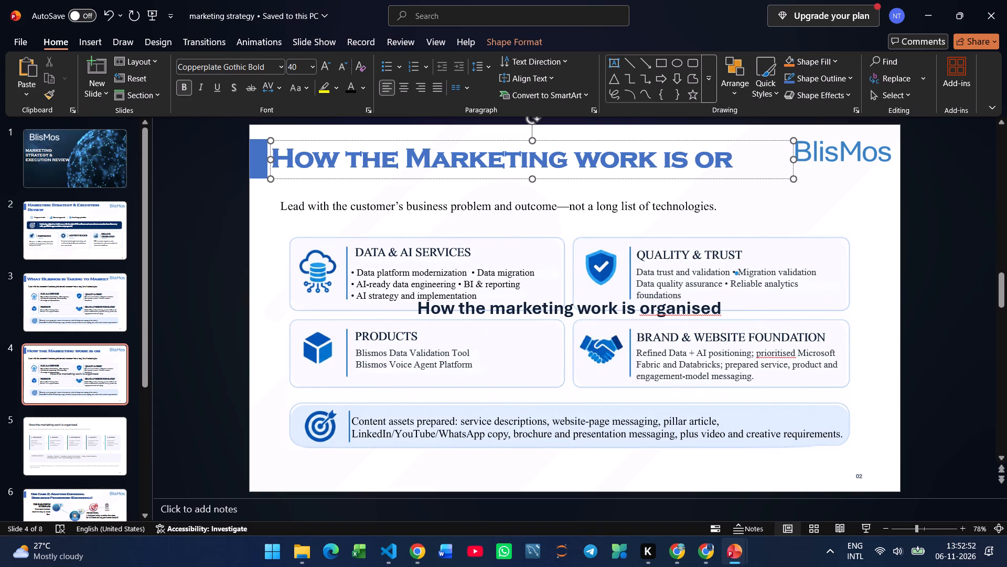
key("BackSpace")
key("BackSpace")
key("shift+o")
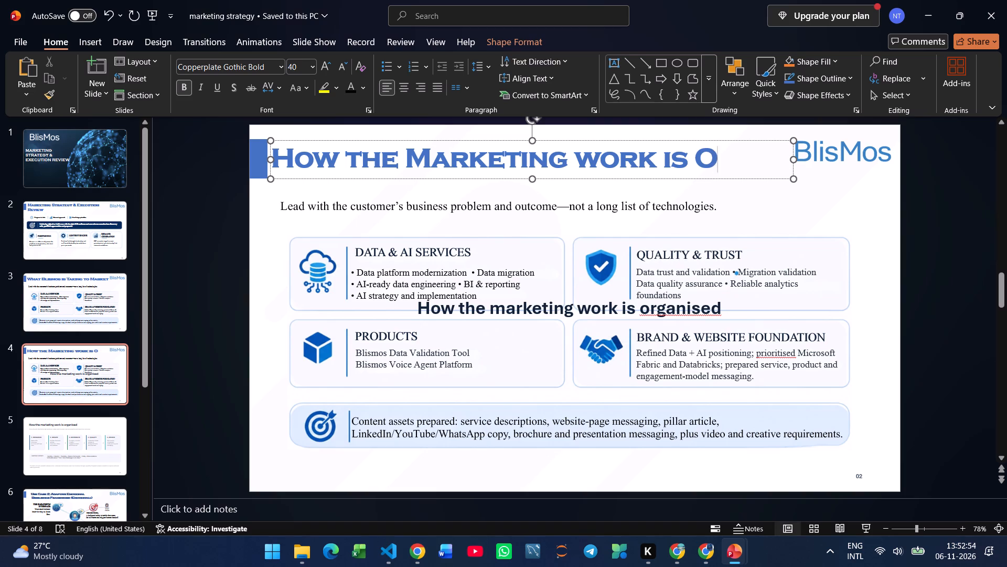
type("rga")
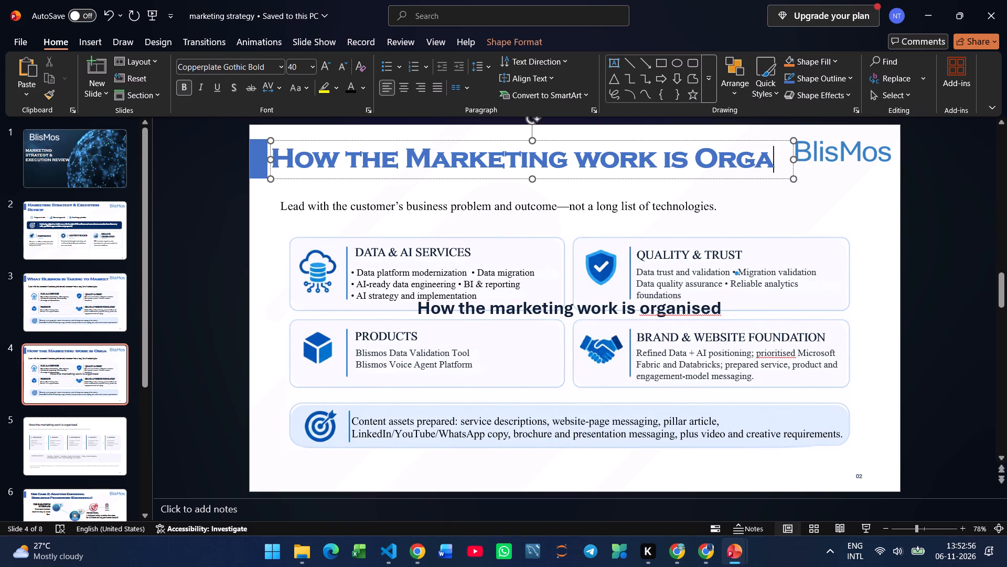
type("ni")
type("sed")
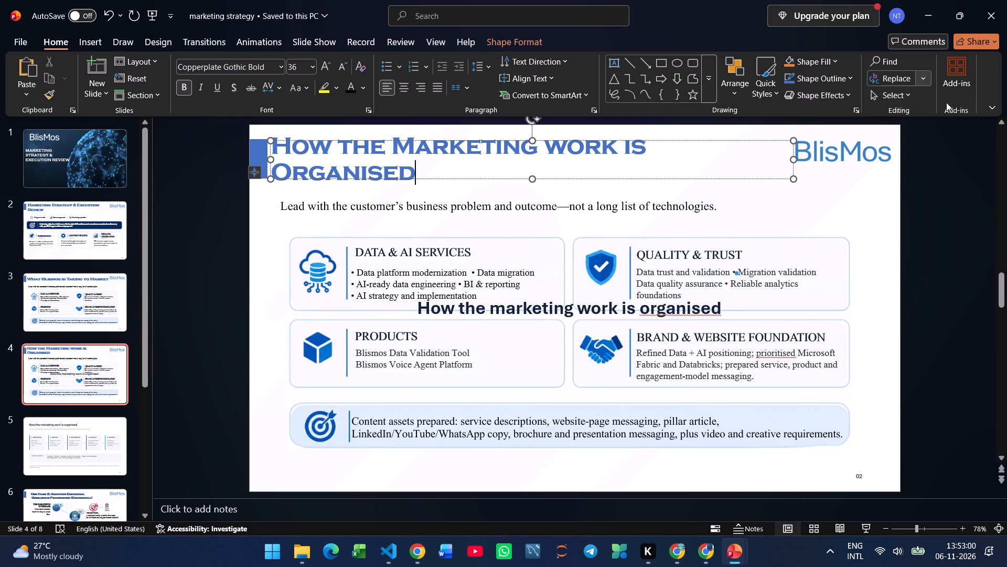
Widen slide 4's title box so the title fits on one line, and nudge it slightly left.
left_click_drag(793, 161, 801, 162)
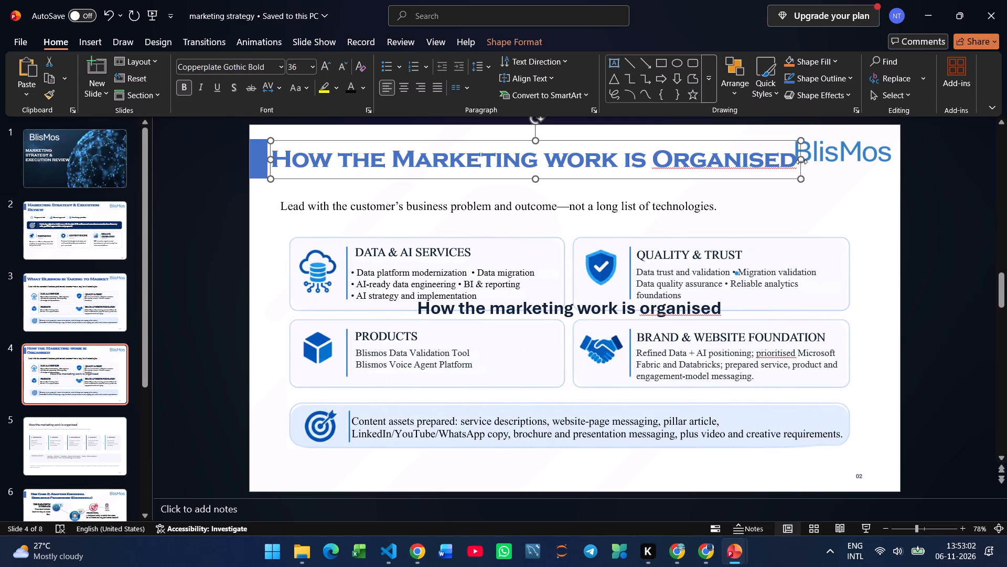
key("Left")
key("Left")
key("Left")
key("Left")
key("Left")
key("Left")
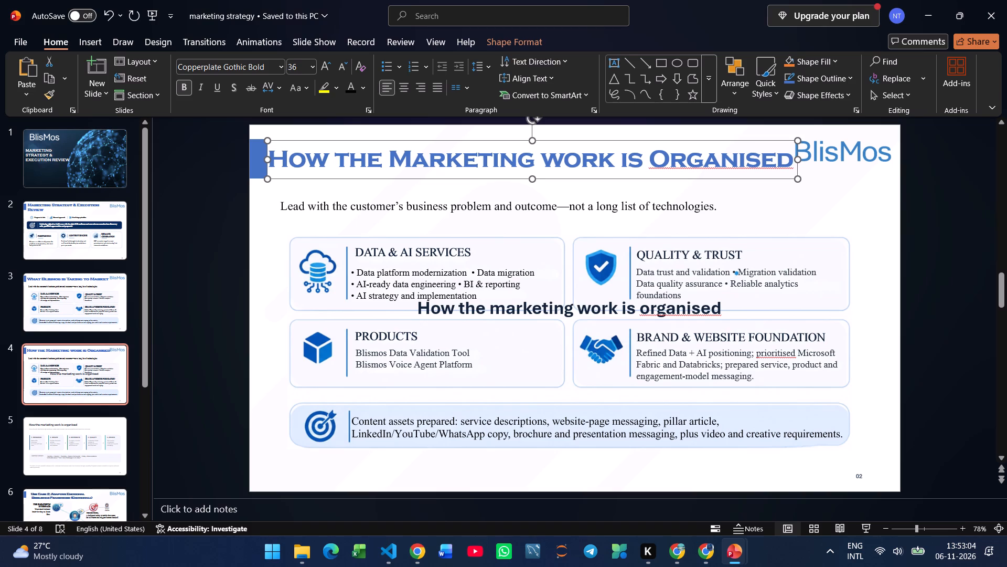
key("Left")
Correct "Organised" to "Organized" in the slide 4 title.
right_click(709, 161)
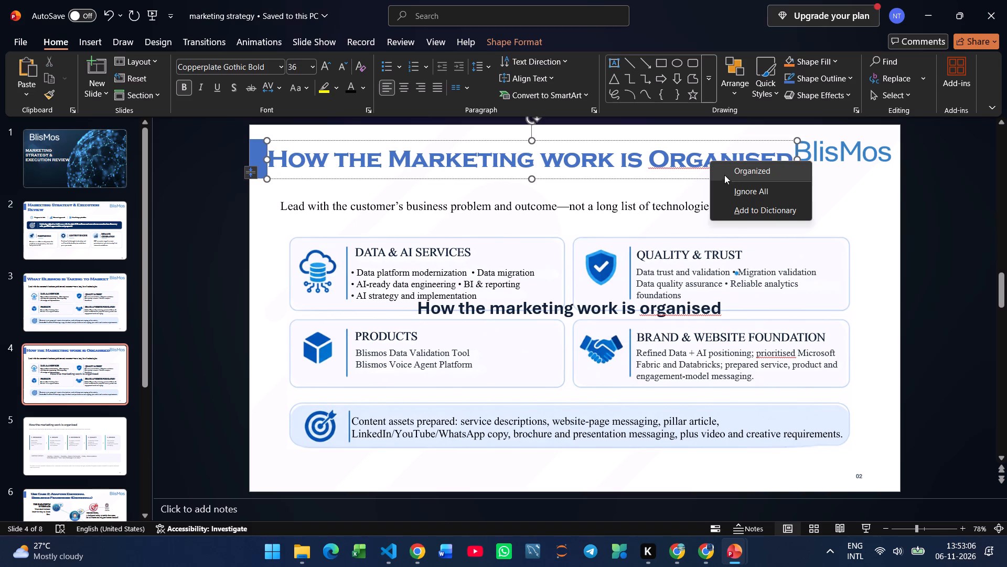
left_click(744, 174)
left_click(768, 198)
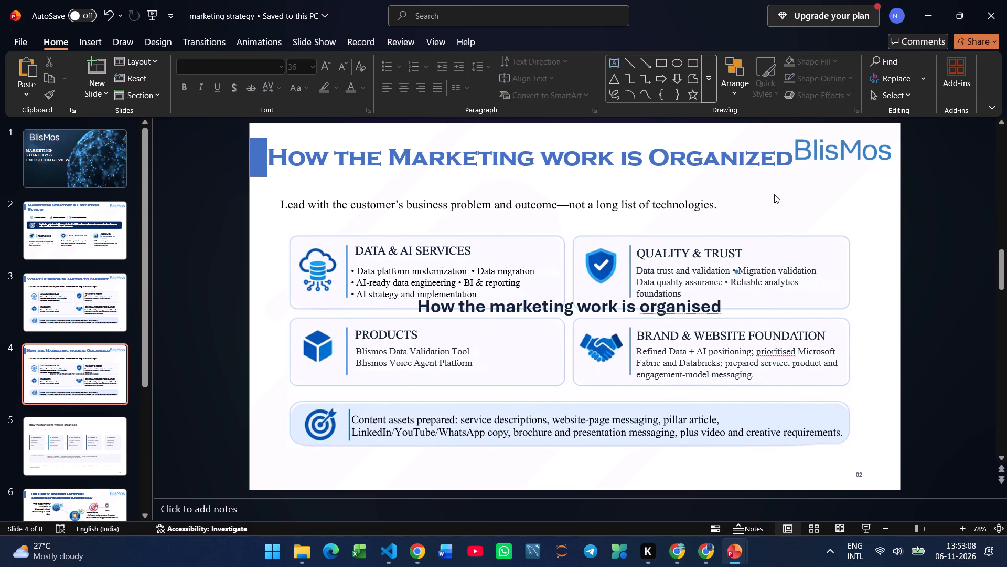
Delete the pasted title copy, the card graphic and all the old body text from slide 4, keeping the branded title and logo.
left_click(555, 318)
left_click(602, 385, "ctrl")
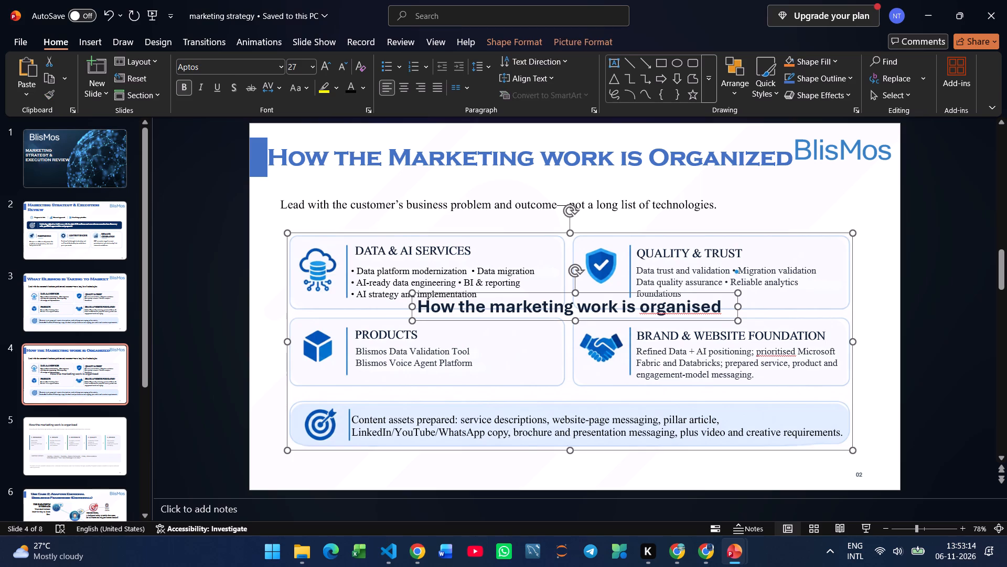
key("BackSpace")
left_click_drag(863, 447, 645, 437)
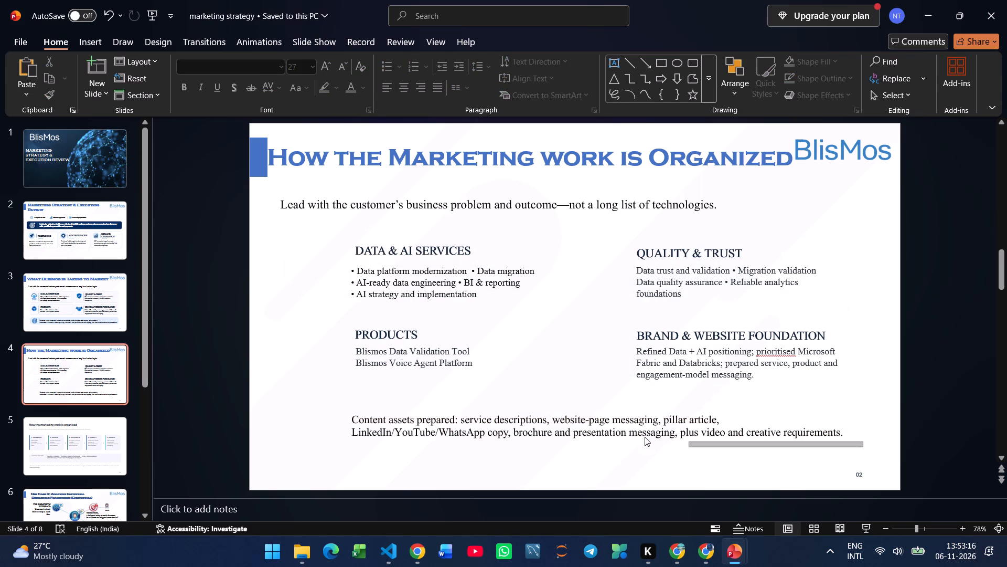
left_click_drag(645, 437, 260, 186)
key("BackSpace")
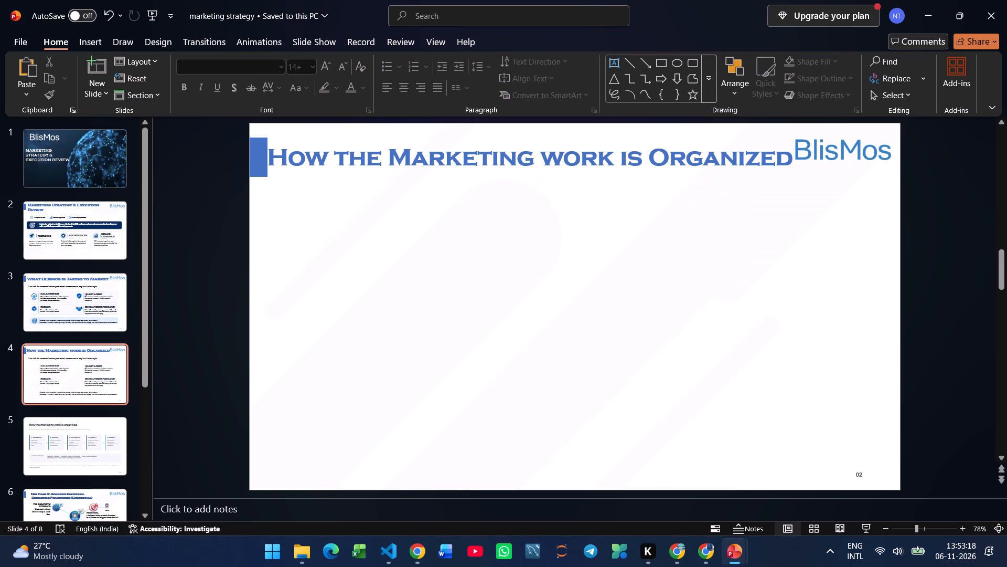
Nudge the "Outreach principle" text box on slide 5 slightly up and to the right.
left_click(78, 436)
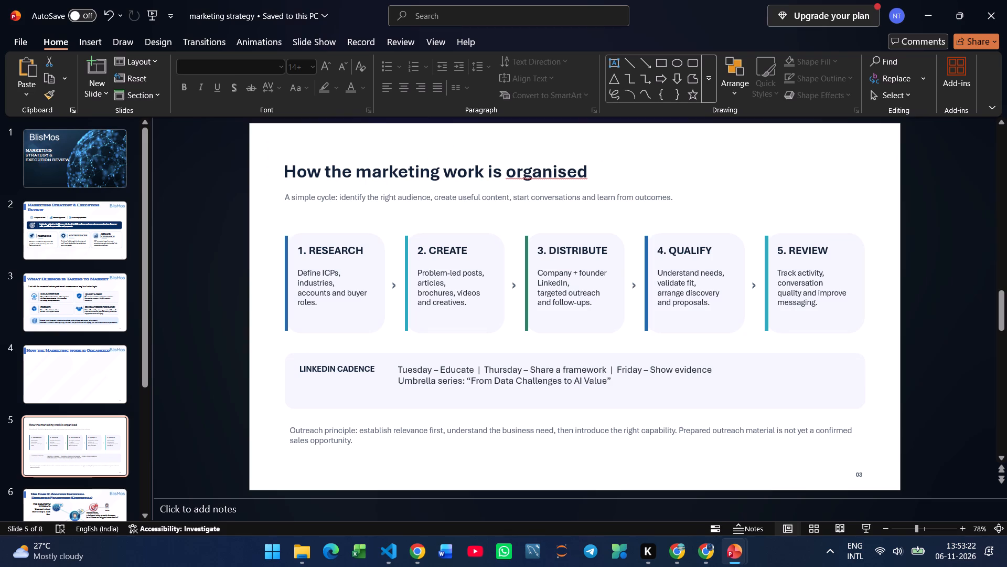
left_click_drag(860, 454, 861, 447)
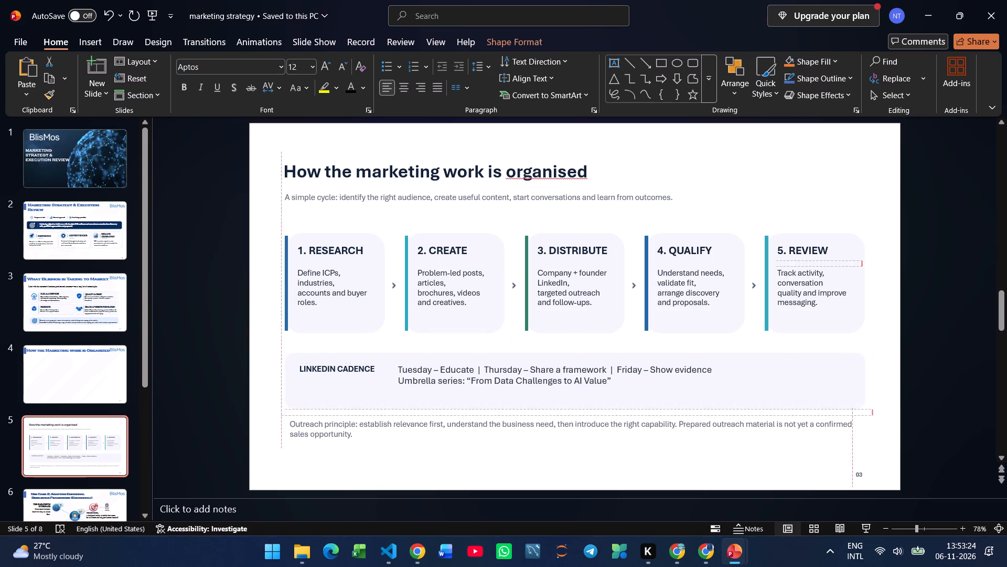
left_click_drag(861, 447, 868, 447)
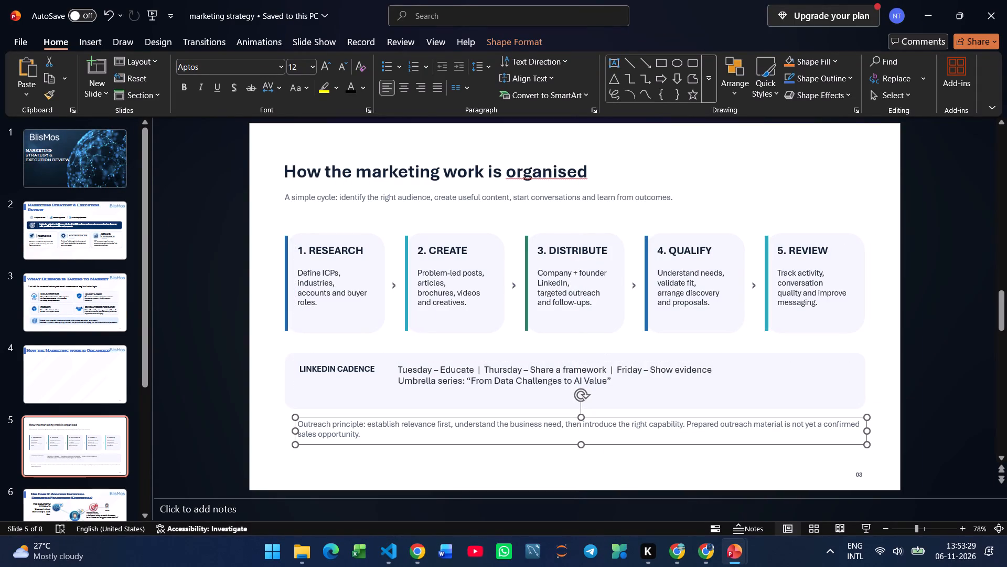
Copy all content below the title on slide 5 and paste it onto slide 4 beneath the branded title.
left_click(610, 400)
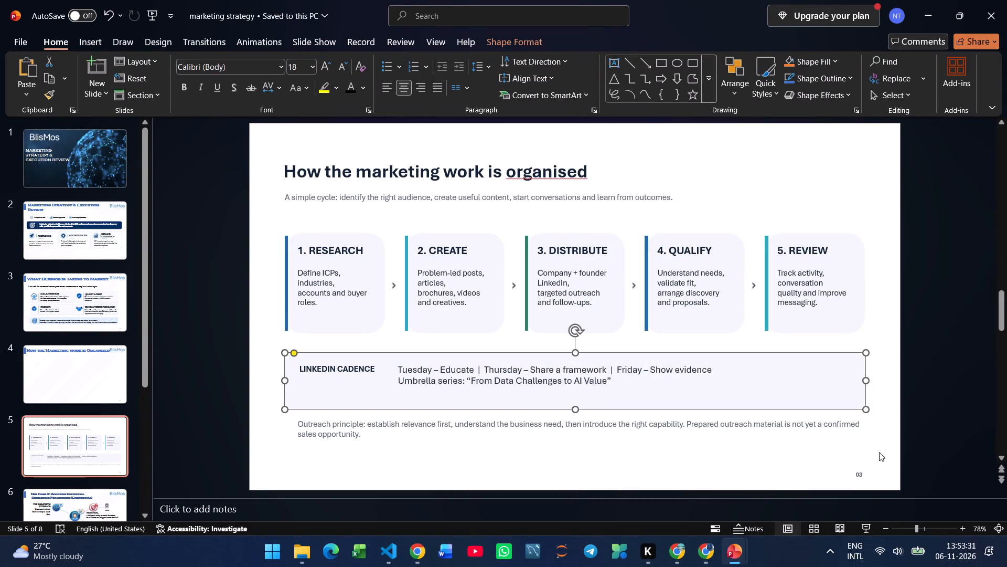
left_click_drag(881, 459, 270, 191)
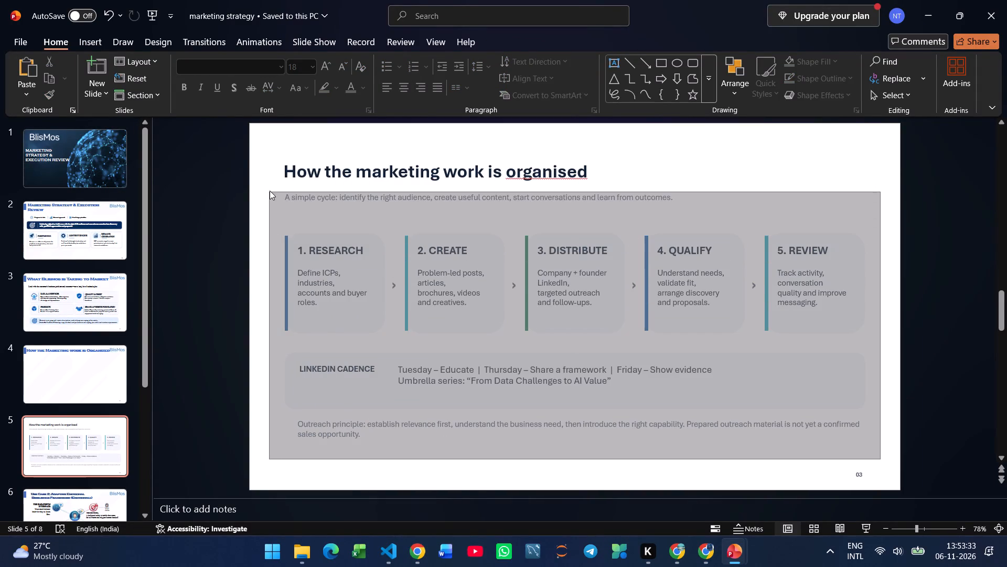
left_click_drag(270, 191, 270, 185)
key("ctrl+c")
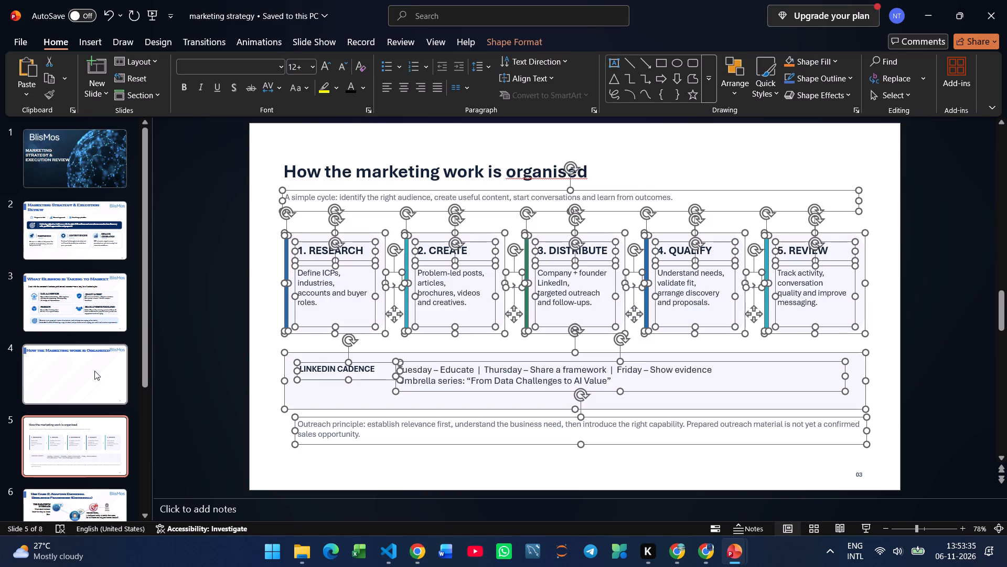
left_click(95, 369)
key("ctrl+v")
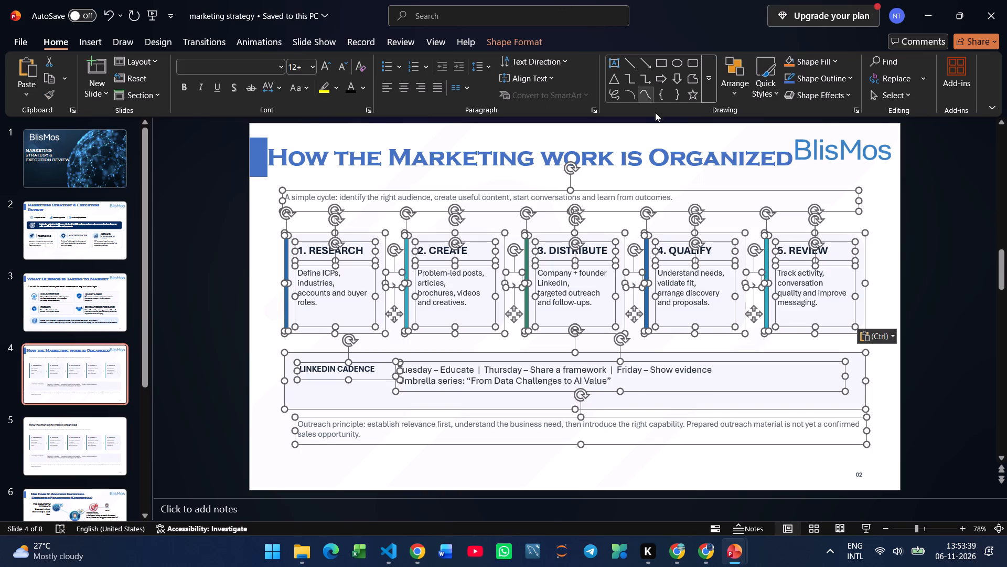
Set the pasted body text on slide 4 to Mongolian Baiti and enlarge it by one size increment.
left_click(280, 68)
left_click(290, 159)
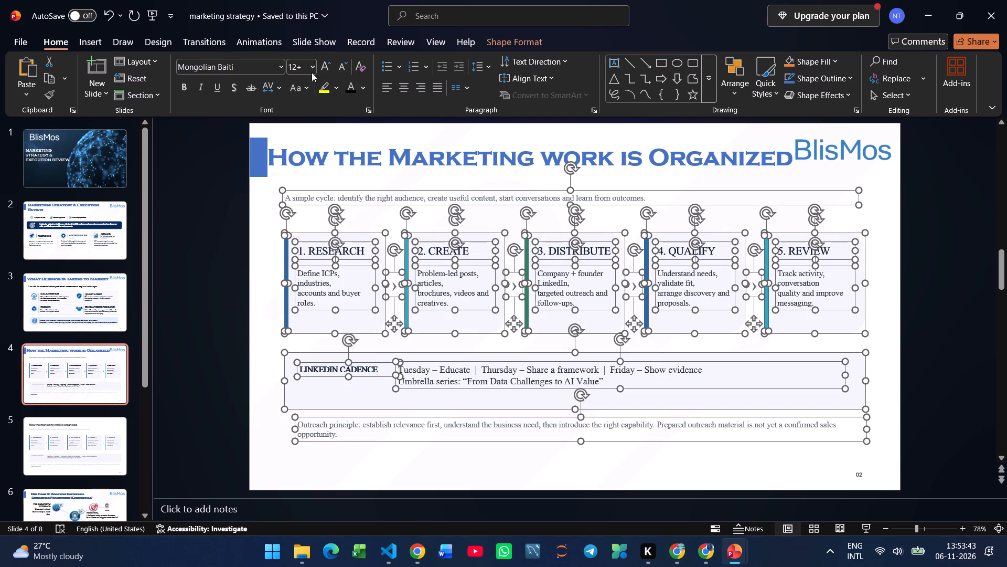
left_click(324, 66)
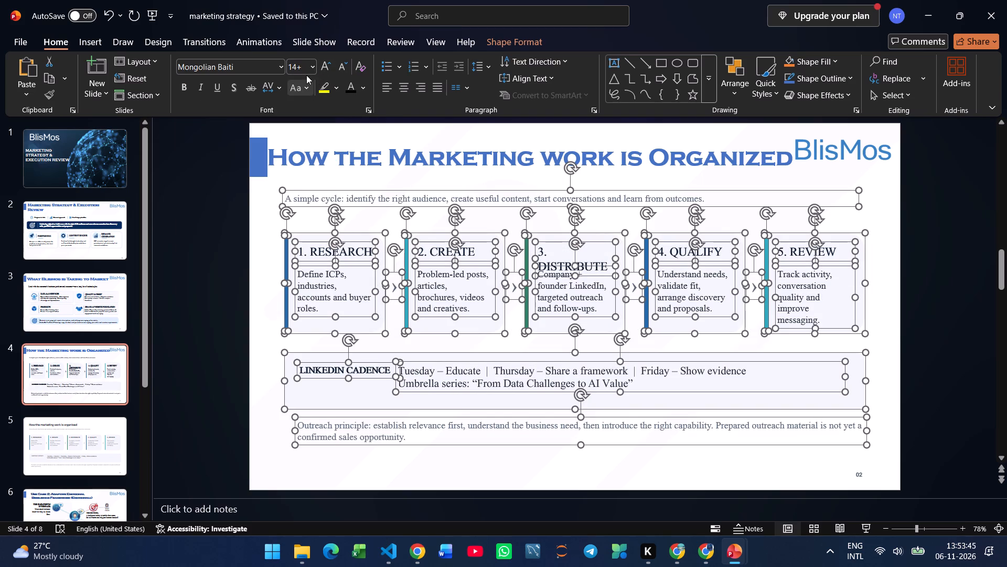
left_click(536, 468)
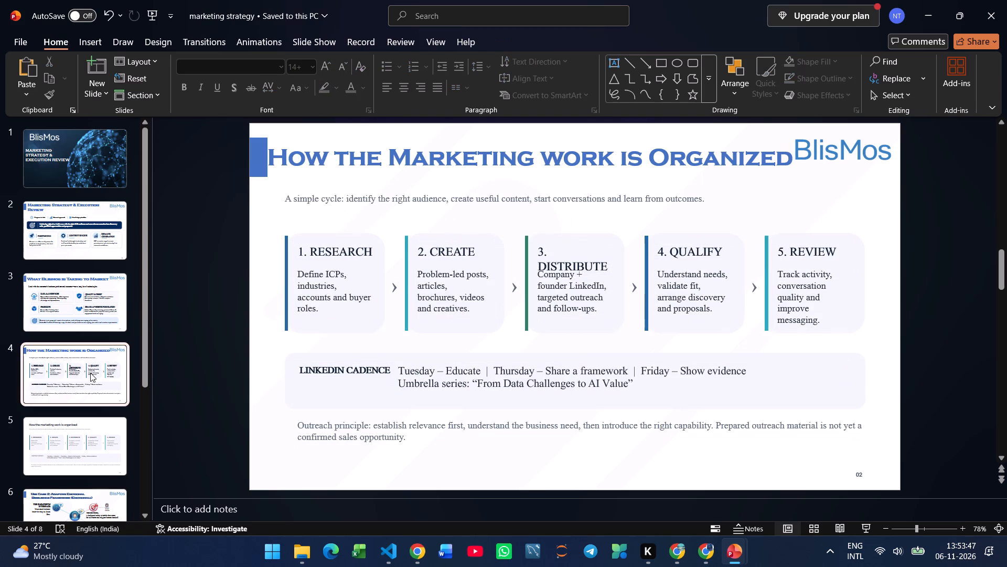
right_click(77, 383)
left_click(155, 95)
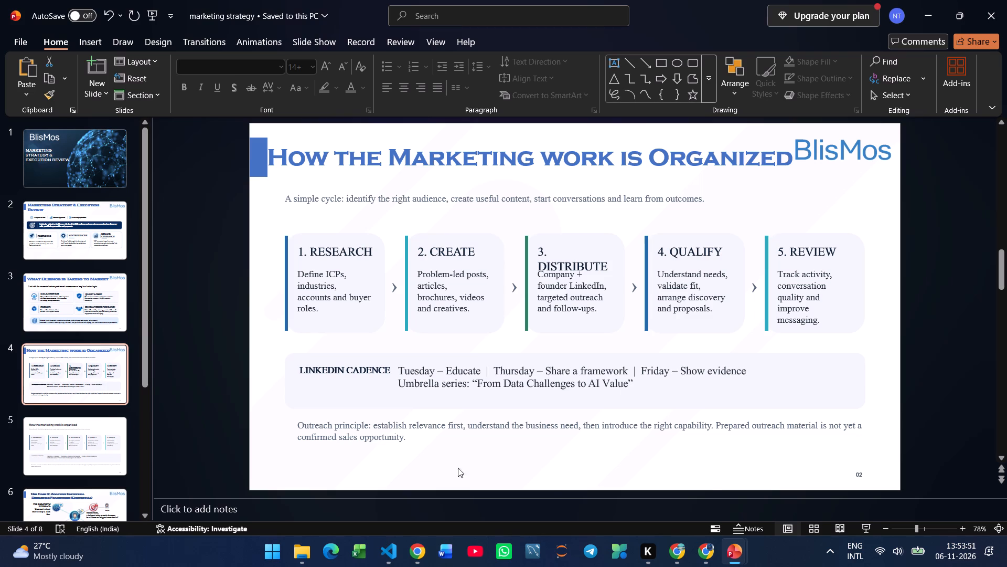
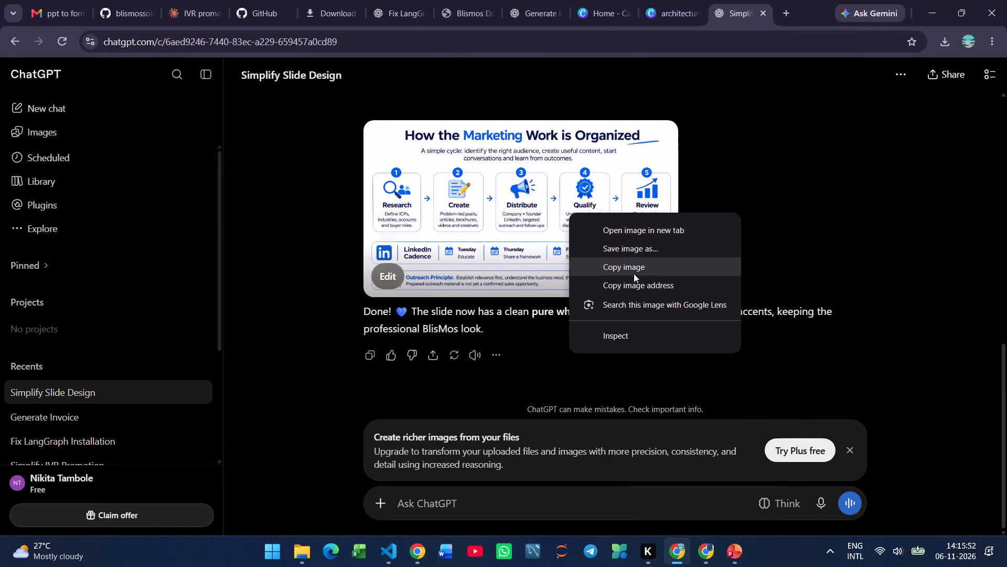
left_click(644, 270)
In the Canva architecture design, delete the existing graphic on page 141 and paste the copied slide image in its place.
left_click(659, 10)
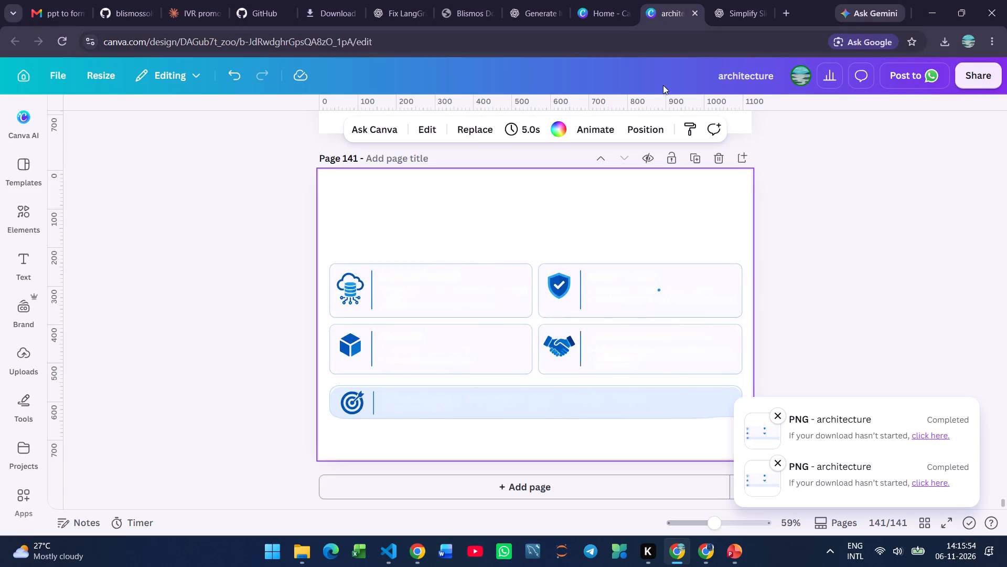
left_click(617, 300)
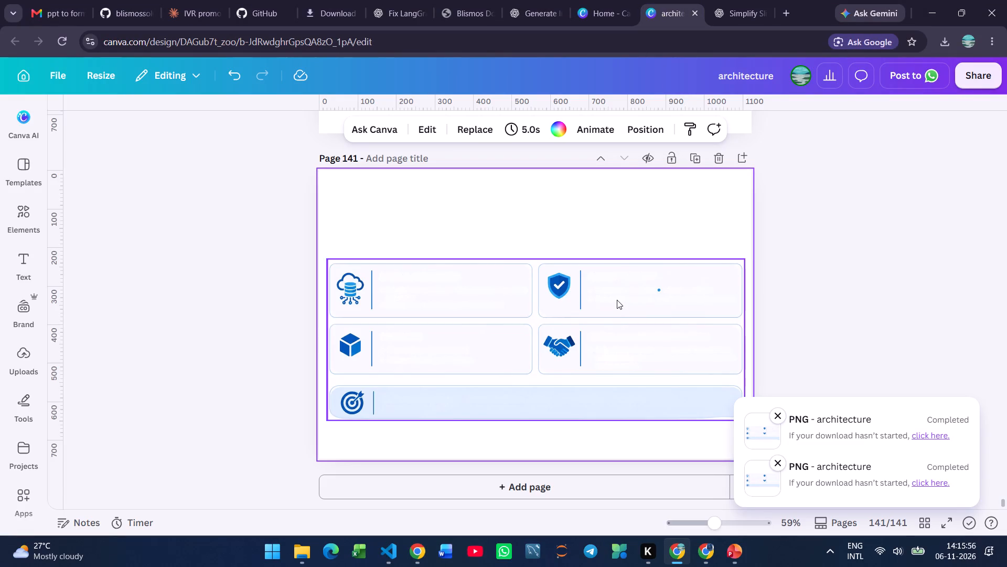
key("BackSpace")
key("ctrl+v")
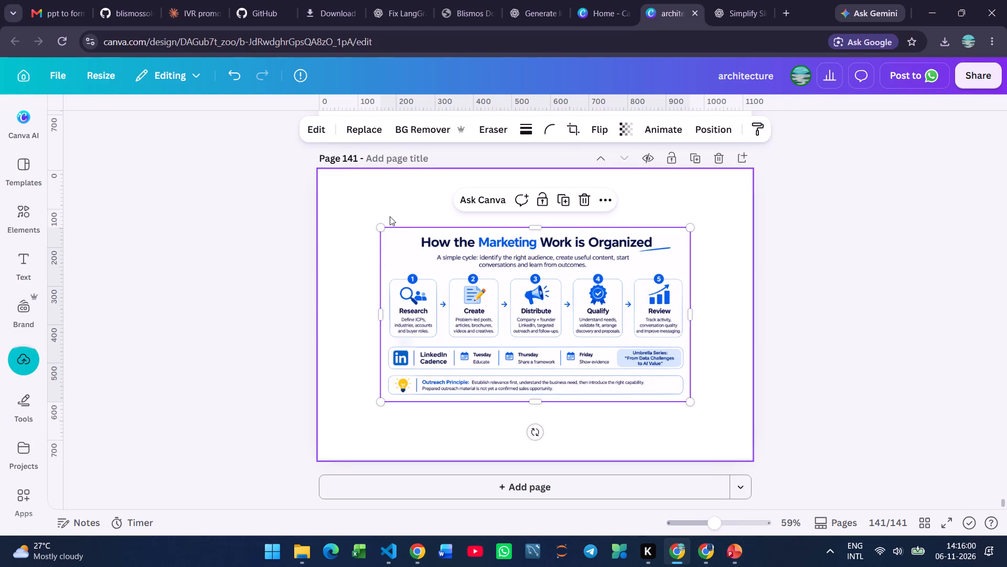
Enlarge the pasted marketing image so that it spans the full width of page 141.
left_click_drag(382, 228, 326, 203)
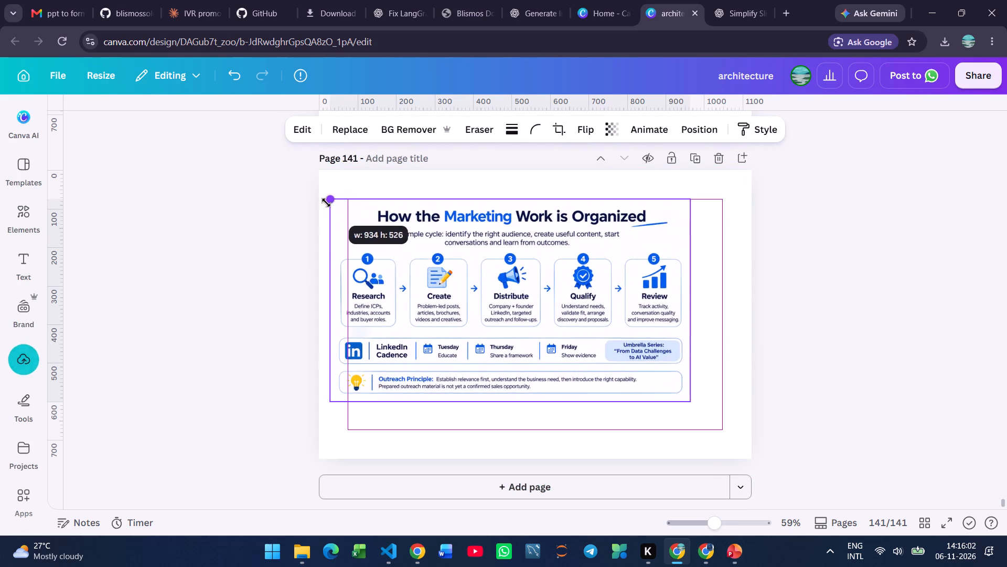
left_click_drag(326, 203, 319, 201)
left_click_drag(690, 400, 710, 414)
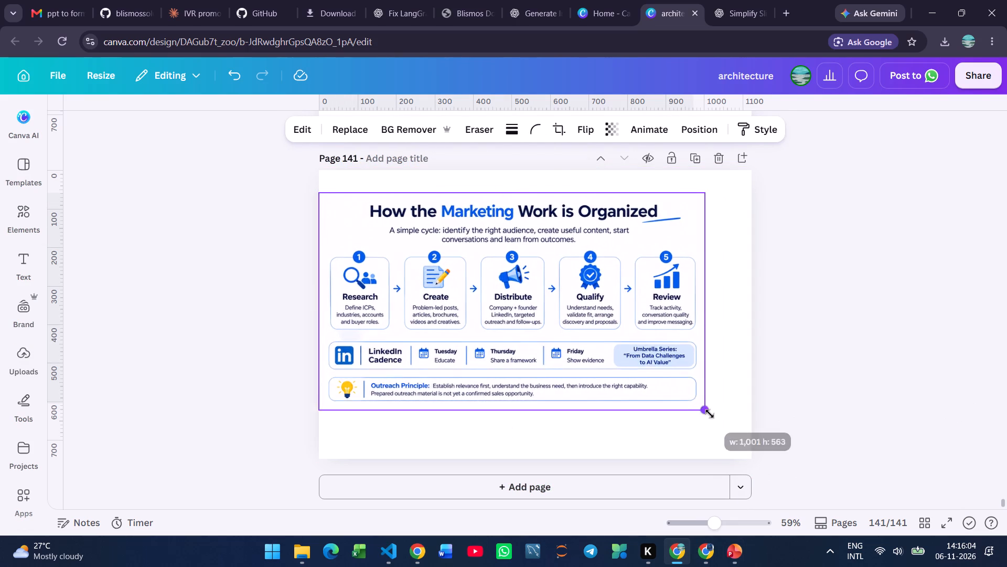
left_click_drag(710, 414, 752, 439)
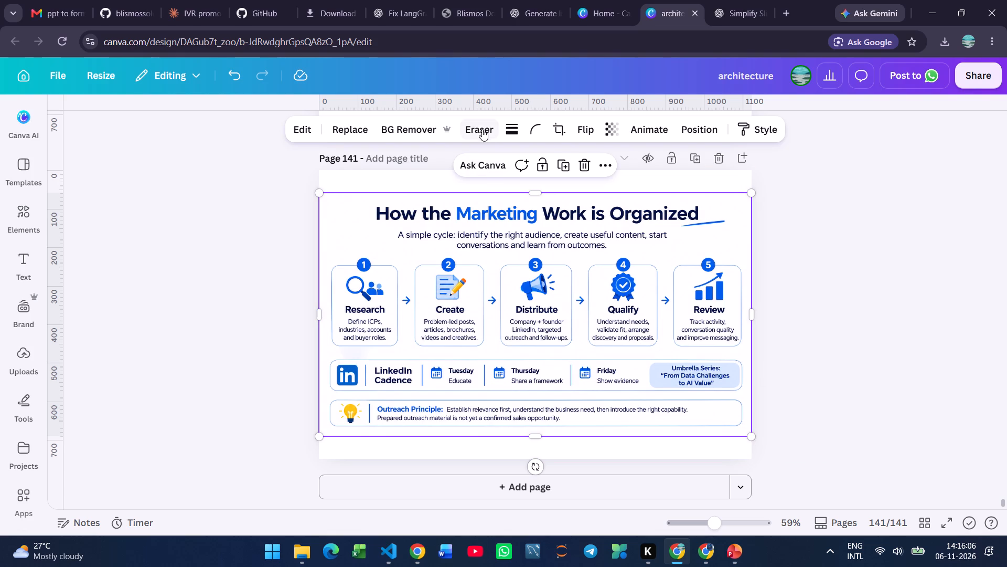
Erase the heading, subtitle, card, cadence, Umbrella Series and outreach text from the image using Magic Eraser's text selection, keeping the step numbers and LinkedIn logo.
left_click(482, 129)
left_click(486, 161)
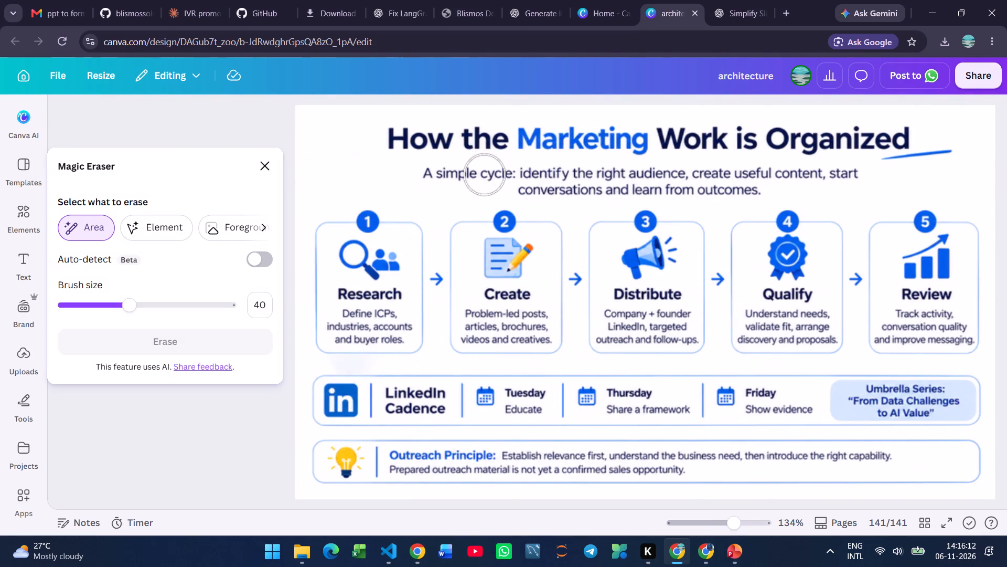
left_click(260, 226)
left_click(254, 232)
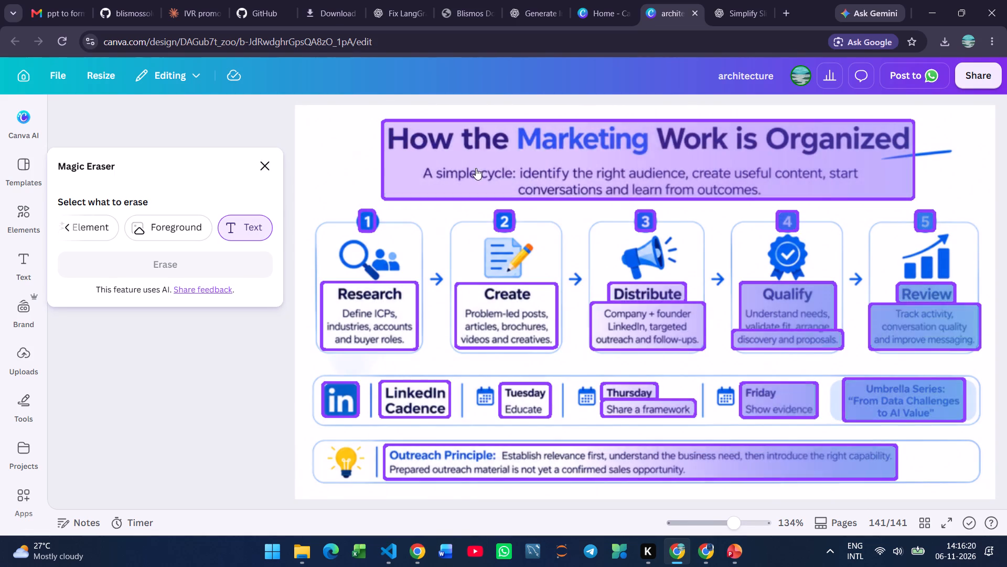
left_click(476, 168)
left_click(382, 331)
left_click(535, 319)
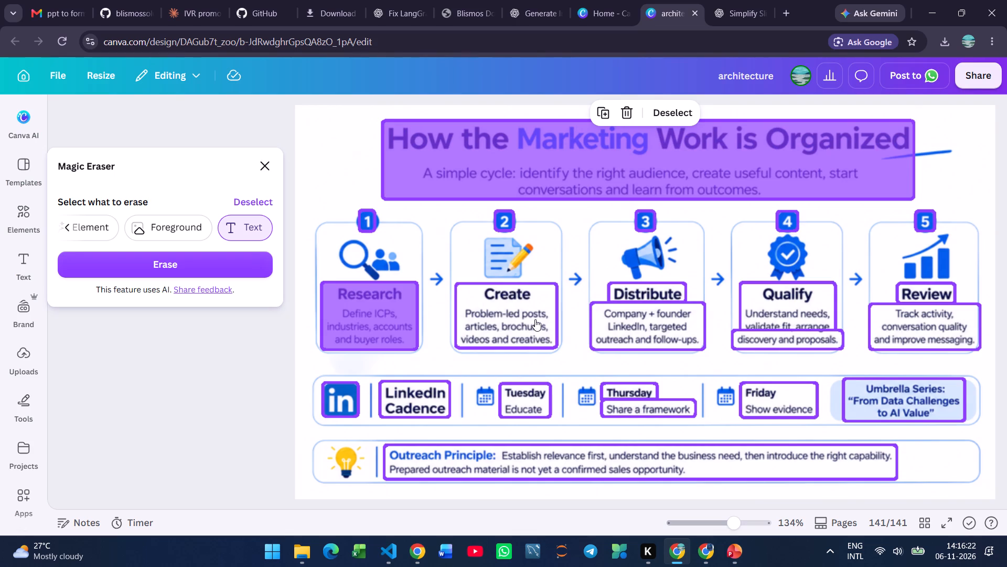
left_click(665, 323)
left_click(656, 291)
left_click(793, 300)
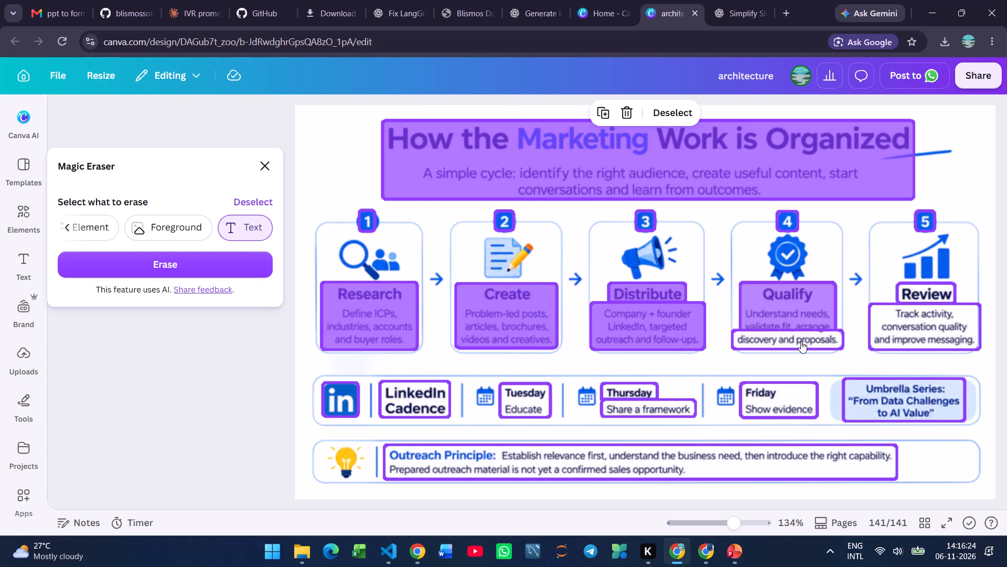
left_click(801, 341)
left_click(910, 293)
left_click(914, 327)
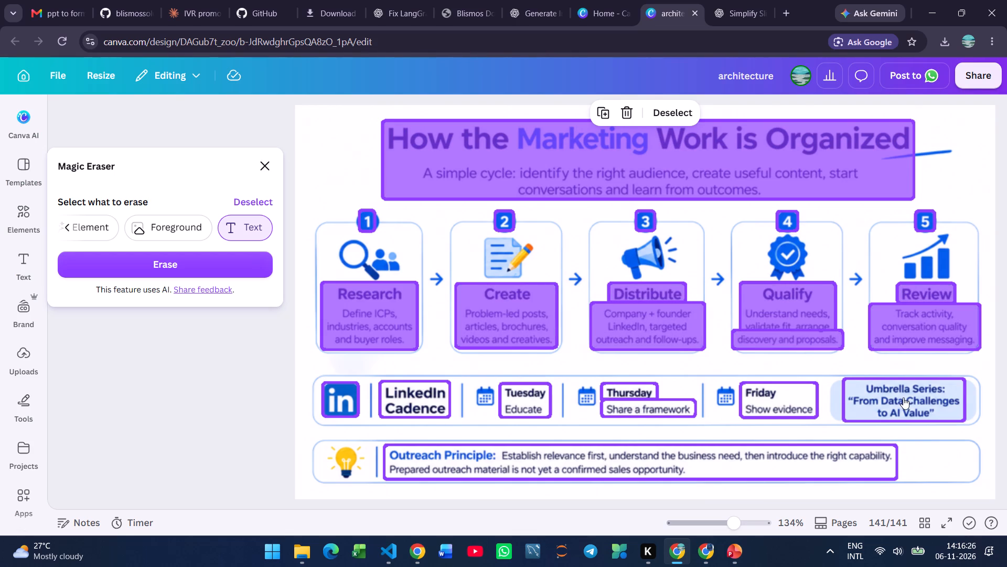
left_click(903, 397)
left_click(792, 405)
left_click(628, 392)
left_click(630, 405)
left_click(541, 398)
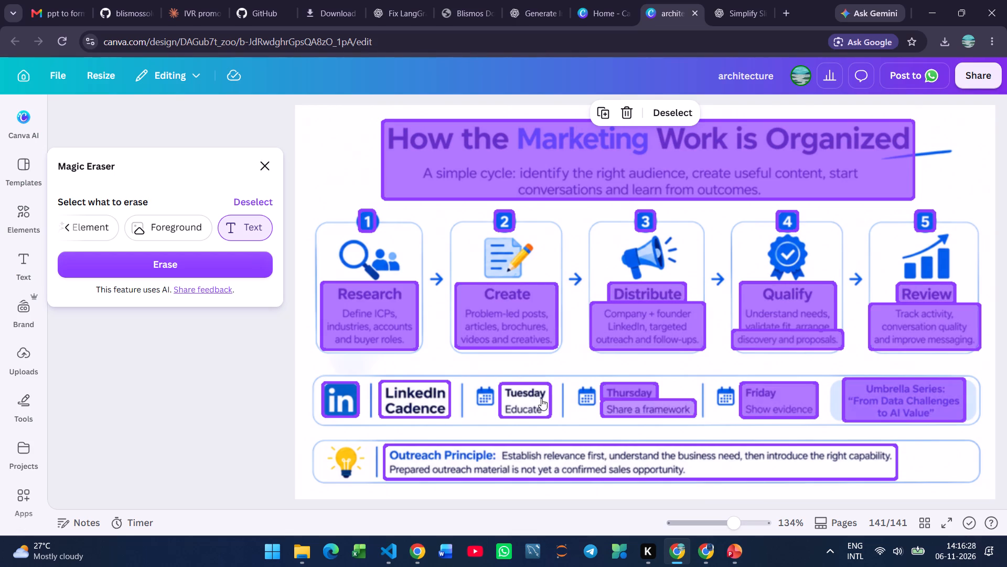
left_click(440, 396)
left_click(475, 448)
left_click(215, 269)
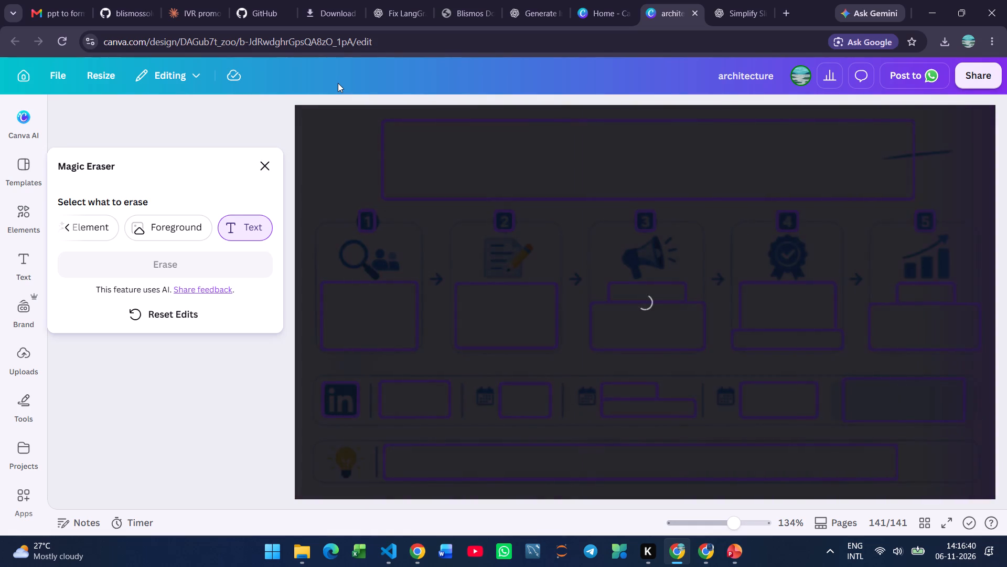
left_click(267, 165)
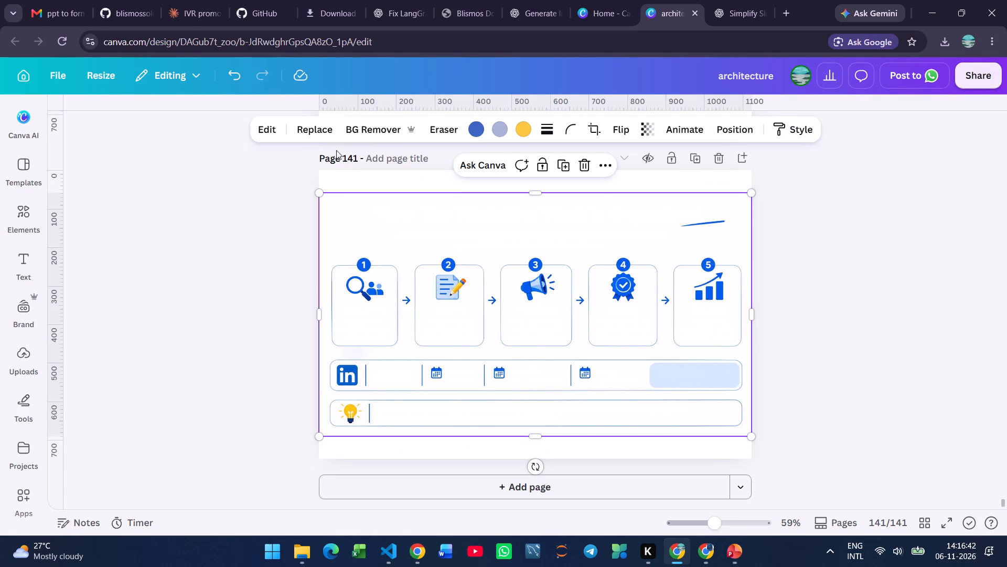
Crop the image in freeform to the cards and two bottom bars, removing the empty heading area and outer margins.
left_click(593, 130)
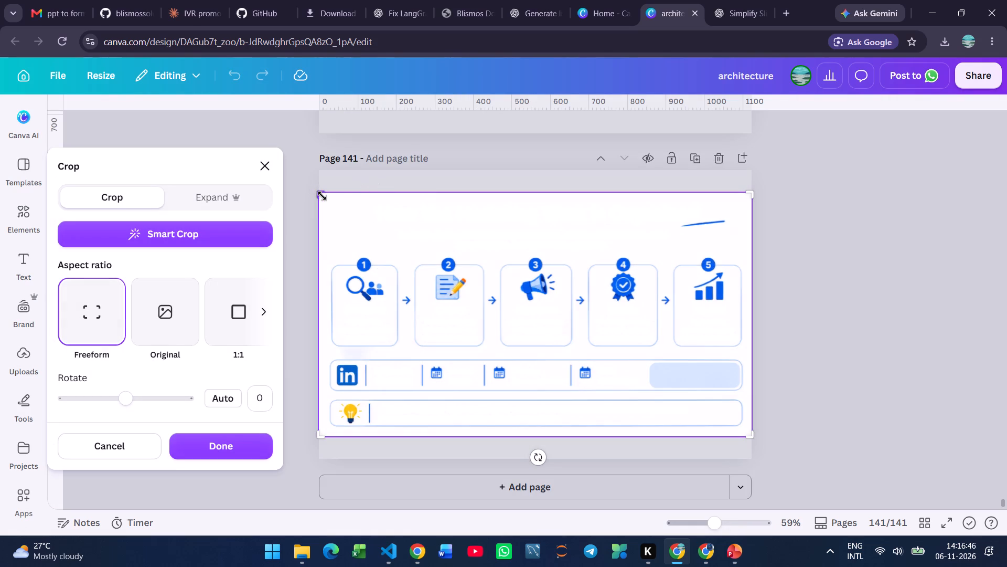
left_click_drag(322, 196, 319, 229)
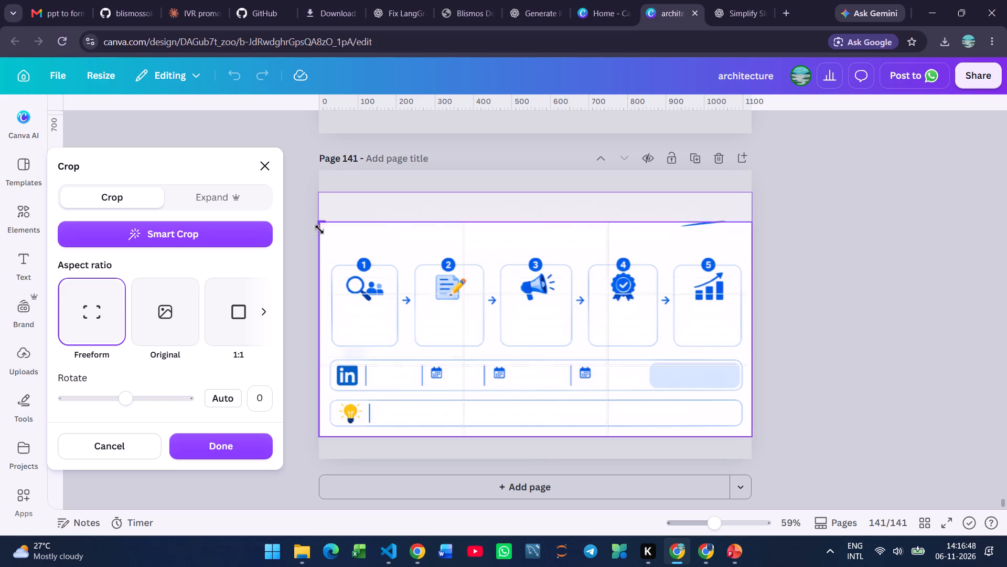
left_click_drag(319, 229, 326, 255)
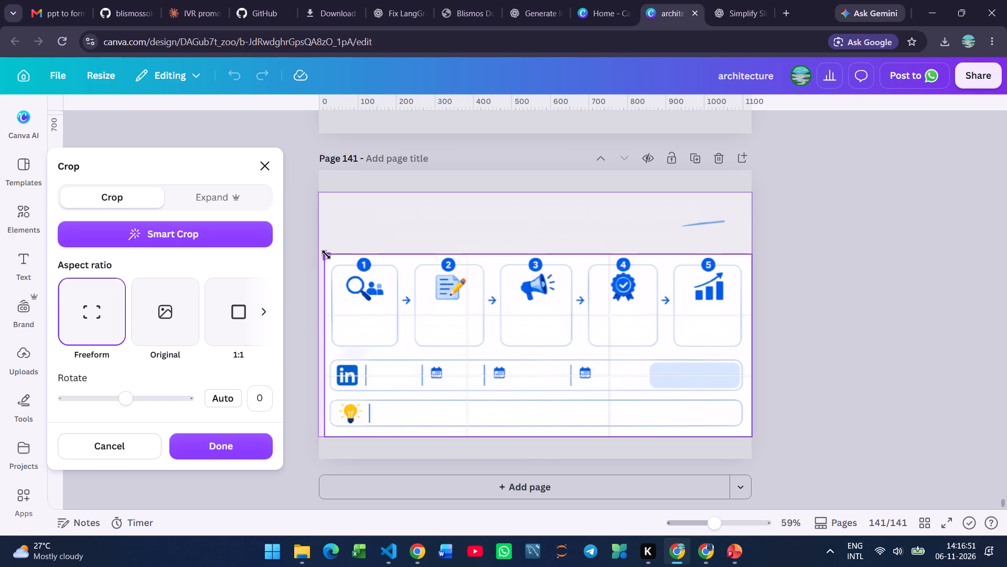
left_click_drag(326, 255, 327, 255)
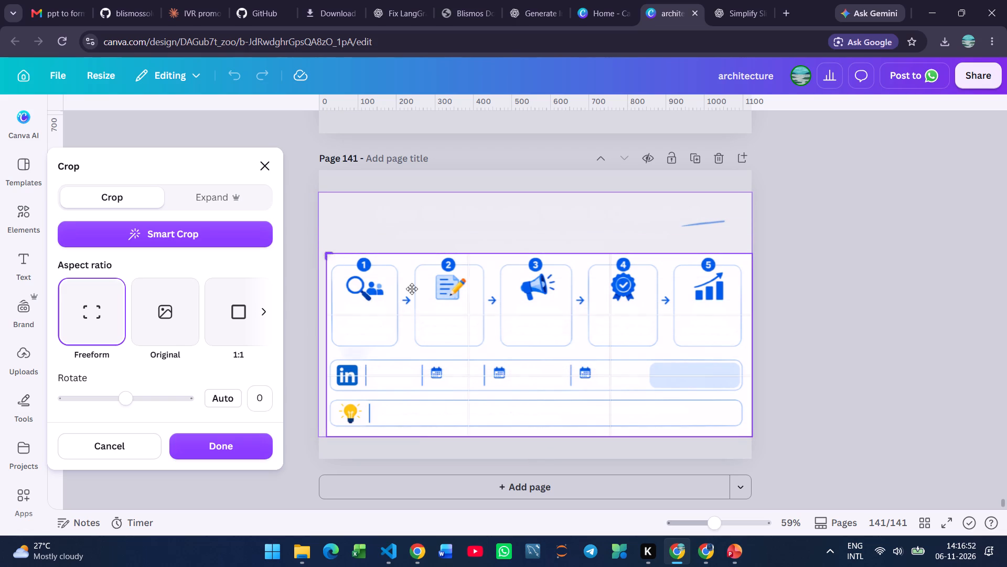
left_click(749, 435)
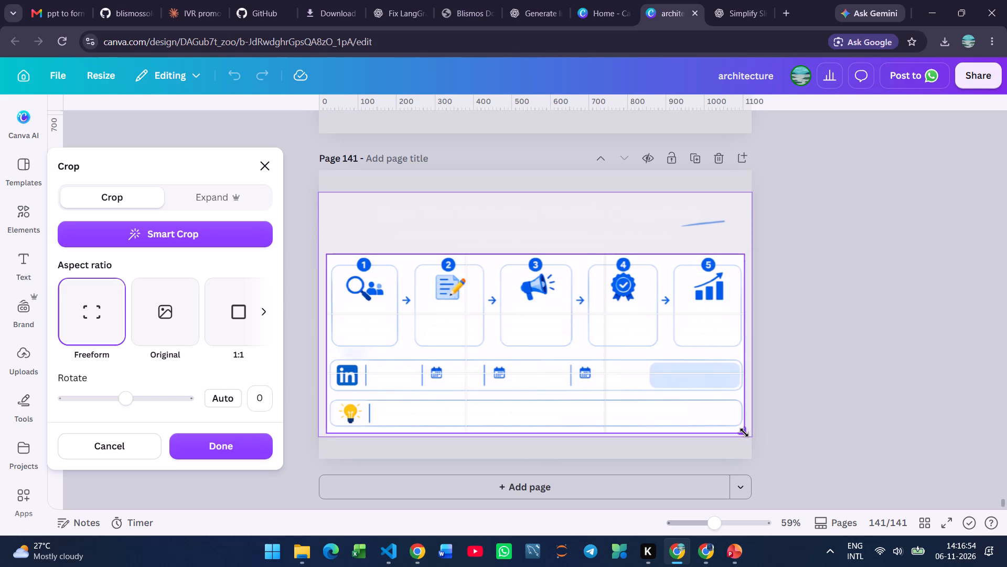
left_click(837, 438)
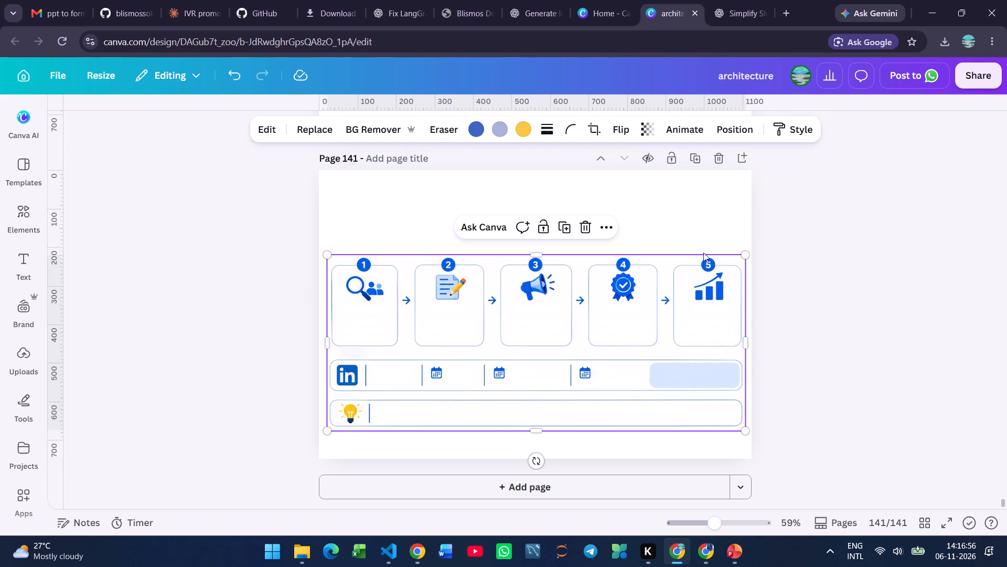
Download only page 141 as a high-quality PNG with a transparent background.
left_click(680, 199)
left_click(1006, 80)
left_click(987, 82)
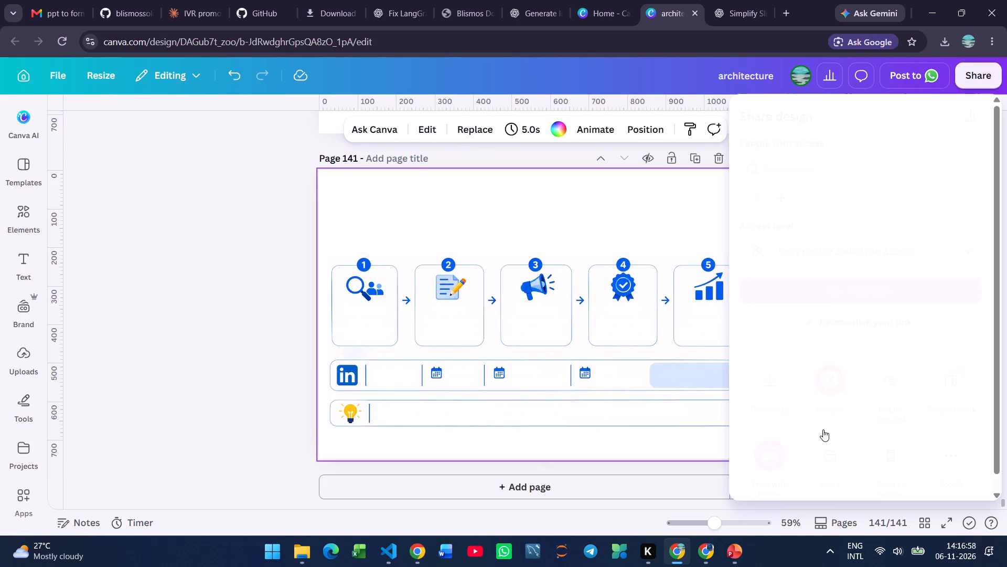
left_click(766, 396)
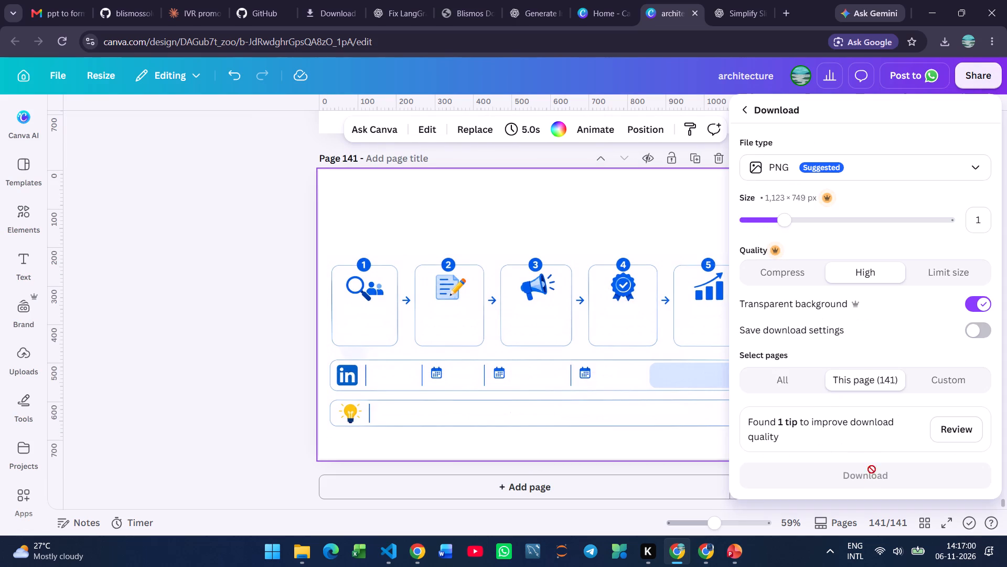
left_click(891, 468)
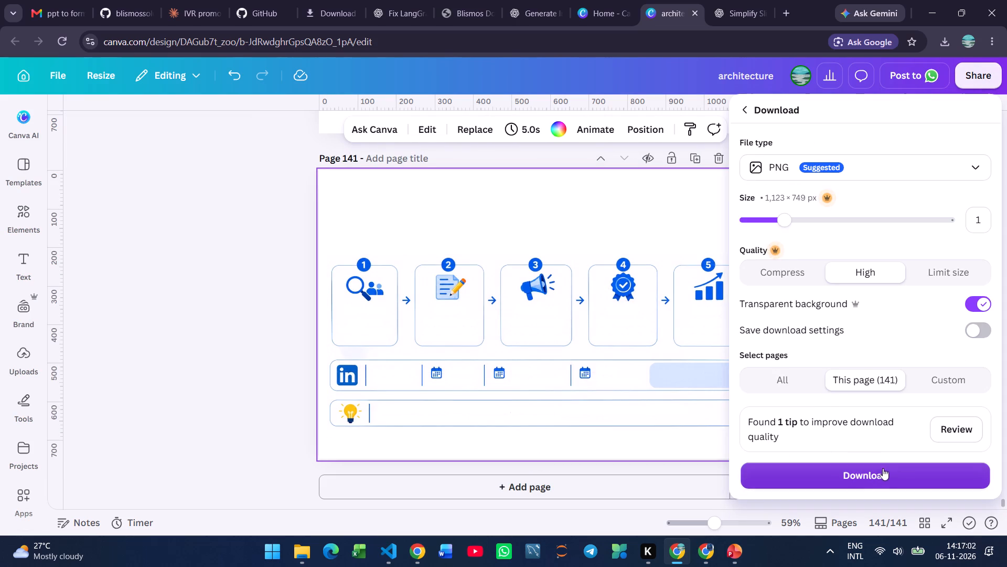
In File Explorer, refresh the Downloads folder and copy the newest PNG, architecture (2).
left_click(287, 561)
left_click(298, 558)
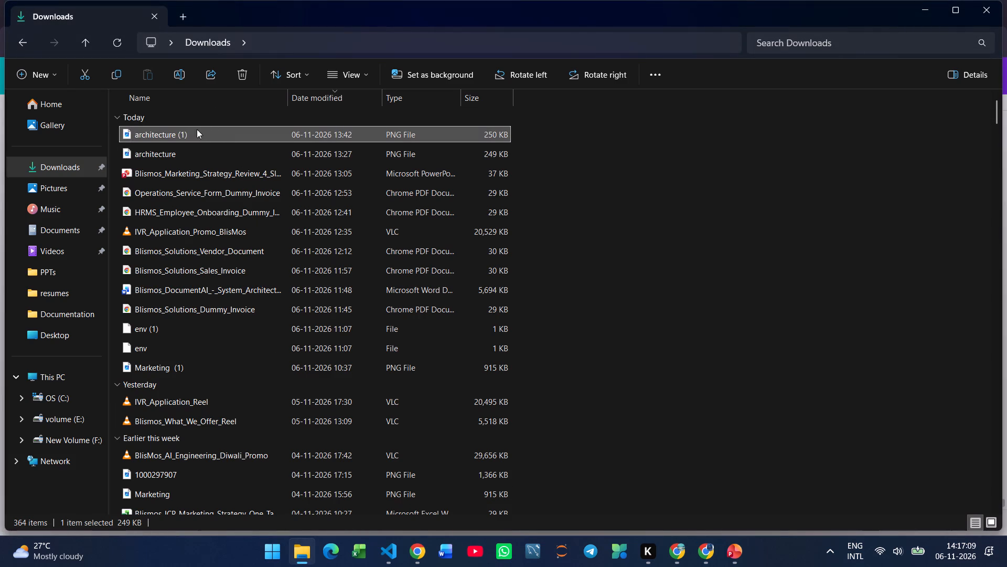
left_click(112, 42)
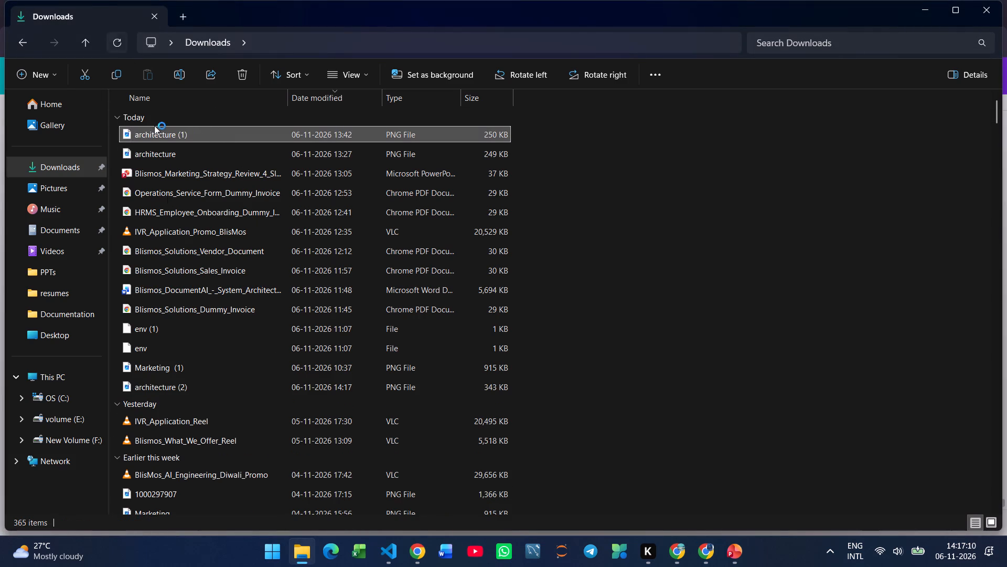
left_click(210, 141)
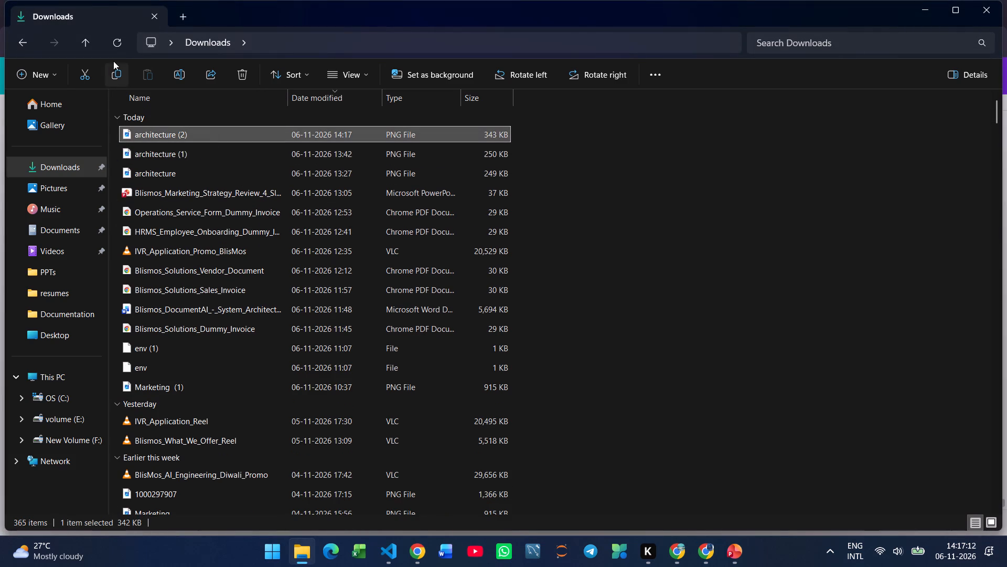
left_click(117, 79)
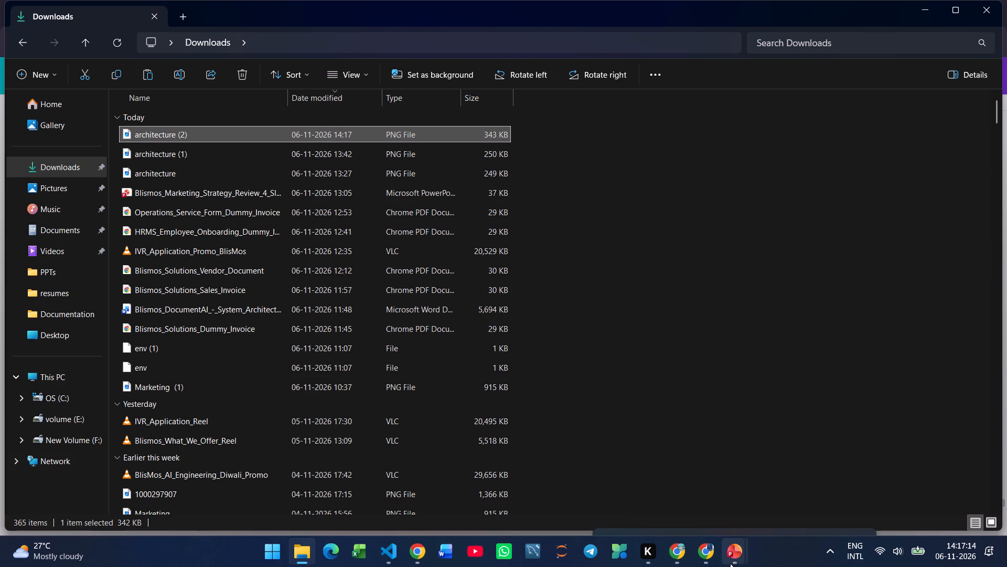
Switch to the marketing strategy presentation in PowerPoint and duplicate slide 4, "How the Marketing work is Organized".
left_click(778, 498)
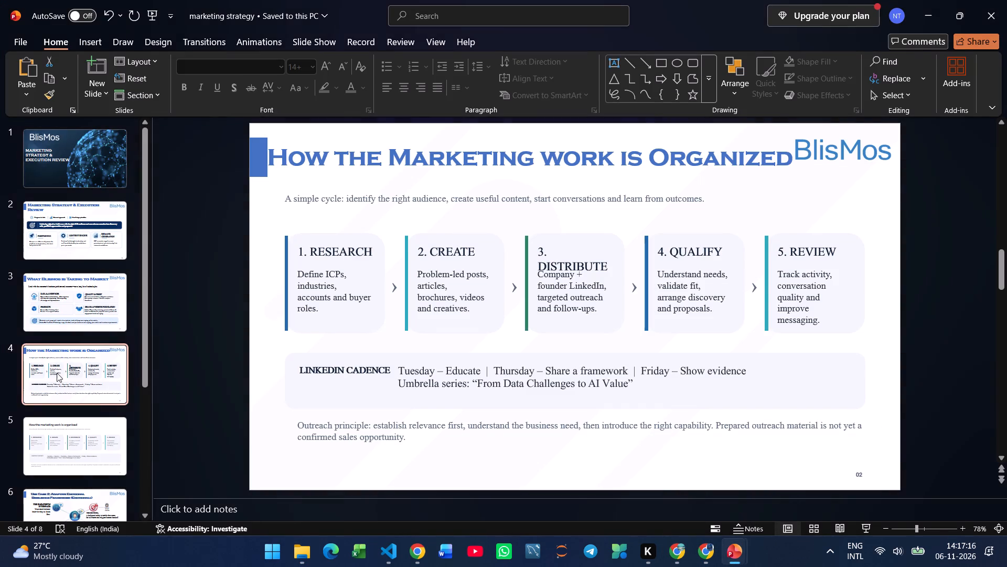
right_click(86, 375)
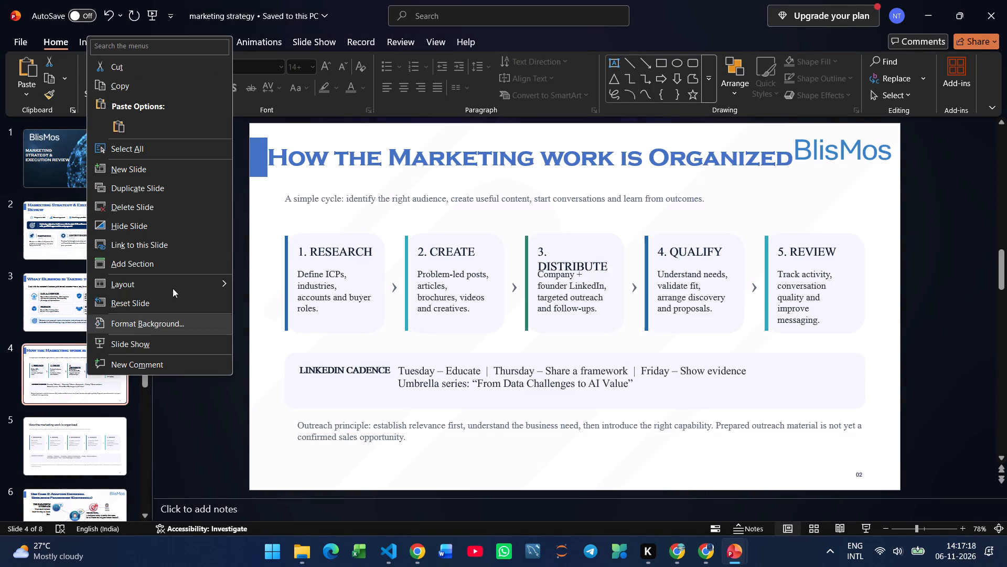
left_click(170, 190)
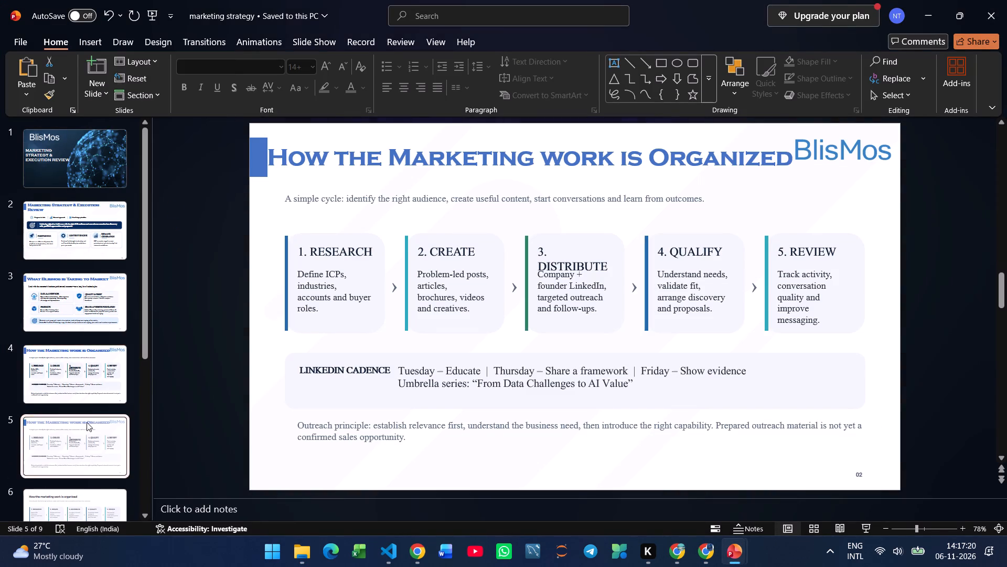
On slide 4, replace everything between the title and the slide number with the copied card graphic.
left_click(100, 376)
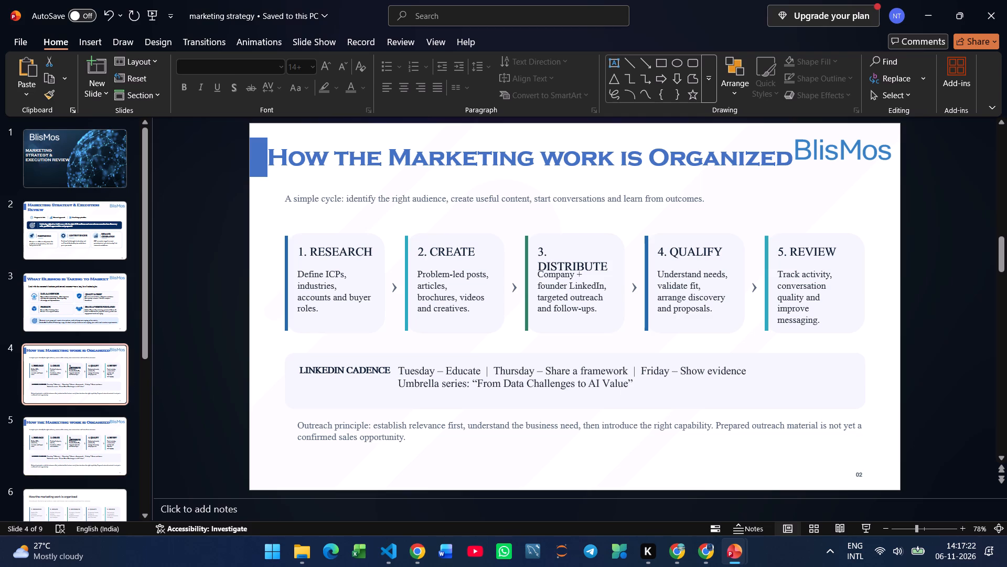
left_click_drag(881, 453, 357, 332)
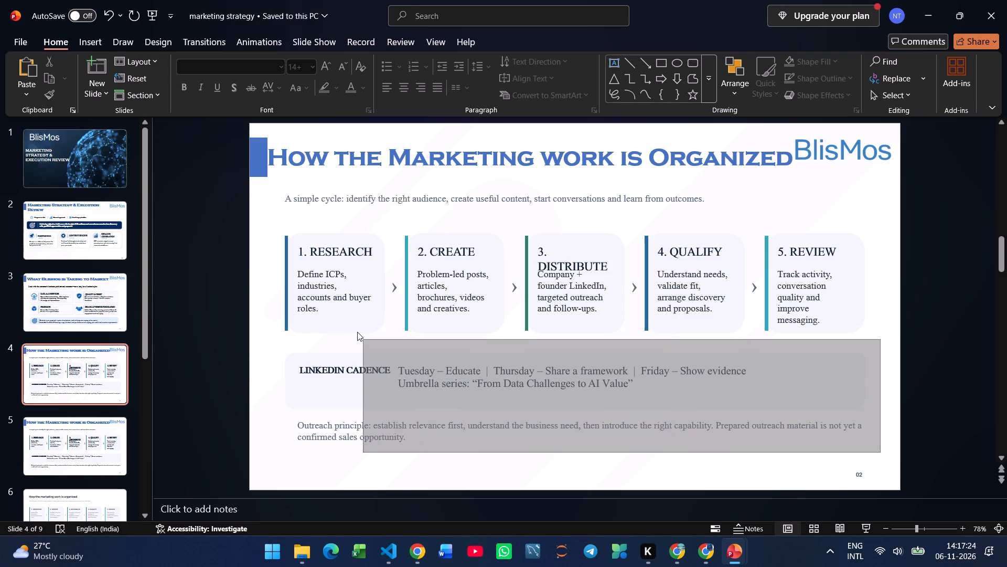
left_click_drag(357, 332, 275, 187)
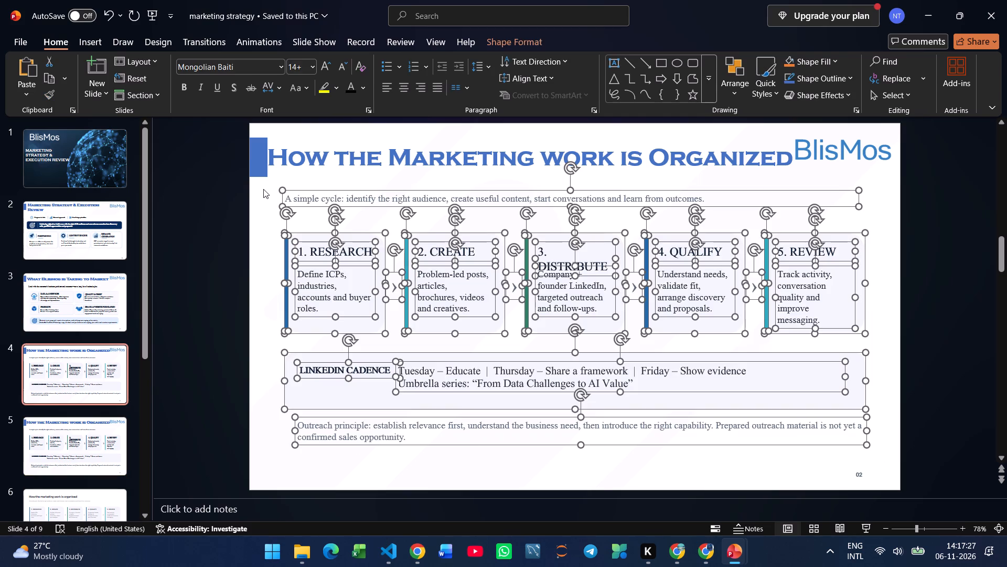
key("BackSpace")
key("ctrl+v")
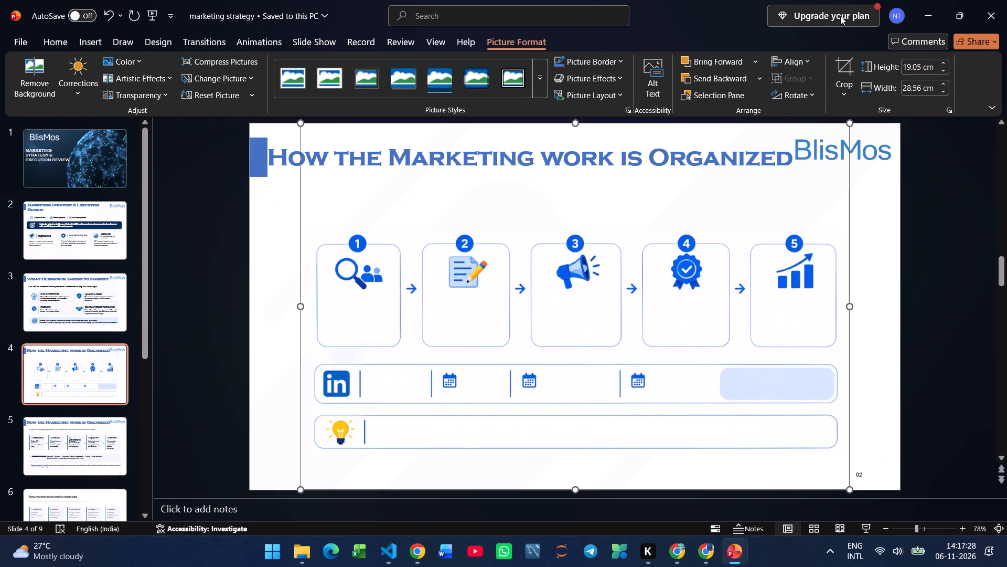
Crop the pasted graphic on all four sides close to the five cards and two bottom bars.
left_click(844, 60)
left_click_drag(578, 123, 575, 193)
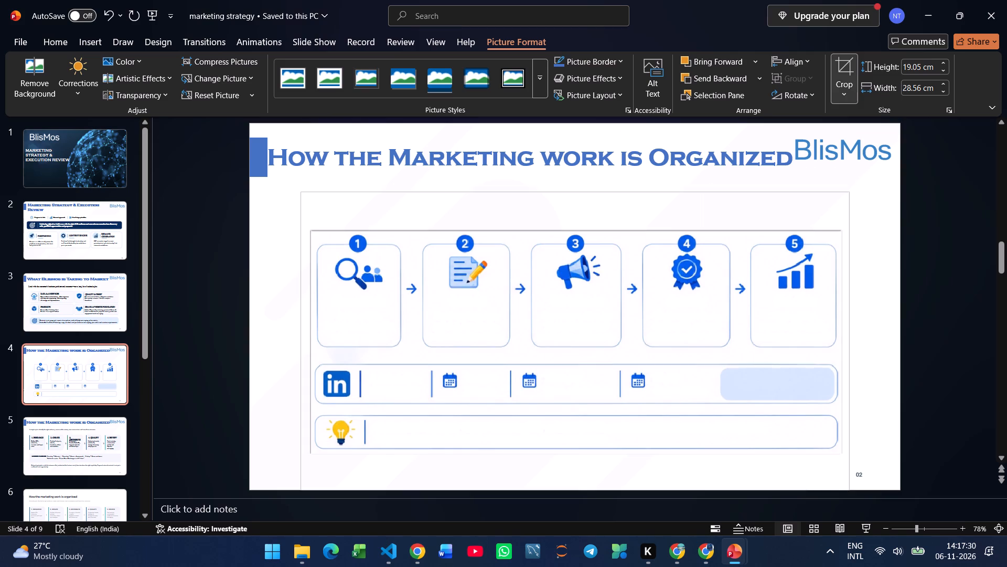
left_click_drag(575, 193, 582, 230)
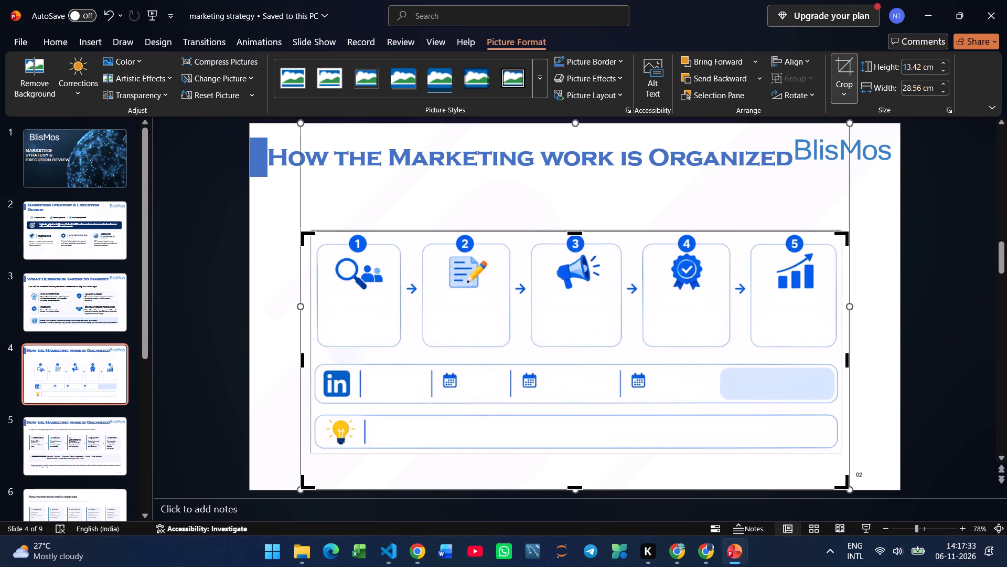
left_click_drag(303, 363, 313, 361)
left_click_drag(846, 358, 845, 360)
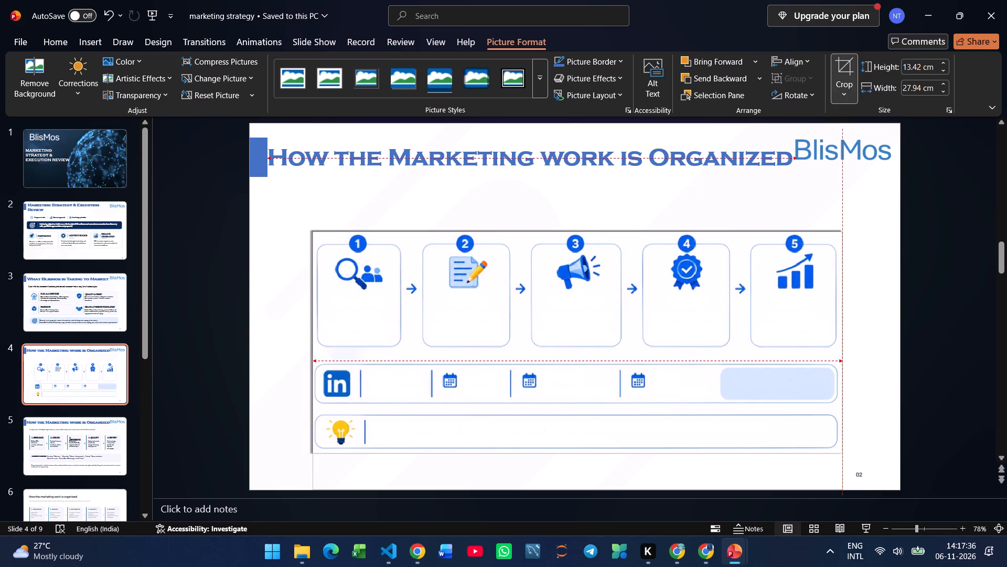
left_click_drag(845, 360, 840, 365)
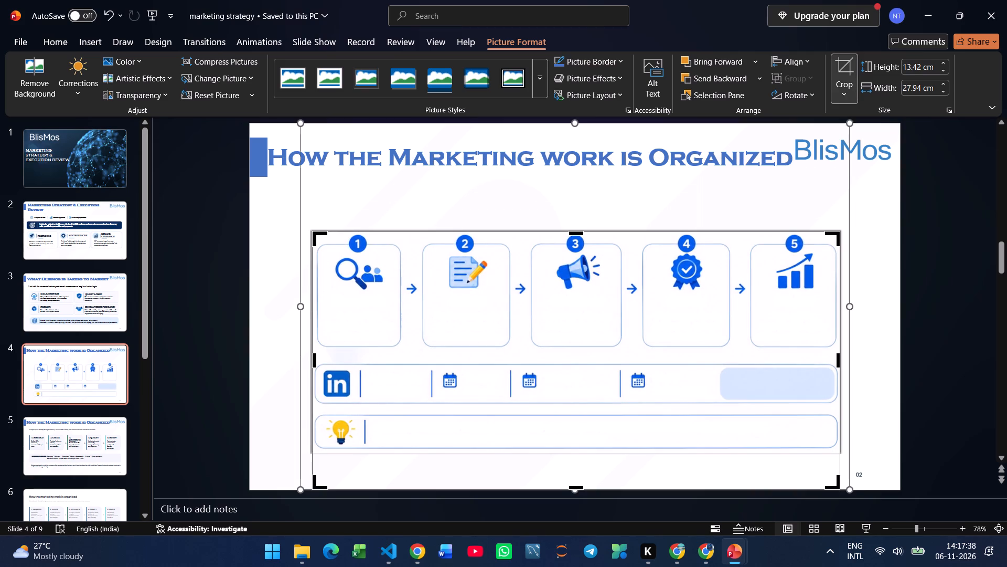
left_click_drag(577, 486, 589, 451)
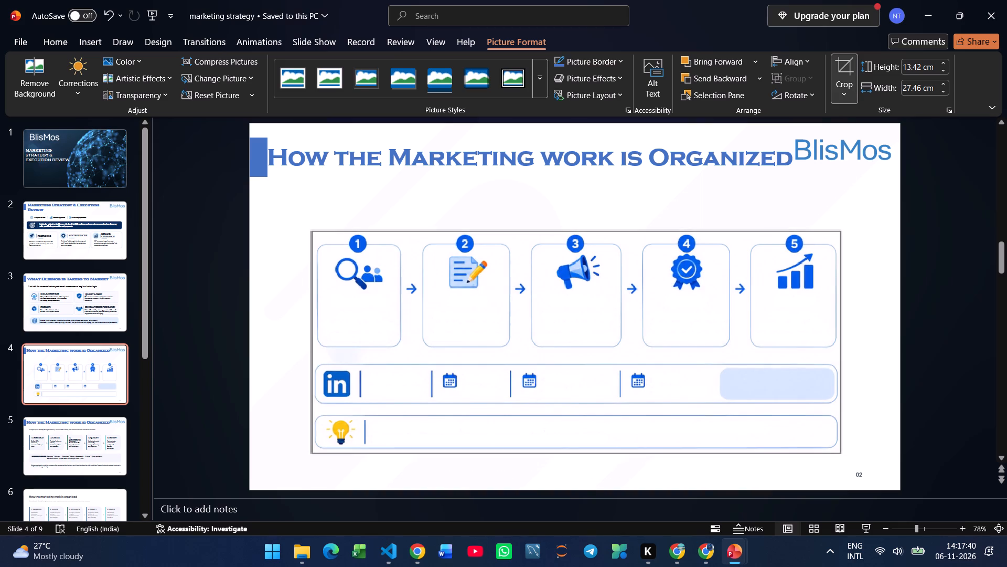
left_click_drag(589, 451, 592, 450)
left_click(871, 447)
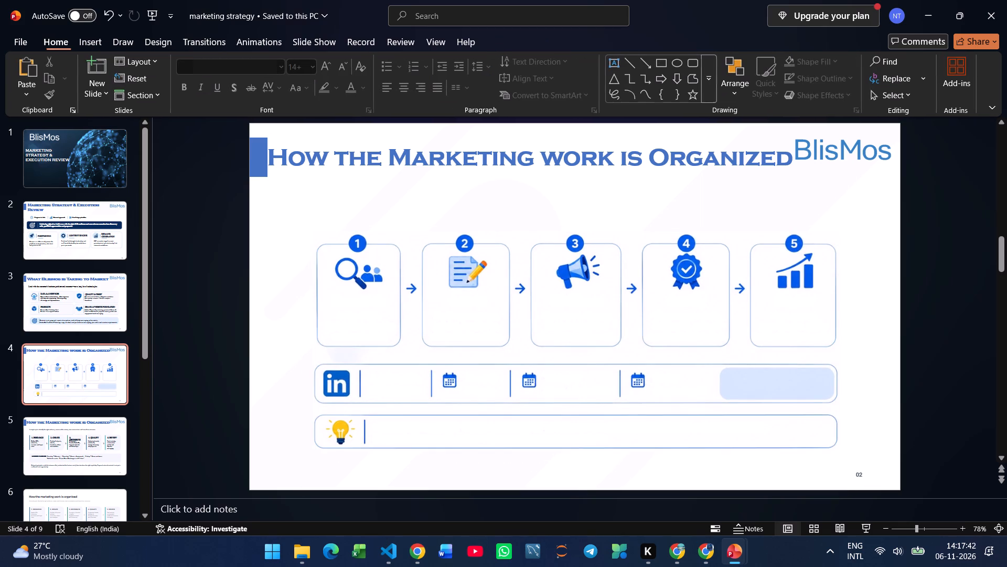
Reposition and enlarge the cropped graphic to span most of the slide's width below the title.
left_click_drag(692, 398, 672, 397)
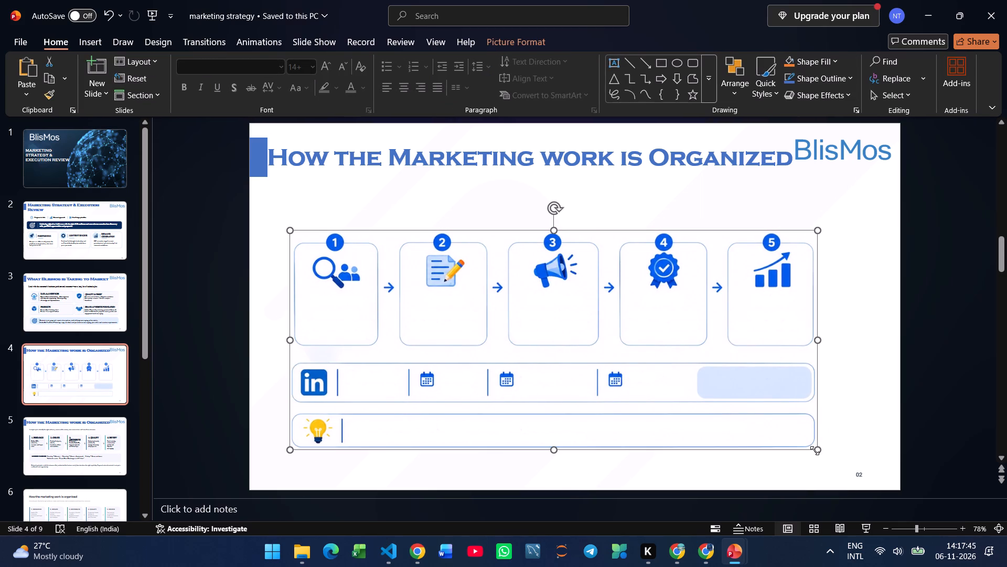
left_click_drag(815, 450, 854, 456)
left_click_drag(778, 442, 781, 434)
Delete the slide number 02 from slide 4.
left_click(854, 479)
key("BackSpace")
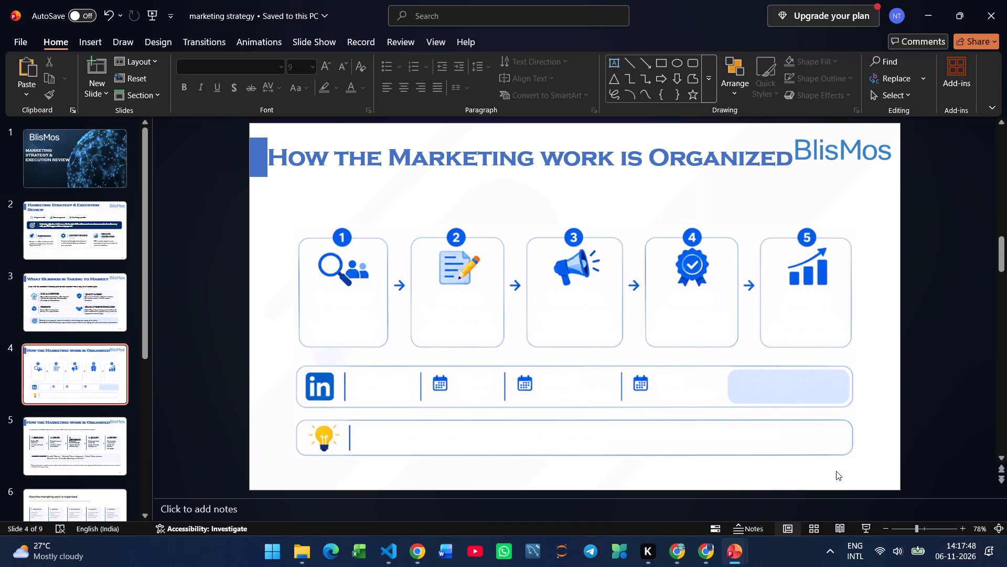
Copy the "A simple cycle" sentence from slide 5 to slide 4, placing it on one line beneath the title.
left_click(90, 445)
left_click(424, 202)
key("ctrl+a")
key("ctrl+c")
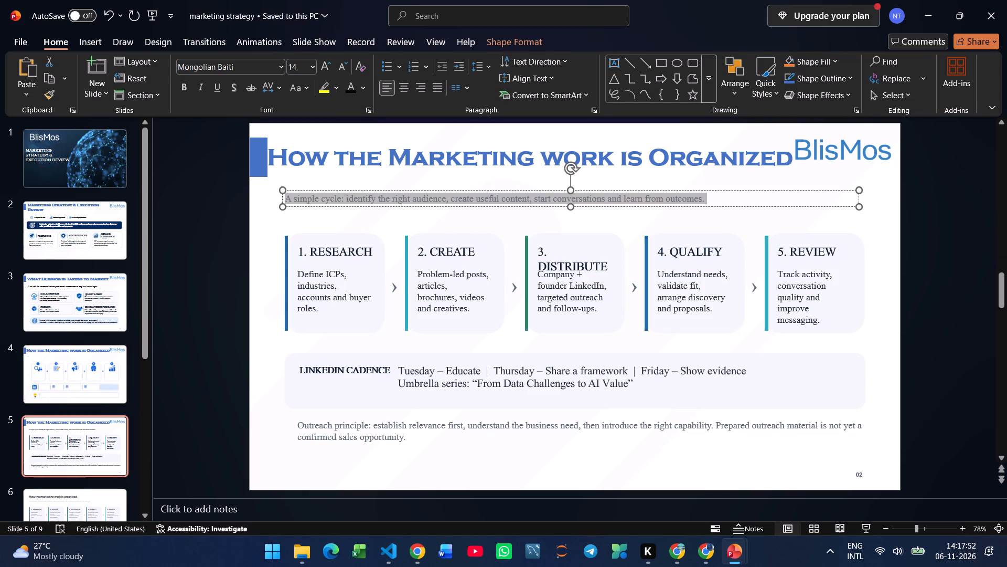
left_click(84, 377)
key("ctrl+v")
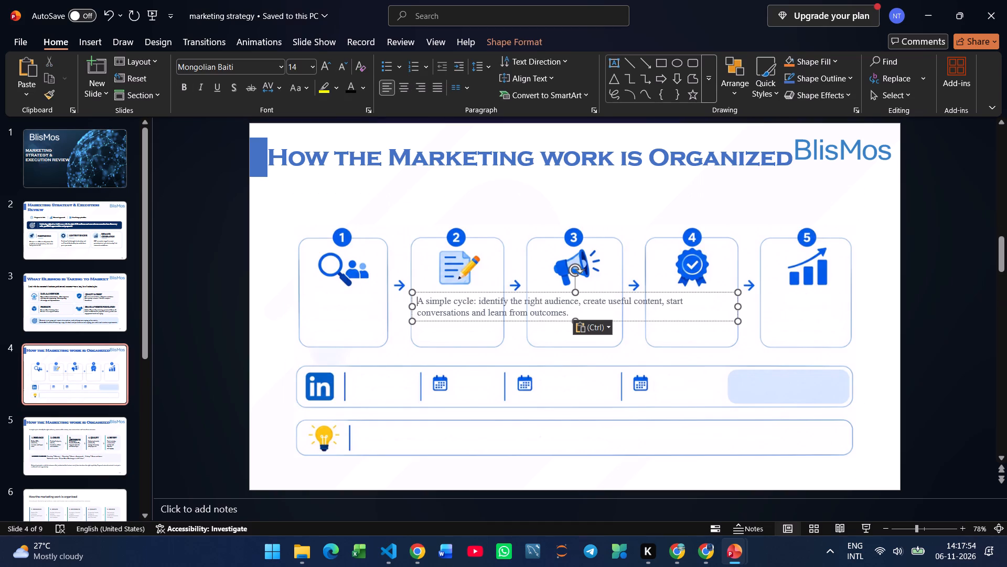
left_click_drag(535, 321, 486, 290)
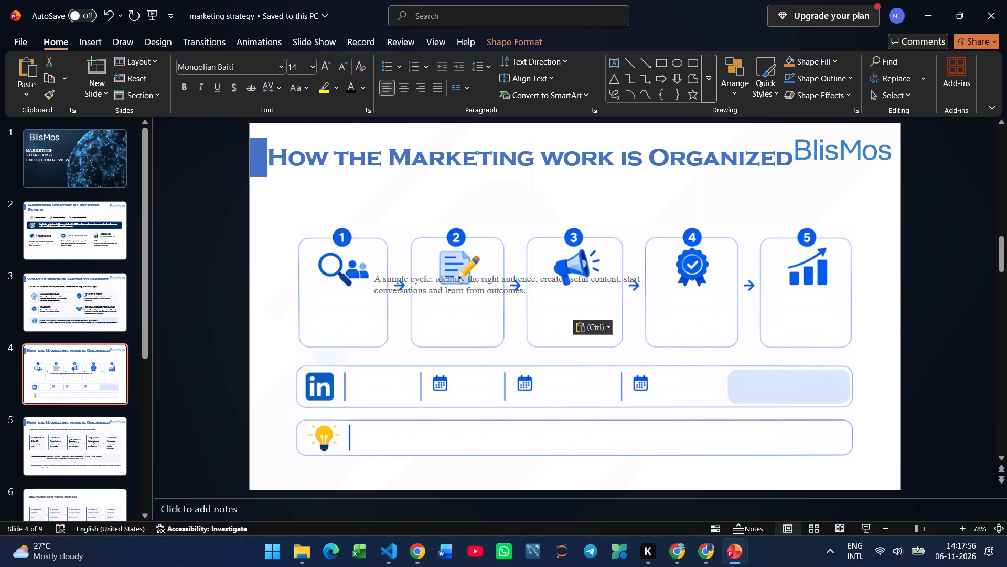
left_click_drag(486, 290, 390, 219)
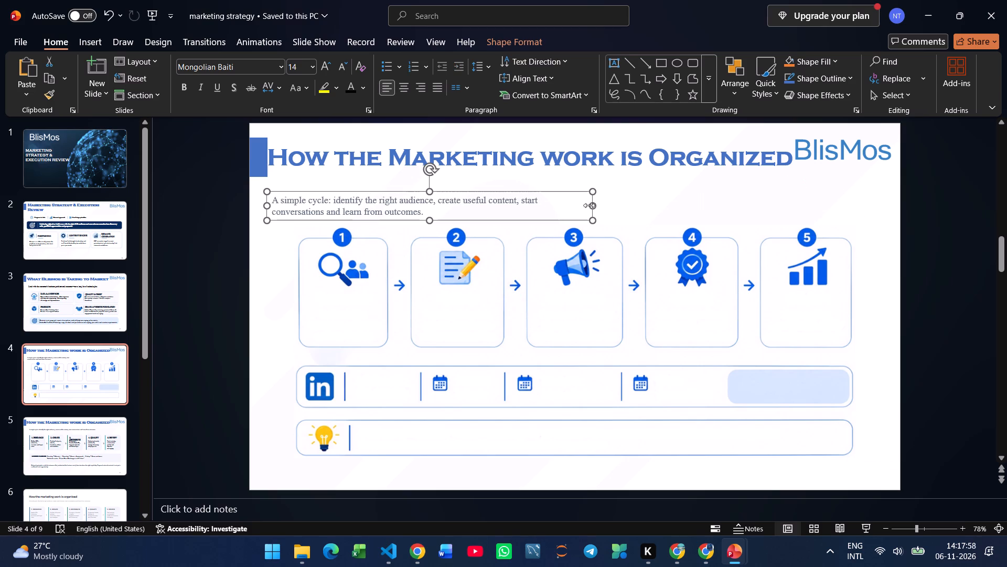
left_click_drag(592, 205, 820, 197)
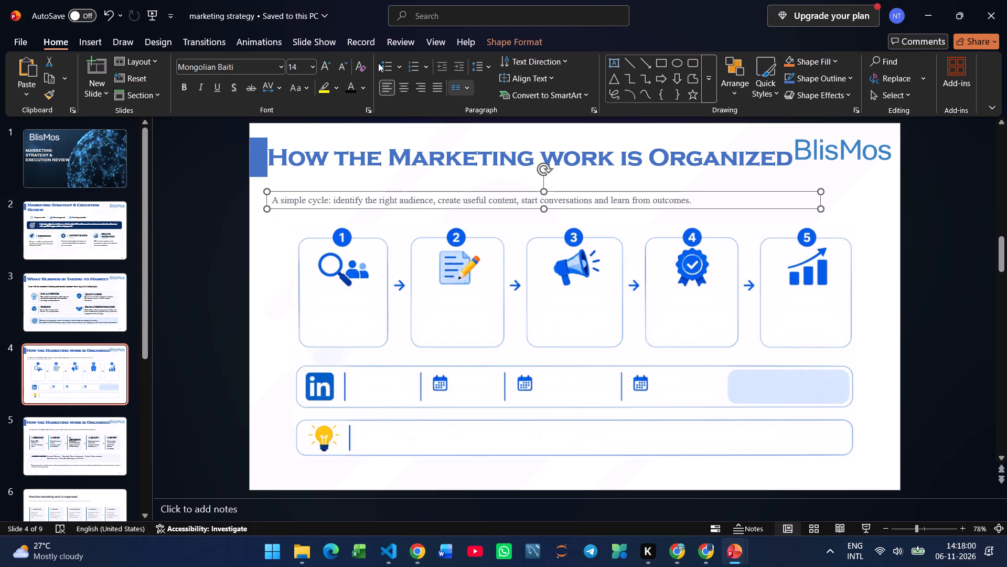
Format the "A simple cycle" sentence as 18 pt bold black and move it closer under the title.
left_click(328, 69)
left_click(328, 69)
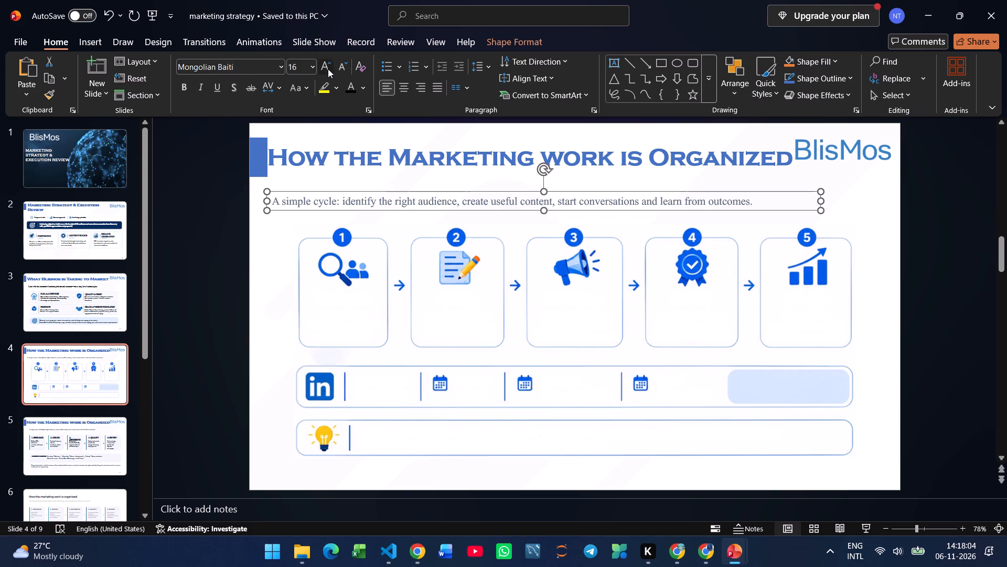
left_click_drag(338, 211, 345, 211)
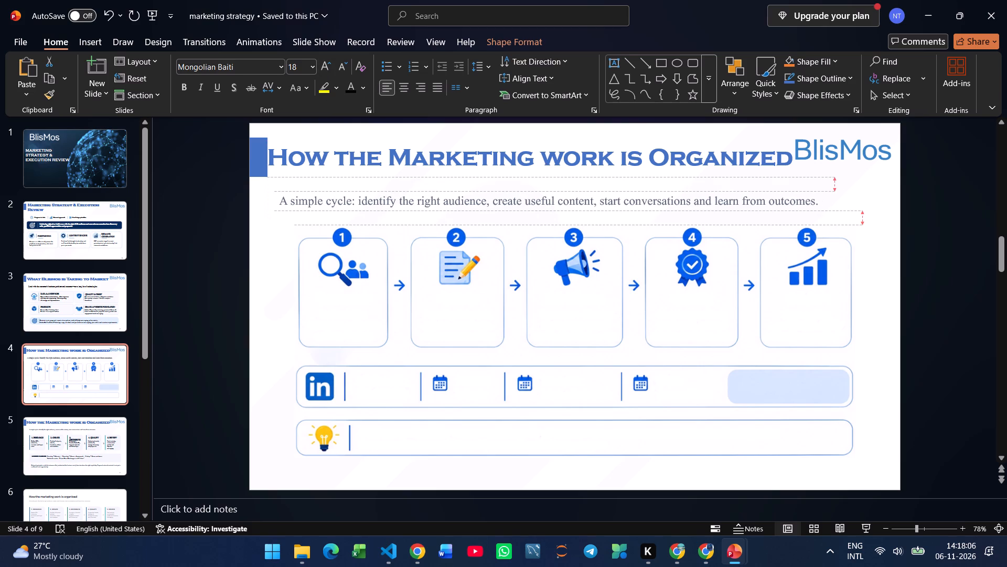
left_click_drag(345, 211, 346, 199)
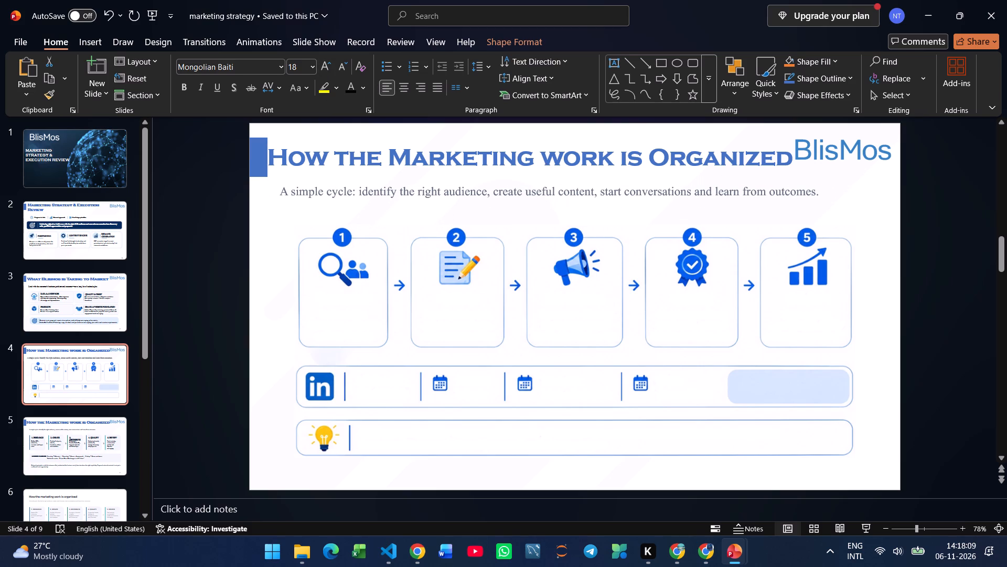
left_click_drag(346, 199, 339, 200)
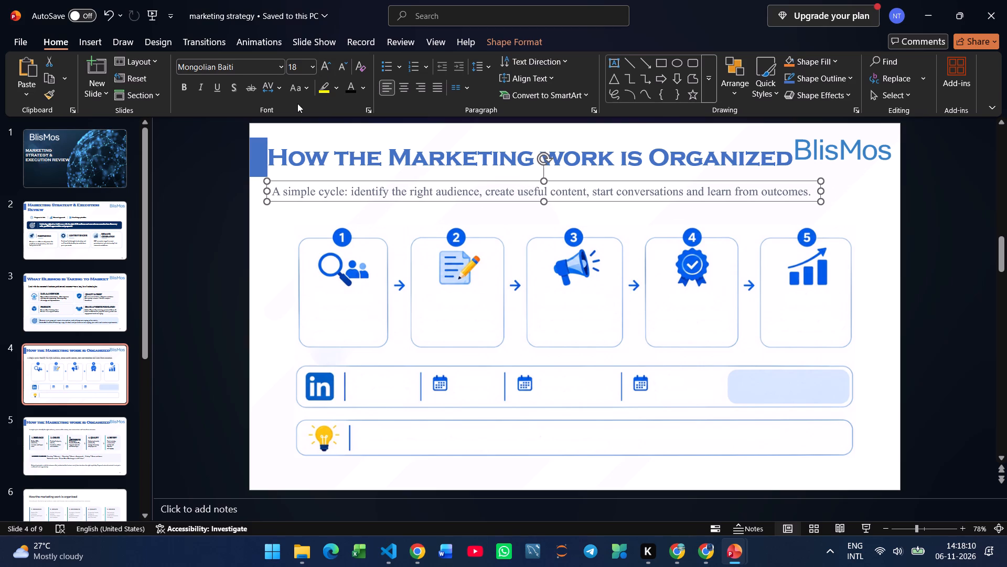
left_click(347, 83)
left_click(182, 91)
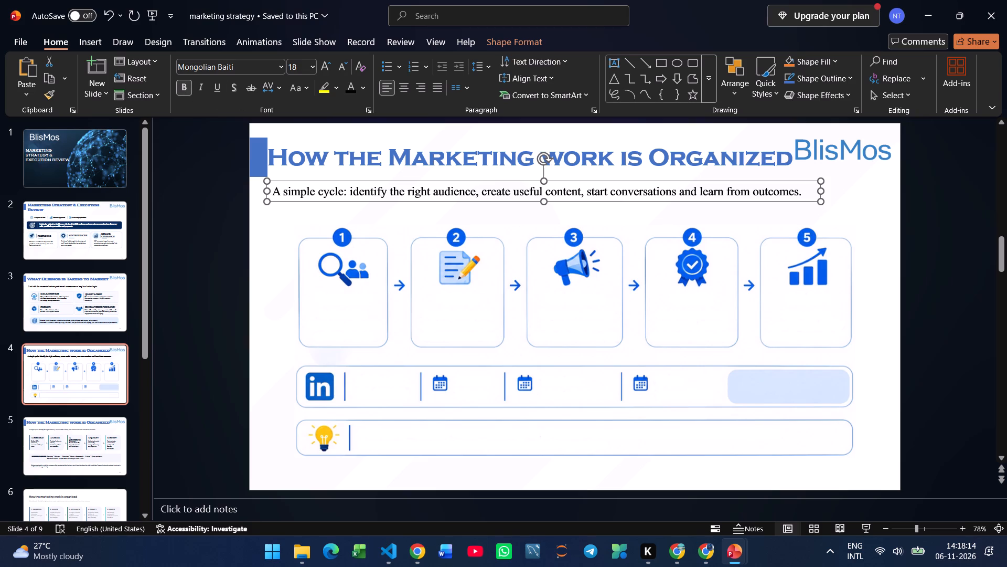
Copy the "1. RESEARCH" heading from slide 5 onto slide 4 and remove its number so it reads RESEARCH.
left_click(81, 445)
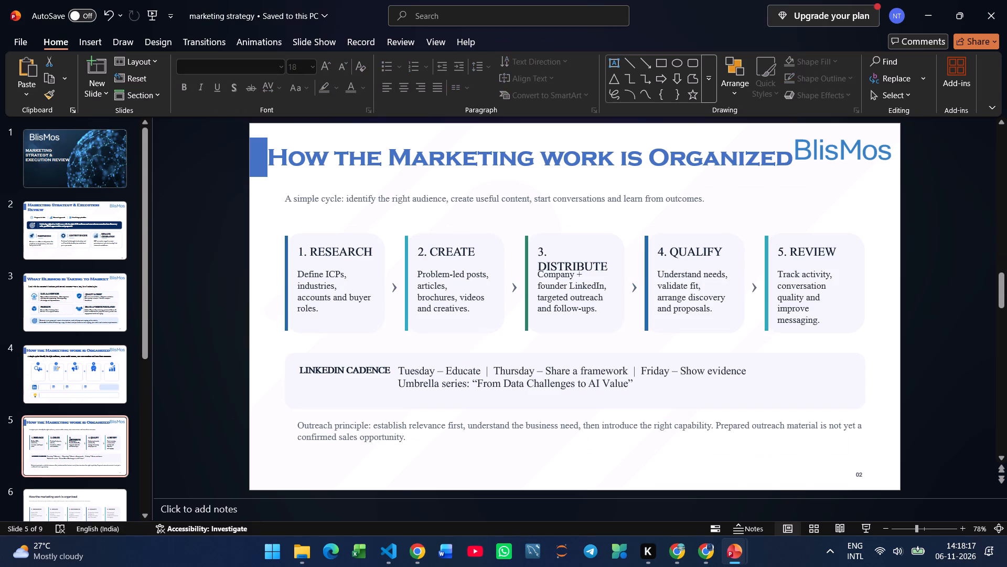
left_click(365, 247)
key("ctrl+a")
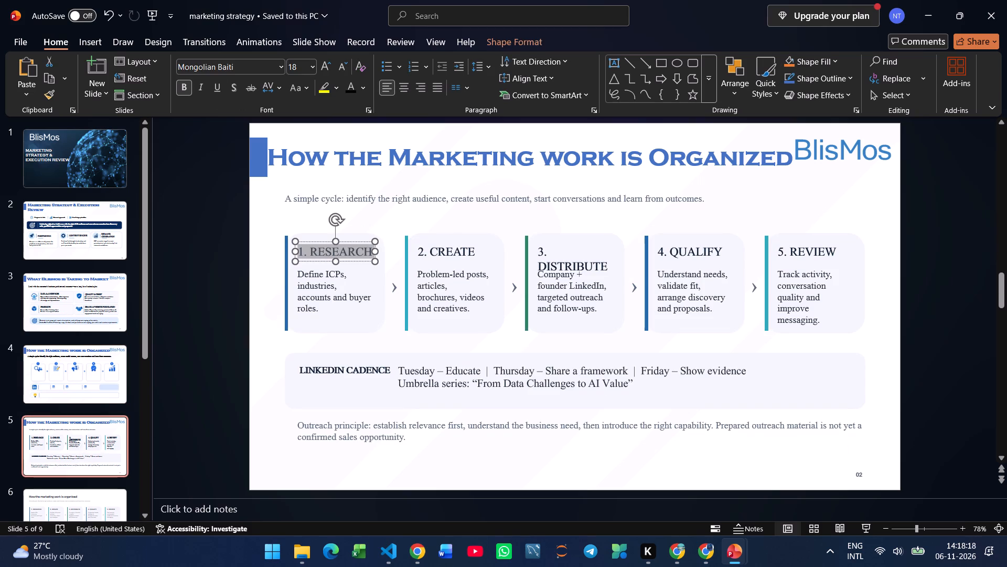
key("ctrl+c")
left_click(96, 374)
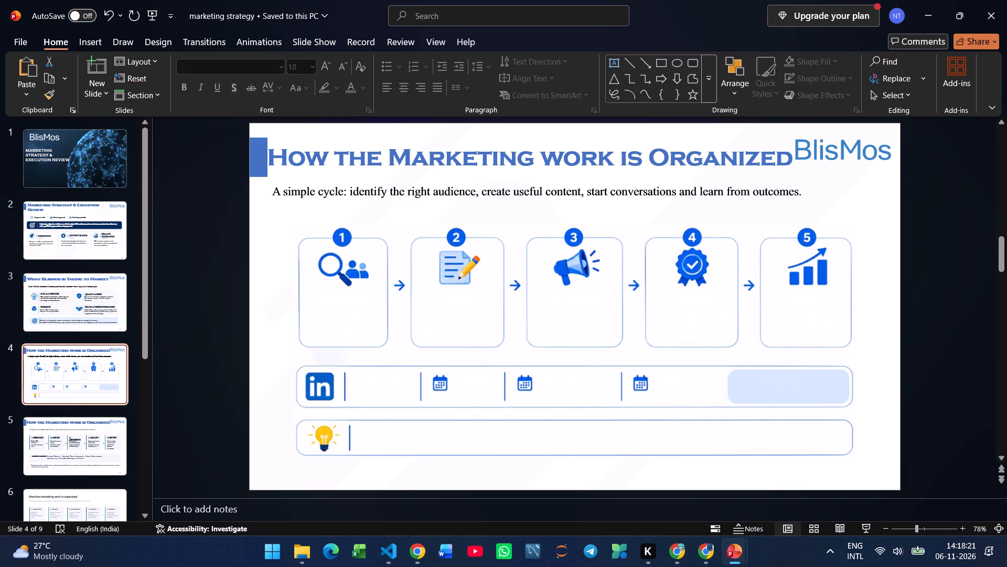
key("ctrl+v")
left_click(429, 309)
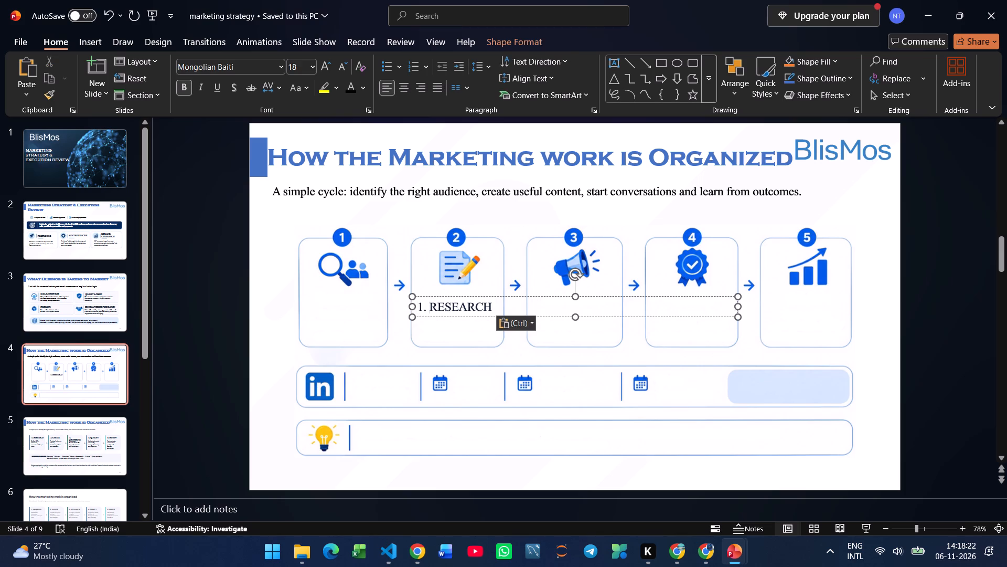
key("BackSpace")
key("BackSpace")
key("BackSpace")
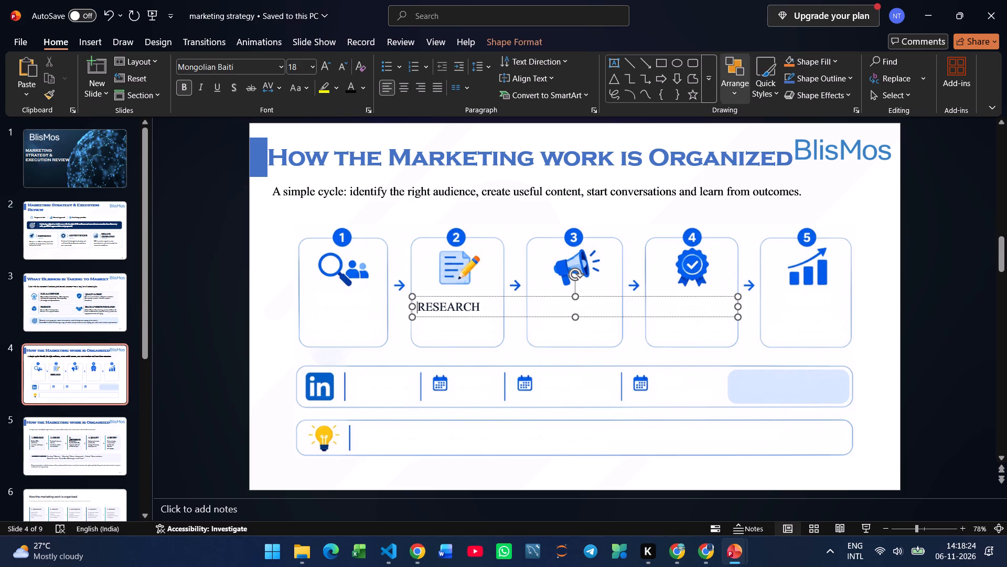
Narrow the RESEARCH text box to fit its word and place it under the icon in card 1.
left_click_drag(735, 306, 486, 318)
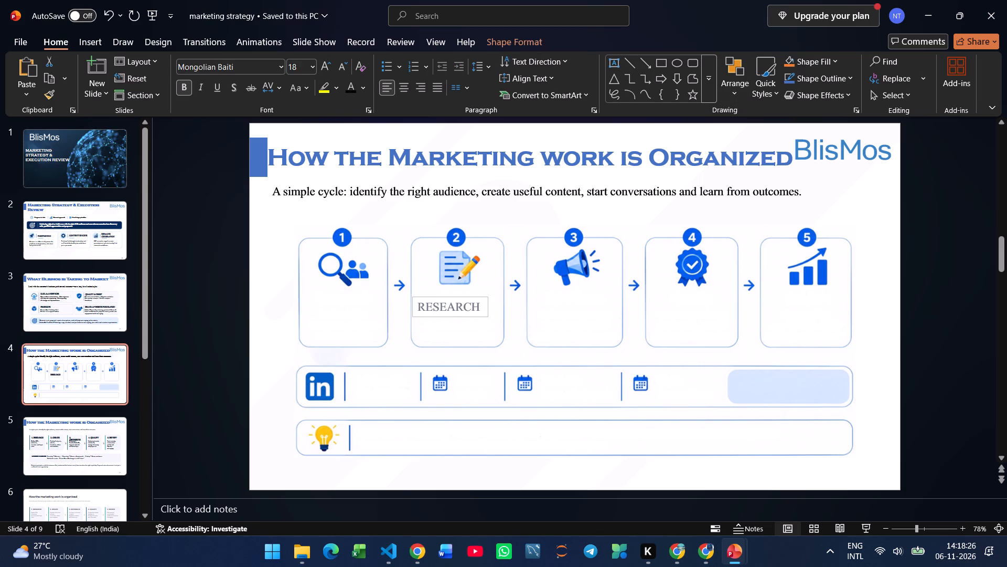
left_click_drag(486, 318, 486, 318)
left_click_drag(467, 317, 363, 303)
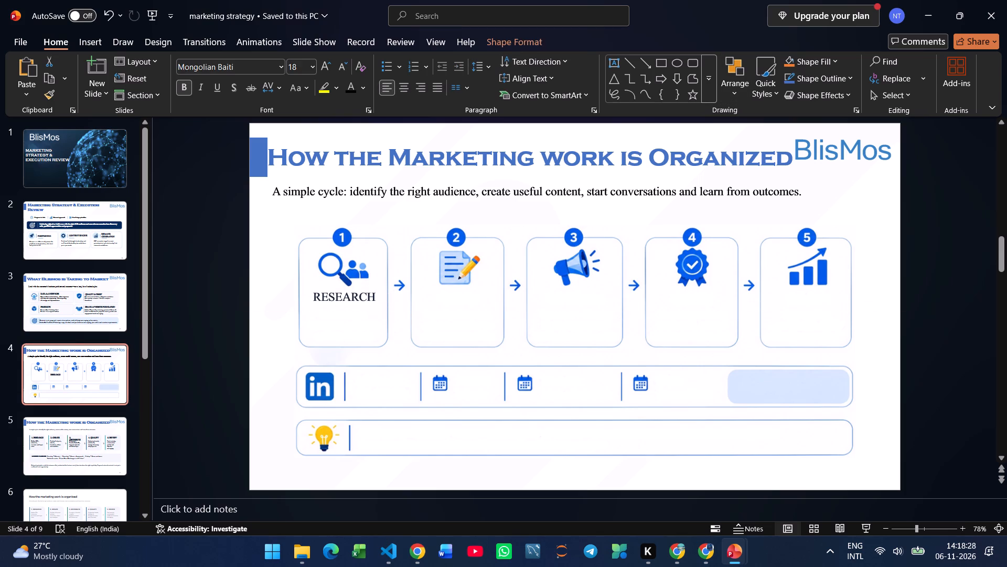
left_click_drag(363, 303, 362, 302)
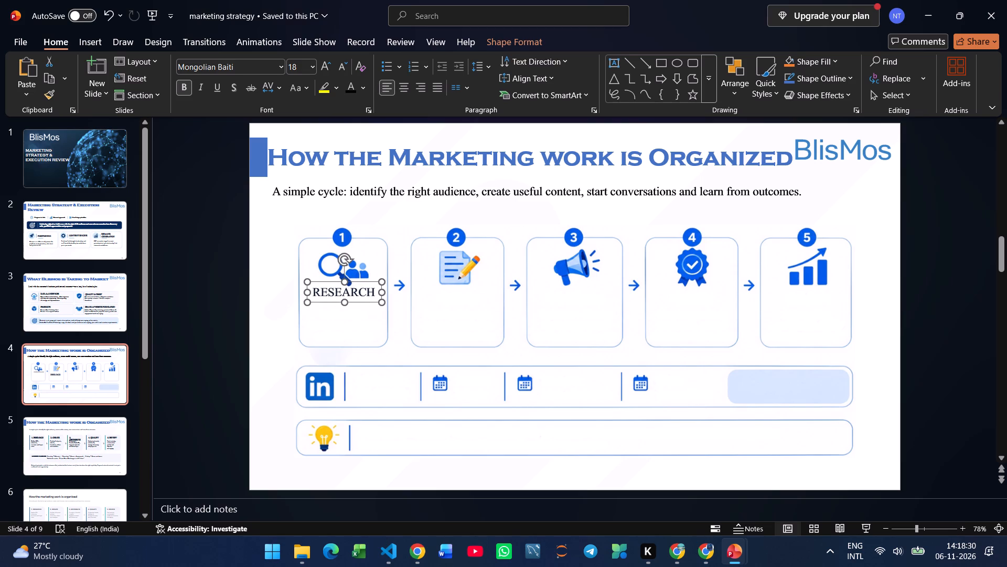
Copy the "Define ICPs, industries, accounts and buyer roles." description from slide 5 to slide 4, narrowing it to fit beneath RESEARCH in card 1.
left_click(61, 370)
left_click(72, 454)
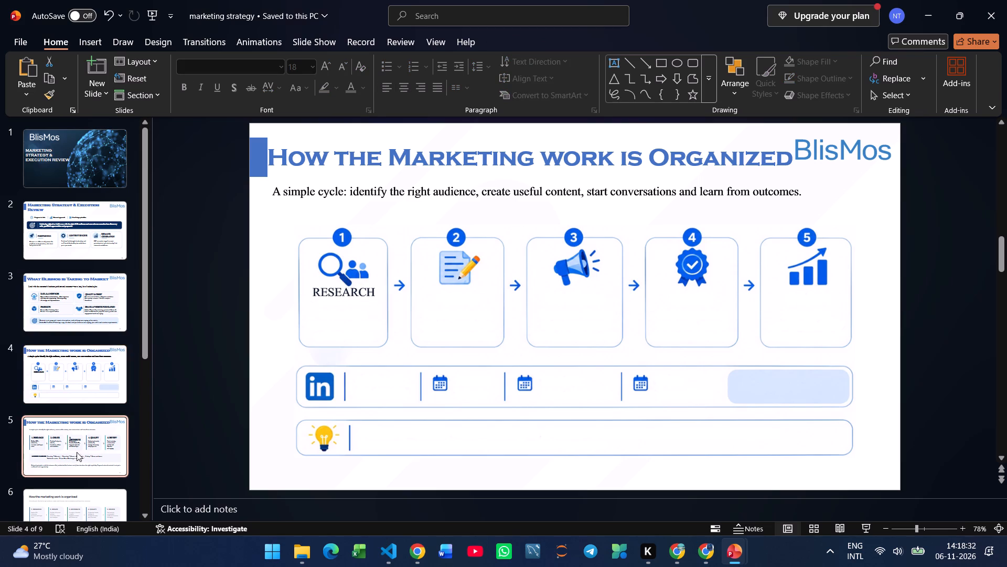
left_click_drag(329, 312, 290, 269)
key("ctrl+c")
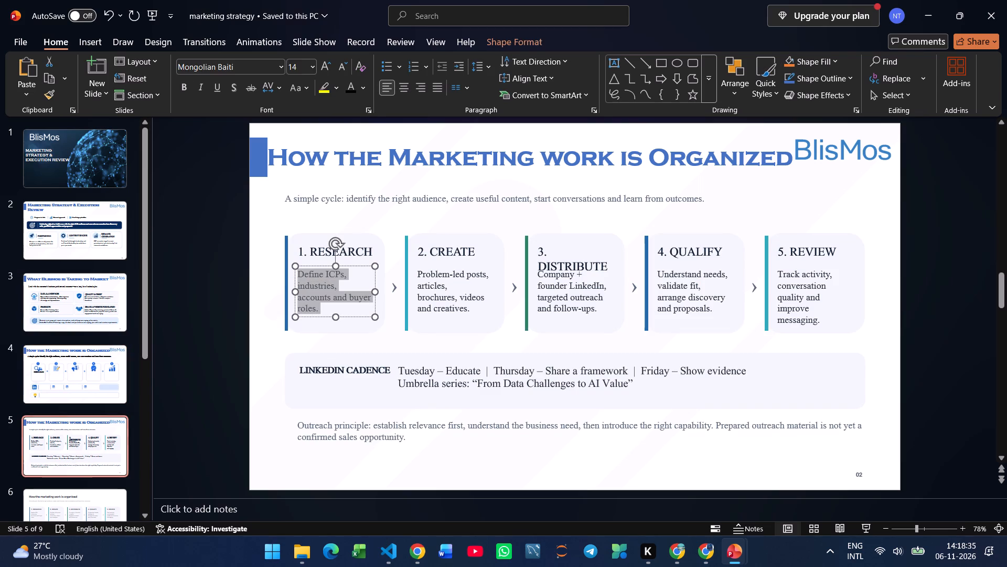
left_click(65, 376)
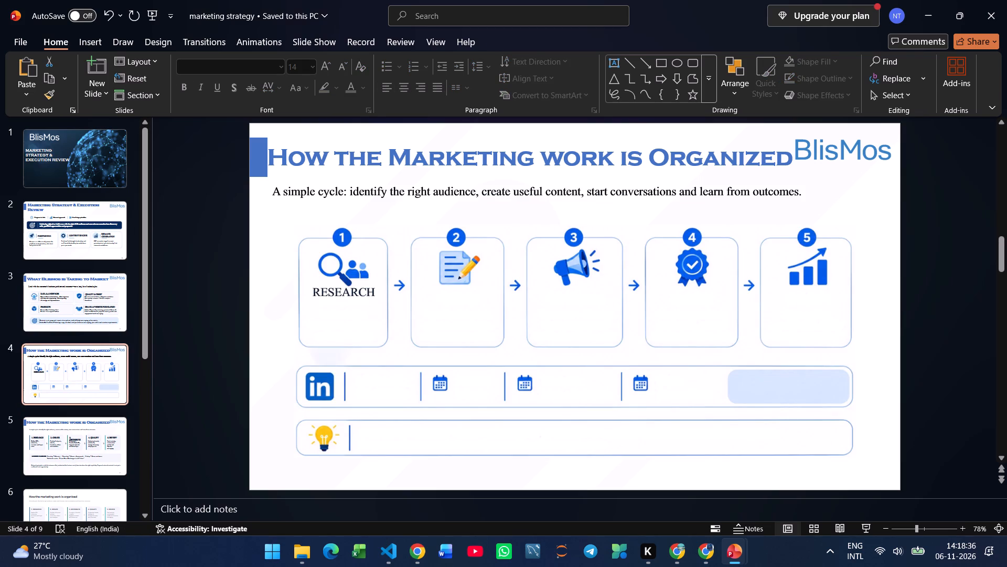
key("ctrl+v")
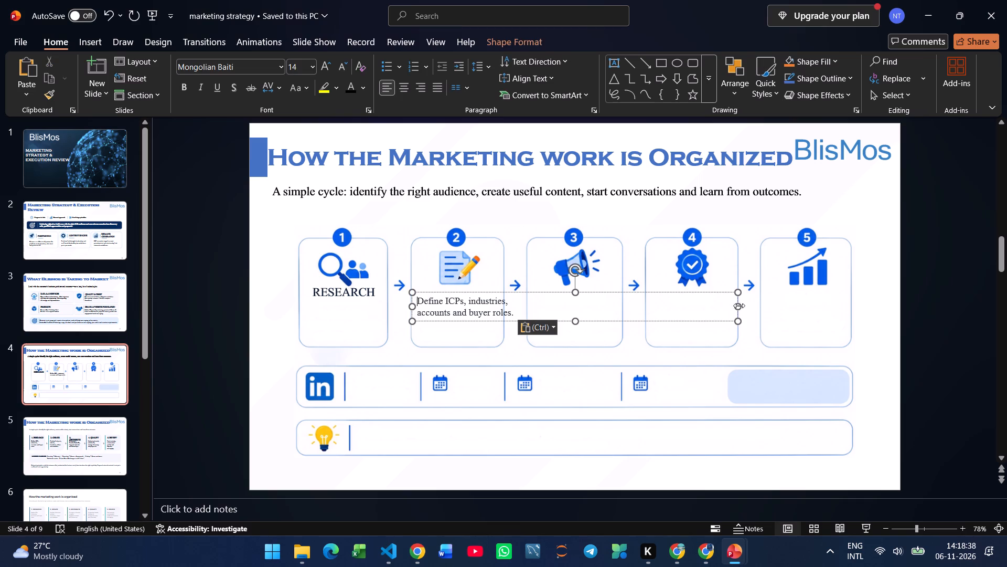
left_click_drag(739, 306, 499, 317)
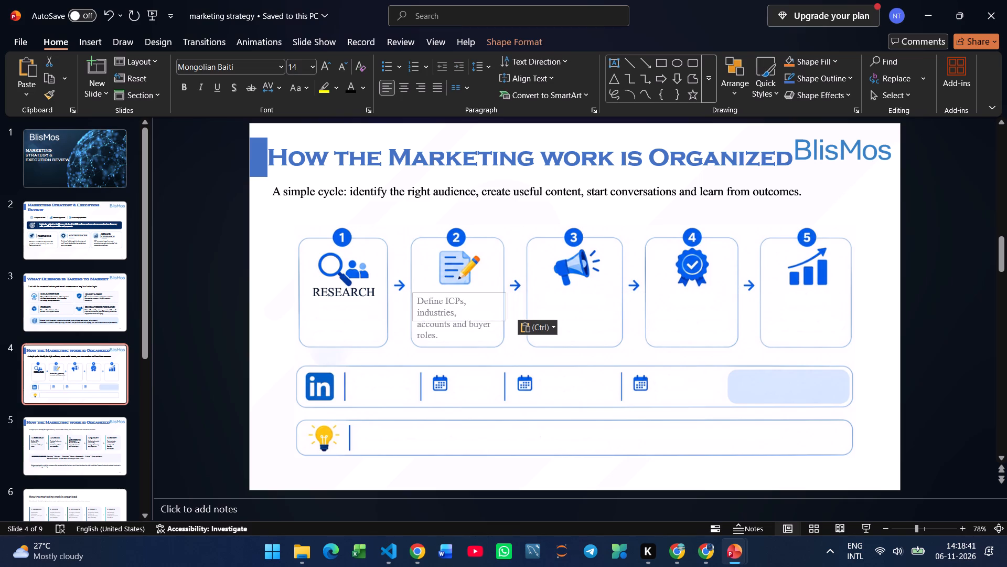
left_click_drag(499, 317, 498, 317)
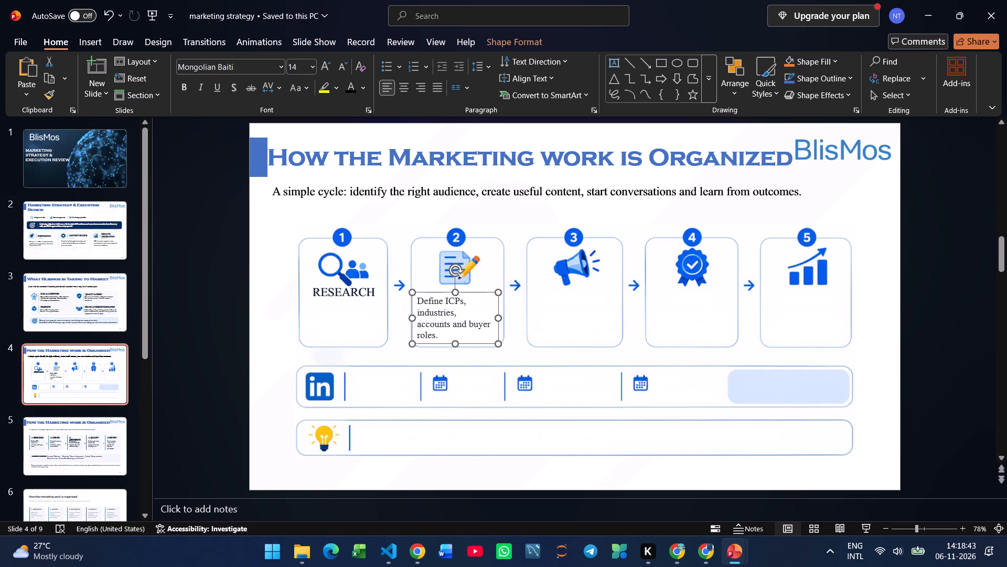
left_click_drag(467, 341, 360, 343)
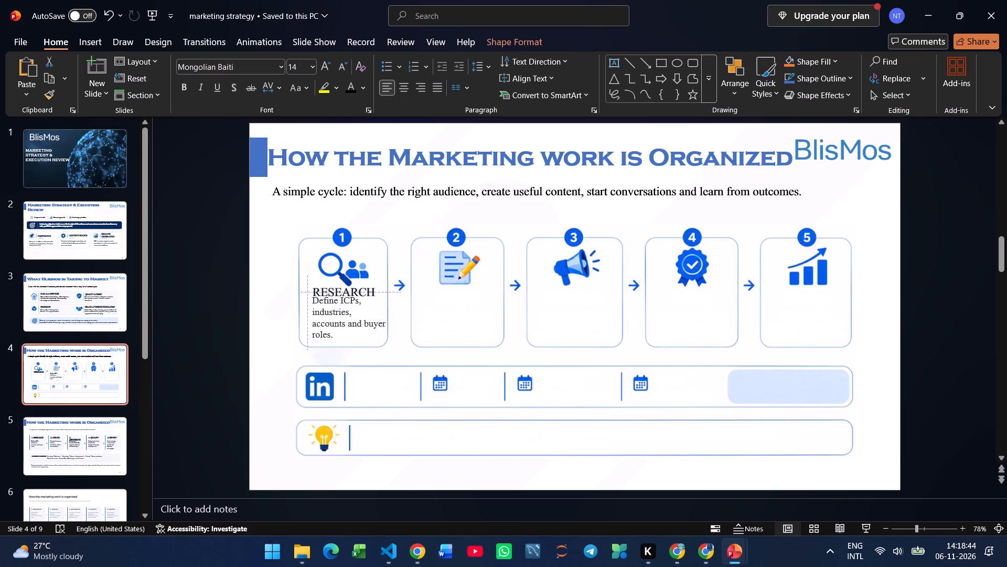
left_click_drag(360, 343, 358, 344)
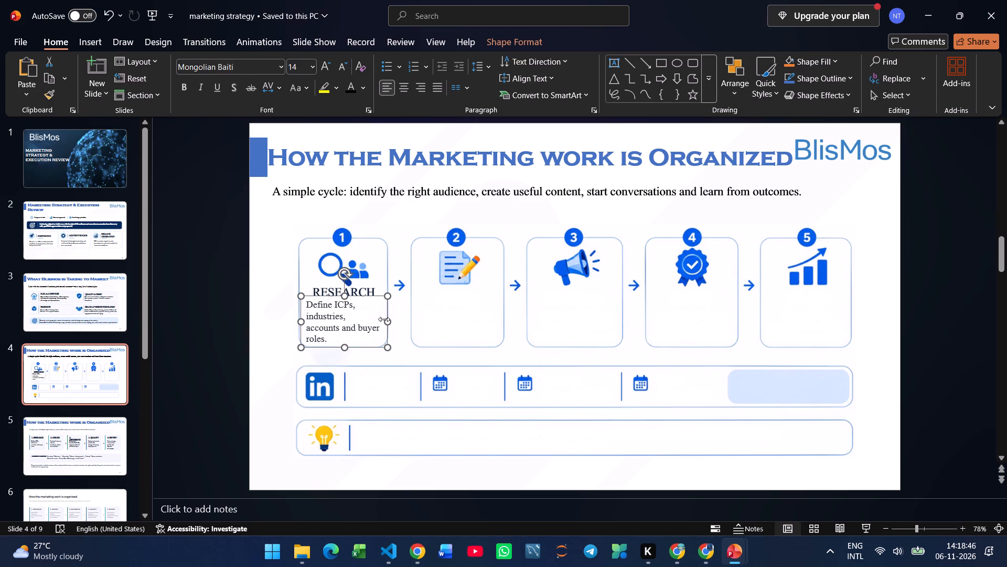
Widen the card 1 description box slightly beyond the card's edge and centre-align its text.
left_click_drag(385, 322, 401, 321)
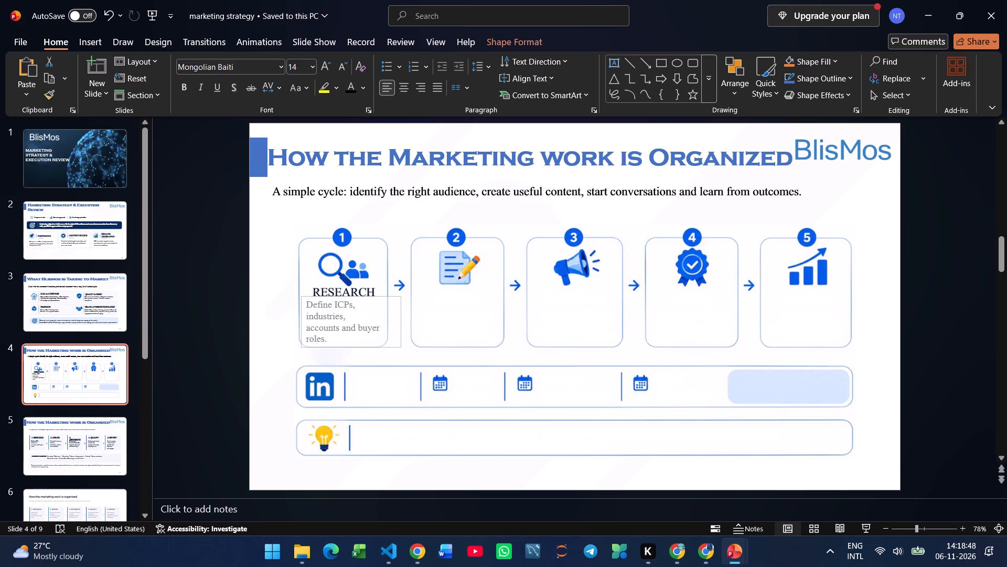
left_click_drag(401, 321, 403, 320)
left_click(378, 337)
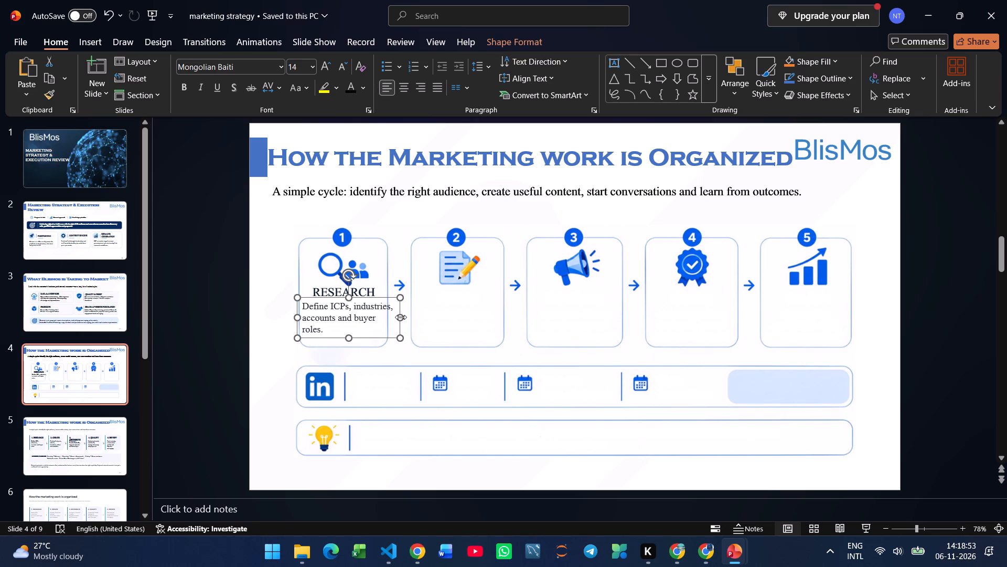
left_click_drag(401, 317, 396, 319)
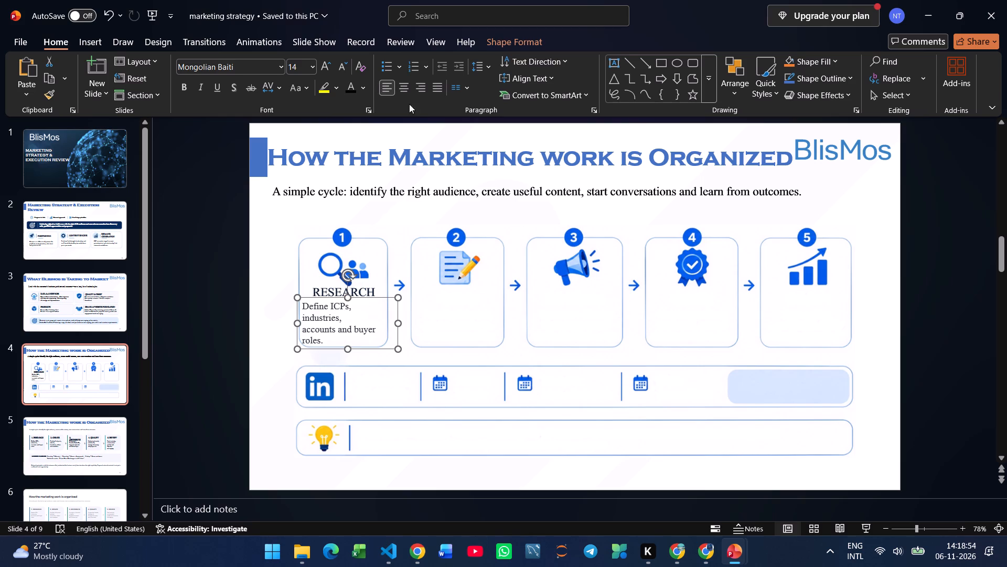
left_click(406, 85)
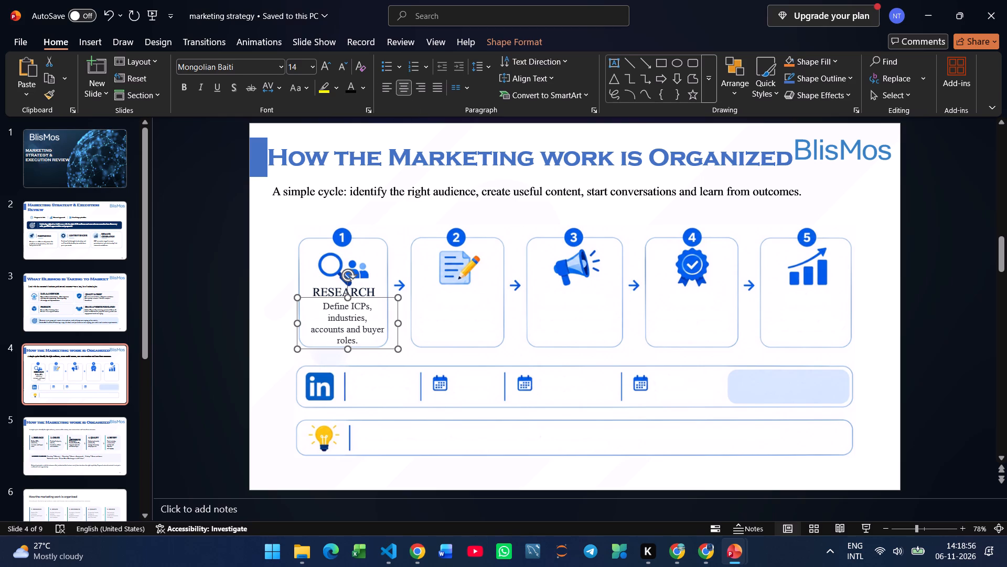
Nudge the card 1 description left and slightly up so it sits centred under the RESEARCH heading.
key("Left")
key("Left")
key("Left")
key("Left")
key("Left")
key("Left")
key("Left")
key("Left")
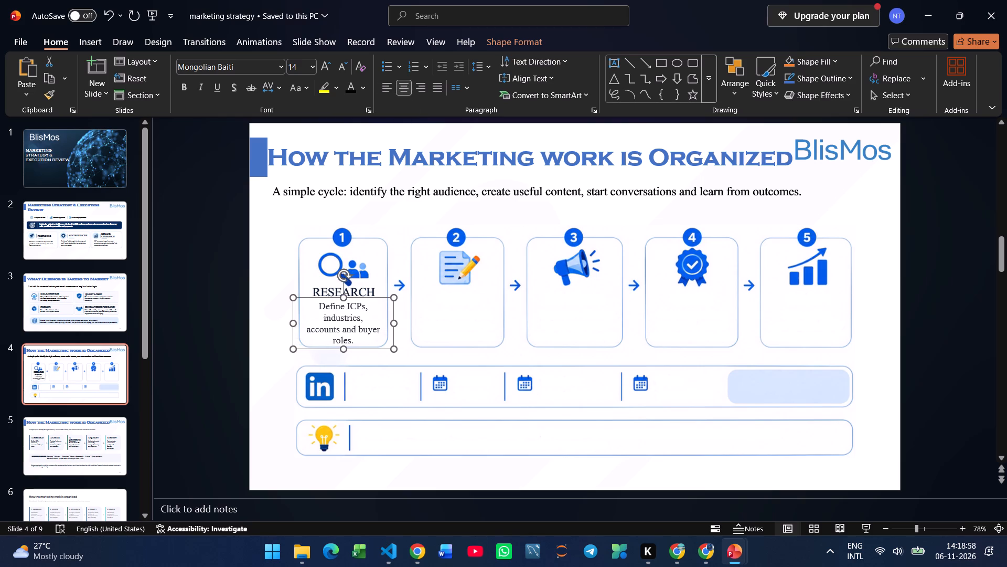
key("Up")
key("Up")
key("Up")
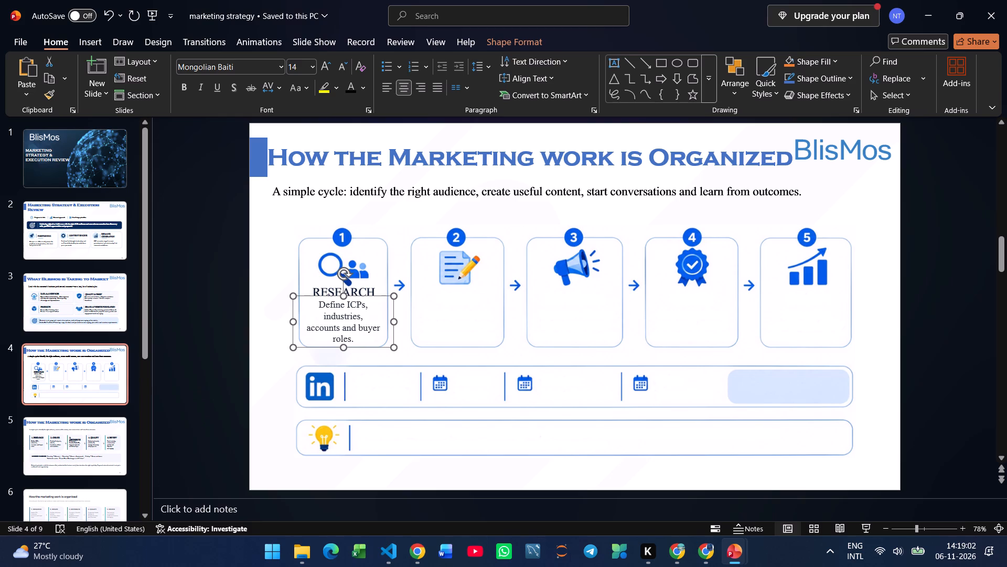
Copy the word CREATE without its number from slide 5 to slide 4, narrow its box and place it under the icon in card 2.
left_click(93, 446)
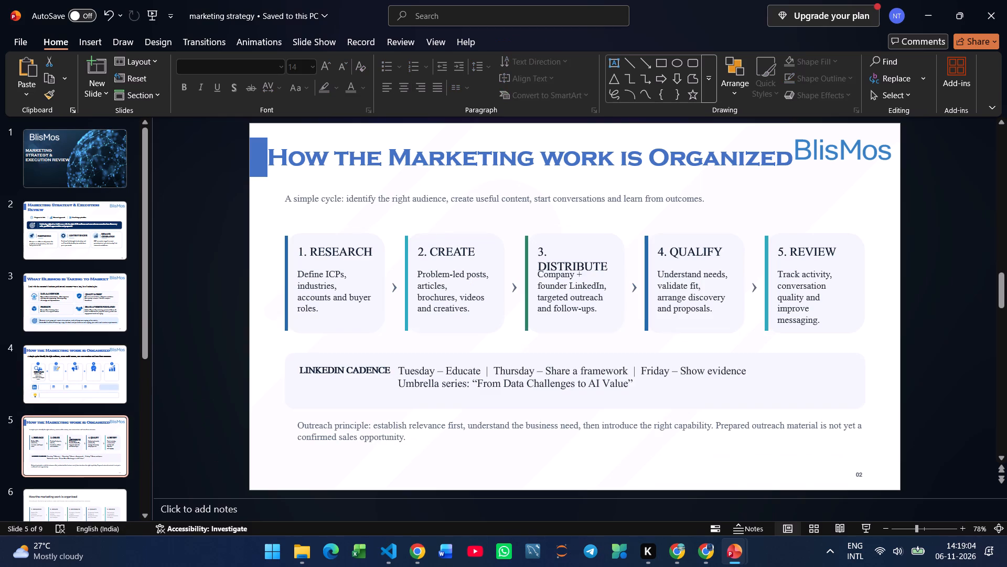
left_click(460, 255)
left_click_drag(432, 253, 479, 251)
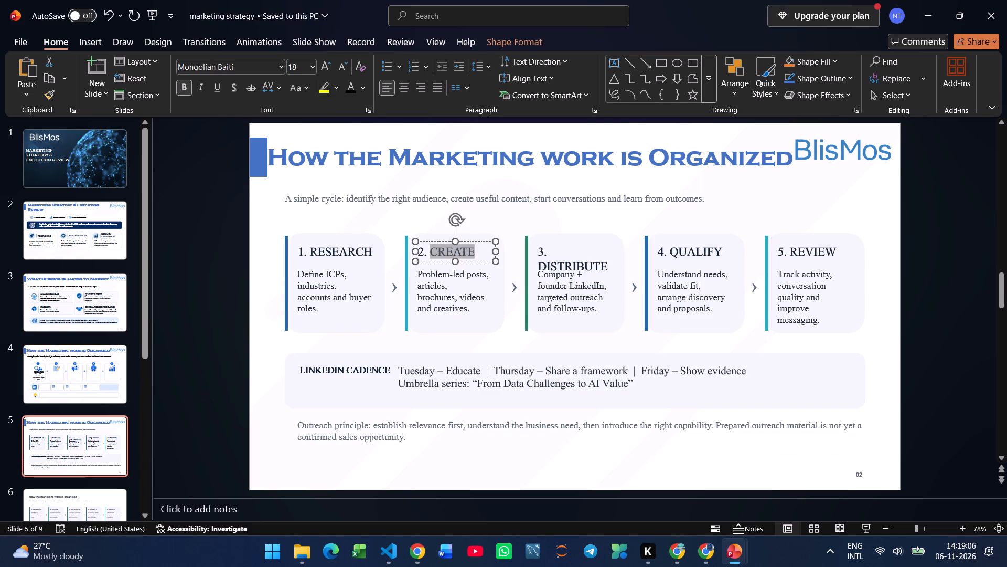
key("ctrl+c")
left_click(72, 365)
key("ctrl+v")
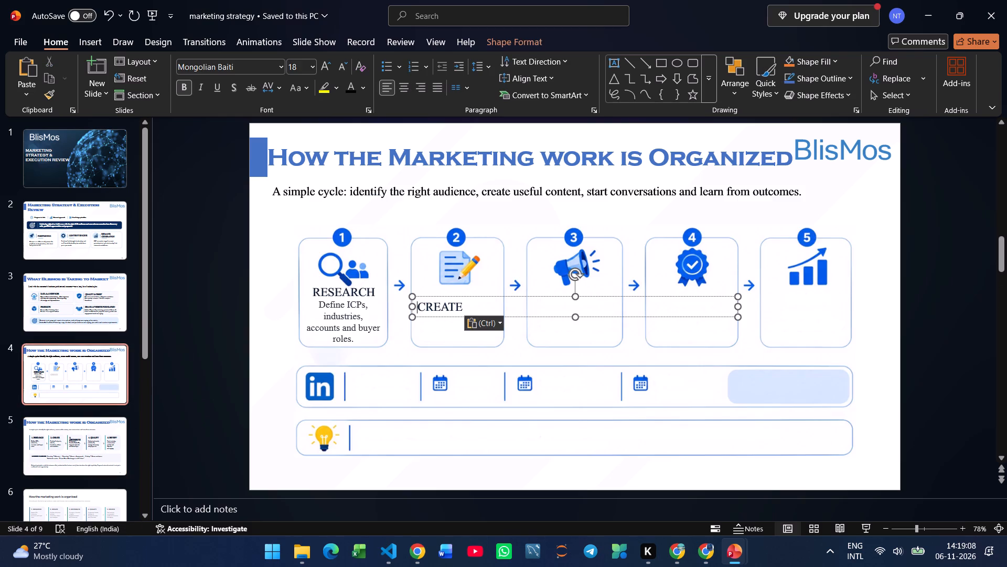
left_click_drag(737, 308, 474, 315)
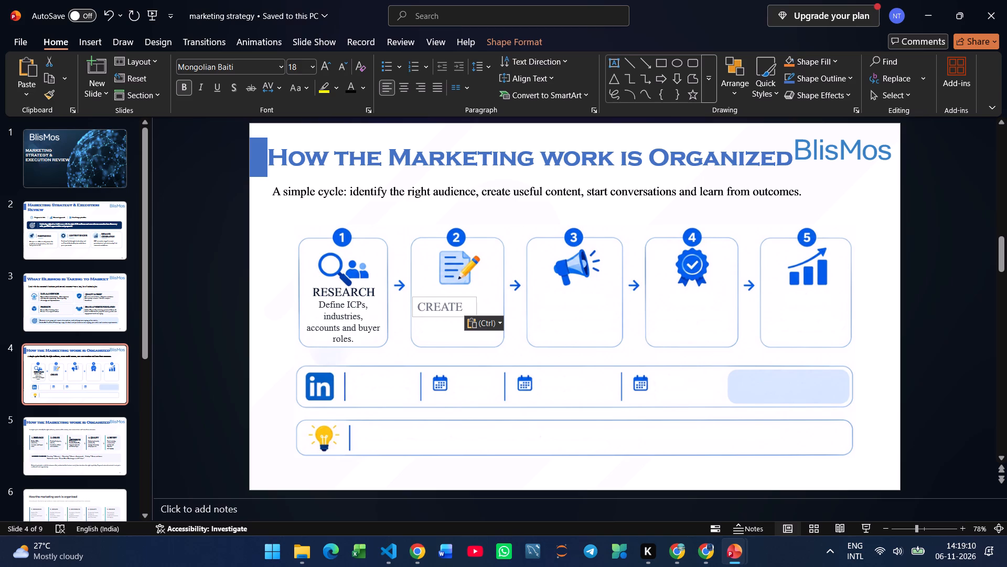
left_click_drag(474, 315, 470, 312)
left_click_drag(453, 315, 469, 304)
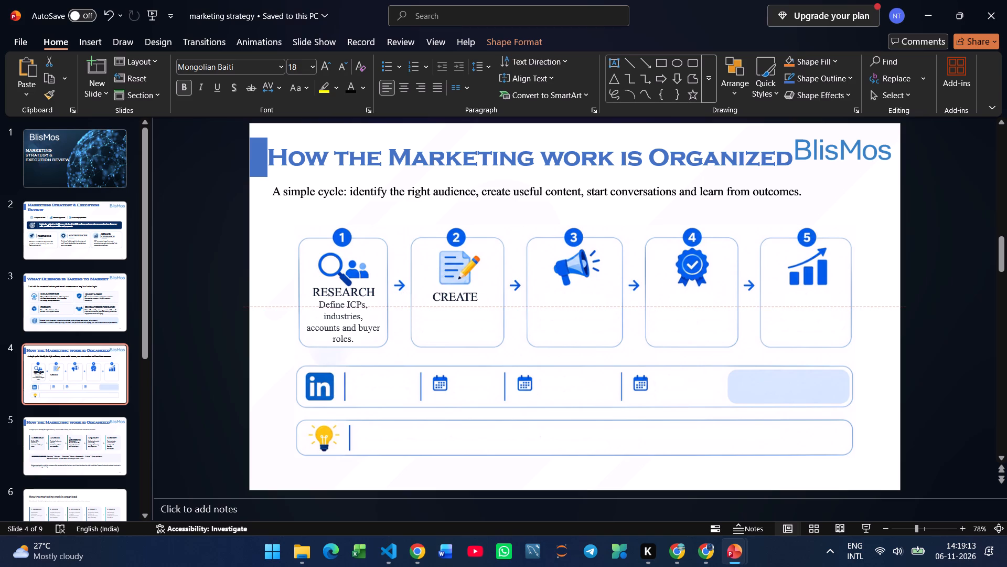
left_click_drag(469, 304, 469, 303)
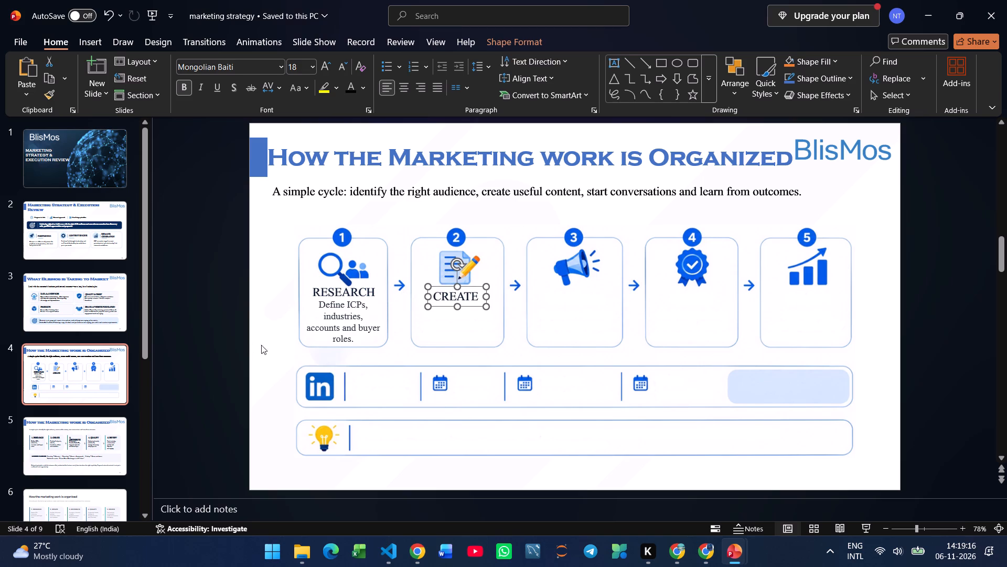
Increase the spacing in card 1 by lowering the description slightly and raising the RESEARCH heading a little.
left_click(358, 332)
left_click(358, 345)
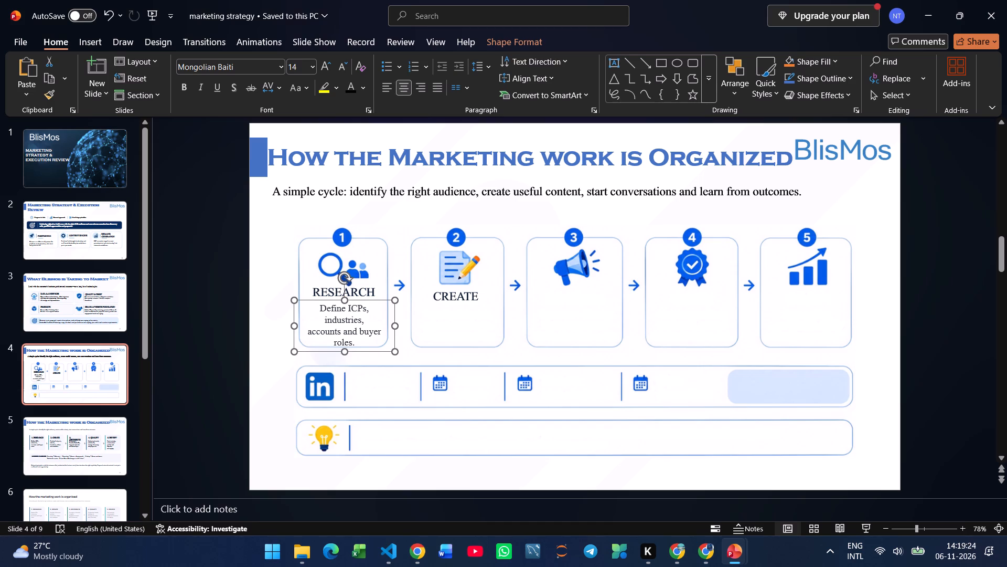
left_click(338, 292)
left_click(336, 301)
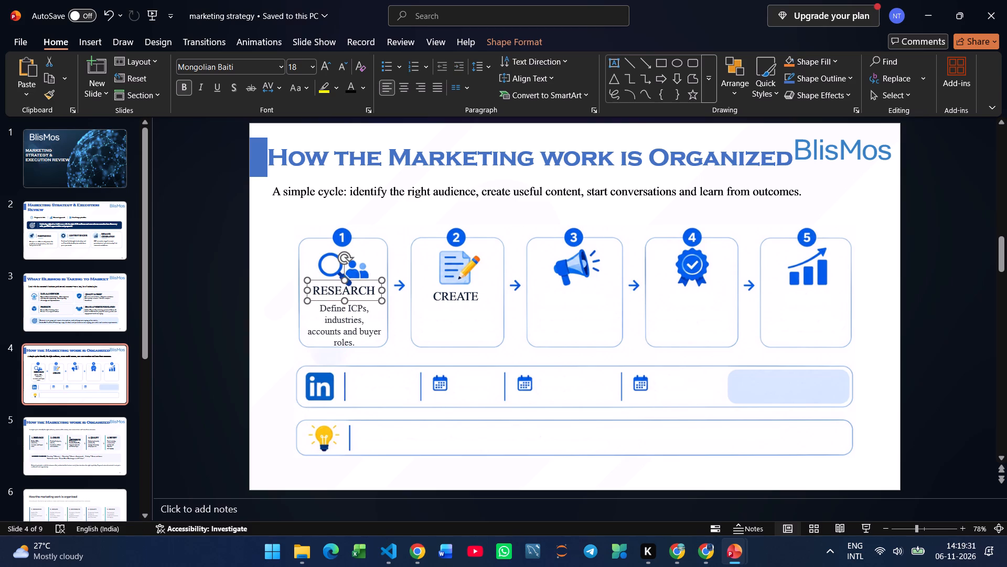
key("Down")
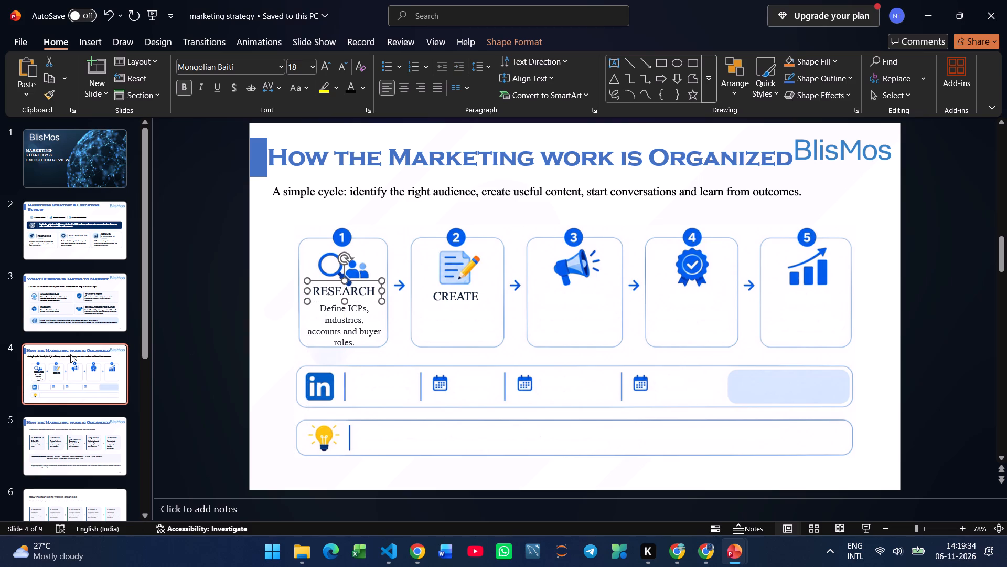
left_click(78, 366)
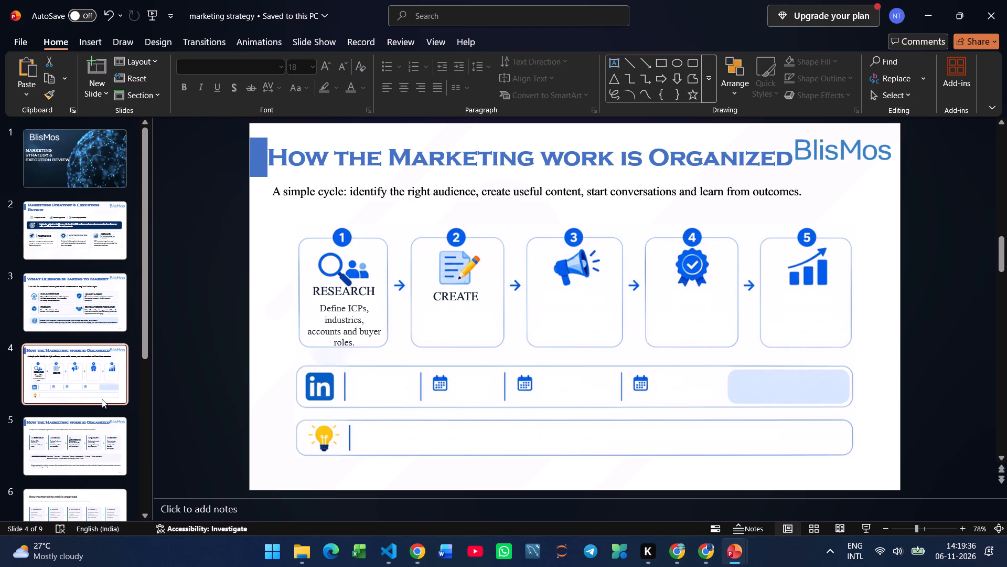
Copy the "Problem-led posts, articles, brochures, videos and creatives." description from slide 5 into card 2 on slide 4, narrowed and centre-aligned beneath CREATE.
left_click(100, 429)
left_click_drag(474, 310, 412, 276)
key("ctrl+c")
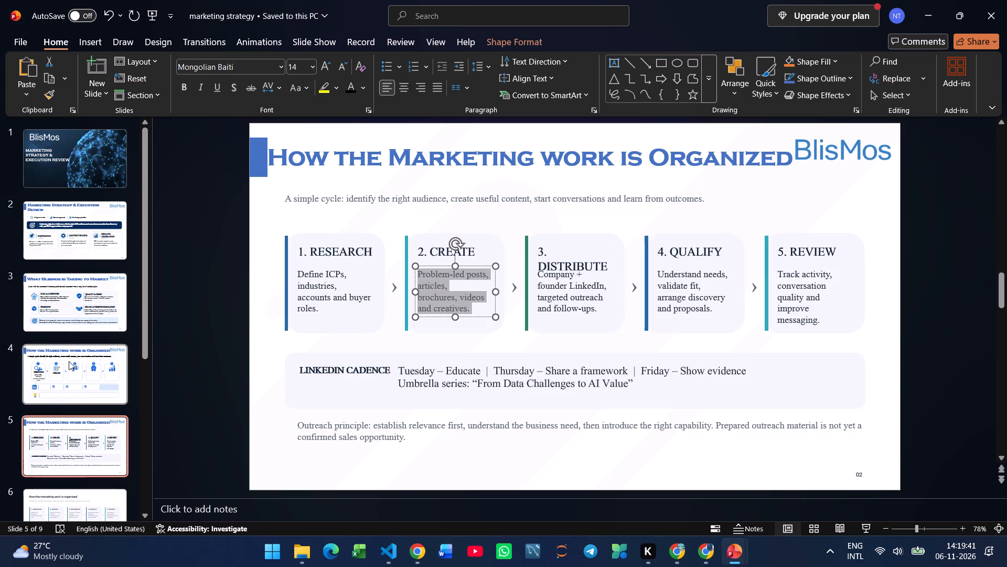
left_click(69, 361)
key("ctrl+v")
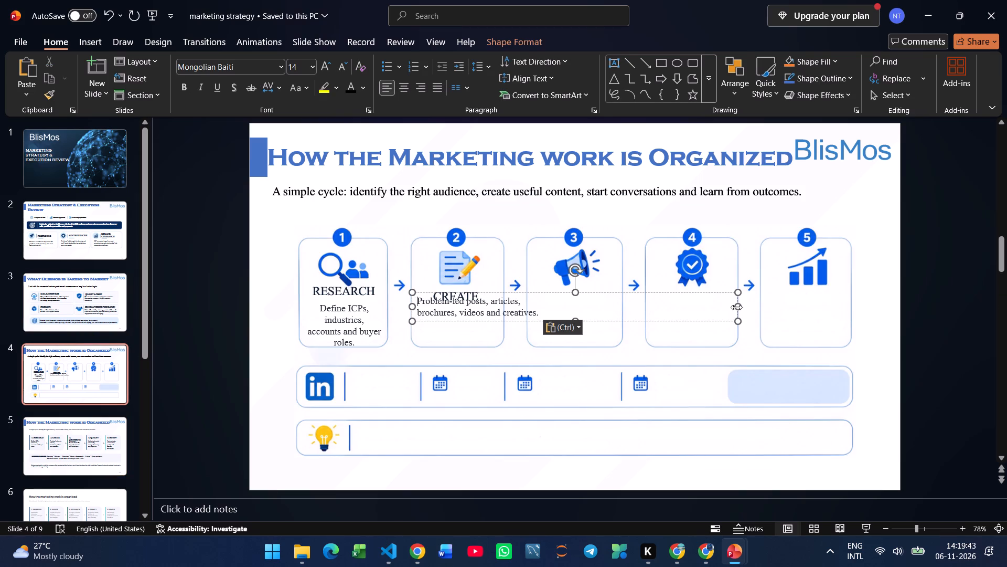
left_click_drag(738, 305, 518, 325)
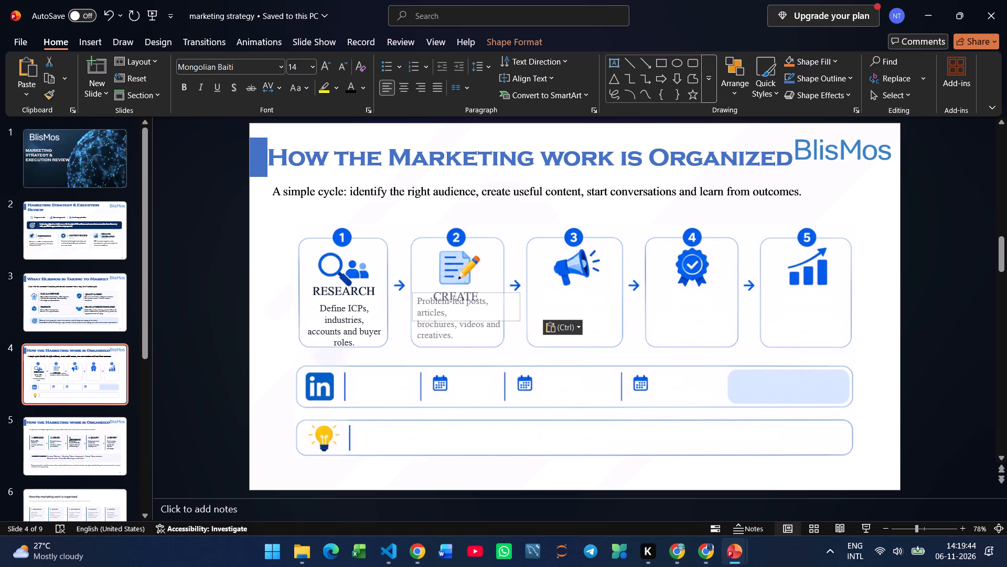
left_click_drag(518, 325, 512, 326)
left_click(402, 88)
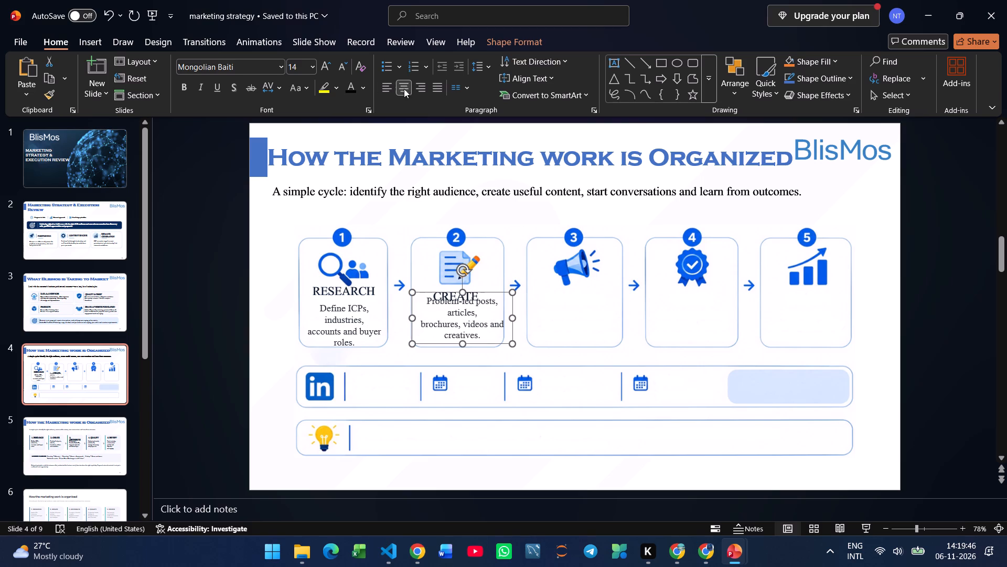
left_click(488, 343)
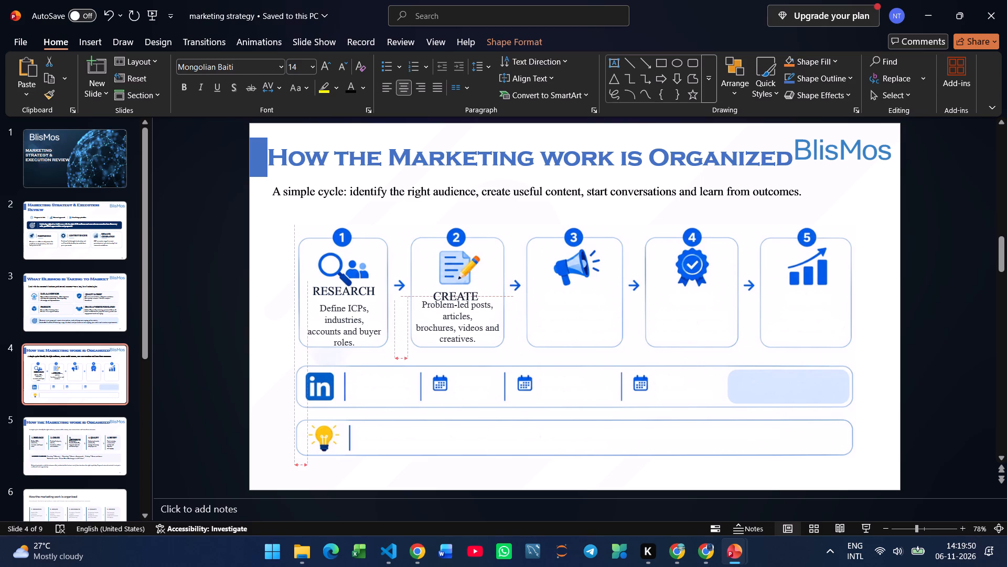
Nudge the CREATE heading up slightly, closer to the icon in card 2.
left_click(442, 287)
key("Up")
key("Up")
key("Up")
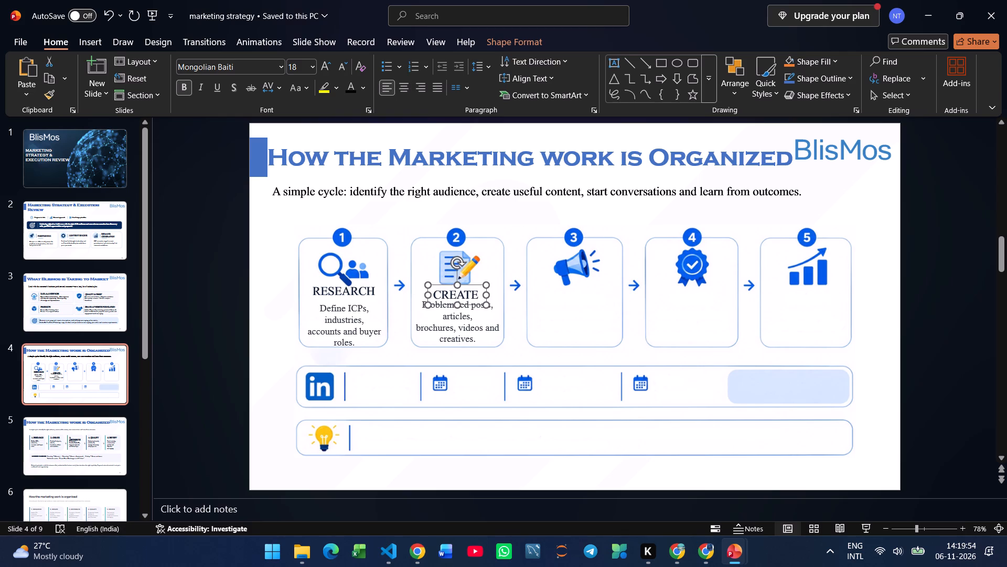
key("Up")
key("Up")
key("Up")
key("Up")
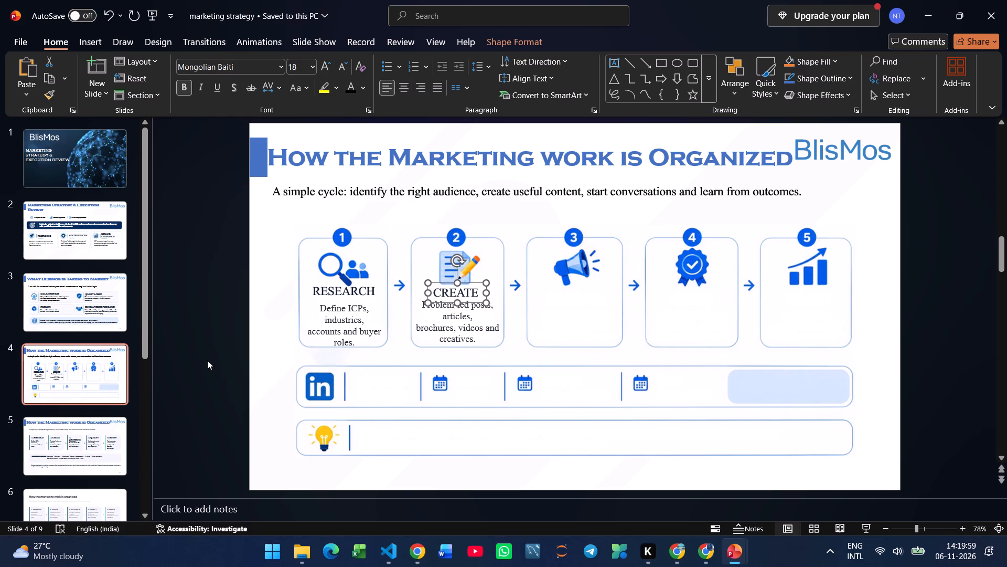
Copy the word DISTRIBUTE without its number from slide 5 to slide 4, narrow its box and place it under the megaphone in card 3.
left_click(47, 450)
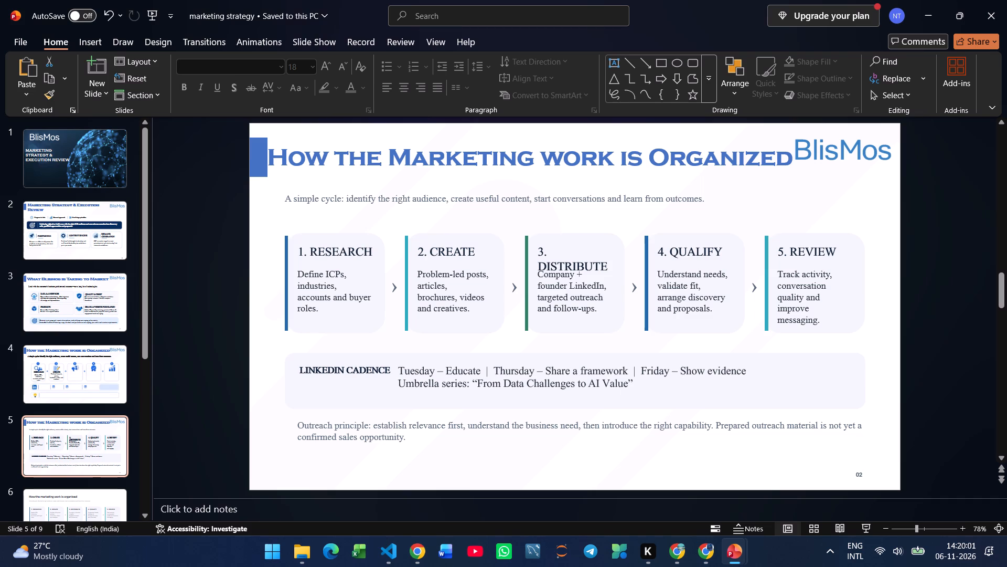
left_click_drag(537, 265, 600, 264)
left_click(600, 264, "ctrl")
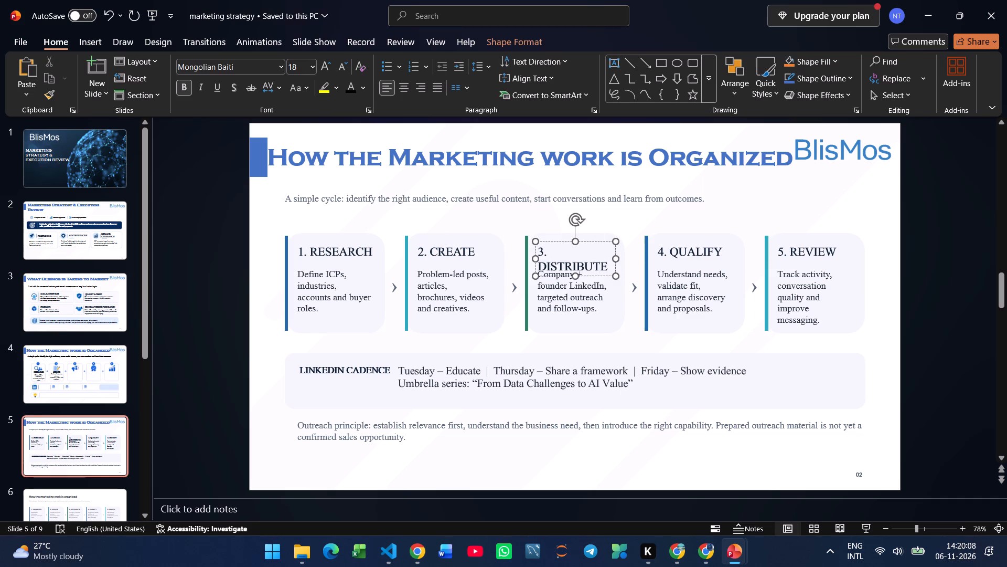
left_click_drag(540, 265, 613, 269)
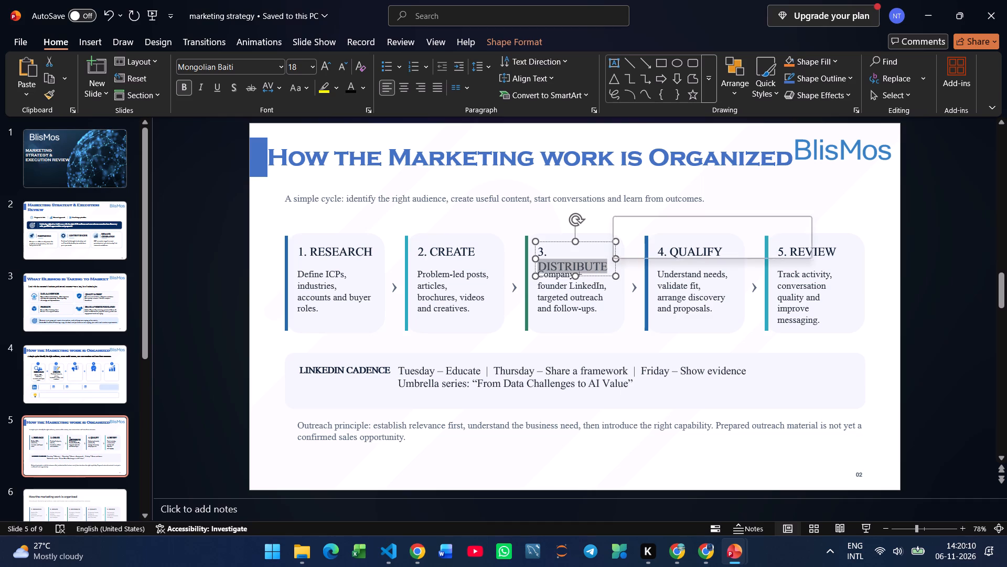
key("ctrl+c")
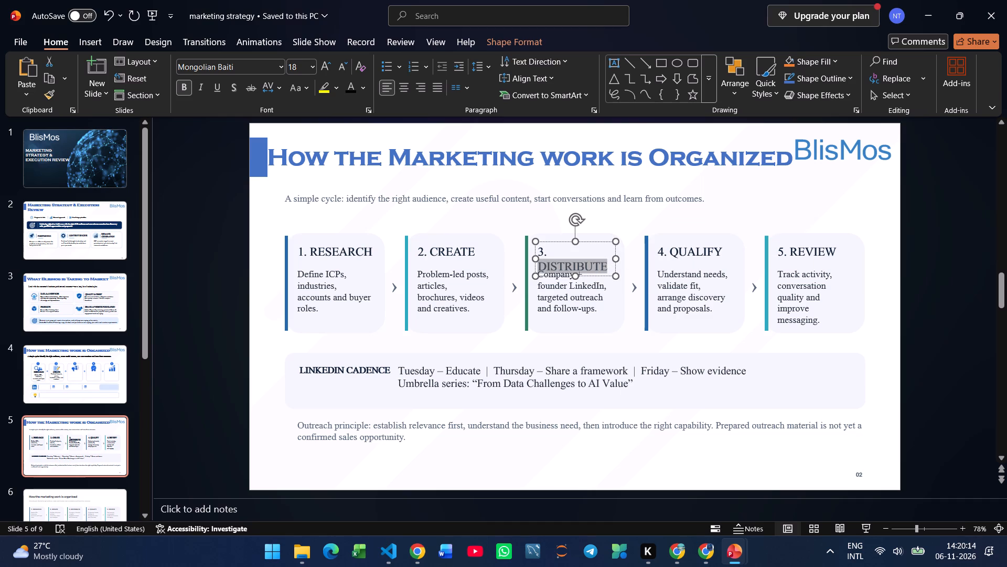
key("ctrl+c")
left_click(60, 374)
key("ctrl+v")
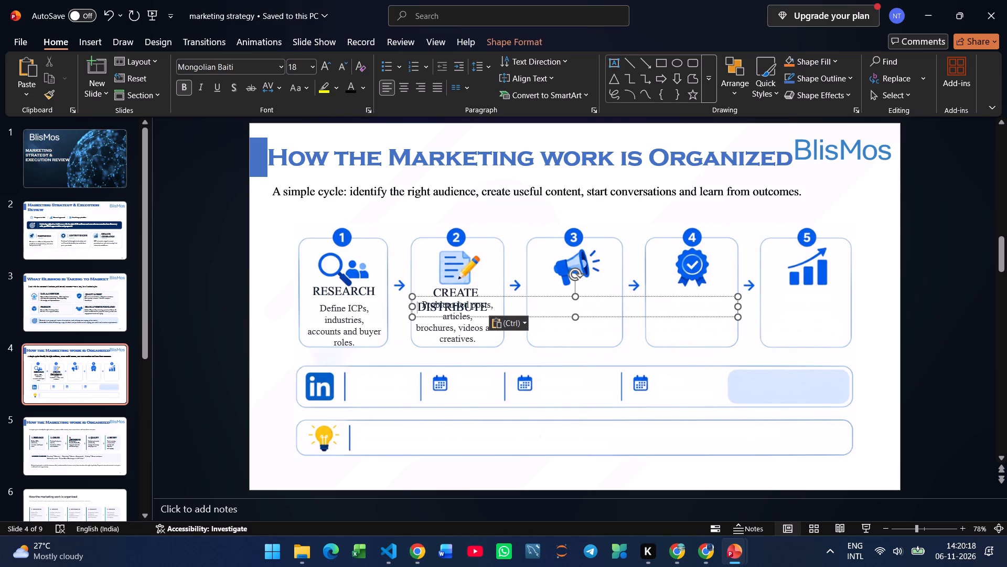
left_click_drag(738, 307, 486, 308)
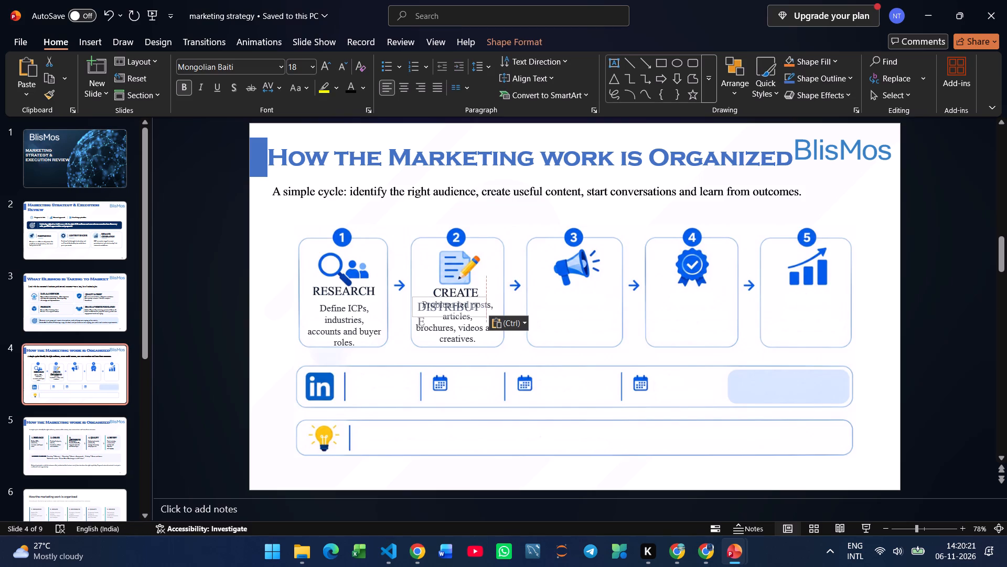
left_click_drag(486, 308, 495, 308)
left_click_drag(479, 316, 588, 308)
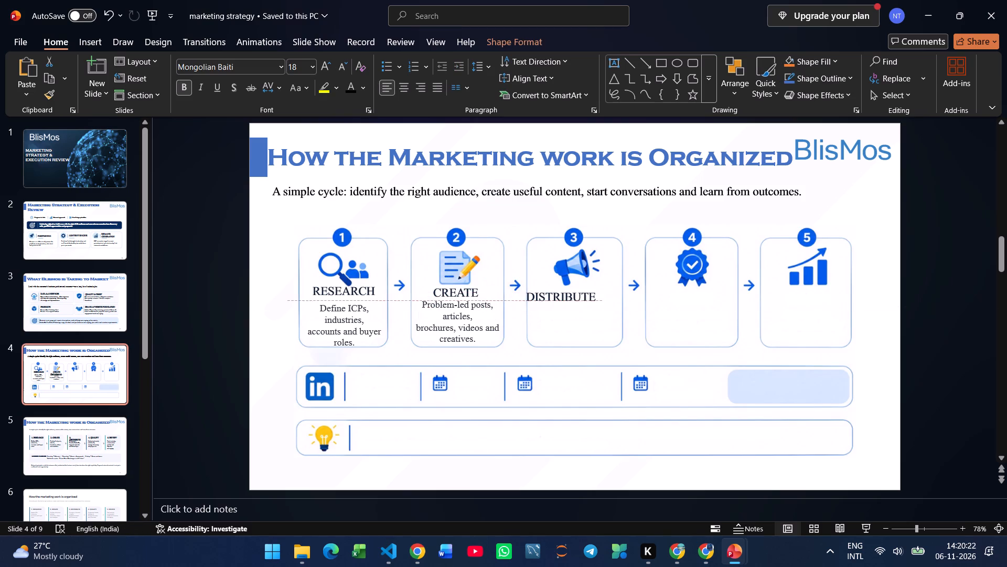
left_click_drag(588, 308, 604, 302)
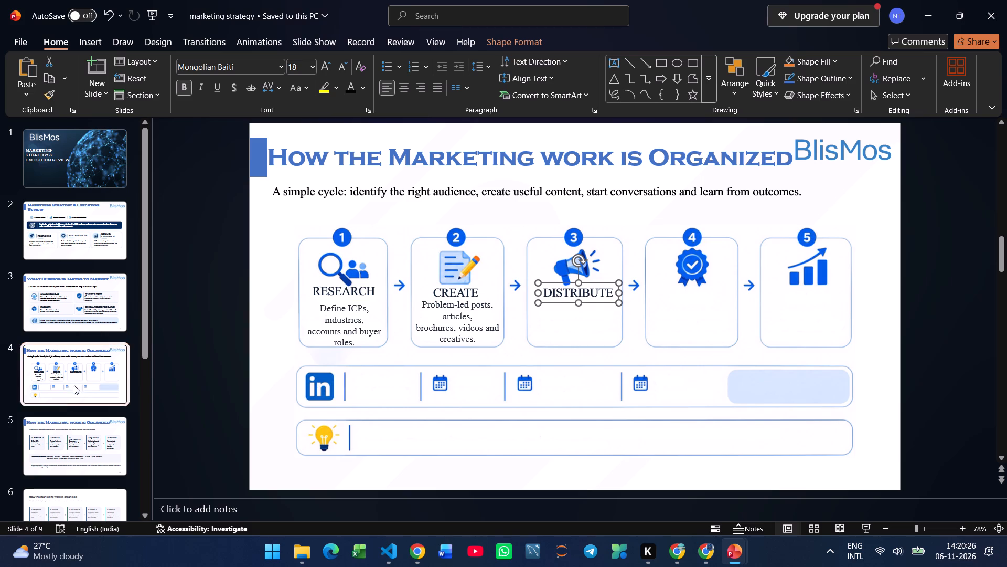
Copy the "Company + founder LinkedIn, targeted outreach and follow-ups." description from slide 5 into card 3 on slide 4, narrowed and centre-aligned beneath DISTRIBUTE.
left_click(76, 436)
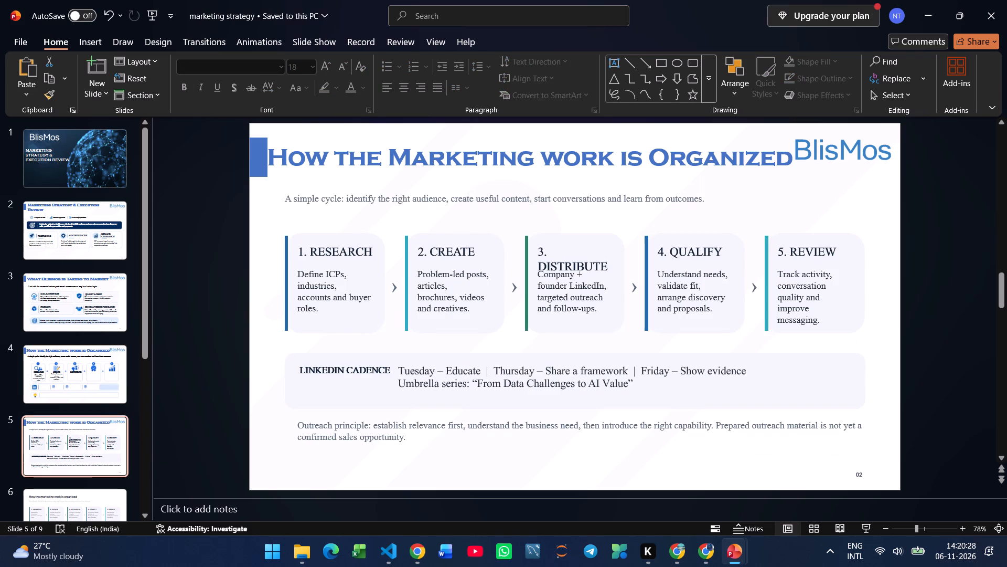
left_click_drag(601, 310, 535, 276)
key("ctrl+c")
left_click(93, 373)
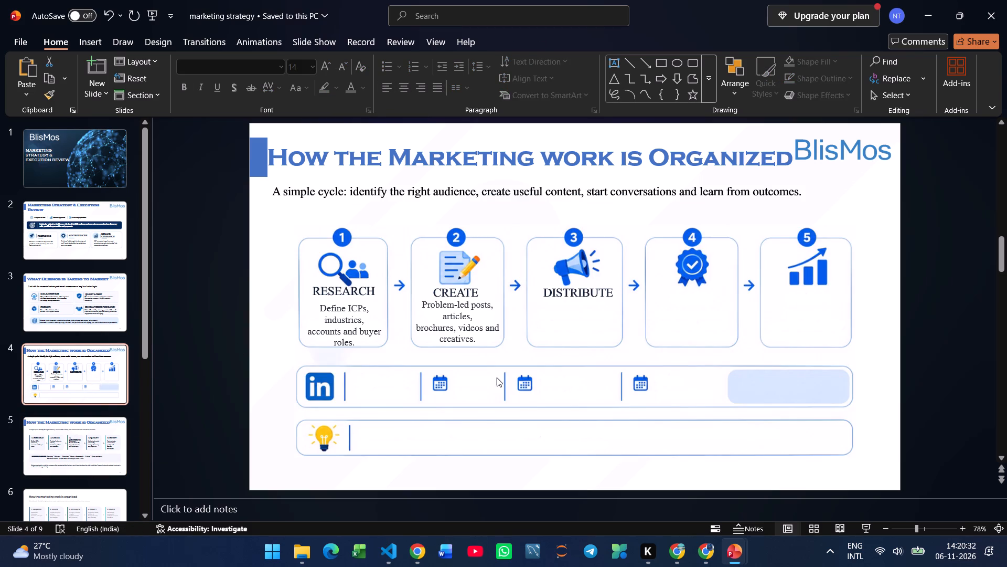
key("ctrl+v")
left_click_drag(738, 306, 641, 315)
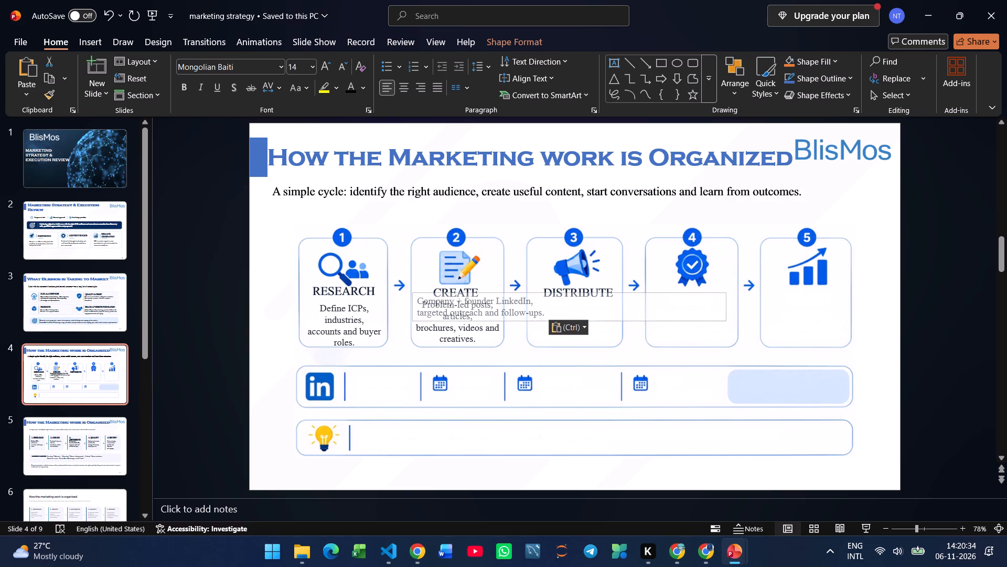
left_click_drag(641, 315, 541, 317)
left_click_drag(500, 330, 507, 333)
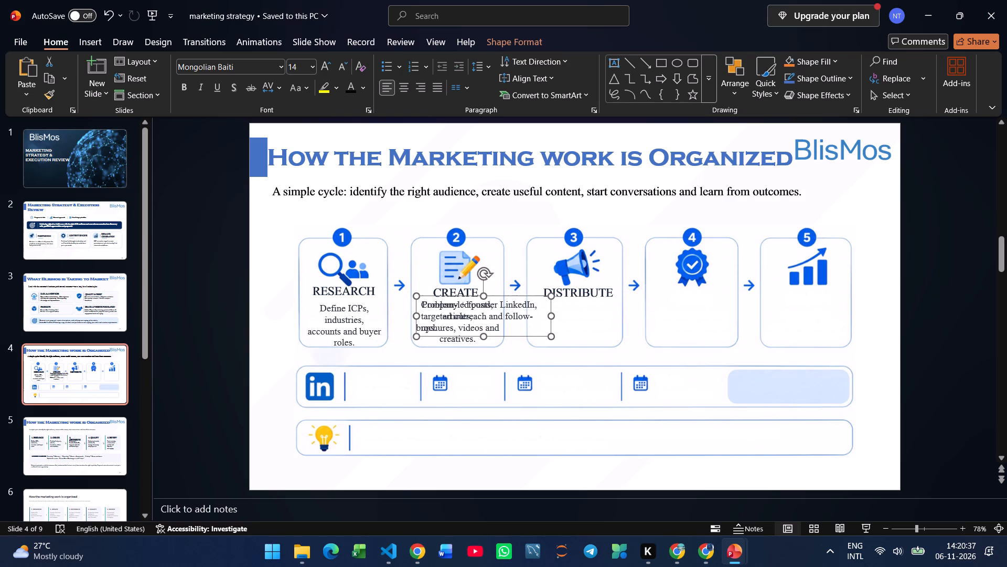
left_click(511, 322)
left_click_drag(512, 335, 634, 341)
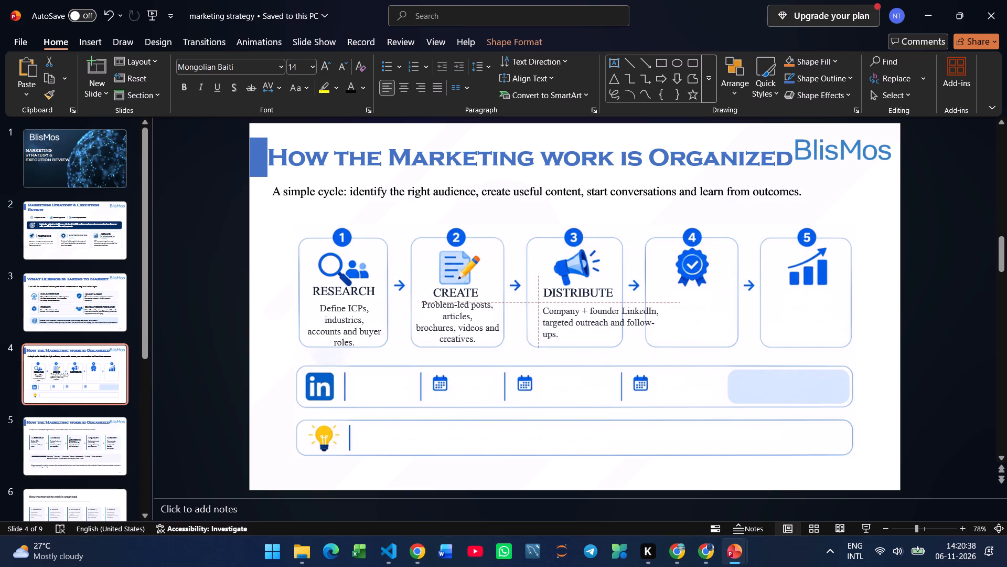
left_click_drag(634, 341, 622, 337)
left_click_drag(662, 314, 645, 317)
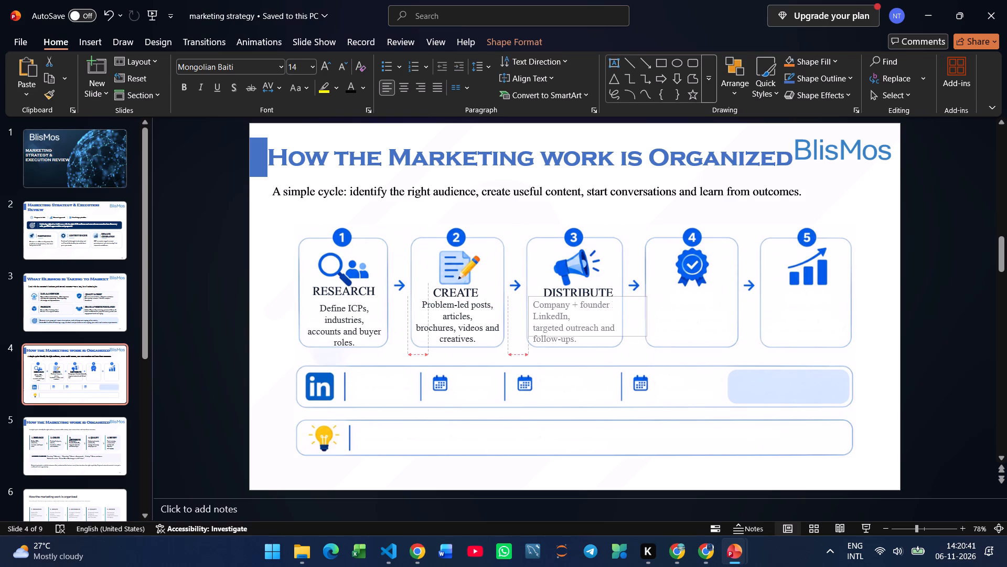
left_click_drag(645, 317, 621, 321)
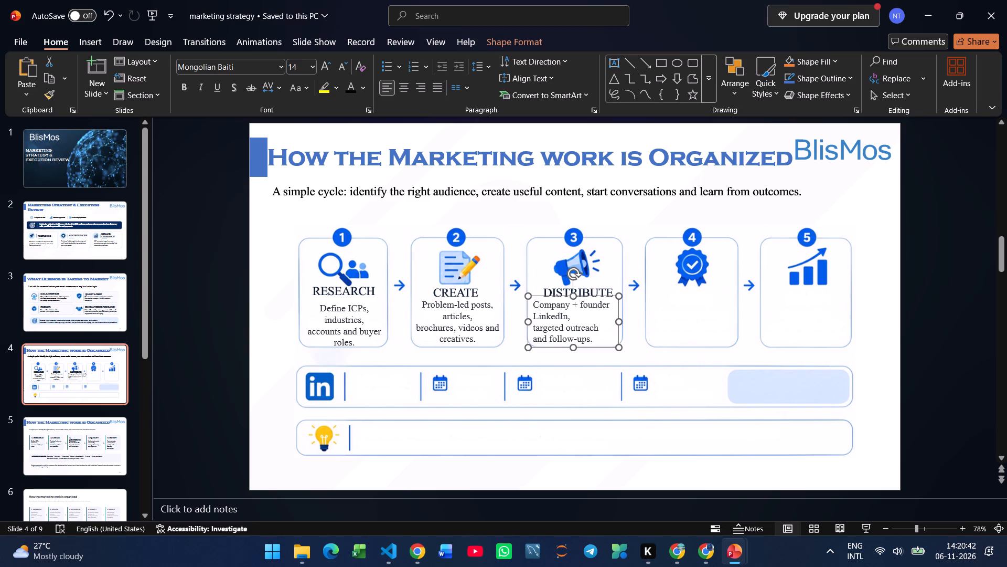
left_click(397, 86)
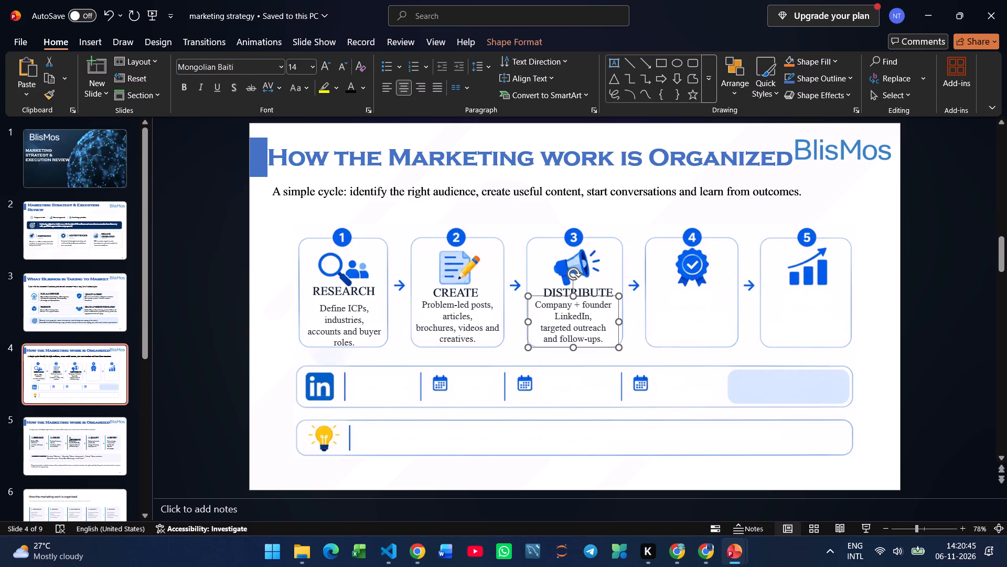
Copy the word QUALIFY without its number from the fourth heading on slide 5 and return to slide 4.
left_click(91, 431)
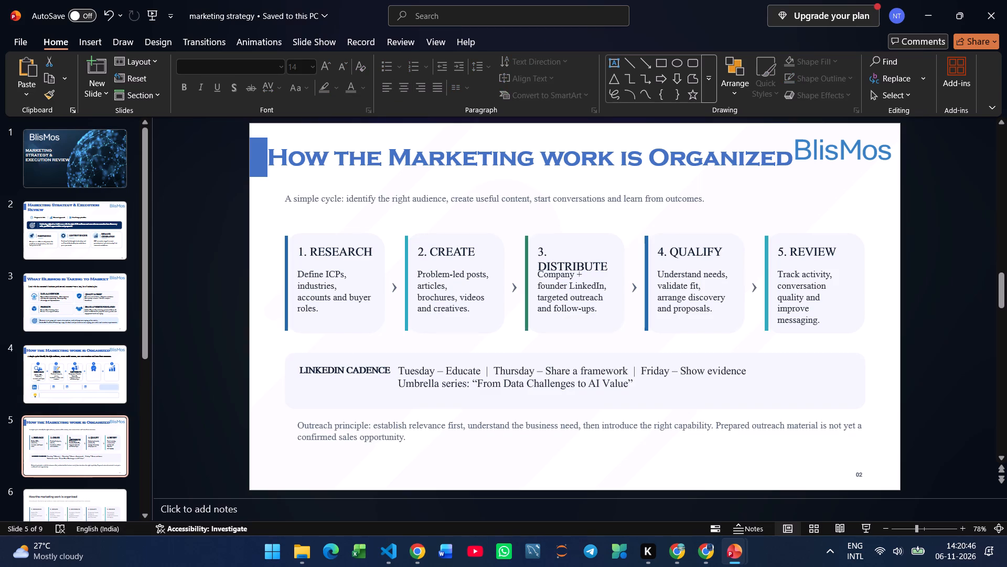
left_click_drag(671, 251, 723, 251)
key("ctrl+c")
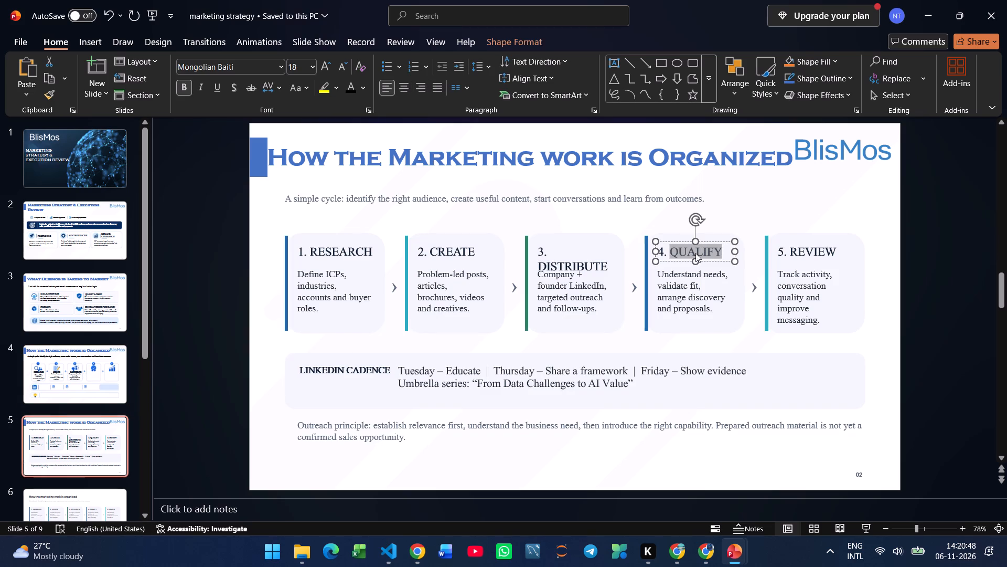
left_click(92, 369)
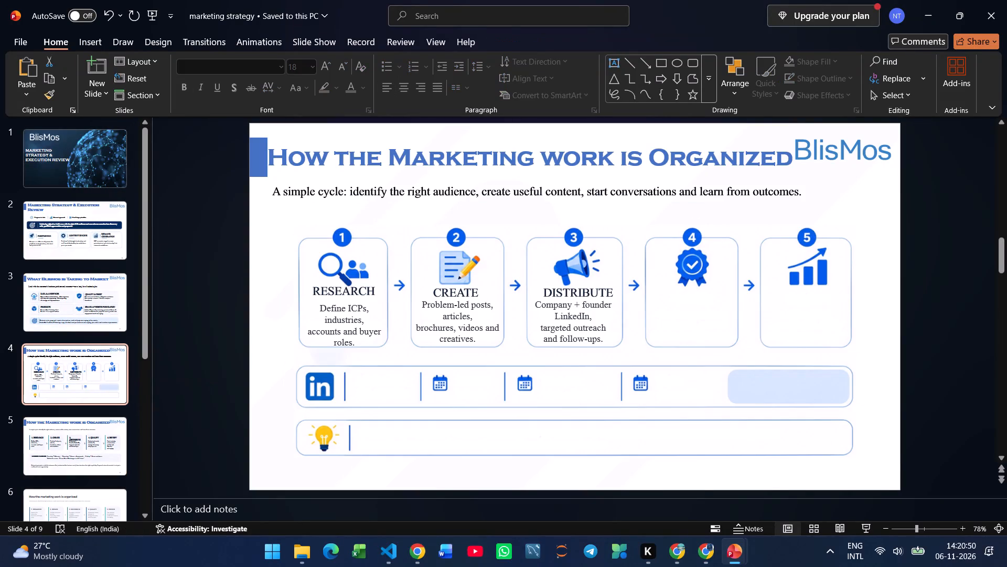
Nudge the DISTRIBUTE heading slightly up and to the left so it sits centred under the icon in card 3.
left_click(585, 295)
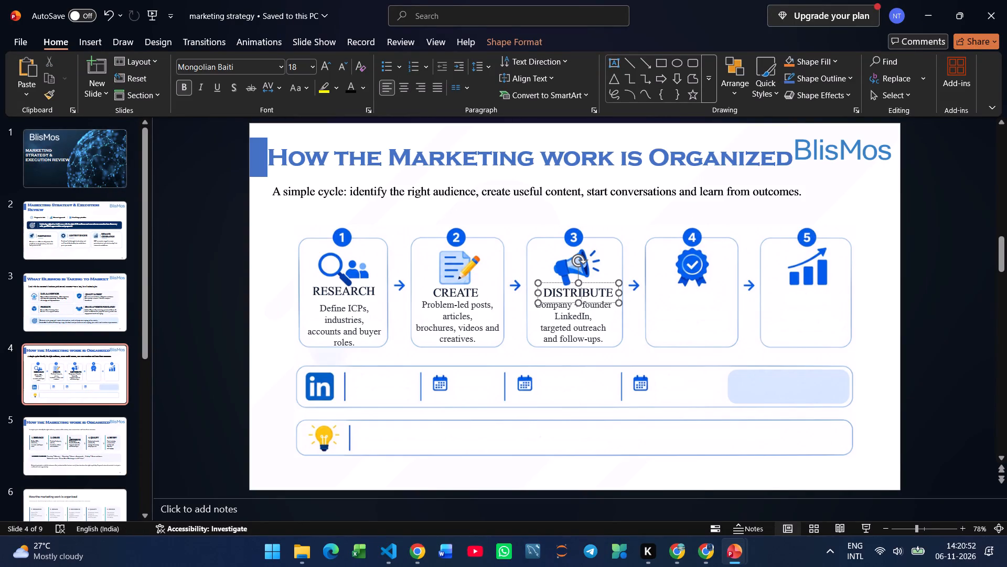
left_click(587, 301)
key("Up")
key("Up")
key("Up")
key("Left")
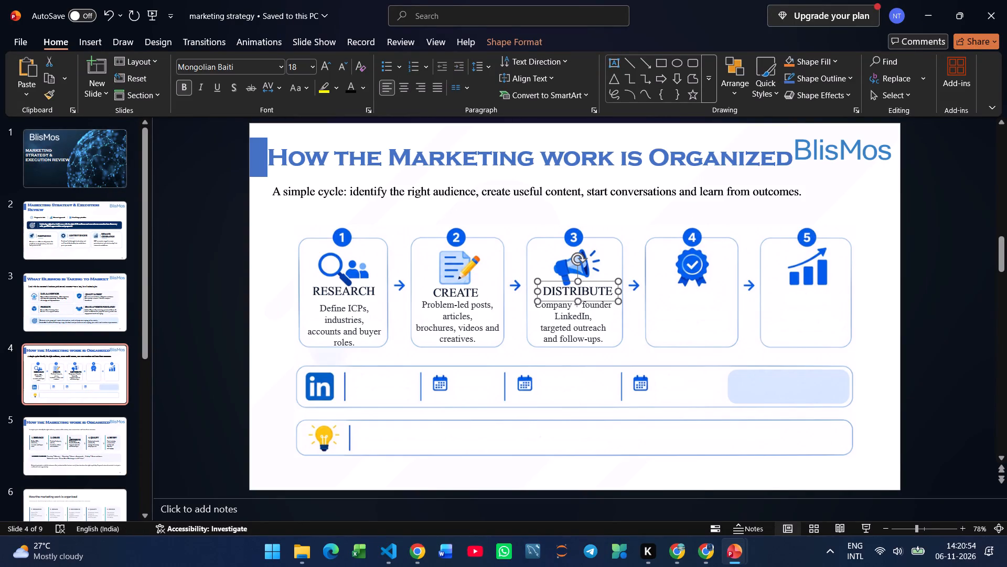
key("Left")
key("Left")
key("Left")
key("Left")
key("Left")
key("Up")
key("Up")
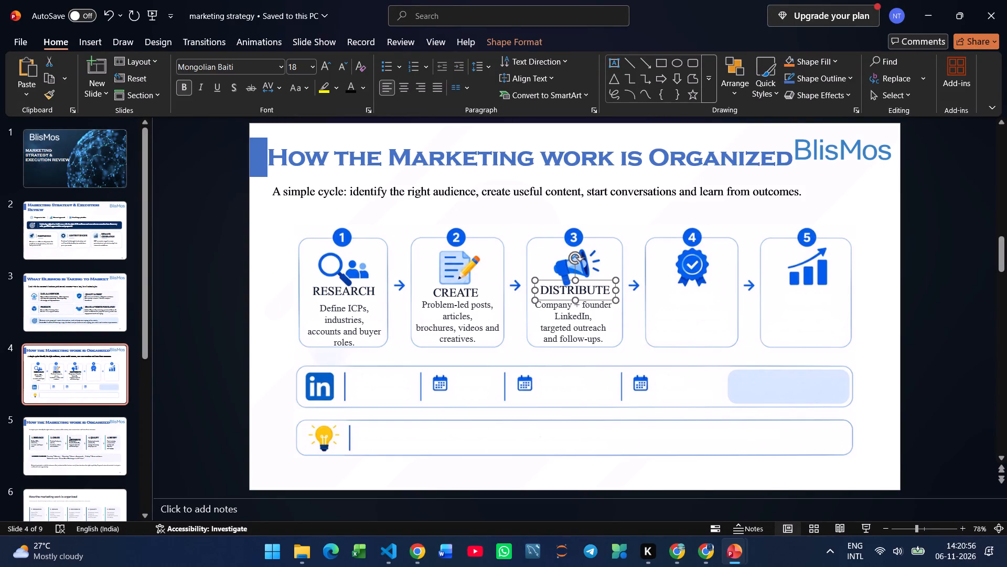
left_click(673, 322)
Nudge the CREATE heading in card 2 slightly left and up, level with the DISTRIBUTE heading.
left_click(457, 294)
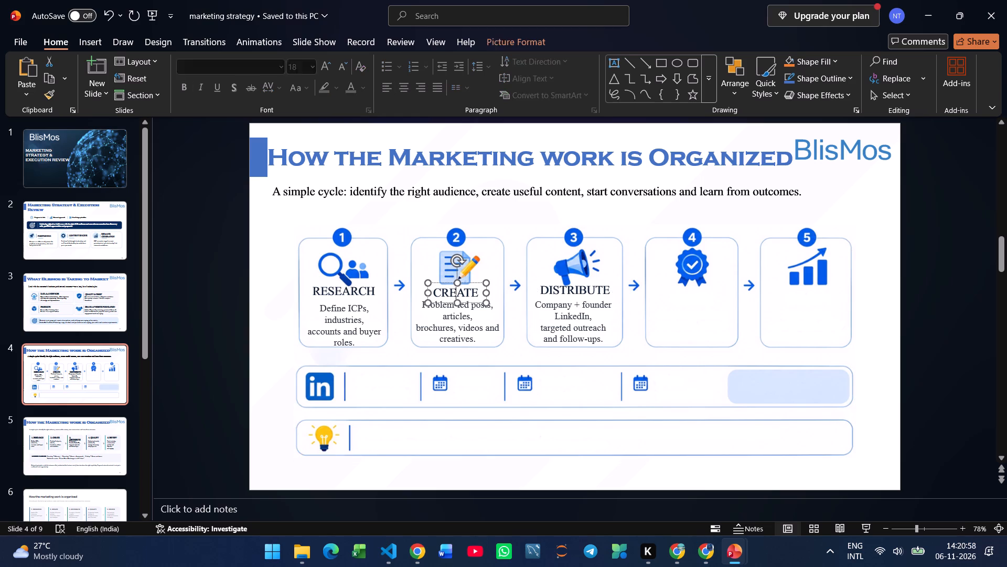
left_click(447, 301)
key("Left")
key("Left")
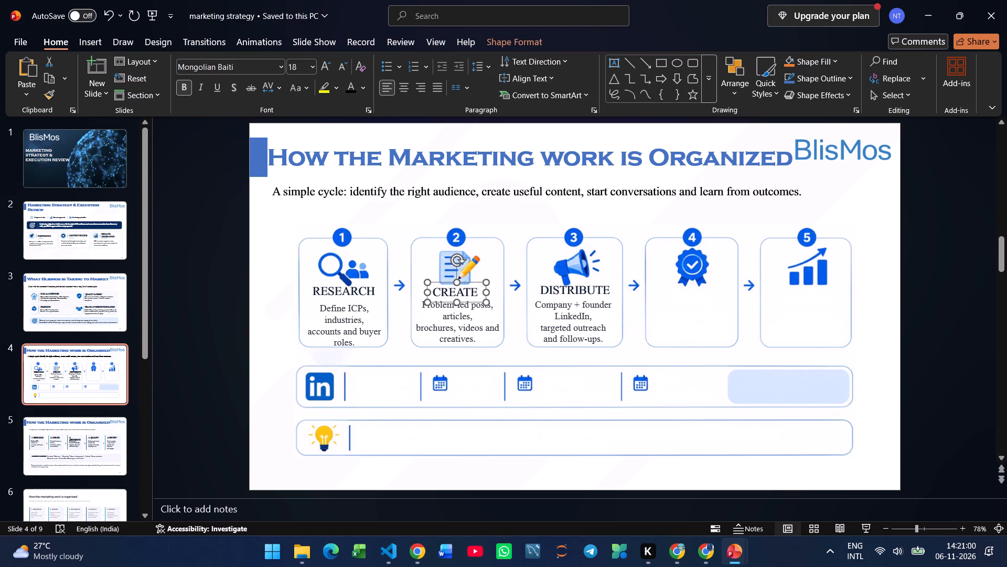
key("Up")
key("Up")
key("Up")
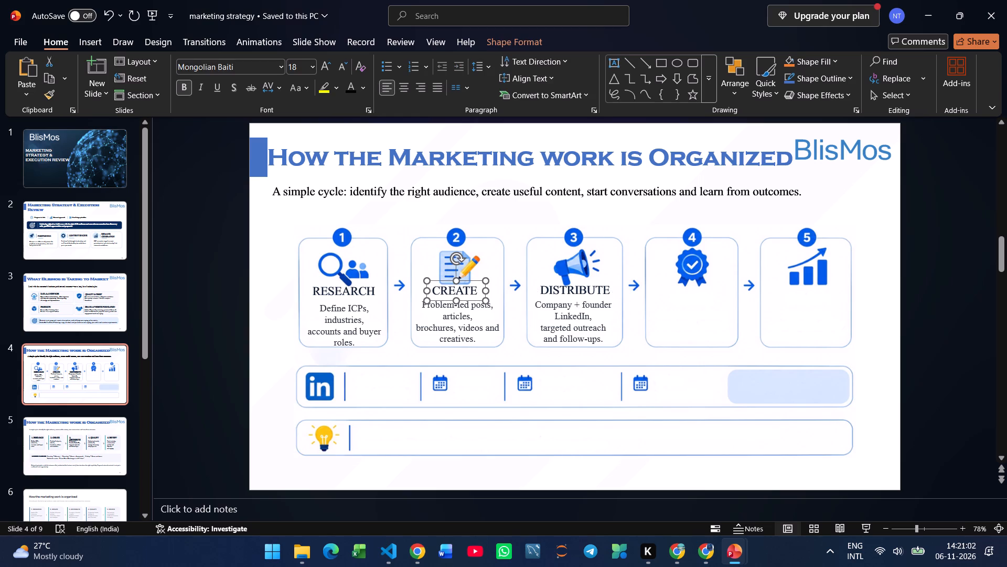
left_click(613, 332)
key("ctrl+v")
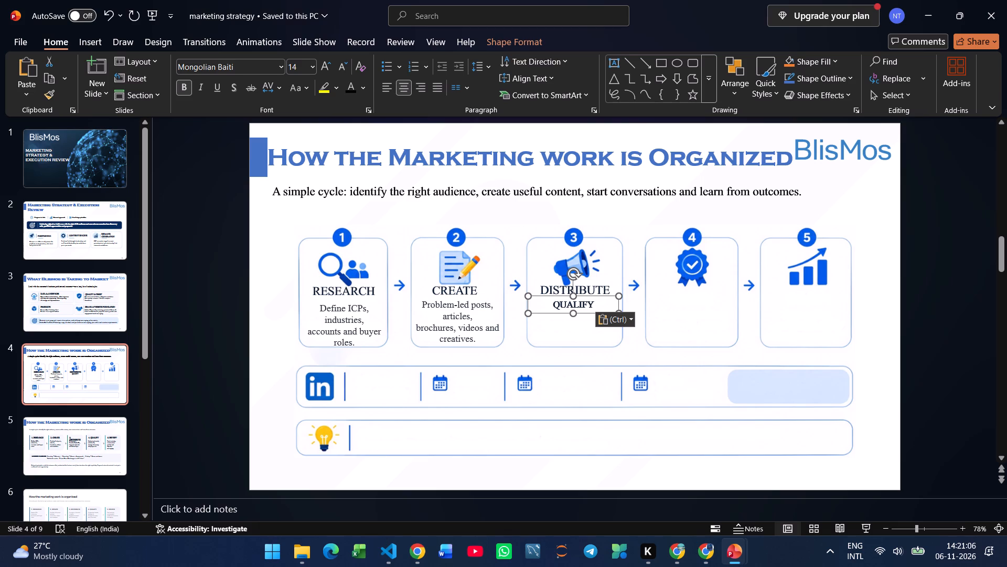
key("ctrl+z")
Paste the copied QUALIFY heading onto slide 4 as its own box, narrow it and place it under the badge icon in card 4.
left_click(689, 325)
key("ctrl+v")
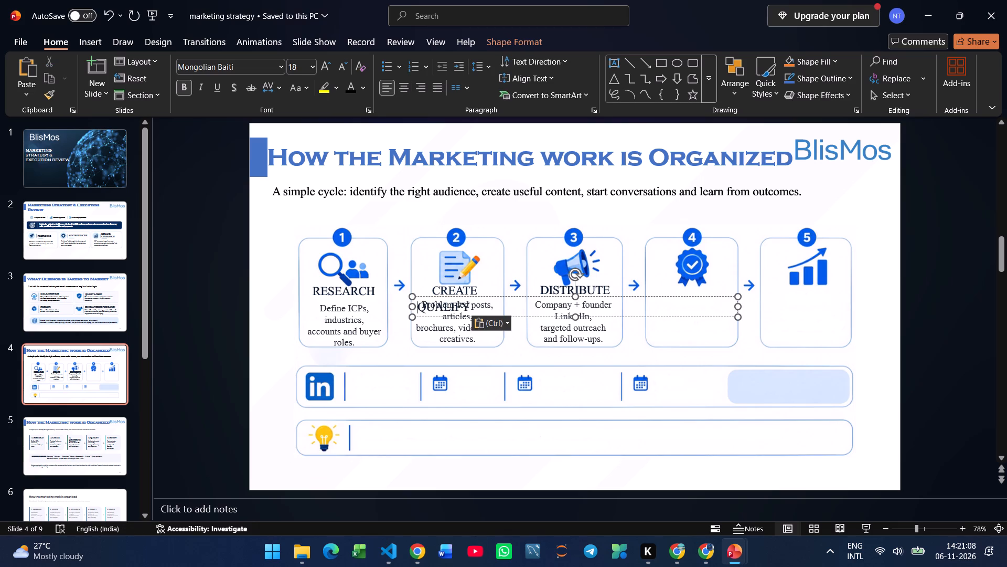
left_click_drag(739, 307, 534, 316)
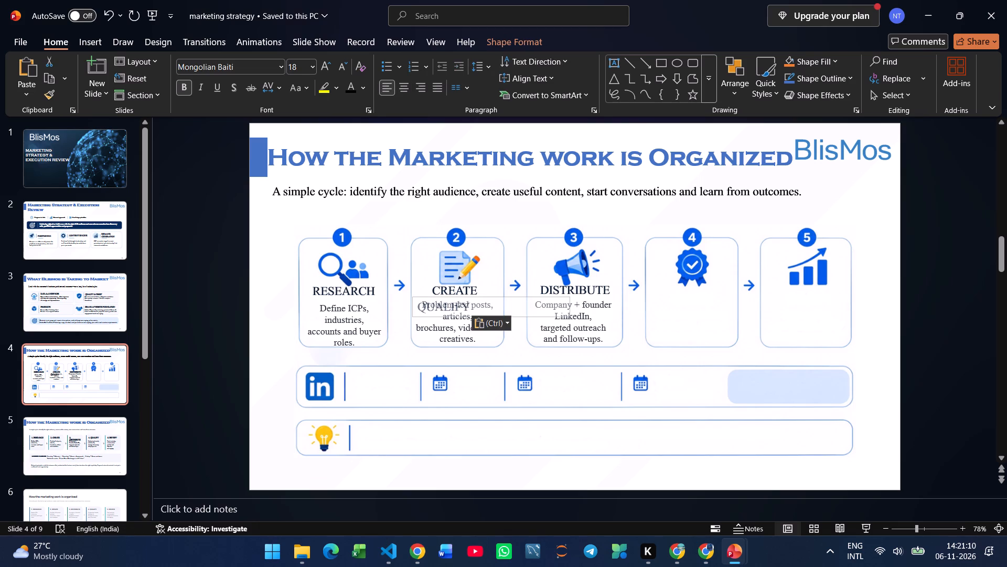
left_click_drag(534, 316, 474, 313)
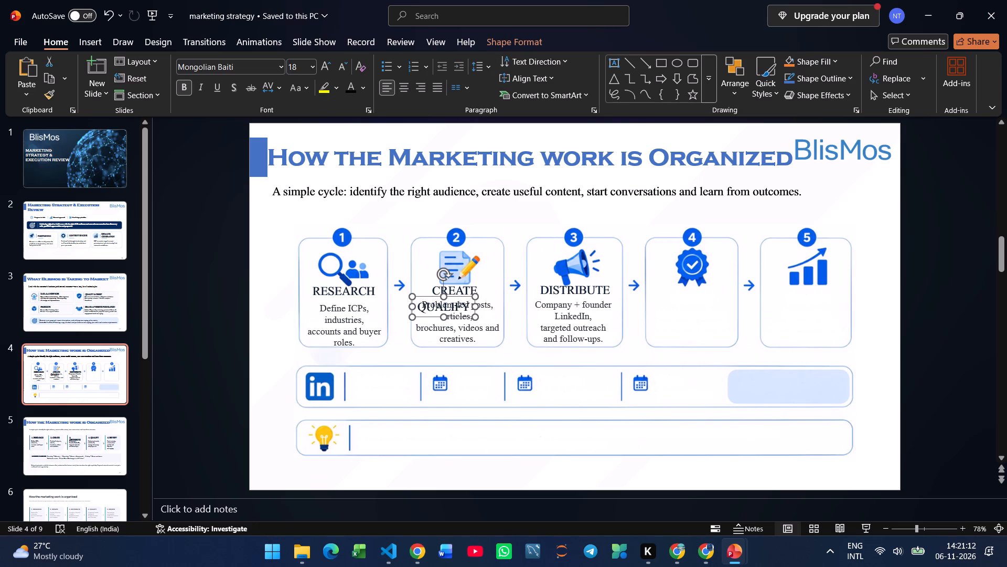
left_click_drag(428, 316, 679, 303)
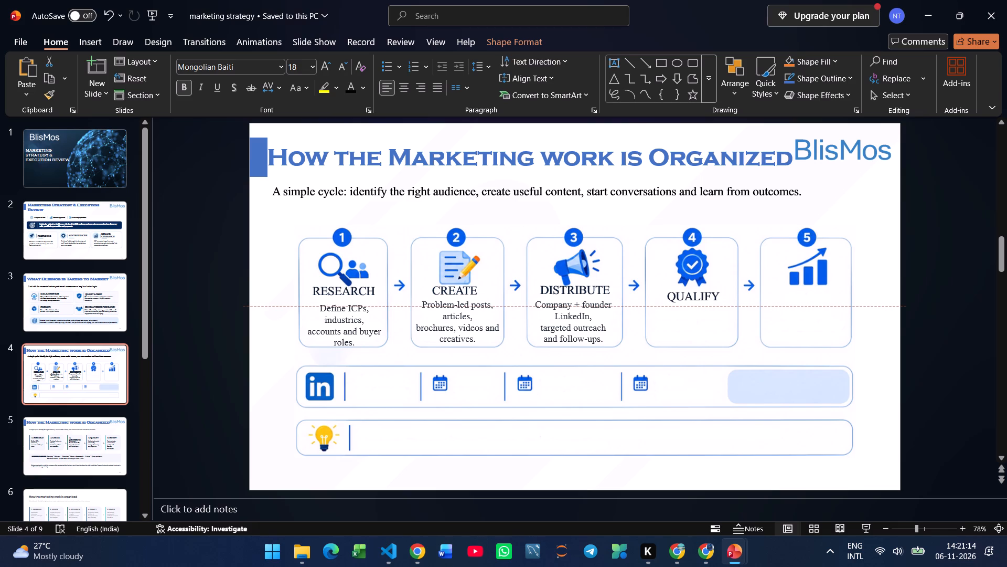
left_click_drag(679, 303, 679, 302)
key("Down")
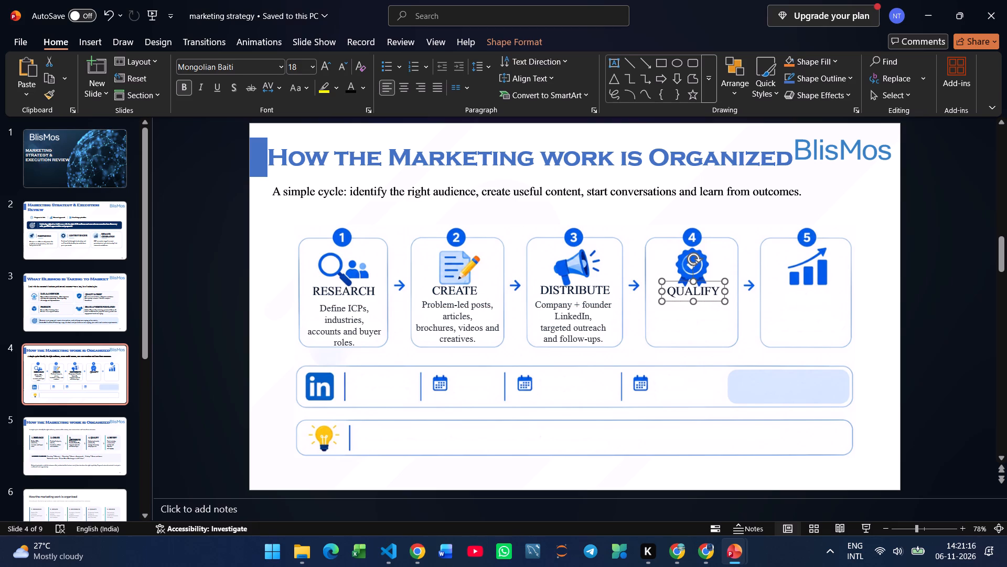
Copy the QUALIFY description from slide 5 onto slide 4 as its own box, narrow it and place it under the QUALIFY heading.
left_click(68, 427)
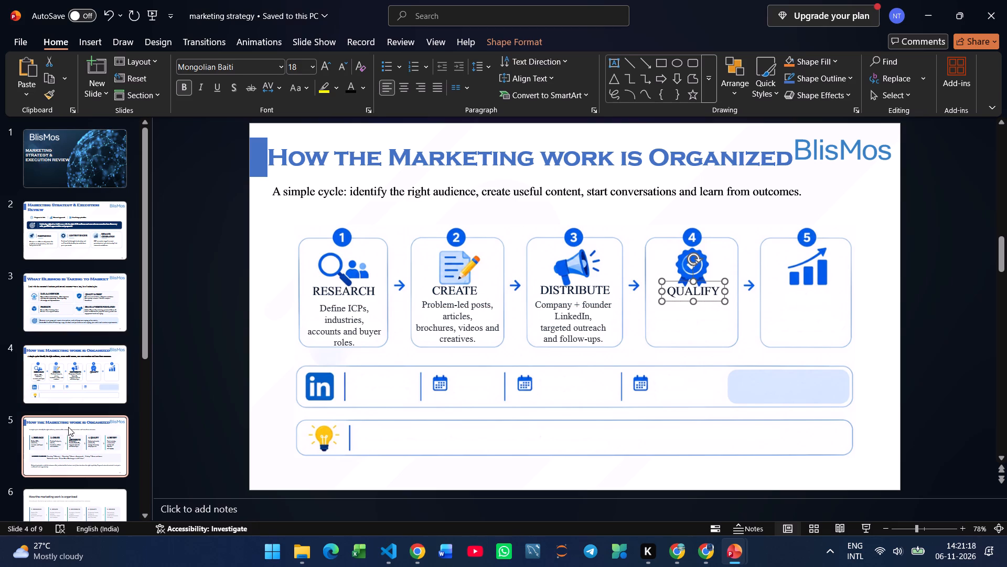
left_click_drag(718, 311, 659, 273)
key("ctrl+c")
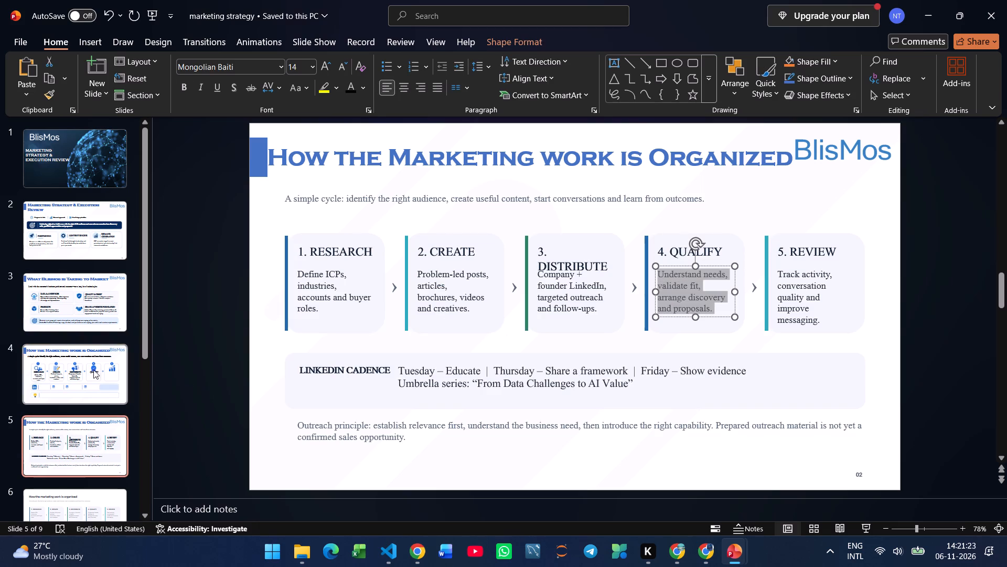
left_click(70, 375)
key("ctrl+v")
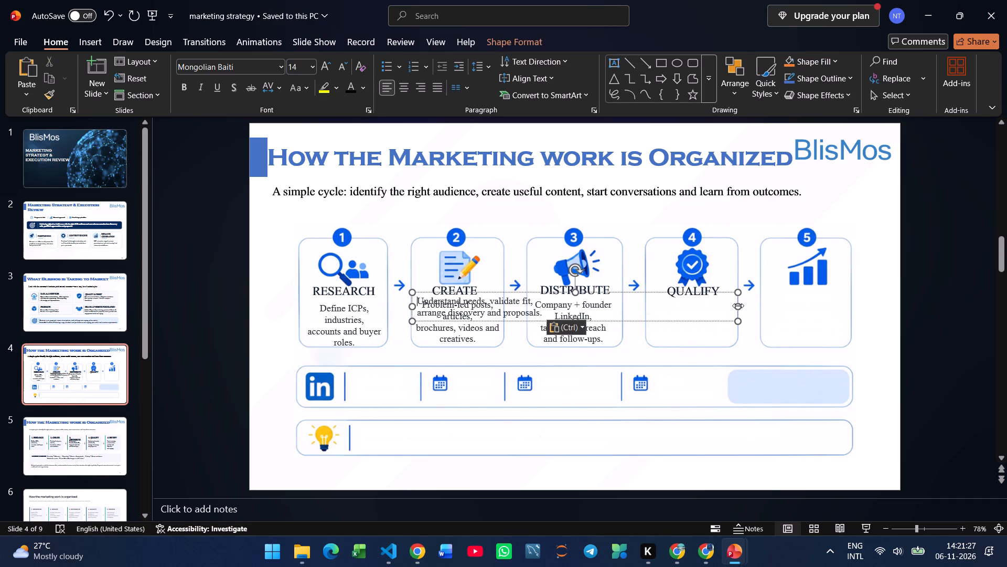
left_click_drag(738, 306, 506, 324)
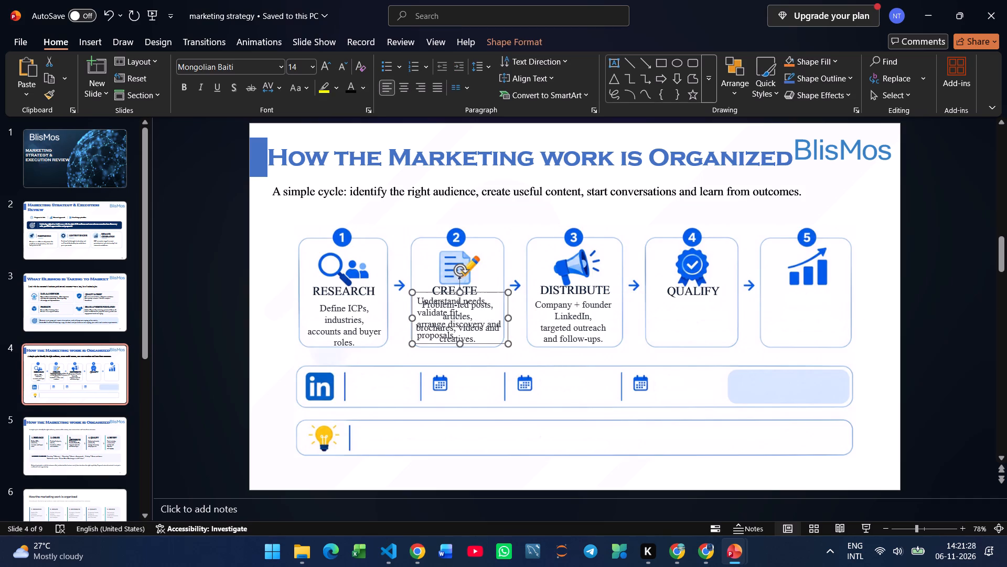
left_click_drag(488, 343, 725, 344)
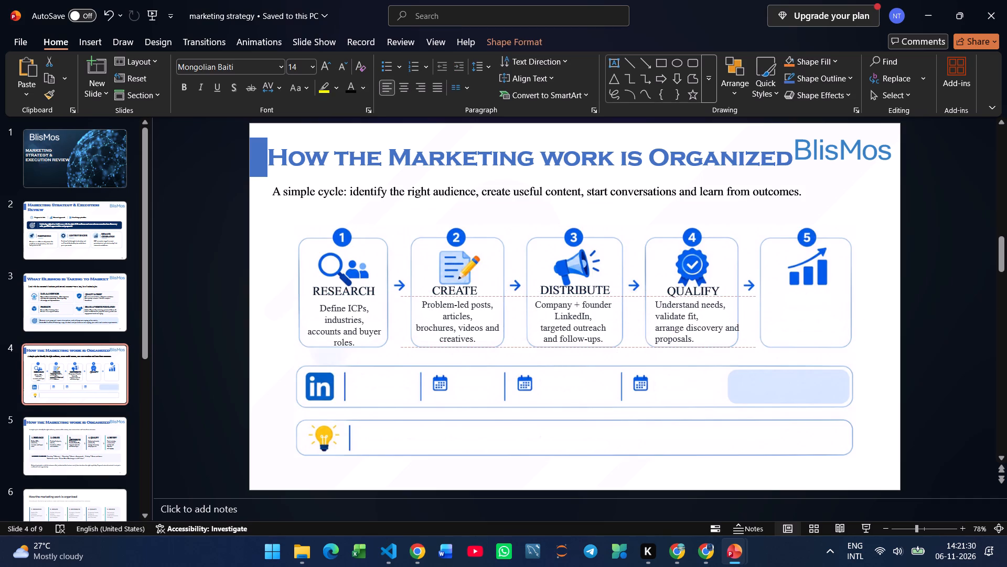
left_click_drag(725, 344, 722, 344)
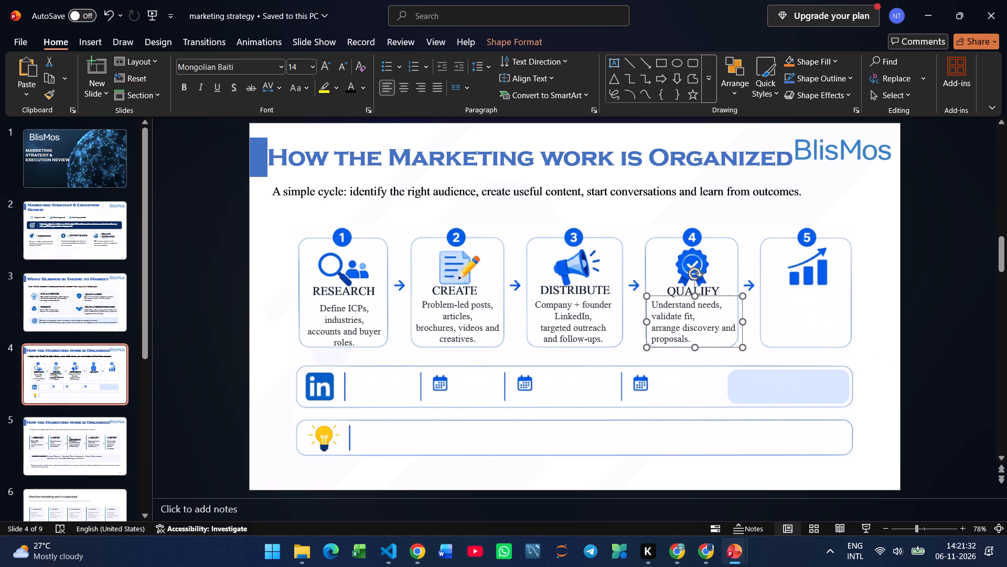
Centre the QUALIFY description's text and nudge its box slightly left so it sits within card 4.
left_click(401, 87)
key("Left")
key("Left")
key("Left")
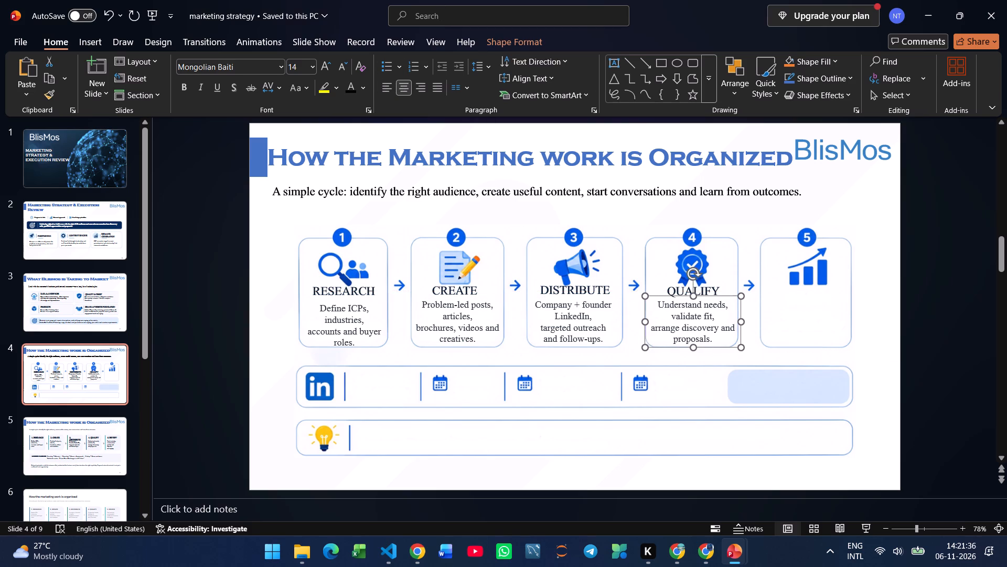
key("Left")
key("Left")
key("Left")
key("Left")
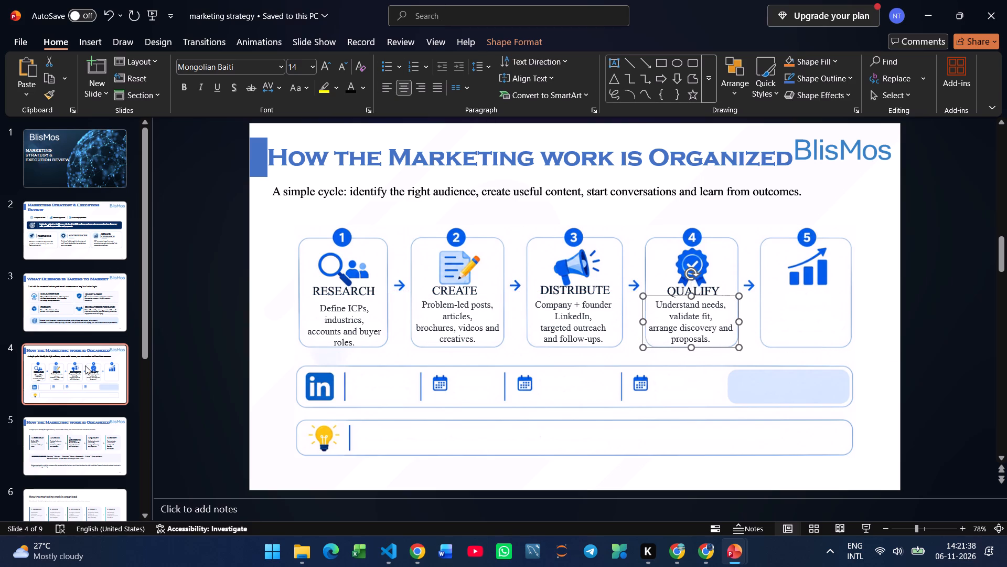
Copy the word REVIEW without its number from slide 5 onto slide 4, narrow its box and place it under card 5's chart icon.
left_click(77, 456)
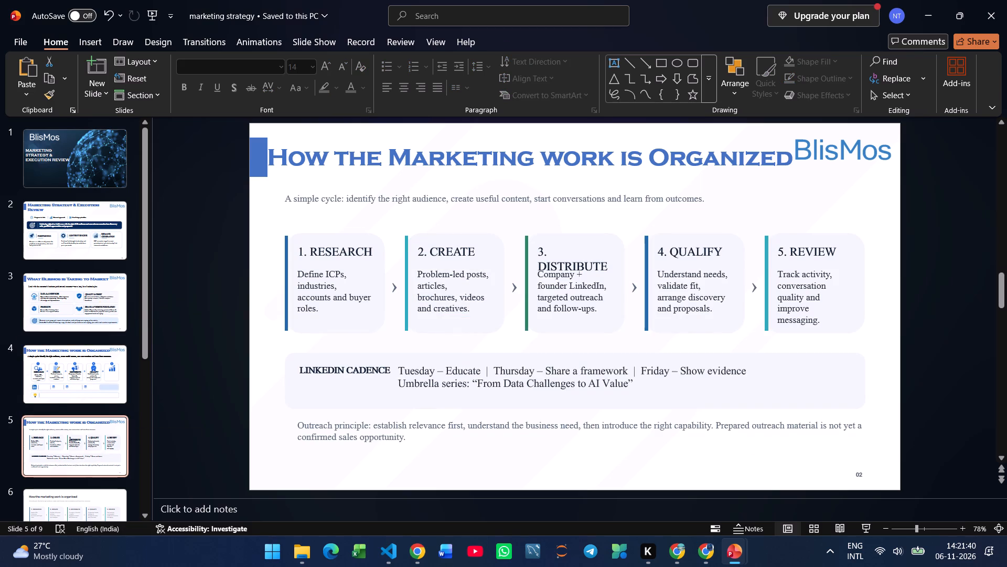
left_click_drag(792, 253, 850, 249)
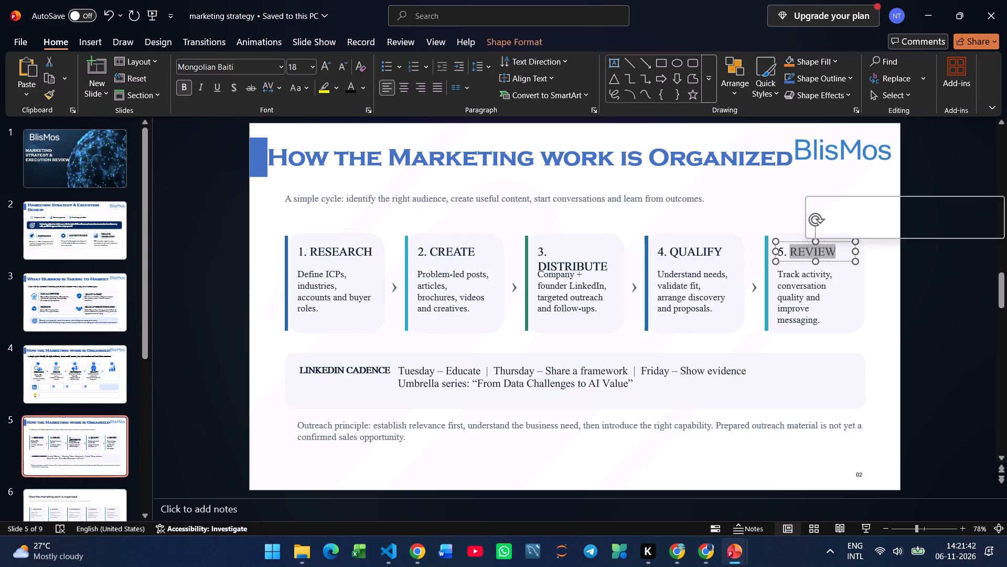
key("ctrl+c")
left_click(100, 382)
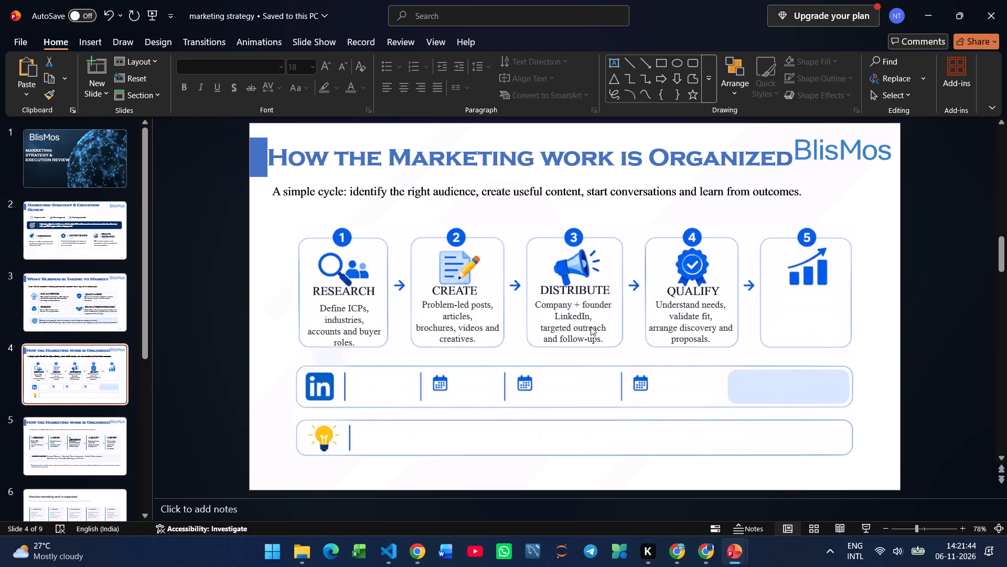
key("ctrl+v")
left_click_drag(738, 306, 694, 310)
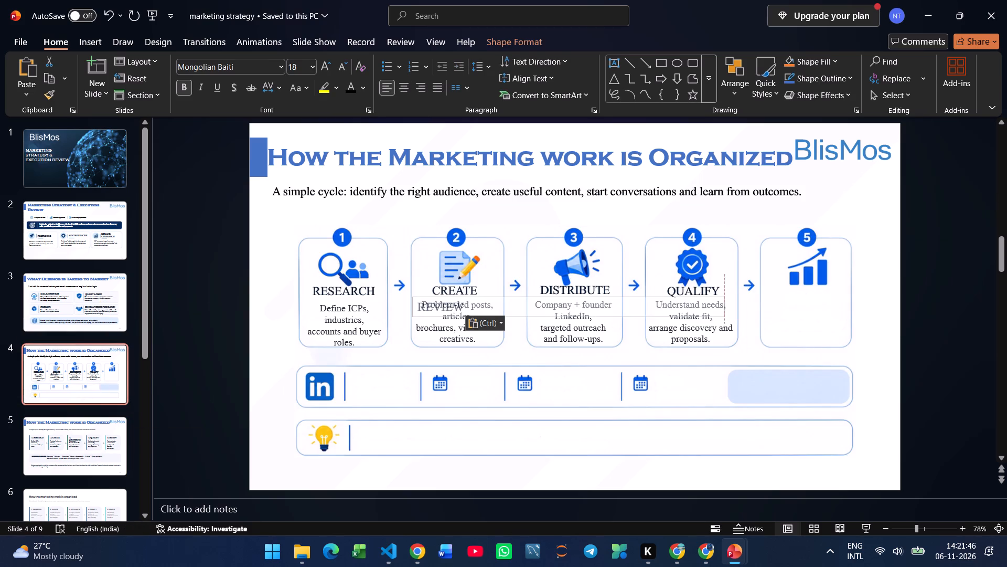
left_click_drag(694, 310, 474, 309)
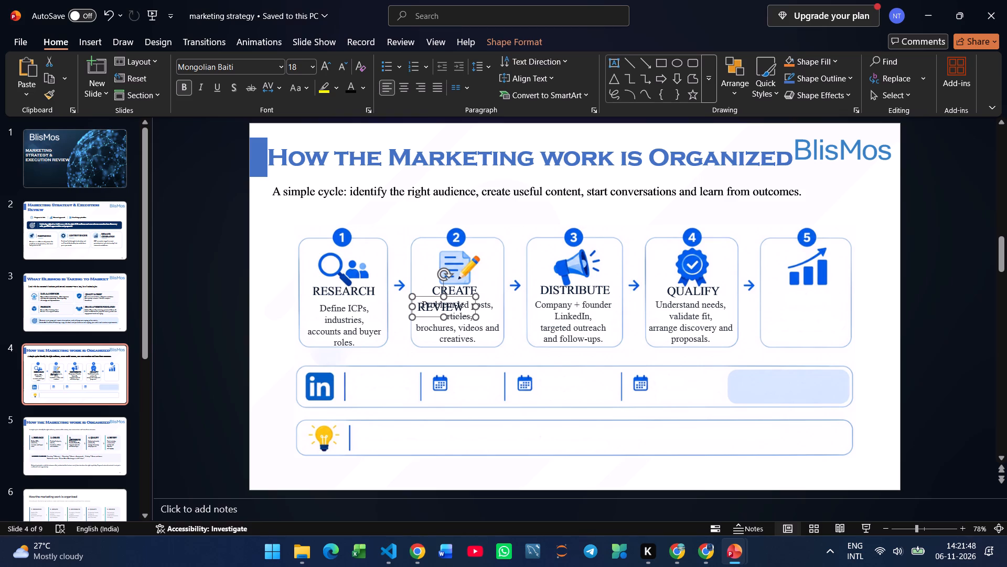
left_click_drag(429, 314, 797, 303)
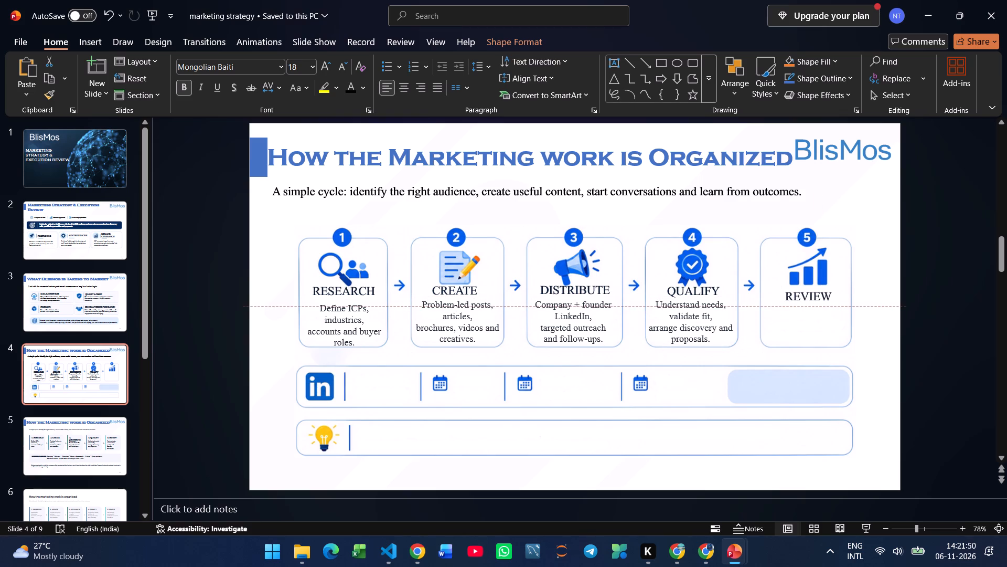
left_click_drag(797, 303, 797, 301)
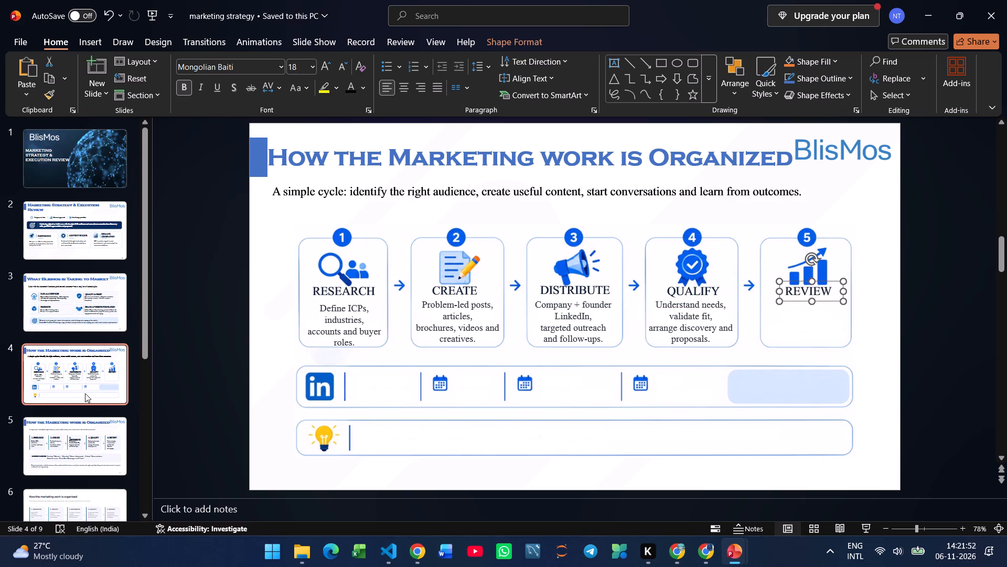
Select the whole description text under the REVIEW heading on slide 5.
left_click(98, 426)
left_click_drag(824, 321, 824, 321)
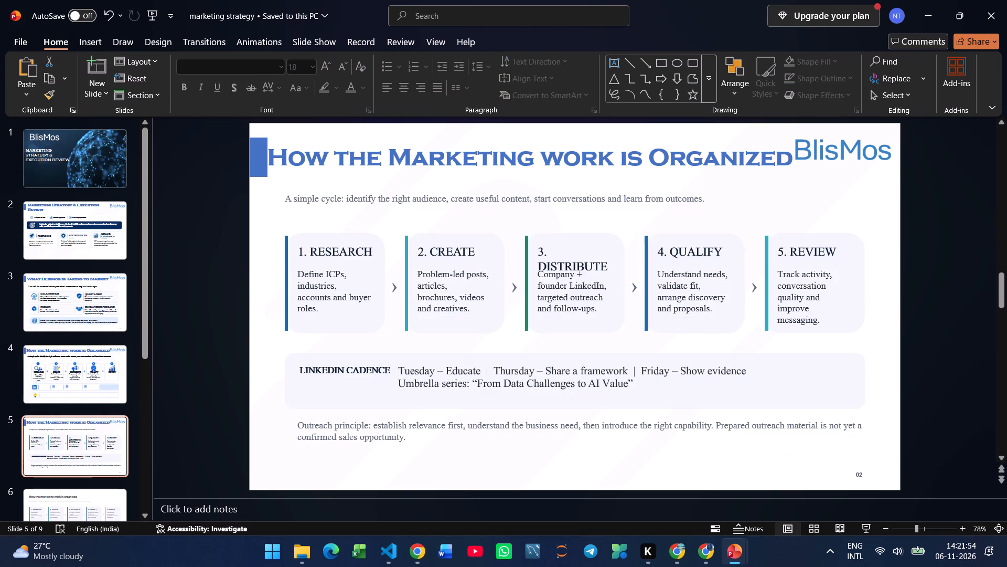
left_click_drag(824, 321, 783, 277)
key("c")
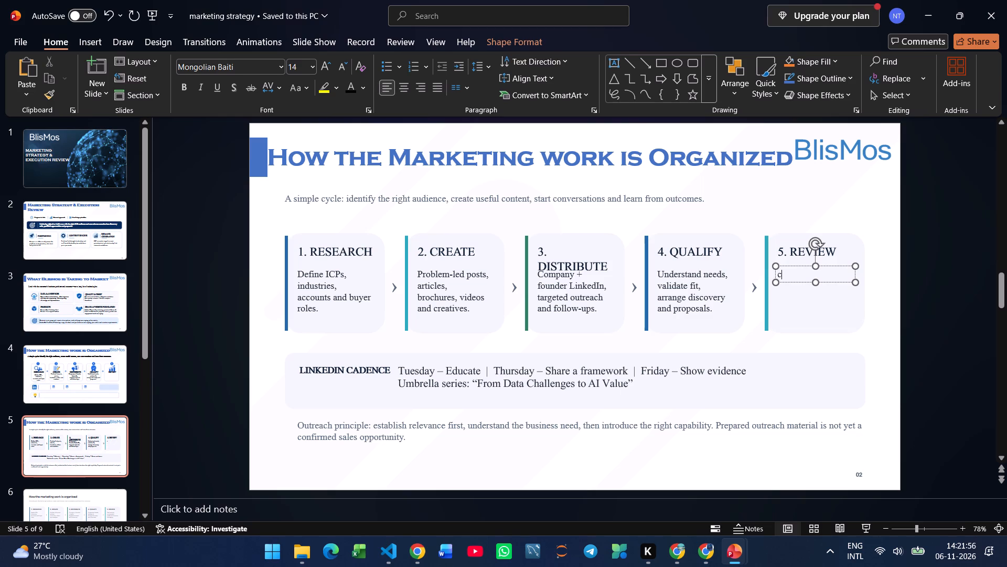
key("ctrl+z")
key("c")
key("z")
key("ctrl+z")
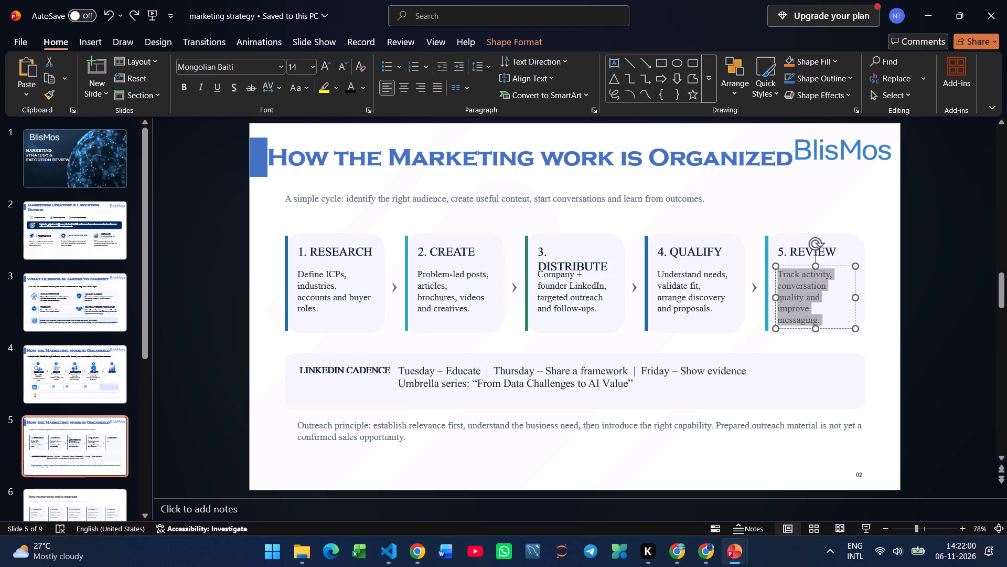
Copy the selected REVIEW description onto slide 4, narrow its box to fit card 5 under the heading and centre its text.
key("ctrl+c")
left_click(82, 366)
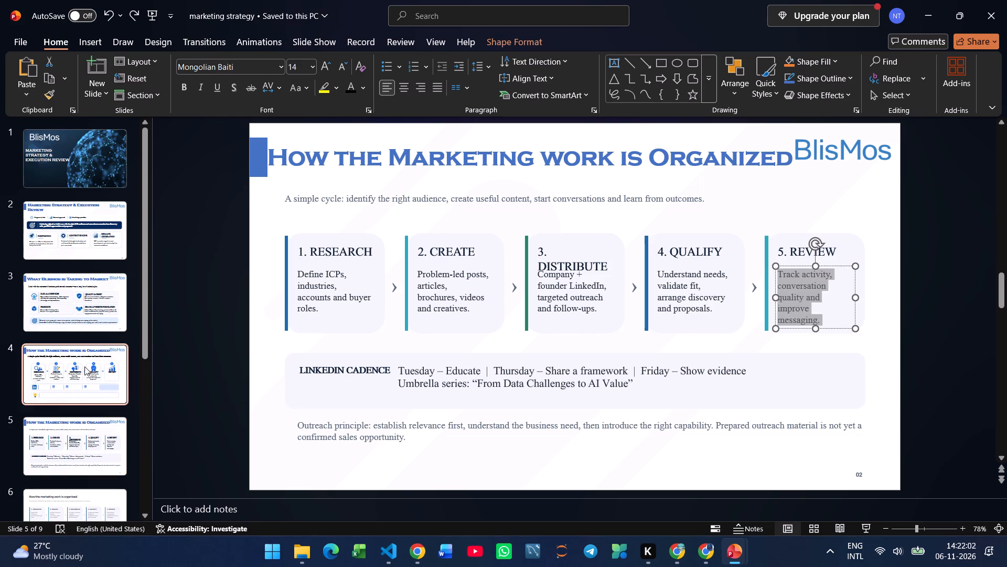
key("ctrl+v")
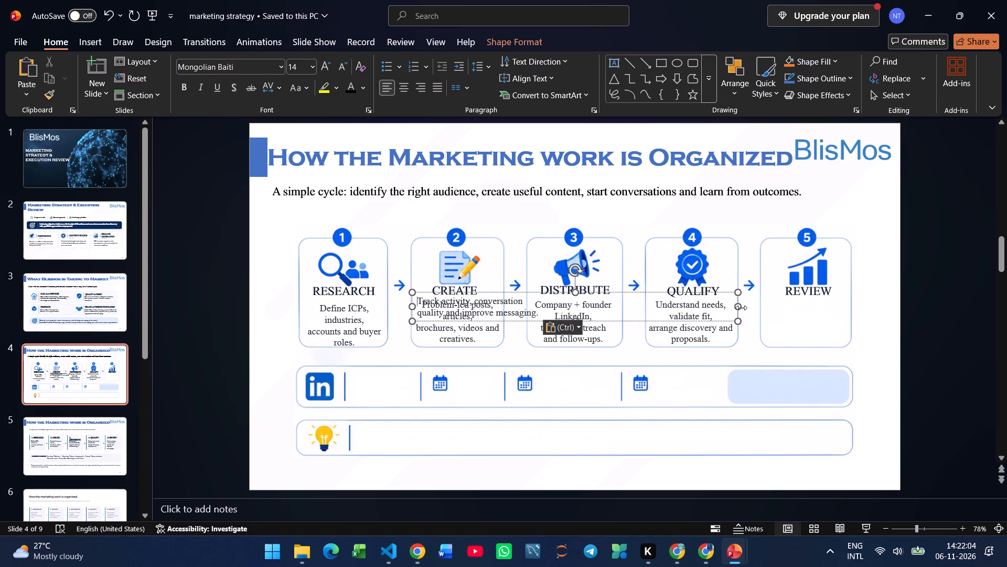
left_click_drag(741, 308, 530, 323)
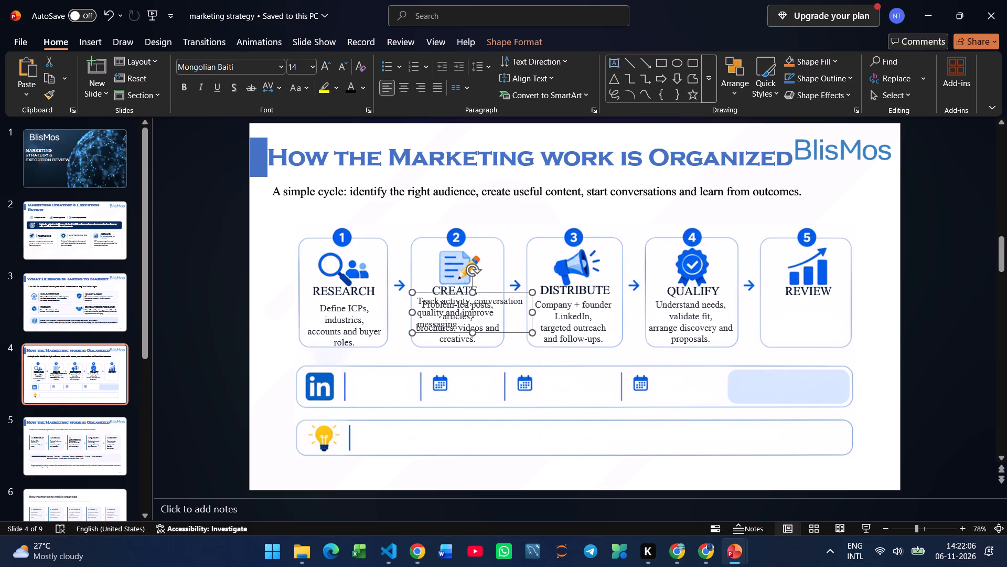
left_click_drag(509, 332, 858, 338)
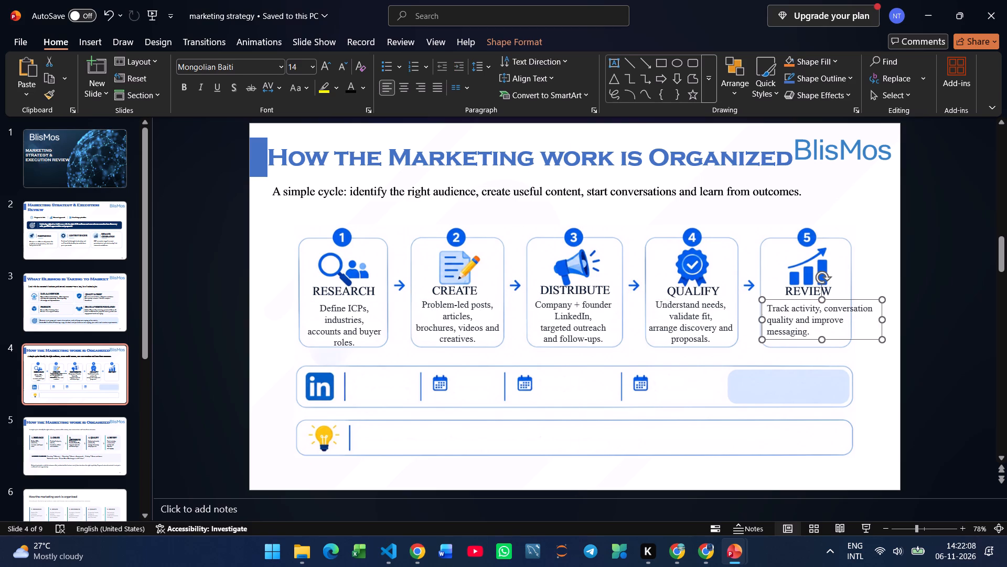
left_click_drag(885, 319, 849, 324)
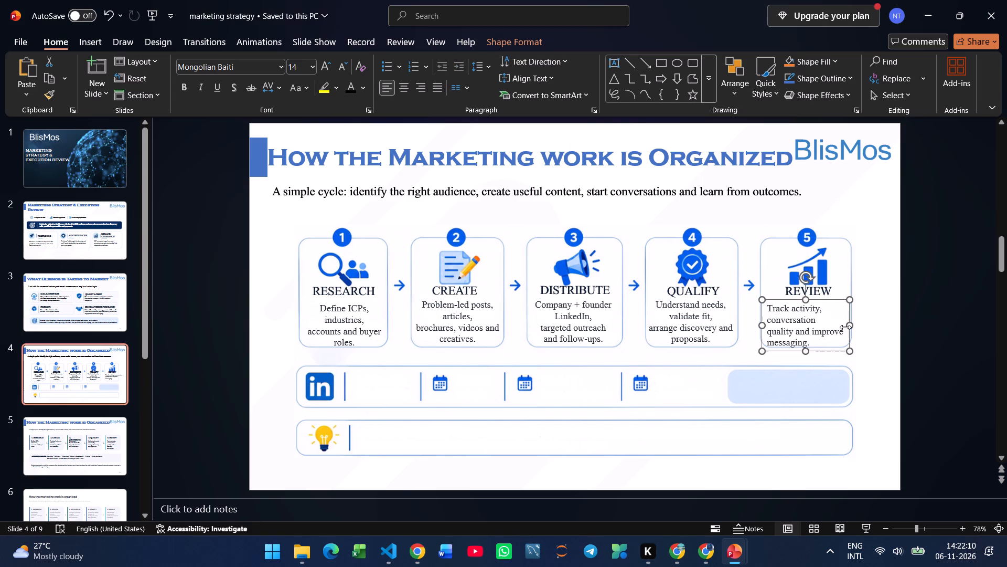
left_click_drag(822, 350, 822, 345)
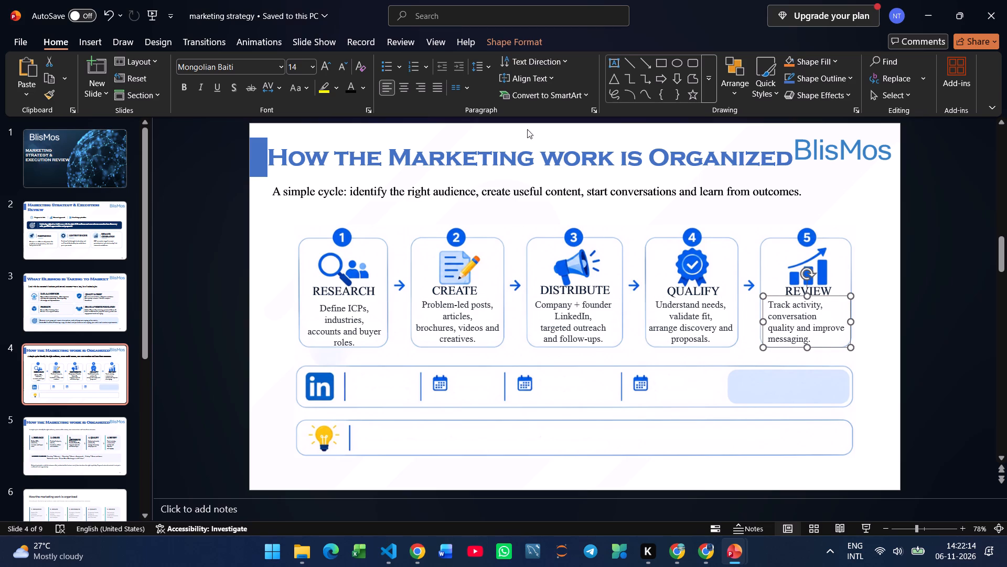
left_click(409, 92)
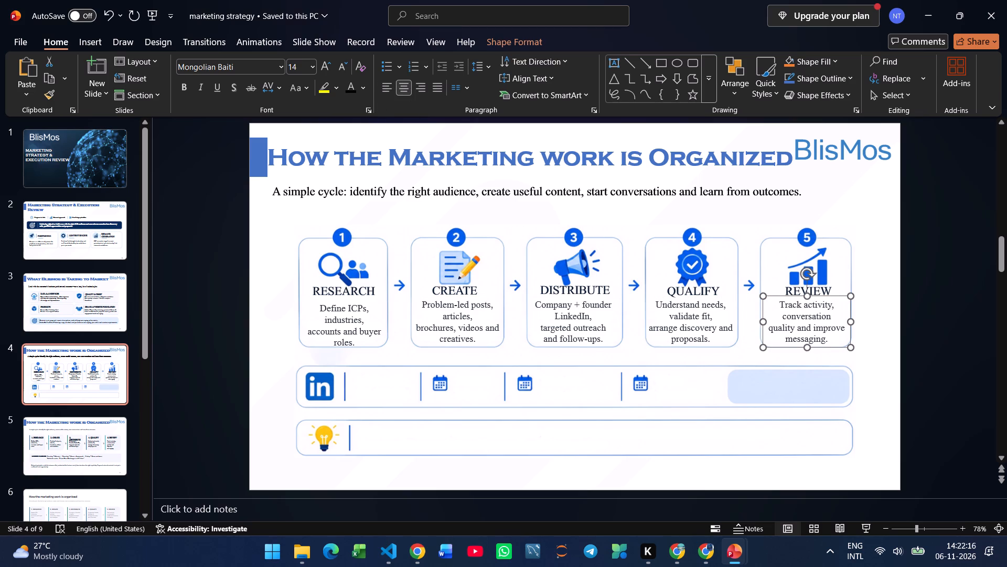
key("Left")
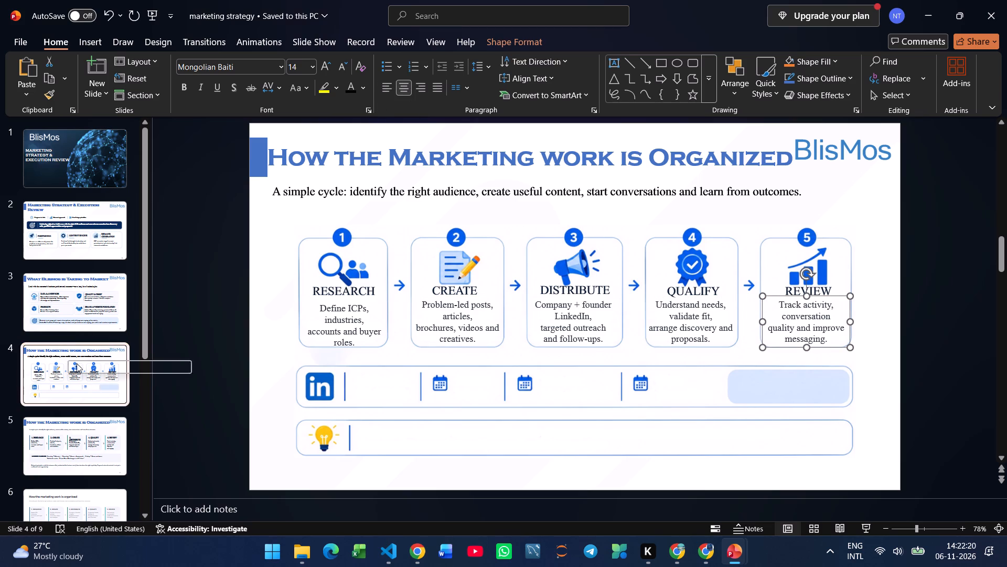
Copy the LINKEDIN CADENCE label from slide 5 and return to slide 4.
left_click(95, 437)
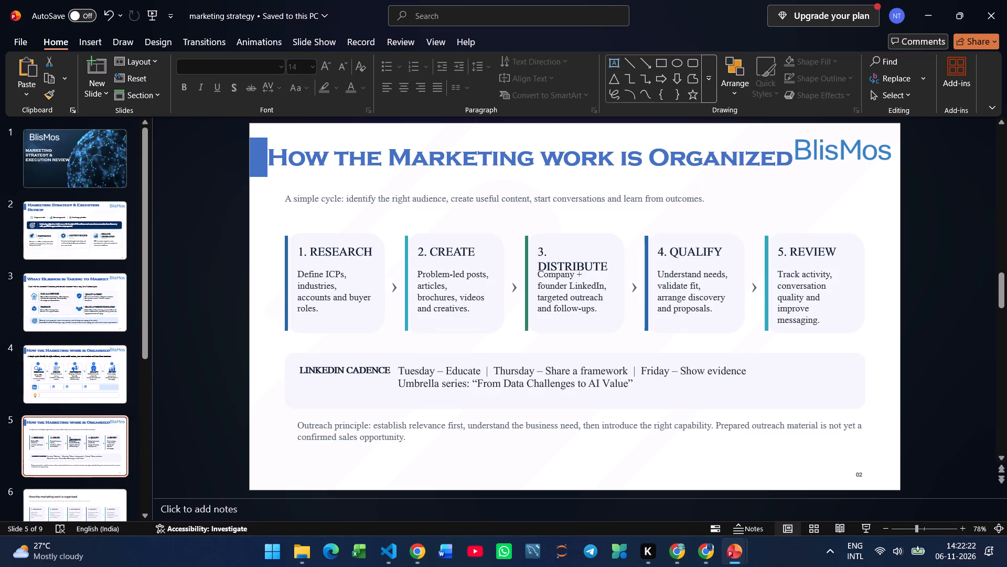
left_click_drag(301, 369, 381, 369)
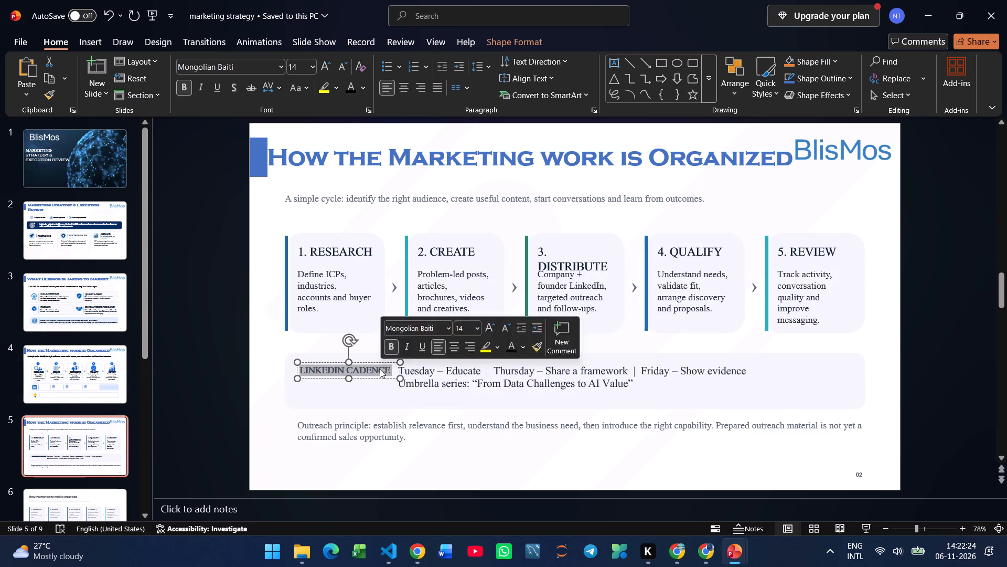
key("ctrl+c")
left_click(87, 393)
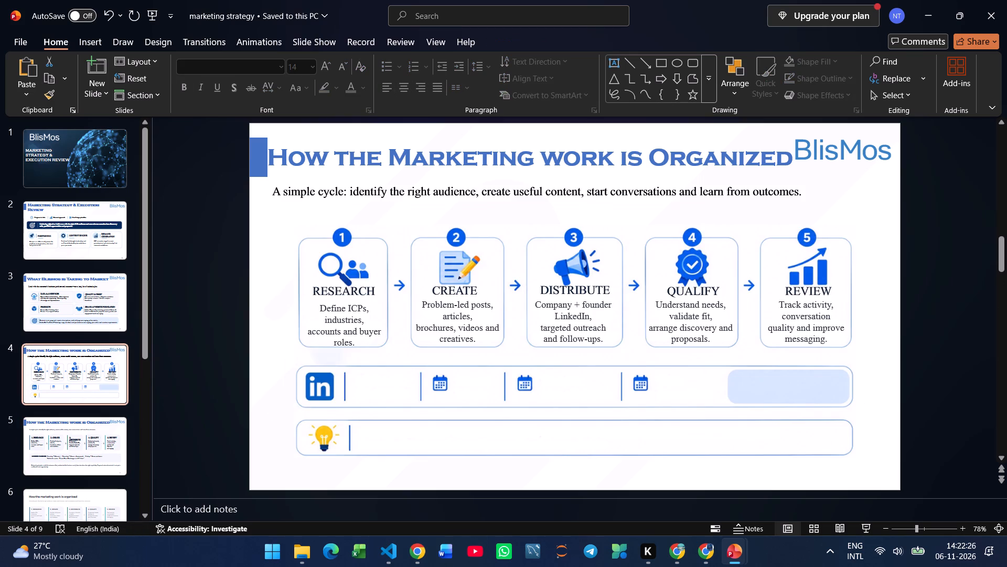
left_click(95, 443)
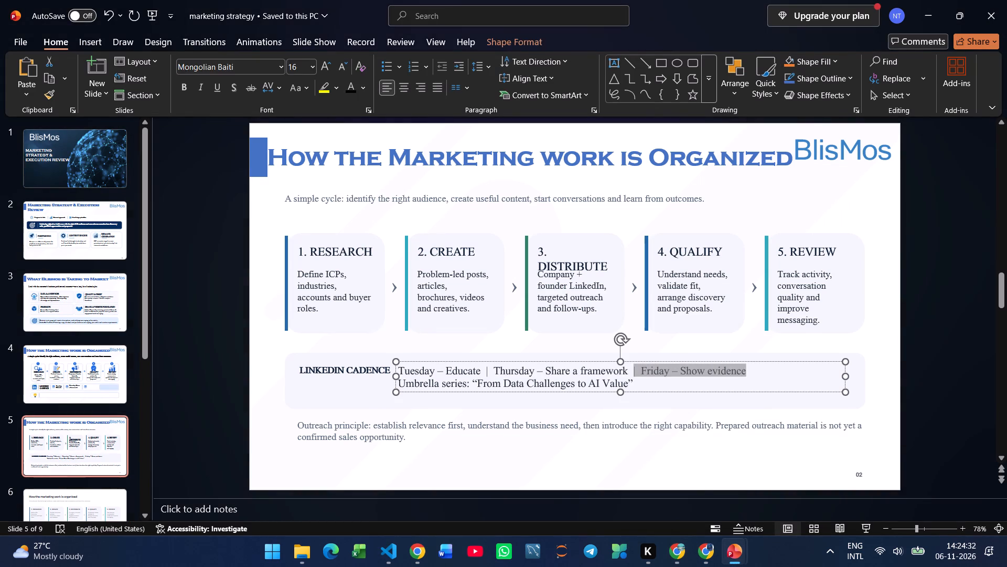
key("ctrl+c")
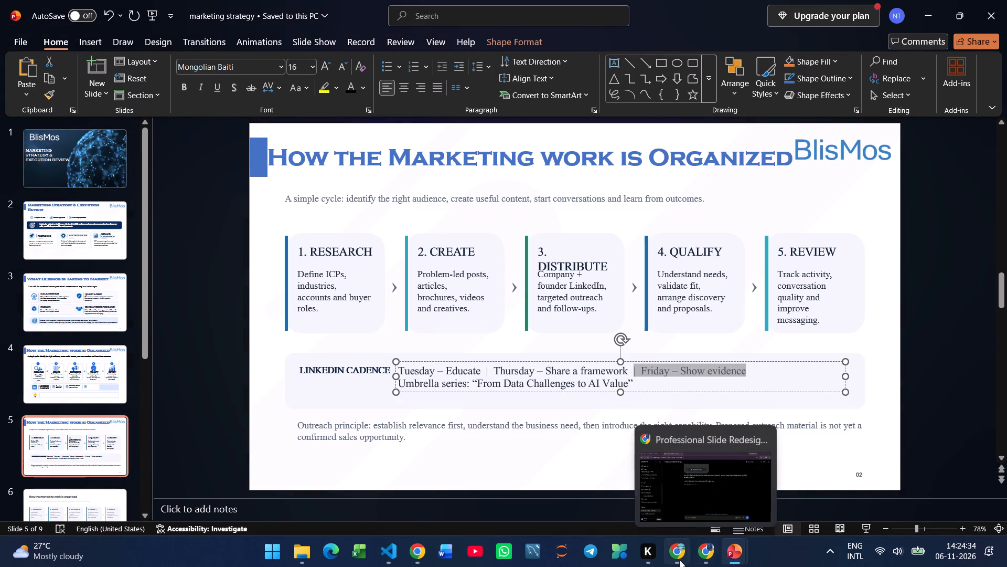
left_click(680, 560)
left_click(735, 551)
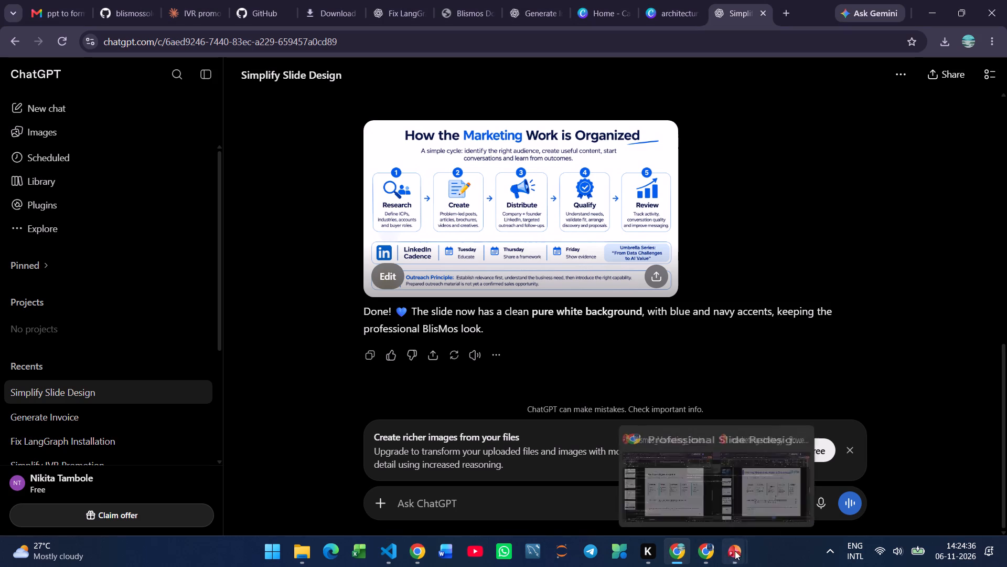
left_click(785, 488)
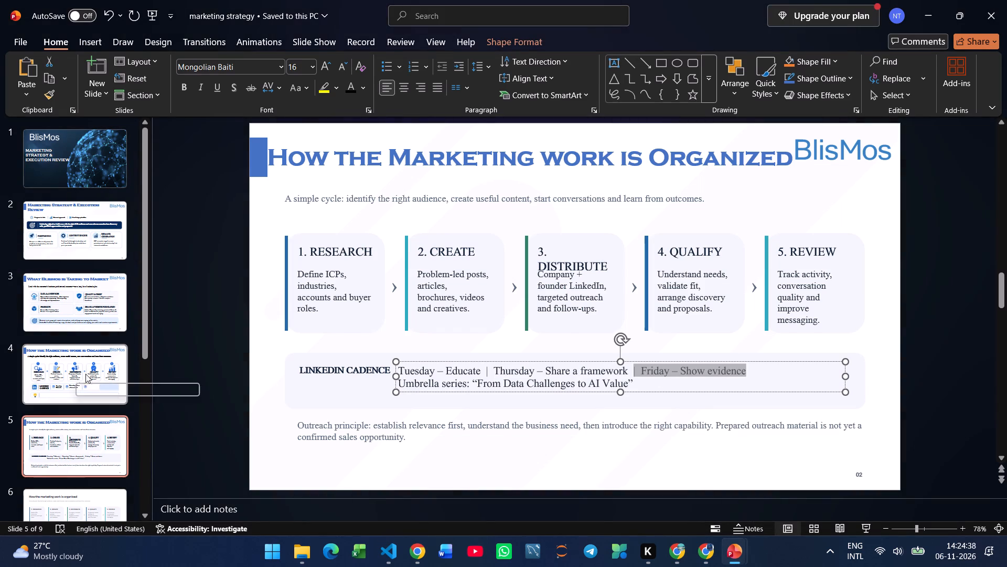
left_click(110, 378)
key("ctrl+v")
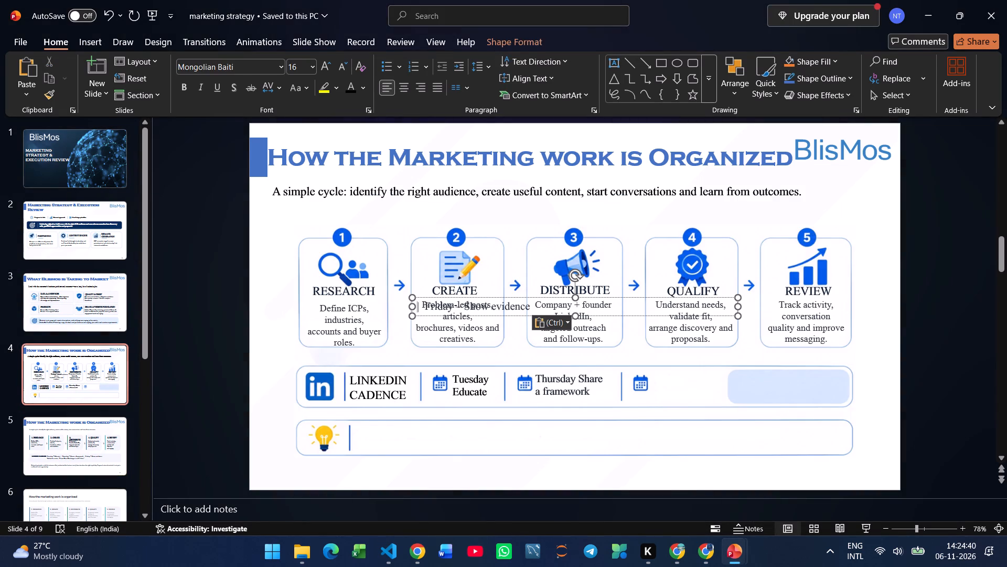
left_click_drag(738, 306, 533, 321)
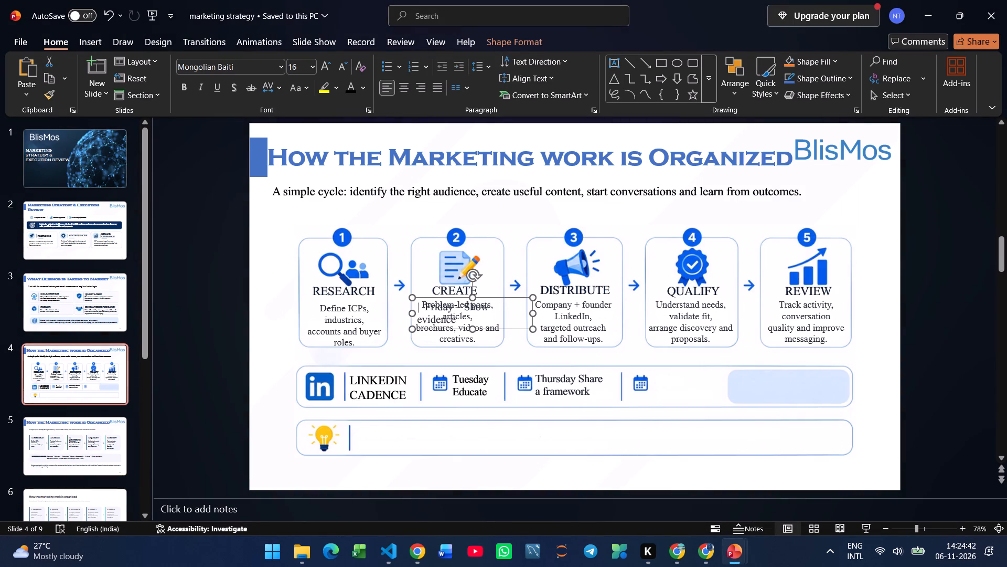
left_click_drag(504, 329, 740, 401)
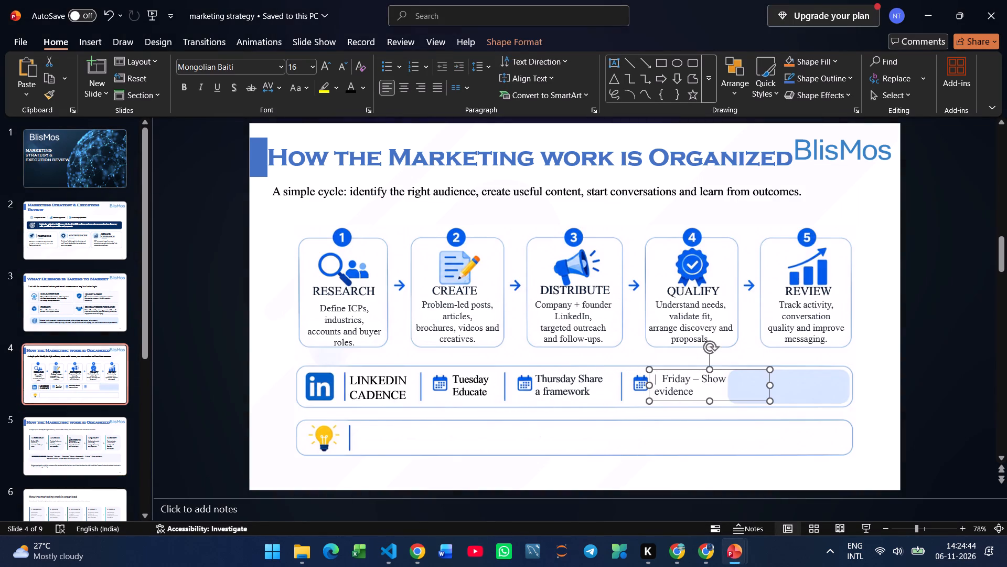
Remove the dash and the leading separator bar from the Friday text, and narrow its box to end near the shaded panel.
left_click(700, 381)
key("BackSpace")
key("BackSpace")
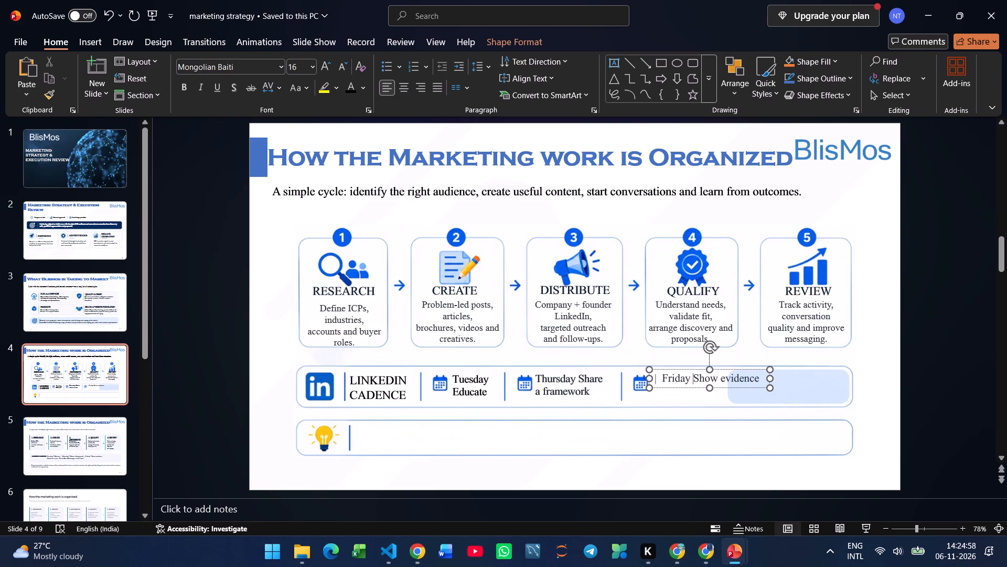
left_click_drag(769, 378, 759, 378)
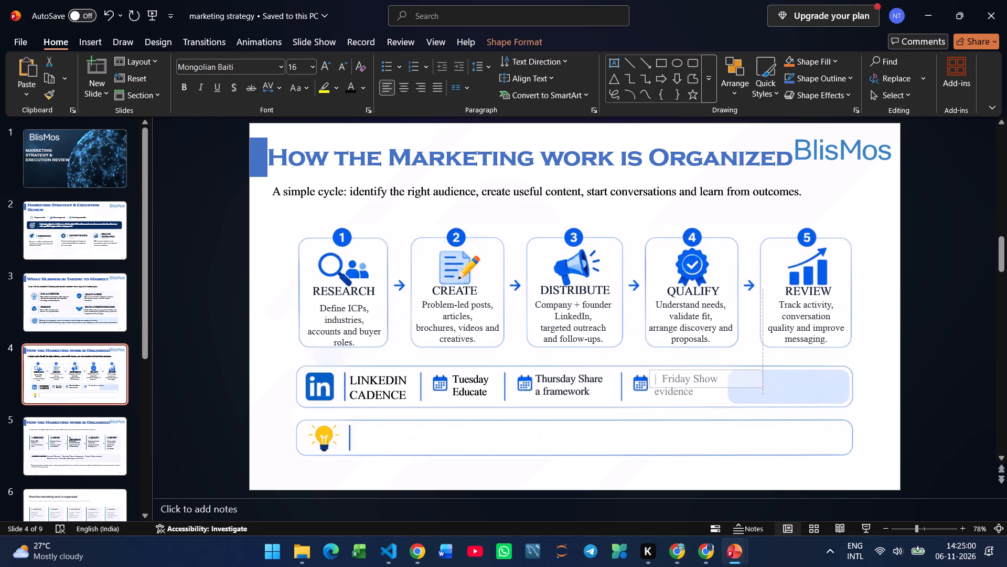
left_click_drag(759, 378, 727, 385)
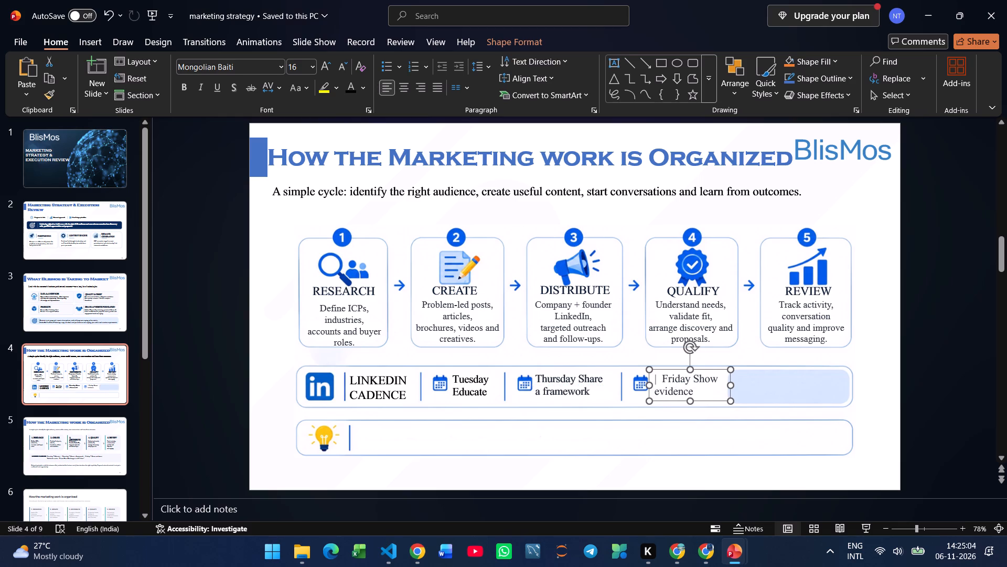
left_click(660, 379)
key("Right")
key("BackSpace")
key("BackSpace")
key("BackSpace")
key("BackSpace")
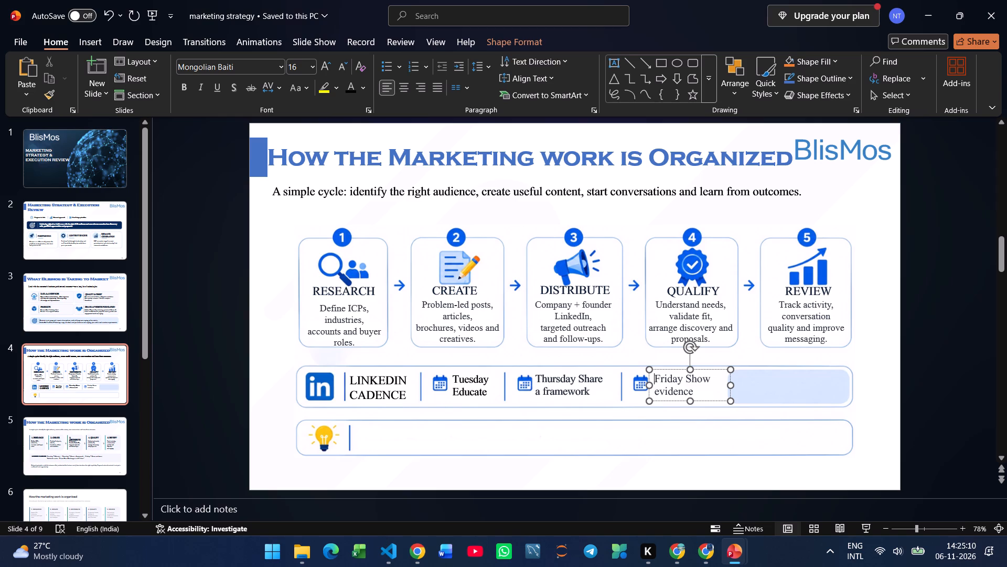
Make the entire "Friday Show evidence" text bold.
left_click(186, 88)
left_click(661, 401)
left_click(184, 89)
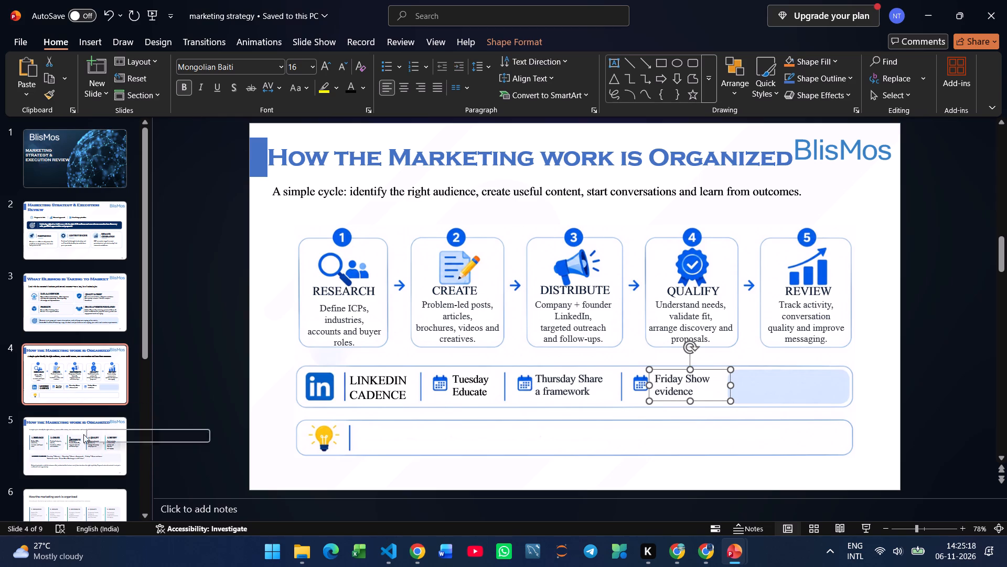
Copy "Umbrella series: “From Data Challenges to AI Value”" from slide 5 to slide 4, narrow its box and place it over the shaded panel.
left_click(72, 468)
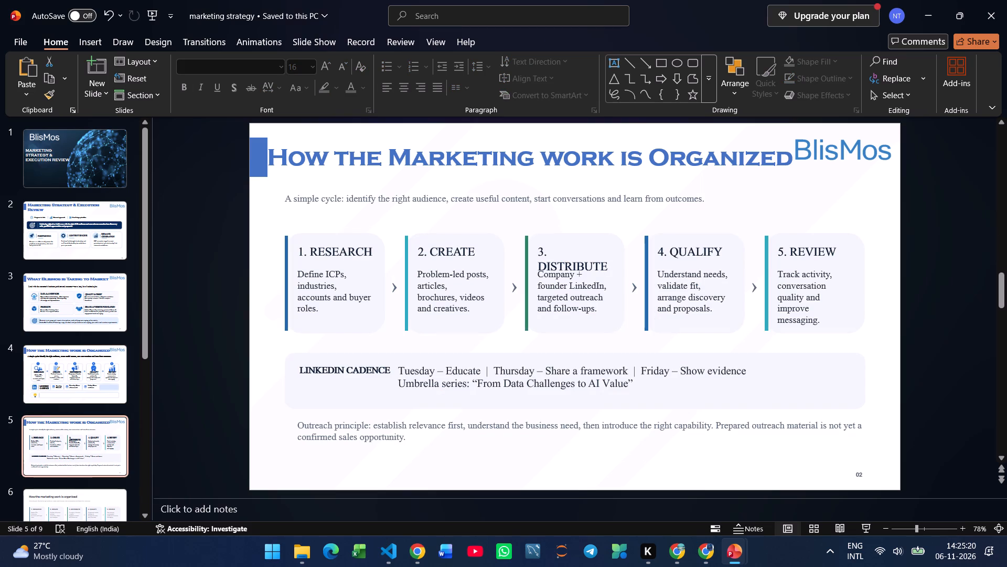
left_click_drag(398, 384, 636, 385)
key("ctrl+c")
left_click(84, 367)
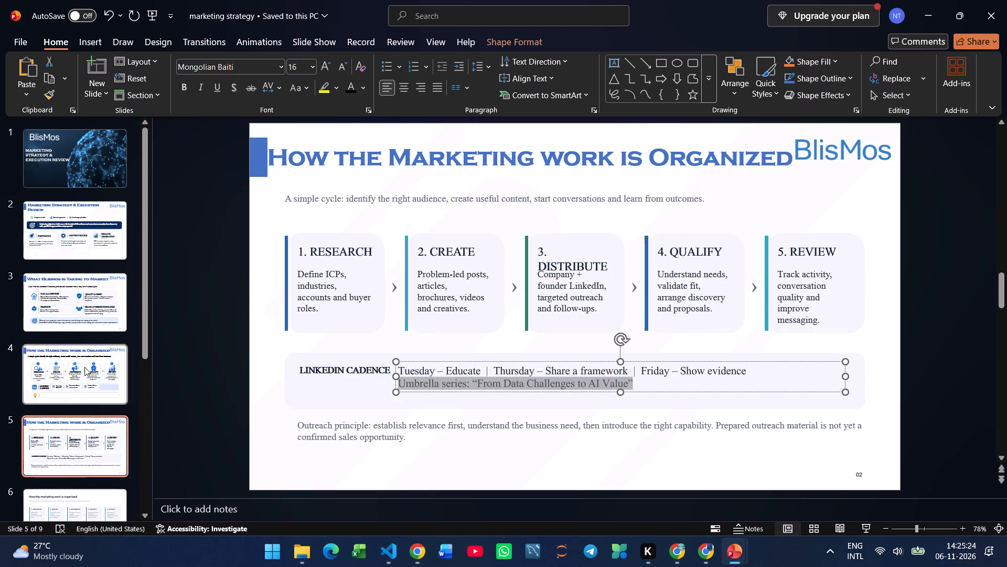
key("ctrl+v")
left_click_drag(739, 309, 528, 325)
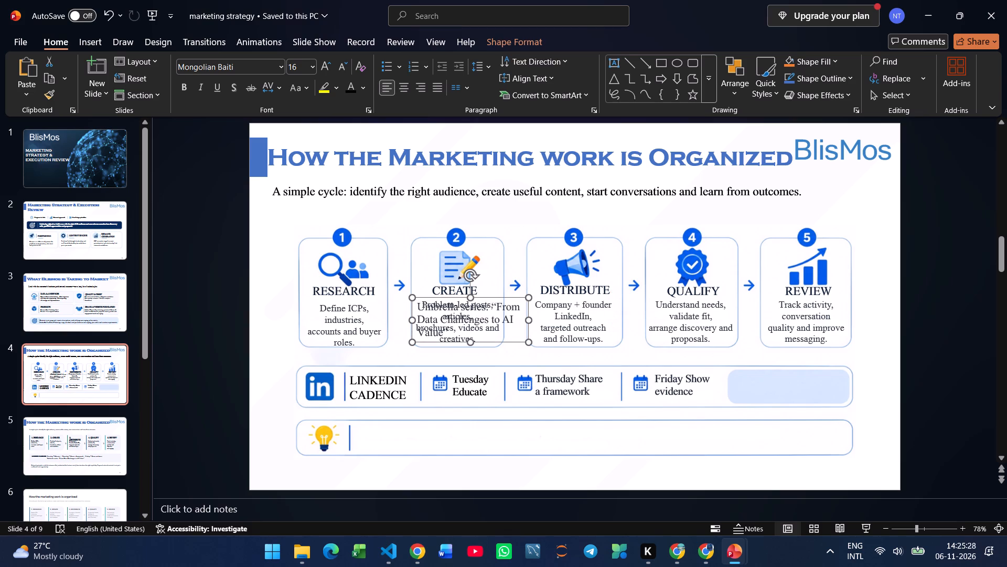
left_click_drag(503, 340, 823, 409)
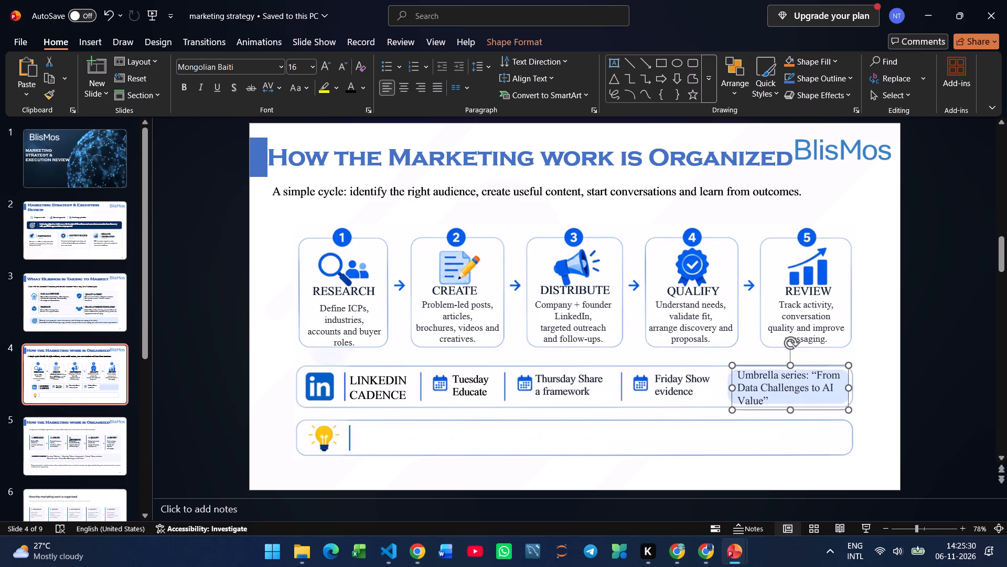
Reduce the Umbrella series text to font size 14 and justify it.
left_click(345, 67)
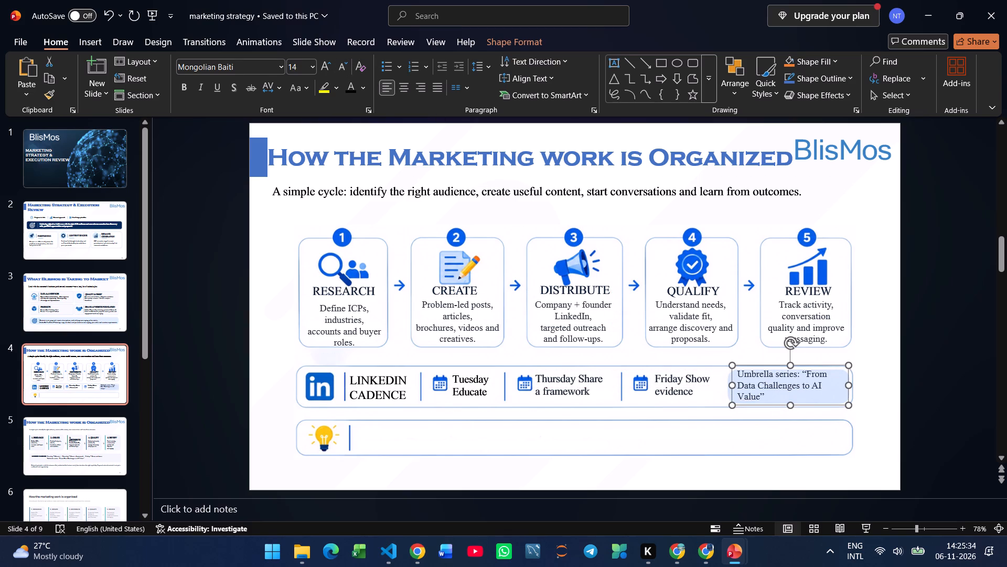
left_click(436, 90)
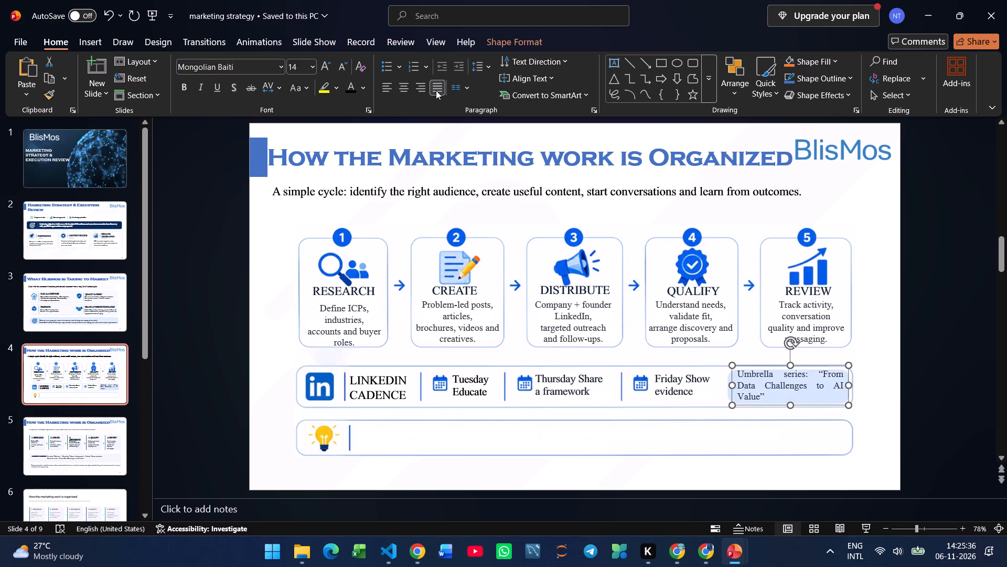
Centre the Umbrella series text on slide 4 and make it bold.
left_click(405, 89)
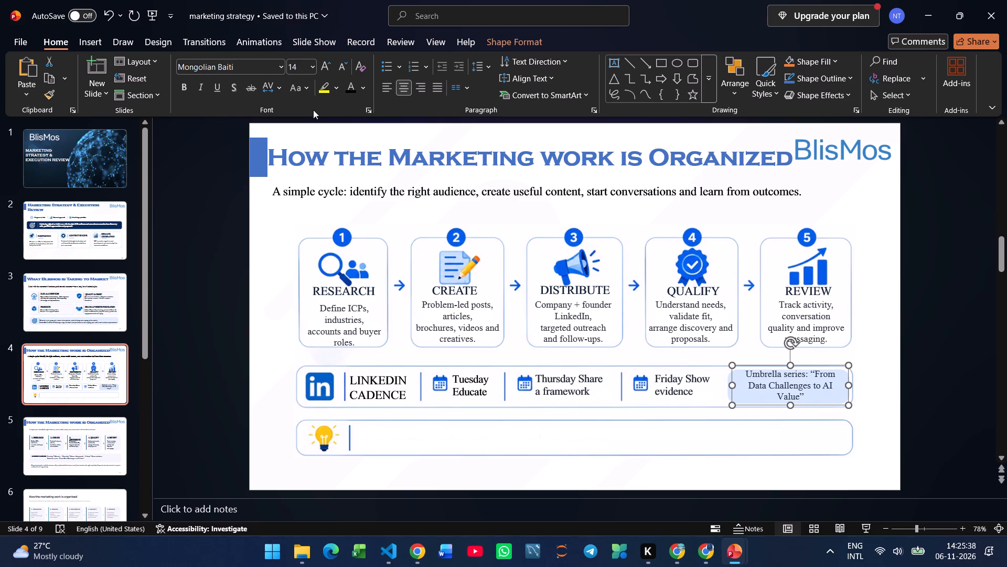
left_click(187, 88)
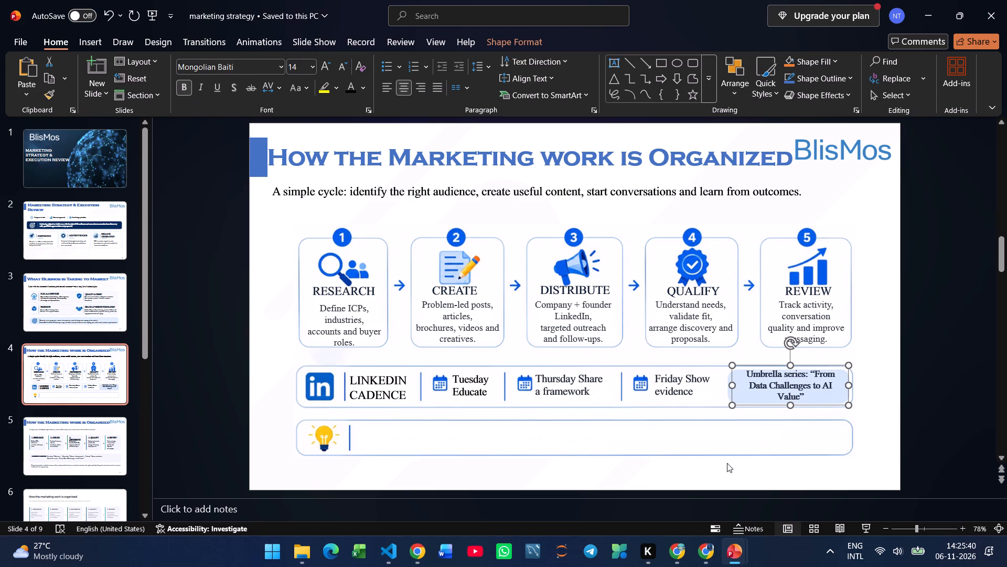
Copy the Outreach principle text from slide 5 to slide 4, place it beside the light bulb and widen its box to fit the bottom panel.
left_click(78, 299)
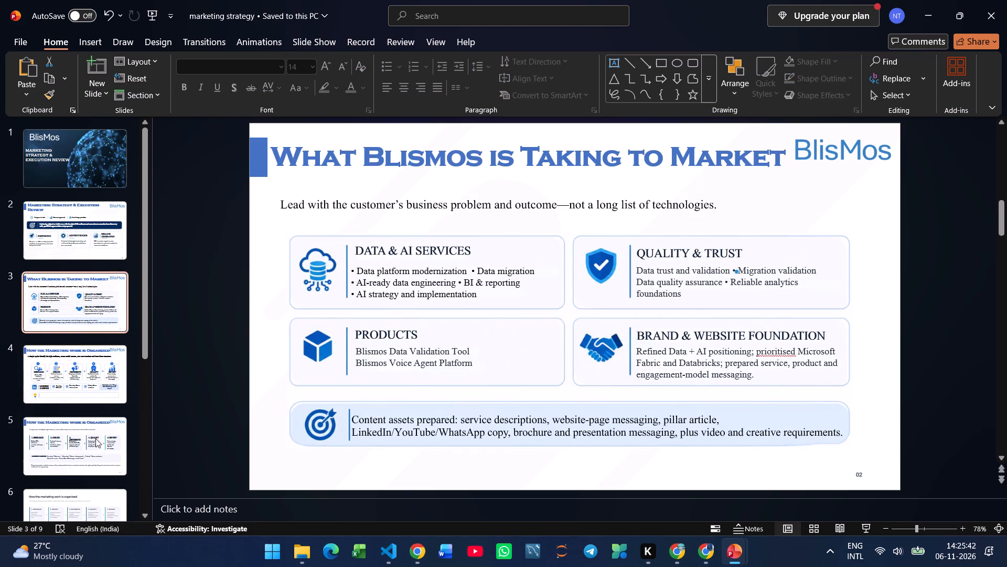
left_click(95, 438)
left_click_drag(419, 440, 303, 421)
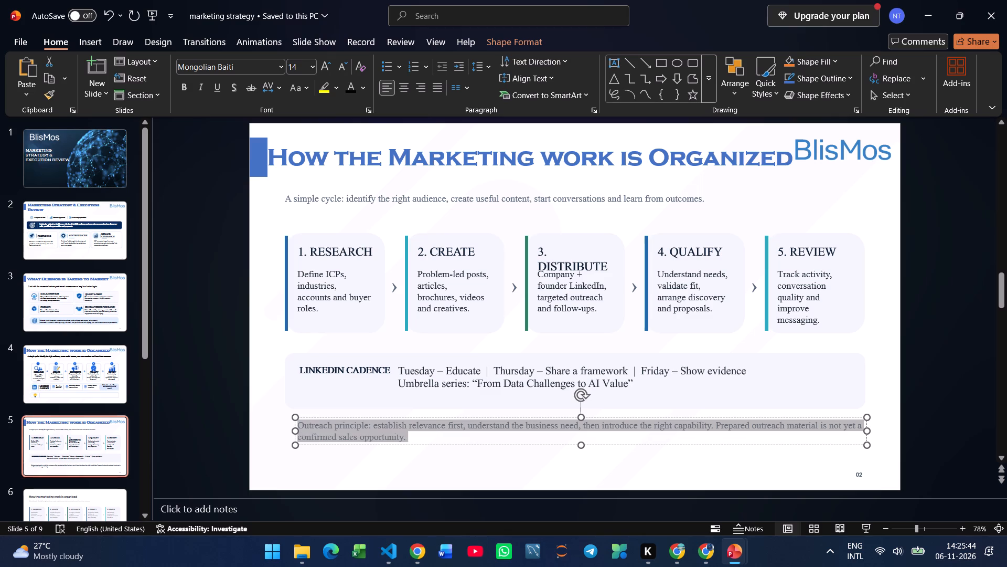
key("ctrl+c")
left_click(75, 401)
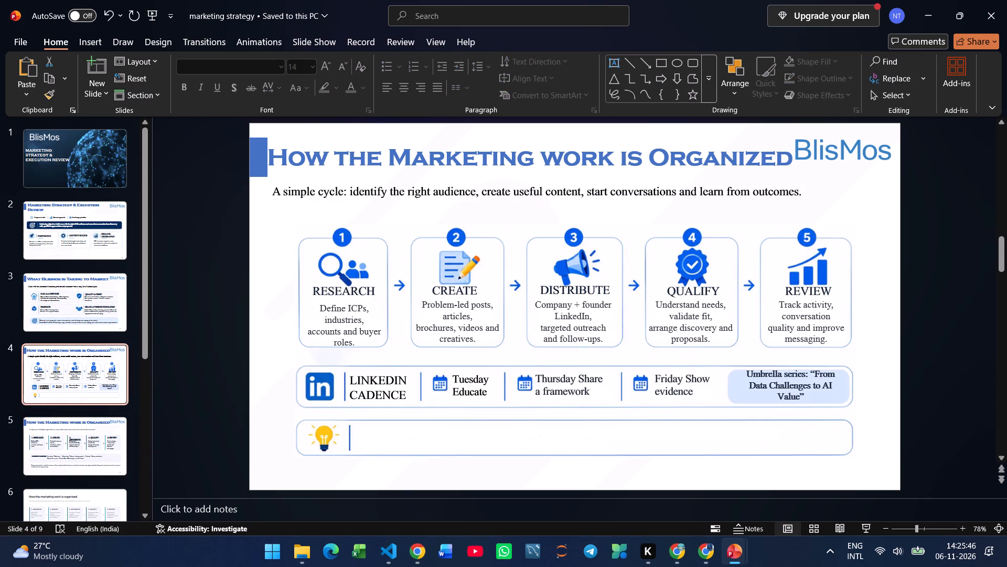
key("ctrl+v")
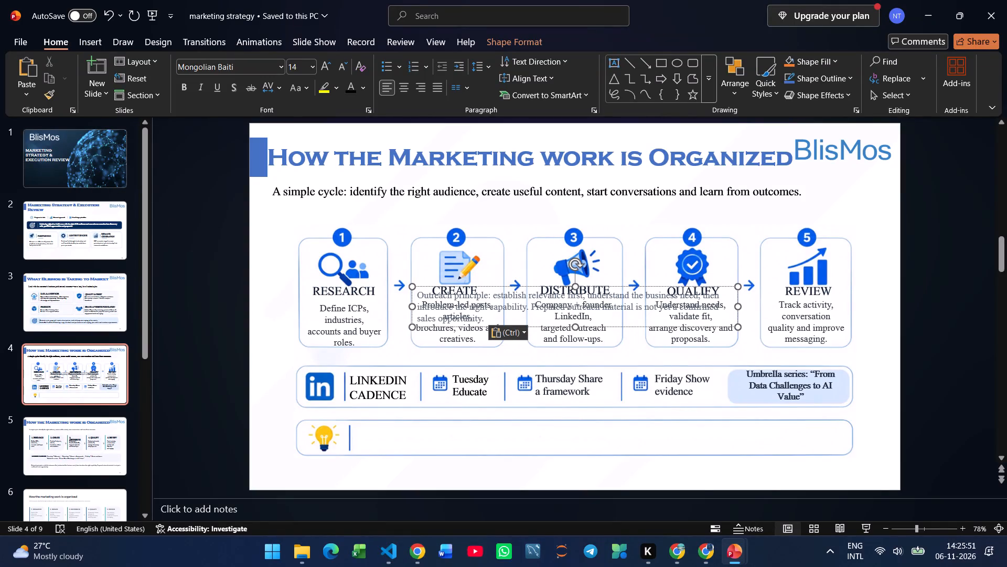
left_click_drag(633, 325, 572, 457)
left_click_drag(676, 441, 841, 445)
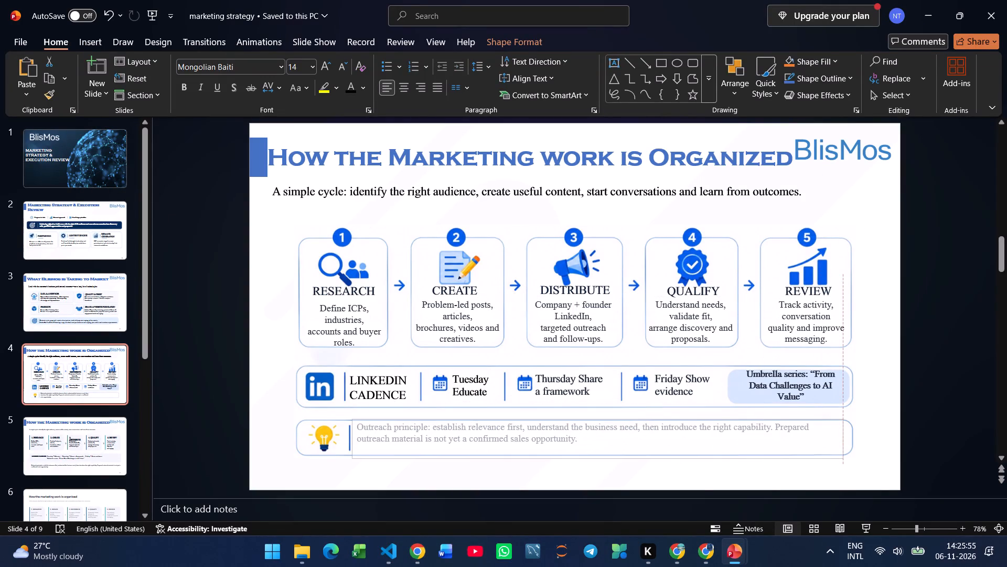
left_click_drag(841, 445, 842, 445)
Make the Outreach principle text bold and black.
left_click(706, 447)
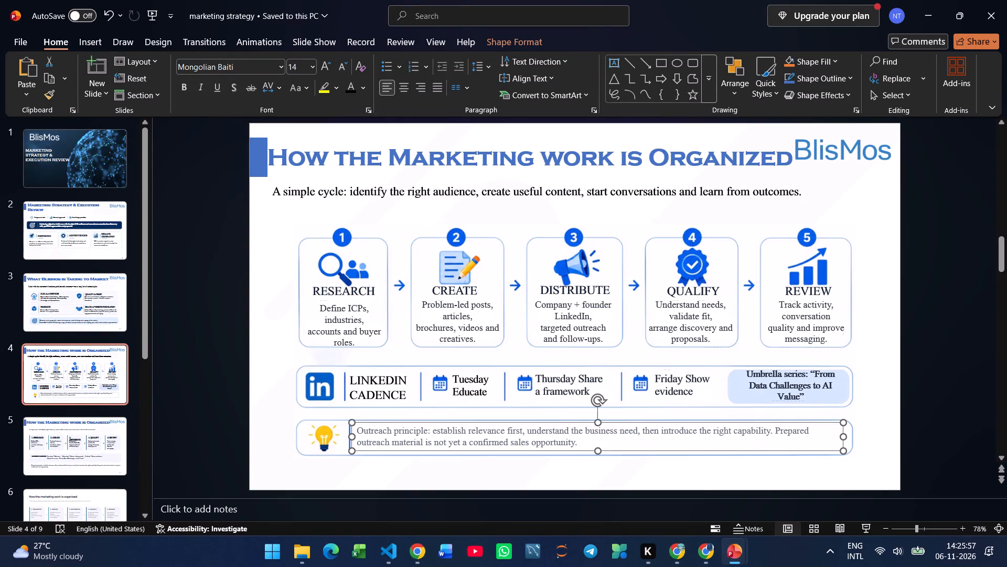
left_click(181, 89)
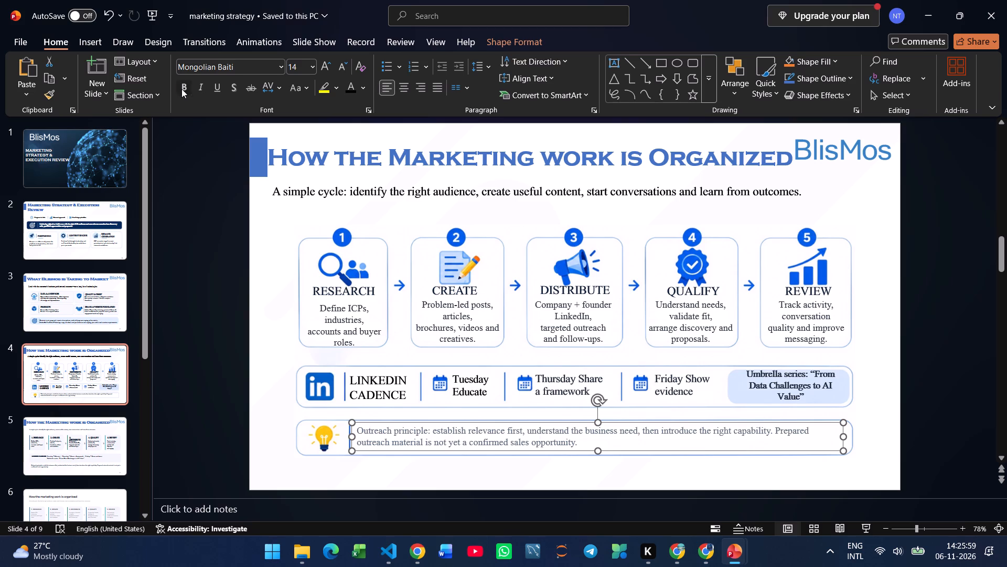
left_click(347, 90)
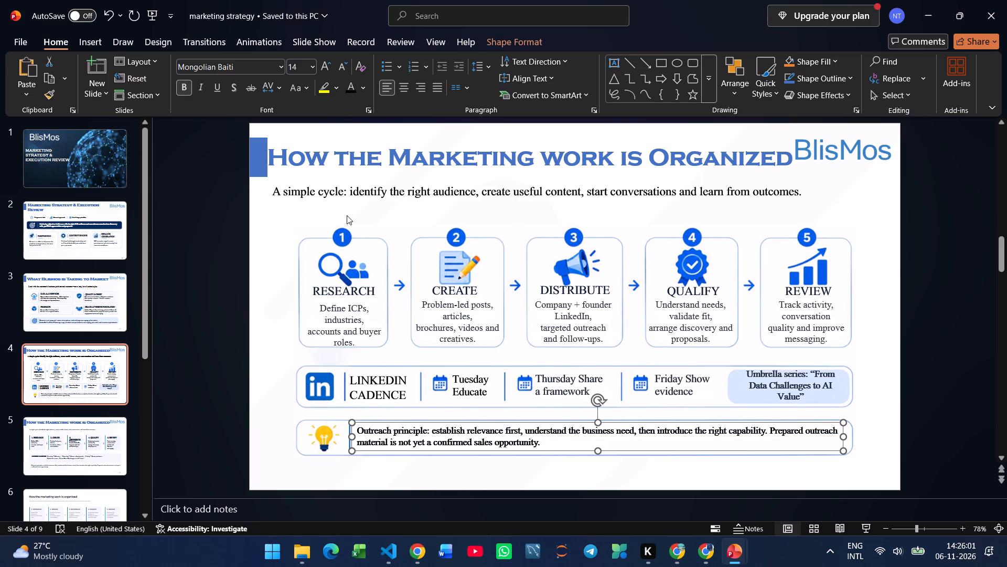
Save the marketing strategy presentation.
left_click(57, 297)
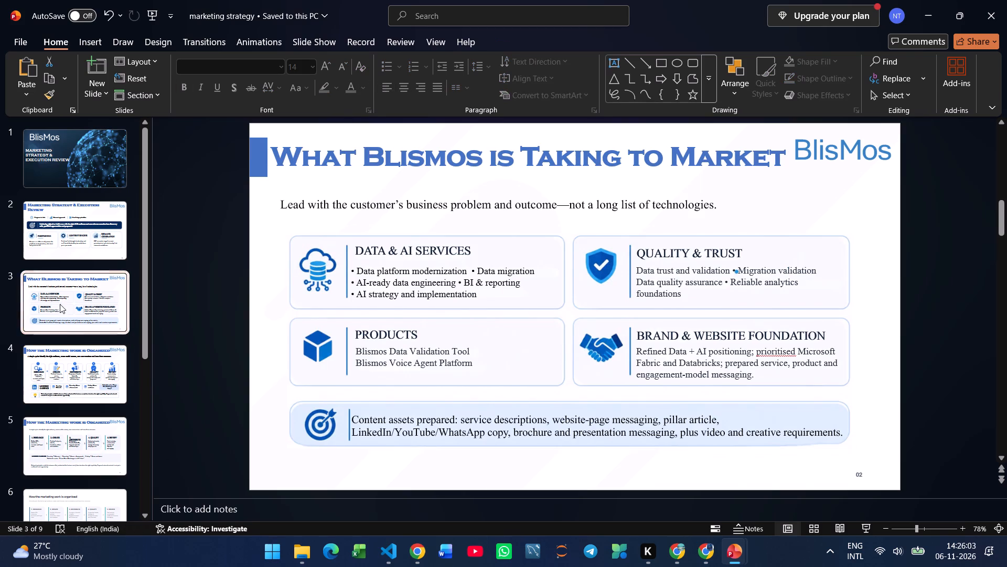
left_click(67, 363)
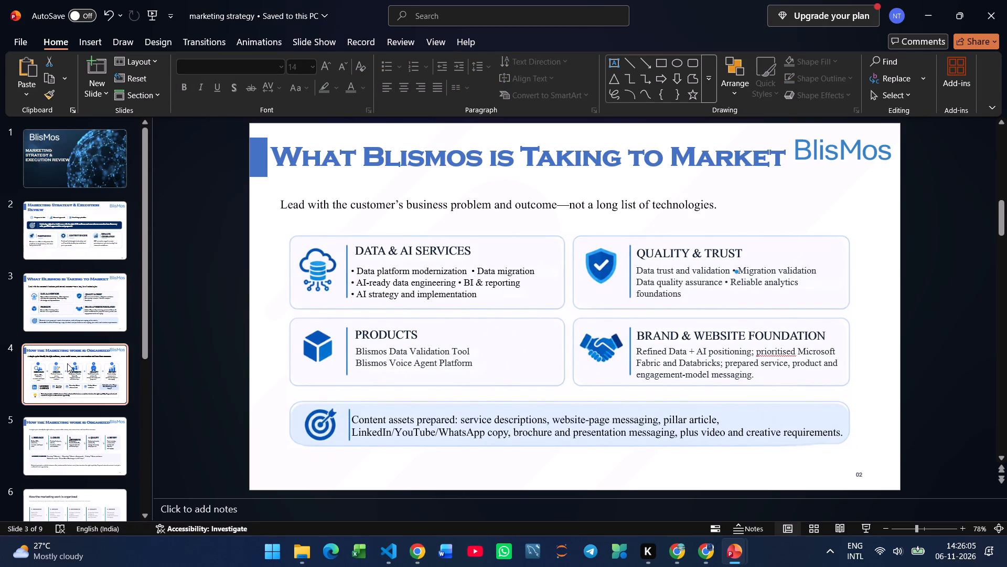
key("ctrl+s")
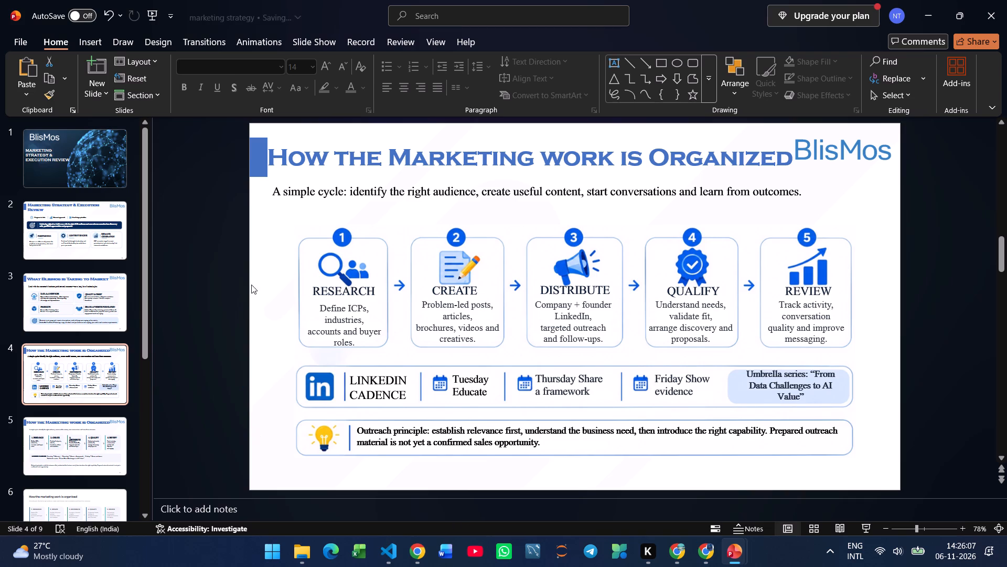
Switch to the Blismos_Marketing_Strategy_Review presentation and delete slide 4's footer text, page number and "03 | PROGRESS & NEXT STAGE" label.
left_click(64, 448)
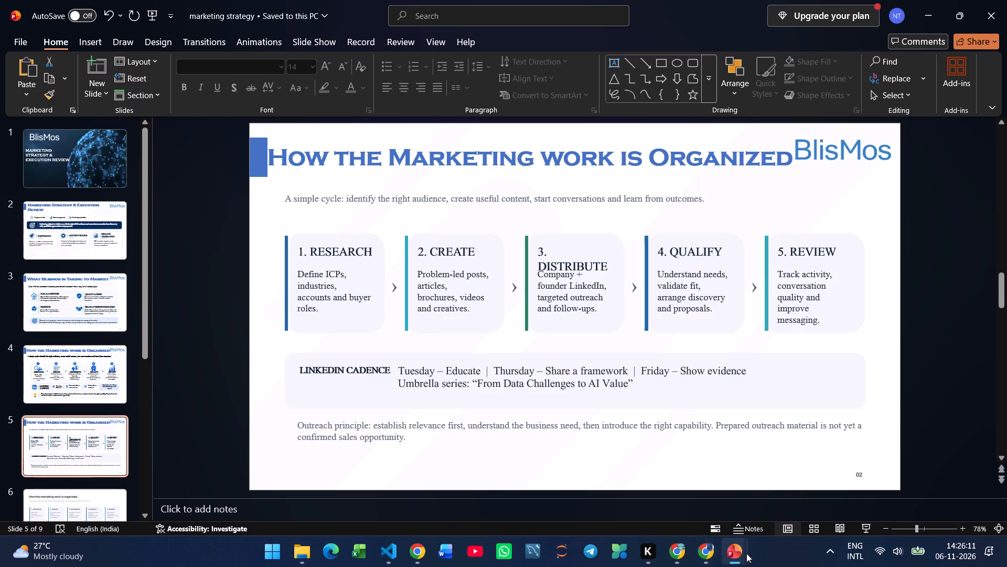
left_click(699, 505)
left_click(52, 397)
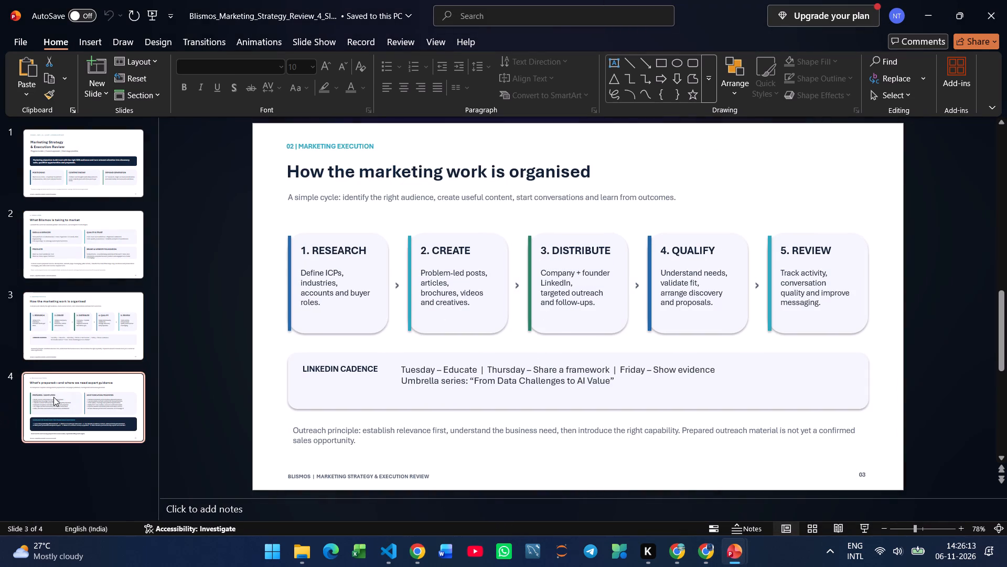
left_click(392, 485)
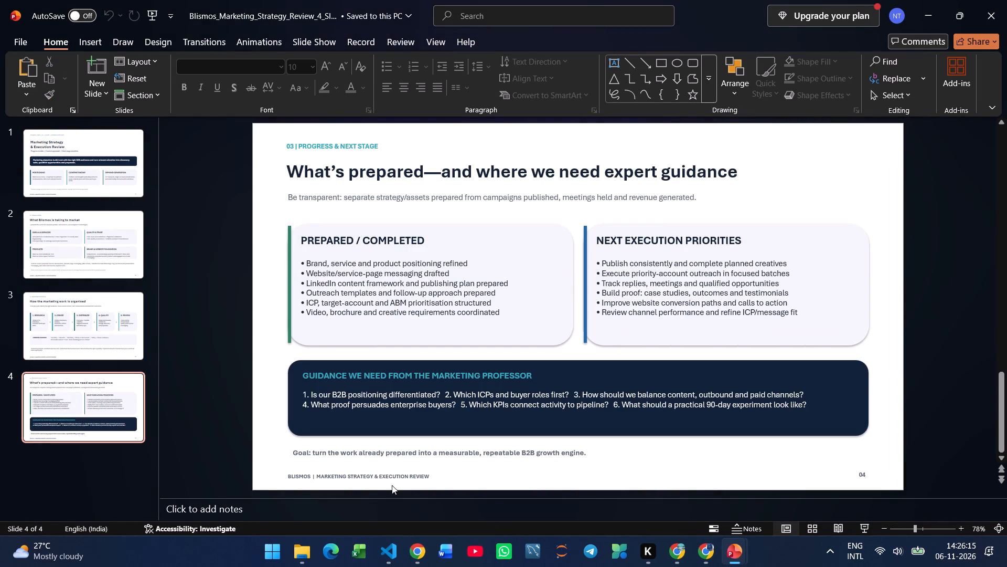
left_click(394, 480)
key("BackSpace")
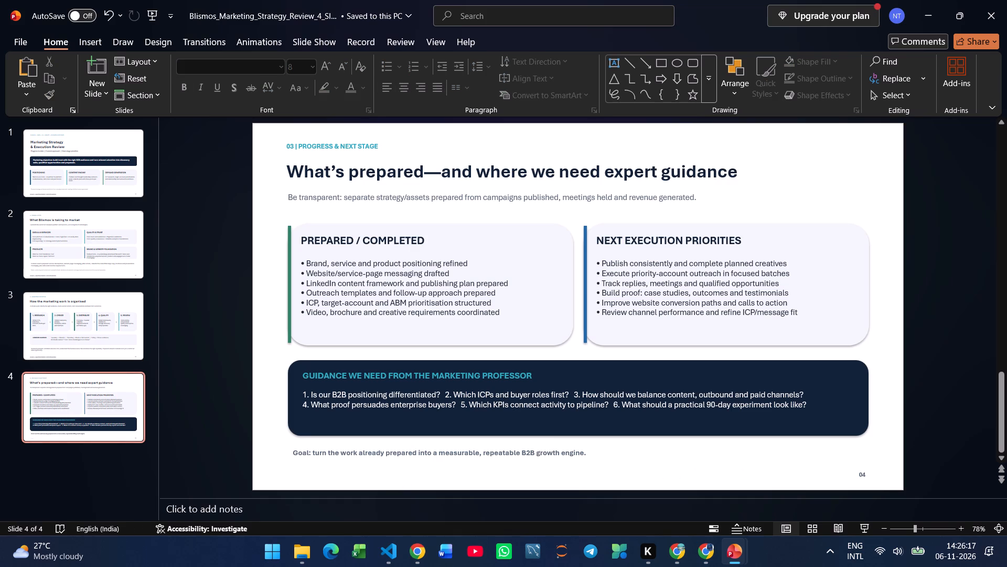
left_click(874, 480)
left_click(861, 476)
key("BackSpace")
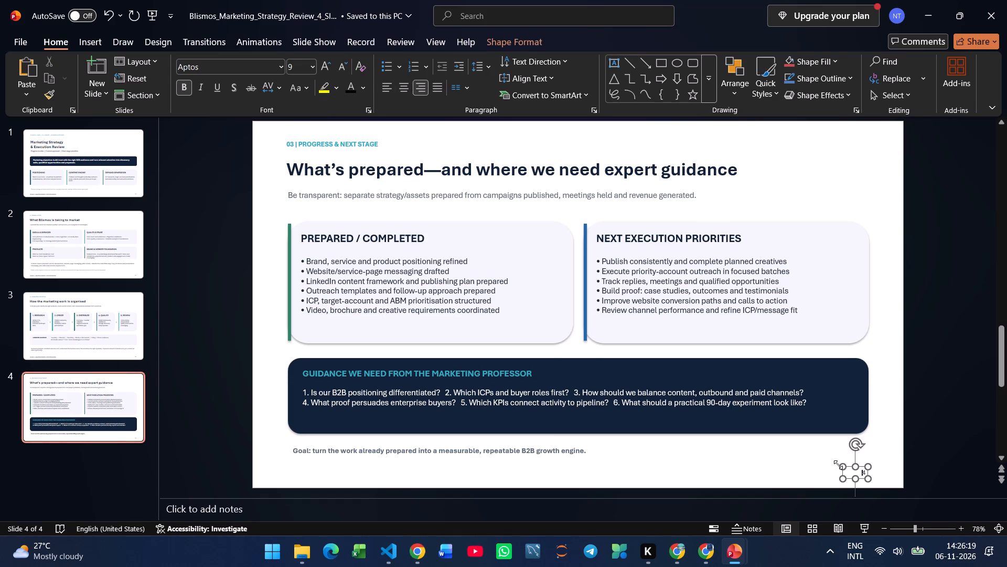
left_click(860, 476)
key("BackSpace")
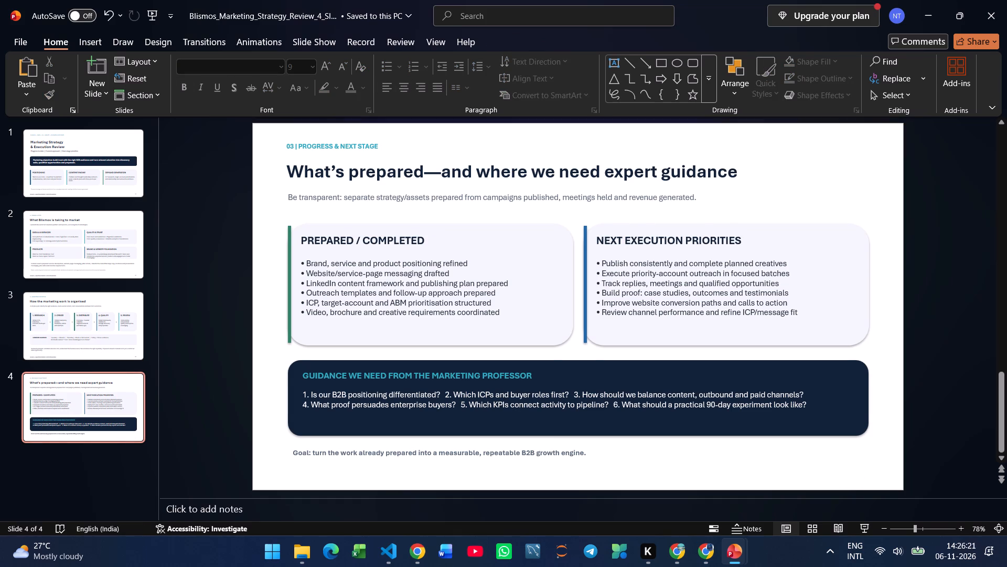
left_click(360, 153)
key("BackSpace")
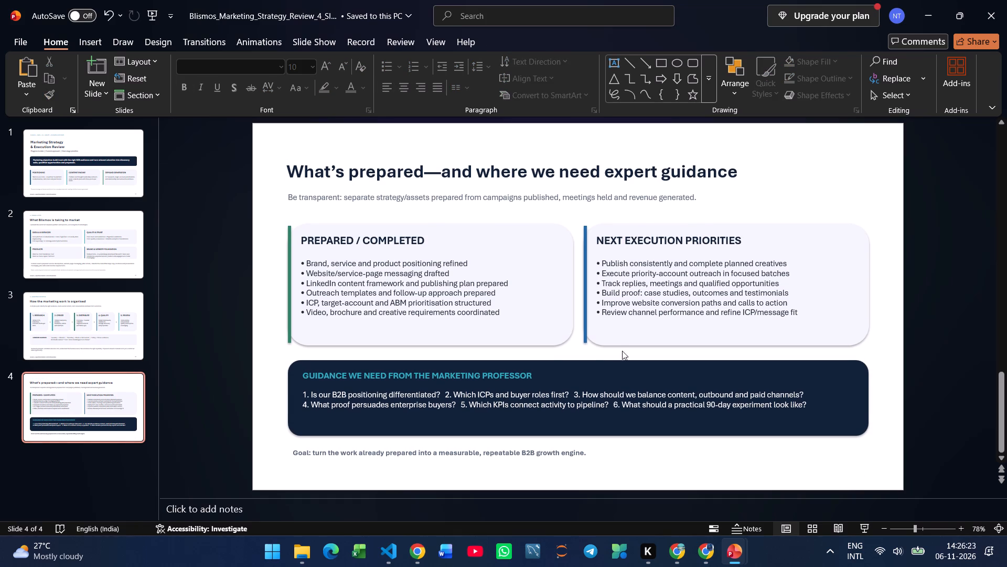
Copy all remaining objects on slide 4 and return to the marketing strategy presentation.
key("ctrl+a")
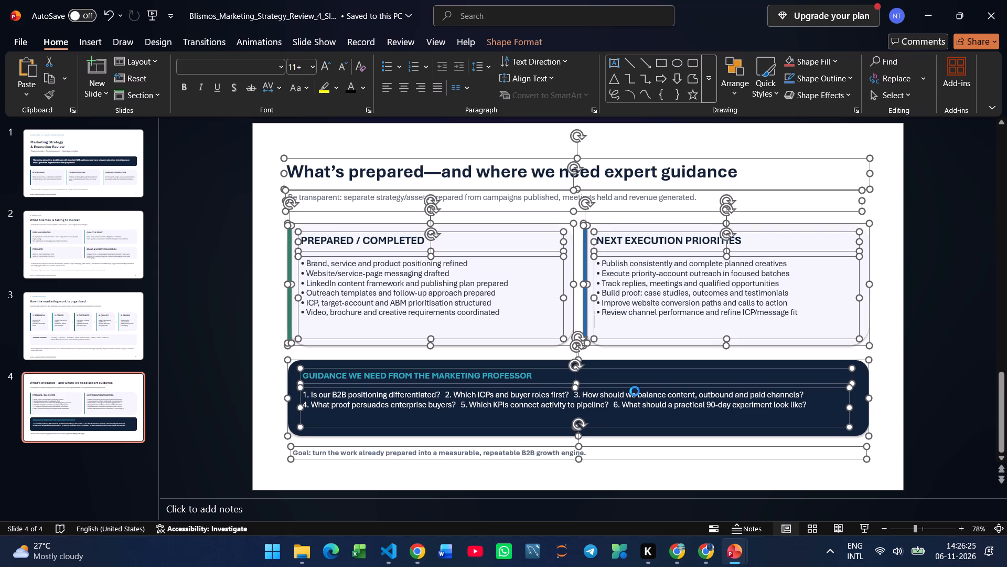
key("ctrl+c")
left_click(781, 495)
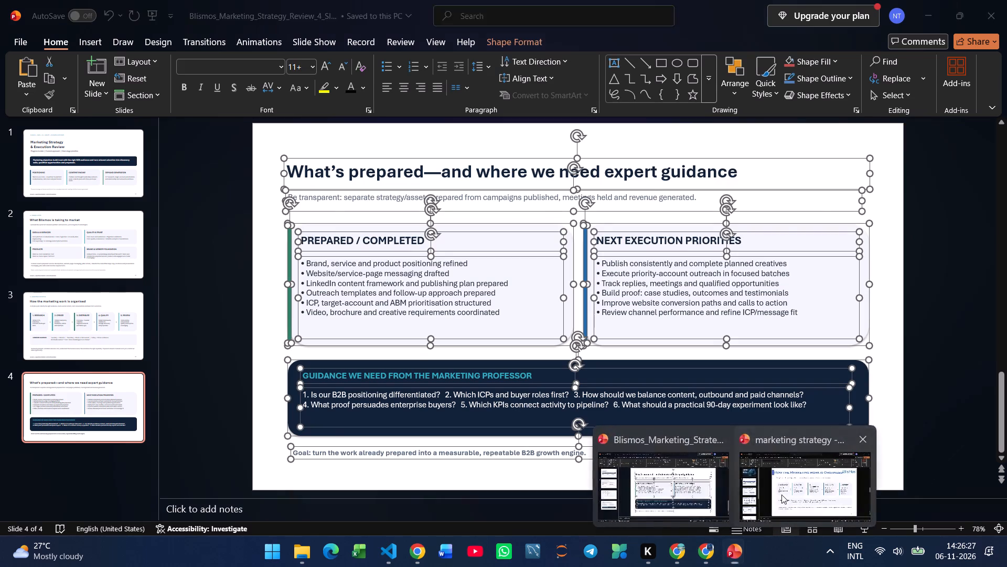
Delete all the old content below the title on slide 5, keeping the title, logo and page number.
left_click_drag(493, 455, 474, 454)
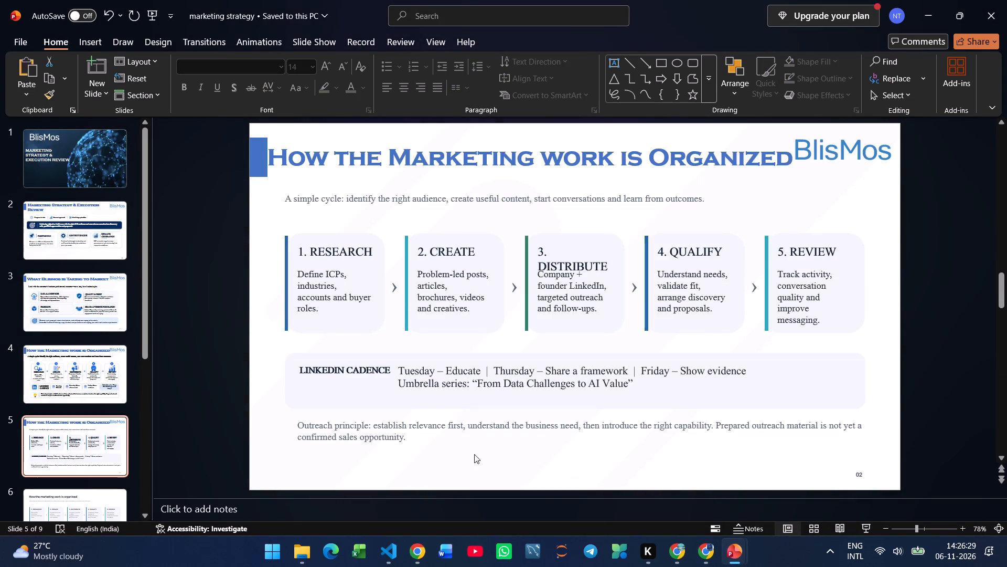
left_click_drag(474, 454, 274, 190)
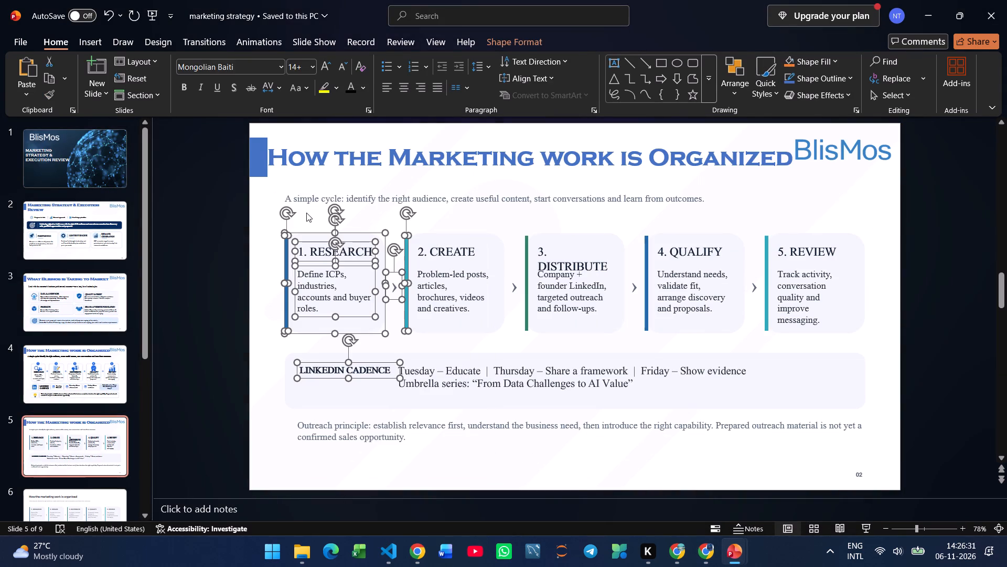
key("BackSpace")
left_click_drag(888, 451, 406, 391)
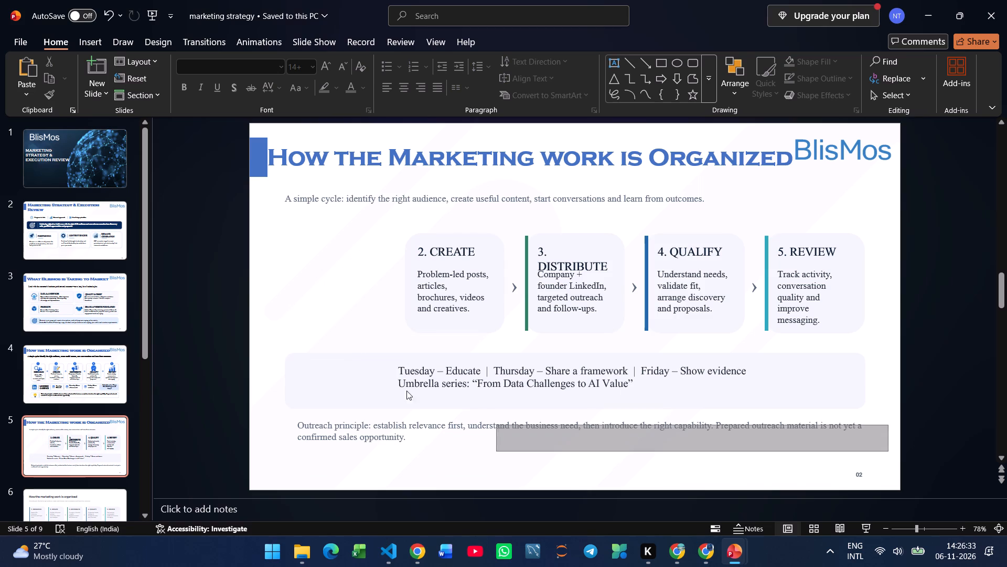
left_click_drag(406, 391, 274, 178)
key("BackSpace")
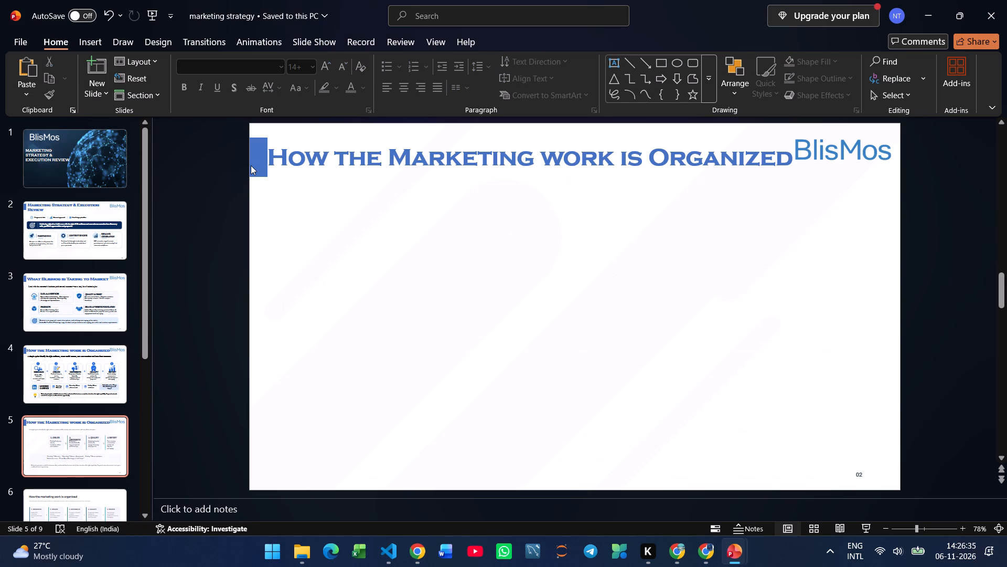
Paste the copied content onto slide 5 and move the "What’s prepared—and where we need expert guidance" heading down below the existing title.
key("ctrl+v")
left_click(508, 485)
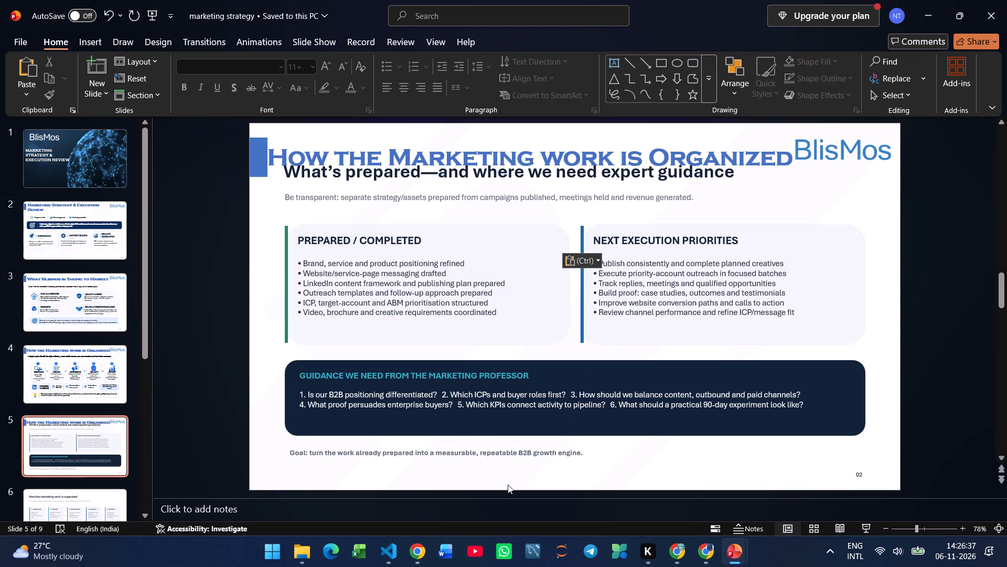
left_click(401, 176)
left_click_drag(526, 189, 526, 192)
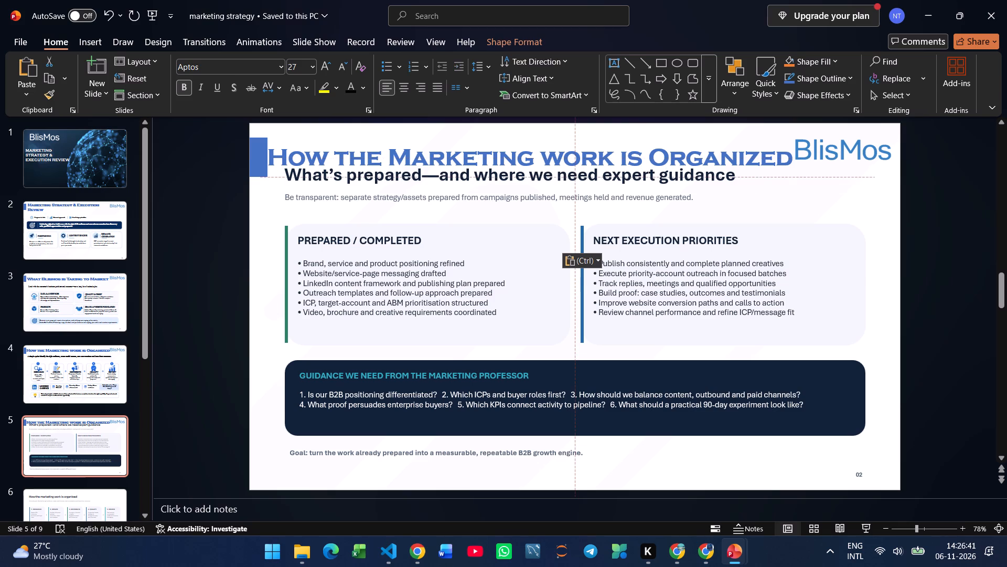
left_click_drag(526, 192, 527, 201)
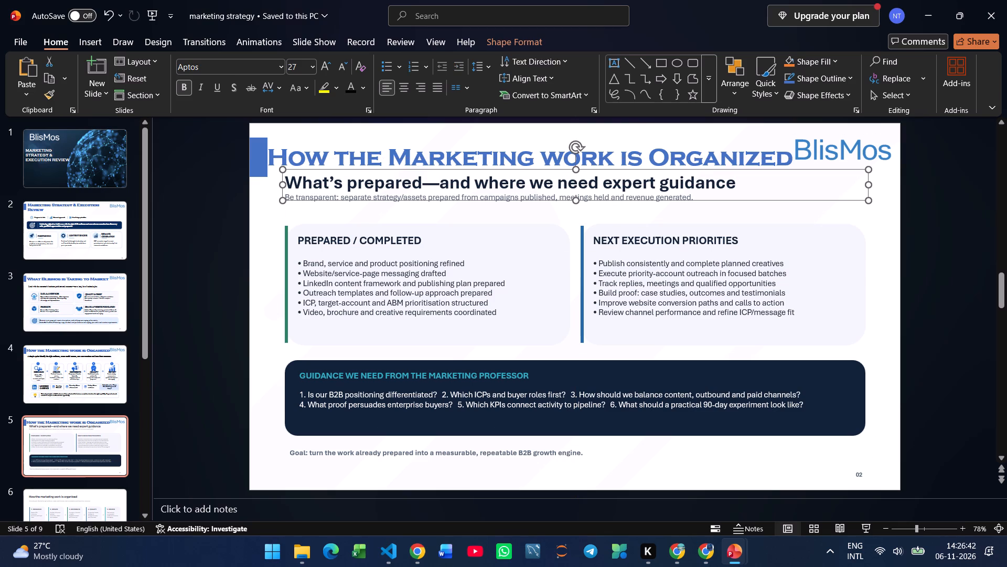
Replace slide 5's main title text with "What's Prepared – and Where we Need expert guidance".
left_click(792, 159)
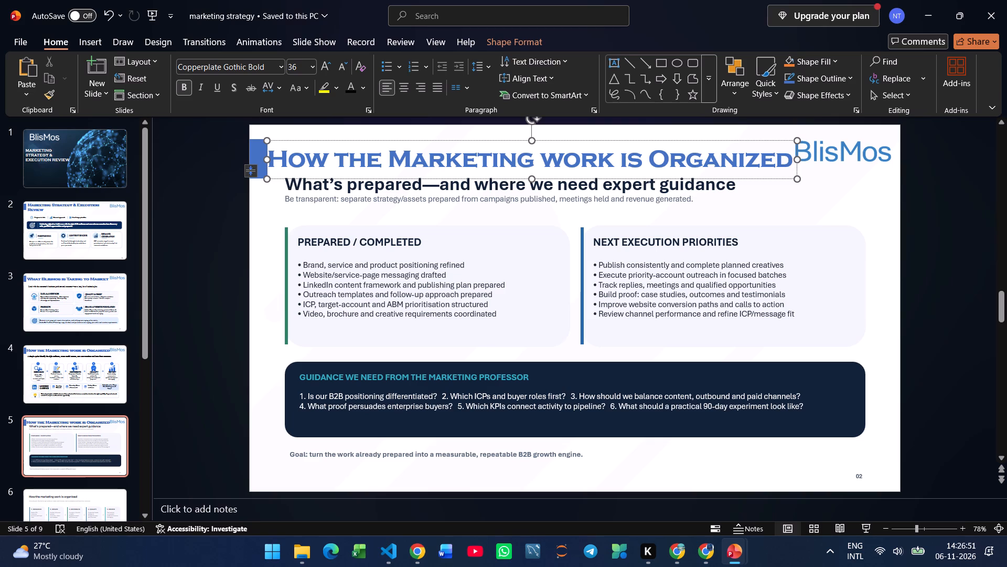
key("ctrl+BackSpace")
key("ctrl+BackSpace")
key("ctrl+BackSpace")
key("ctrl+BackSpace")
key("ctrl+BackSpace")
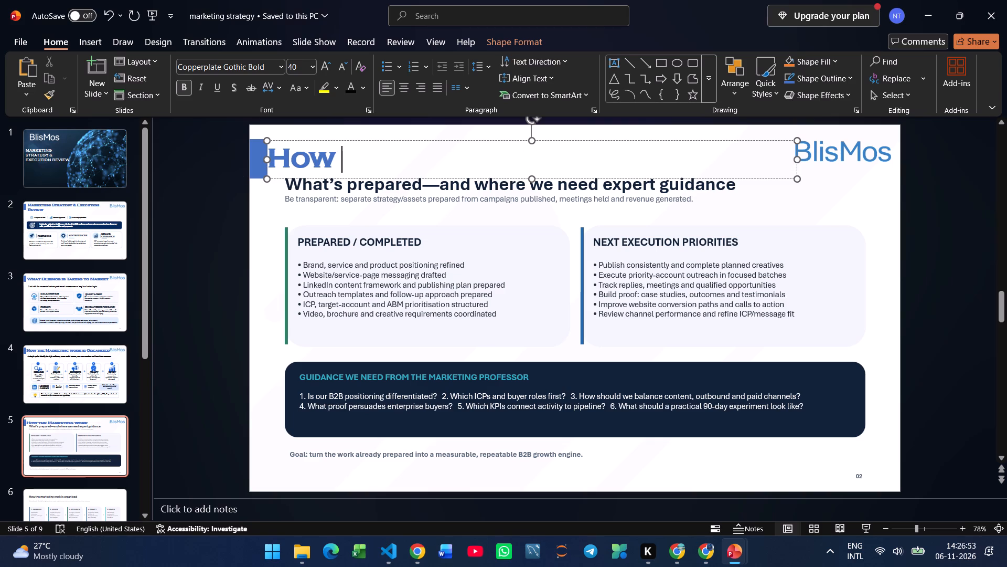
key("ctrl+BackSpace")
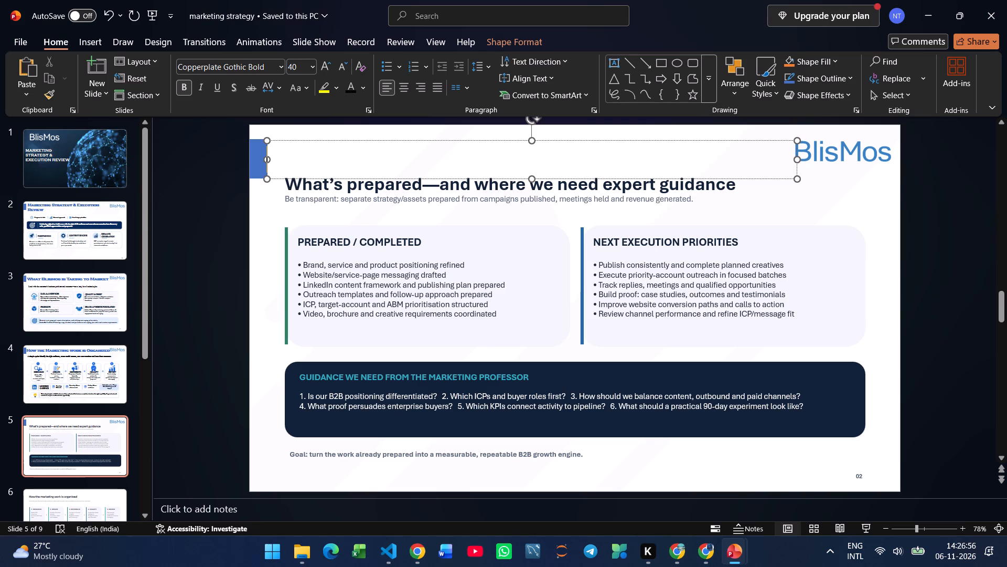
type("What")
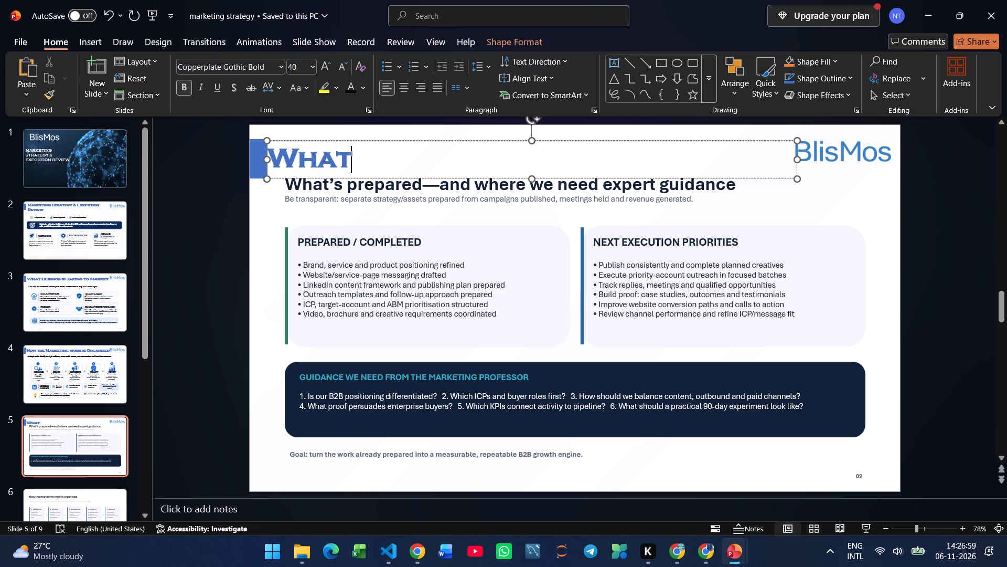
type("'s prap")
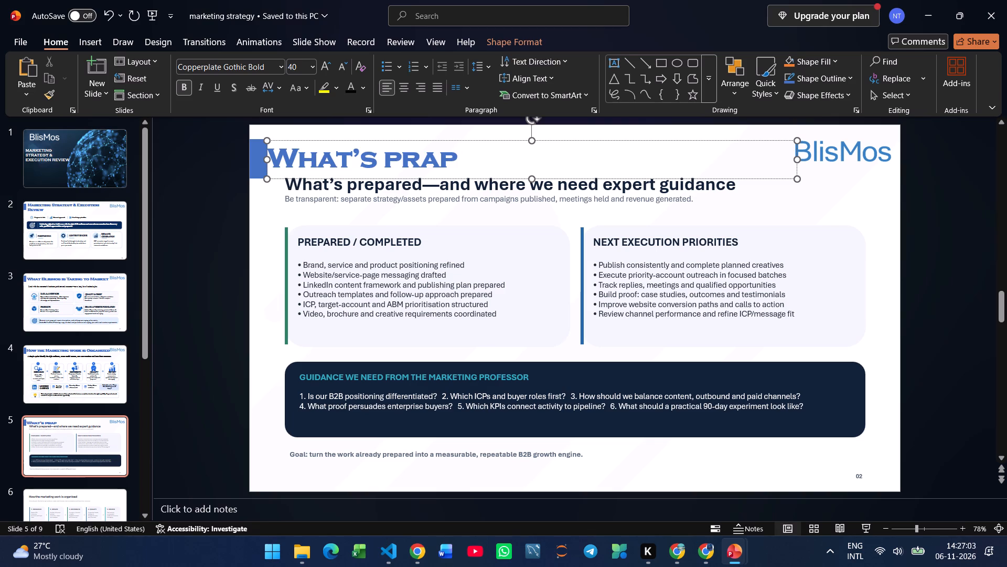
key("a")
key("BackSpace")
key("BackSpace")
key("BackSpace")
key("BackSpace")
key("BackSpace")
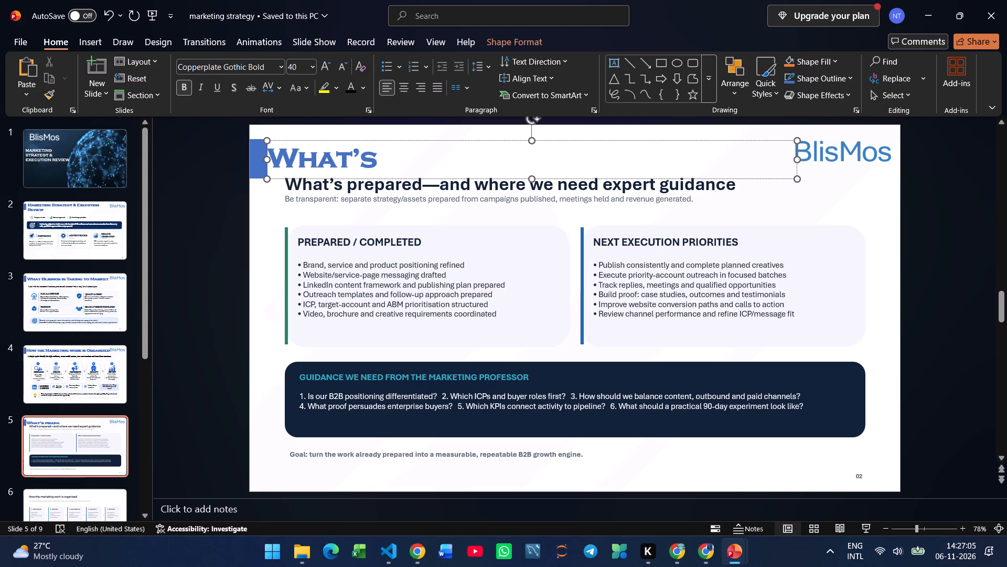
key("shift+p")
type("re")
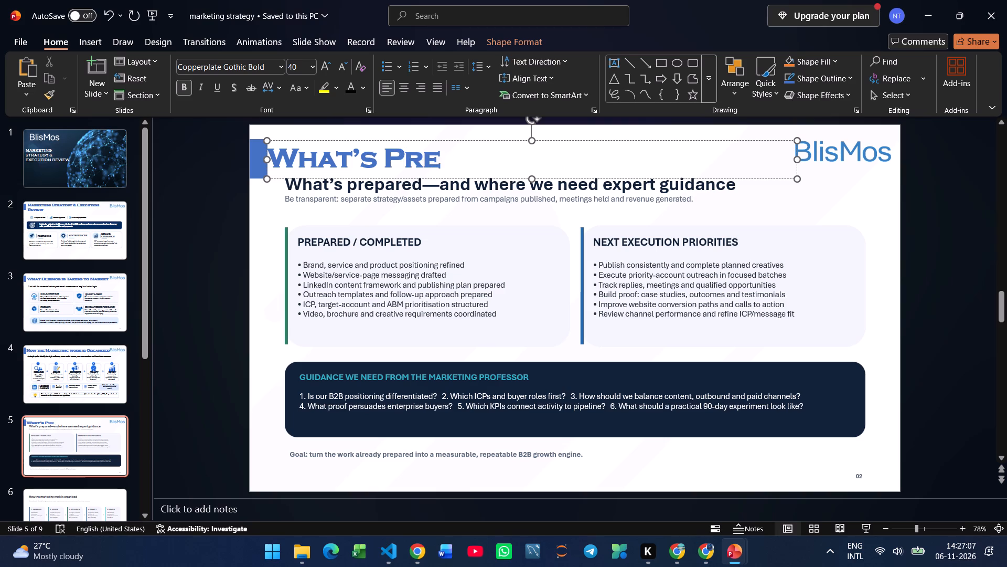
key("p")
type("ared")
key("space")
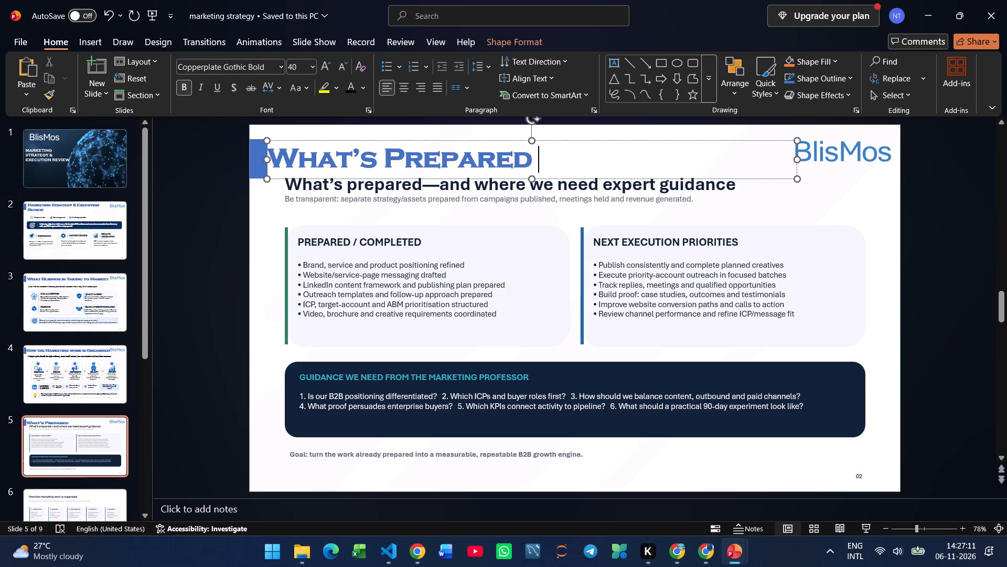
key("minus")
key("space")
key("BackSpace")
key("BackSpace")
type("- and")
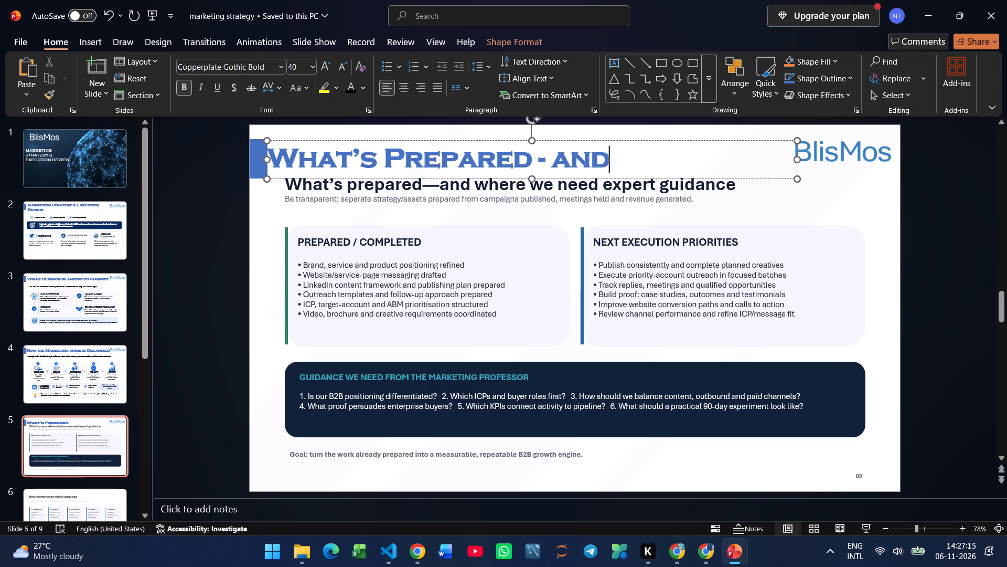
key("space")
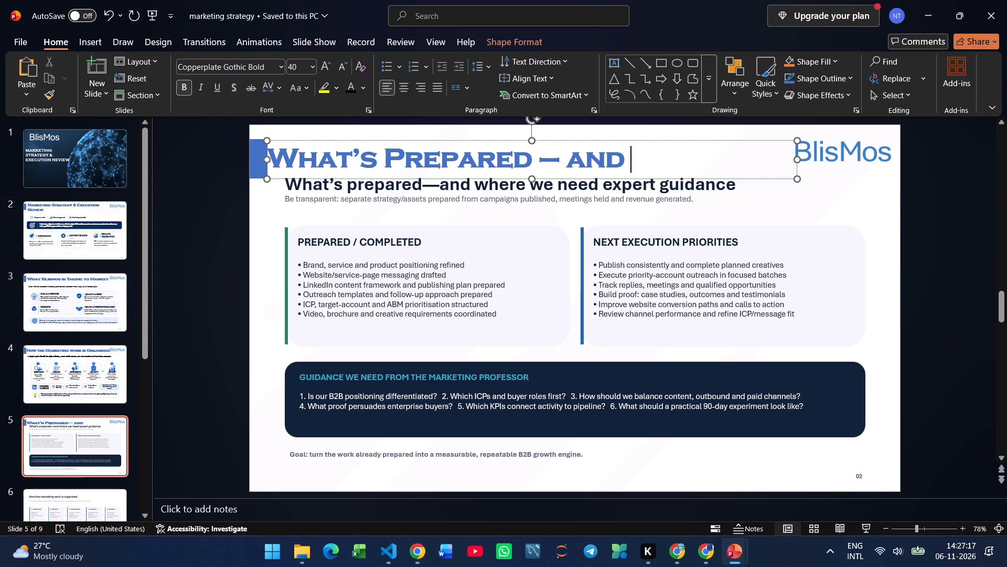
type("wherr")
key("BackSpace")
key("BackSpace")
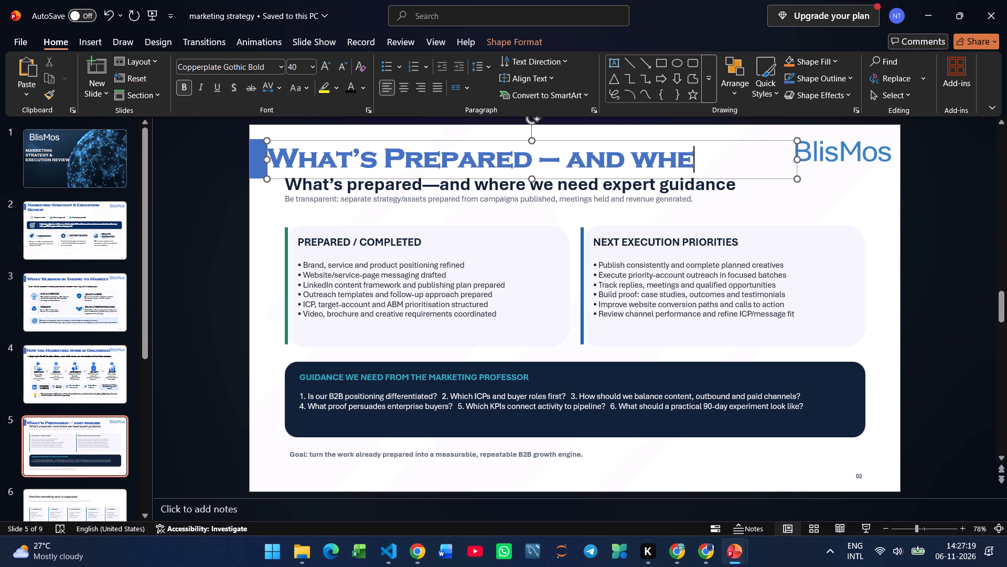
key("BackSpace")
key("BackSpace")
key("BackSpace")
key("BackSpace")
key("space")
type("Where we ne")
key("BackSpace")
key("BackSpace")
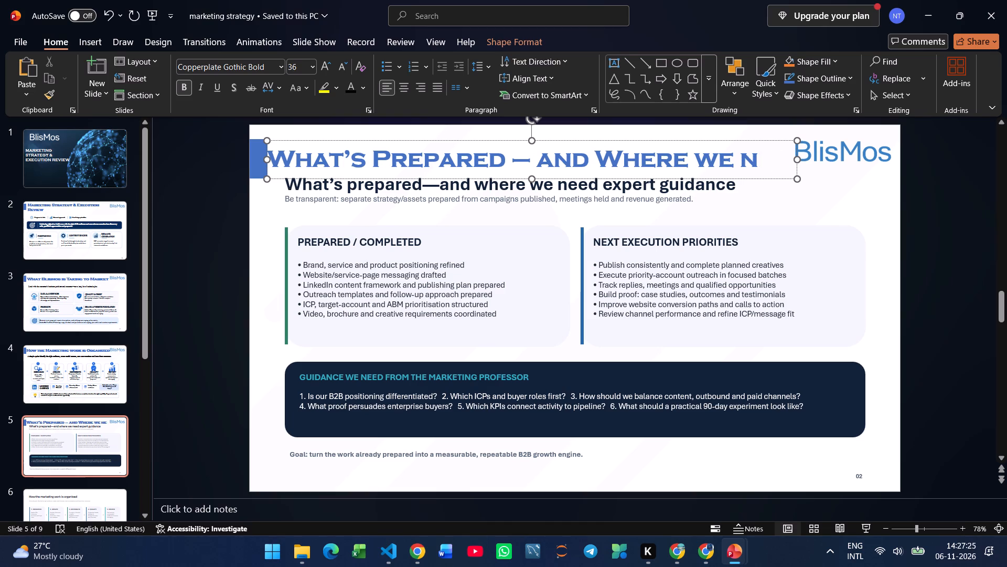
type("Need")
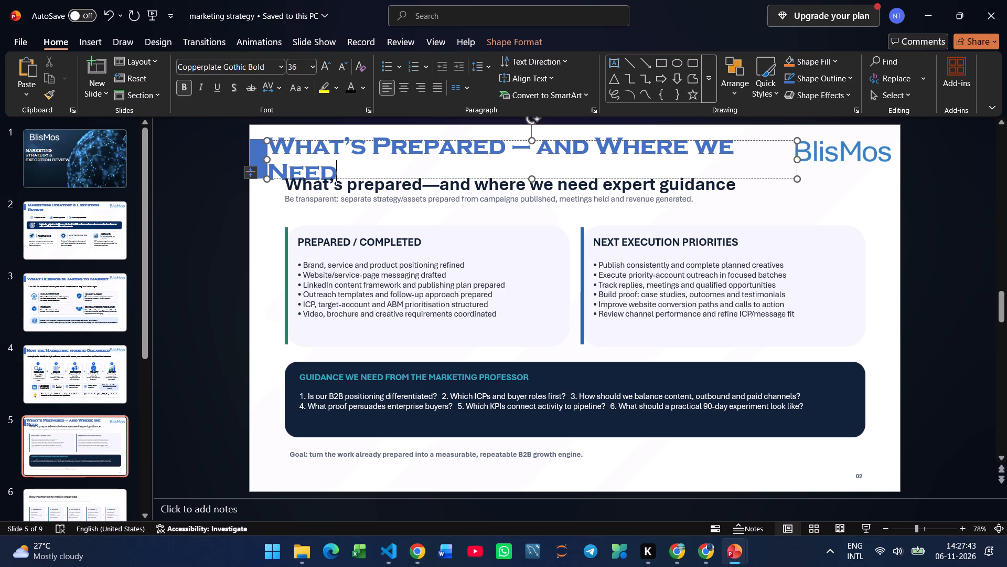
key("space")
type("expert guid")
type("ance")
Delete the pasted duplicate heading "What’s prepared—and where we need expert guidance" beneath slide 5's title.
left_click(682, 190)
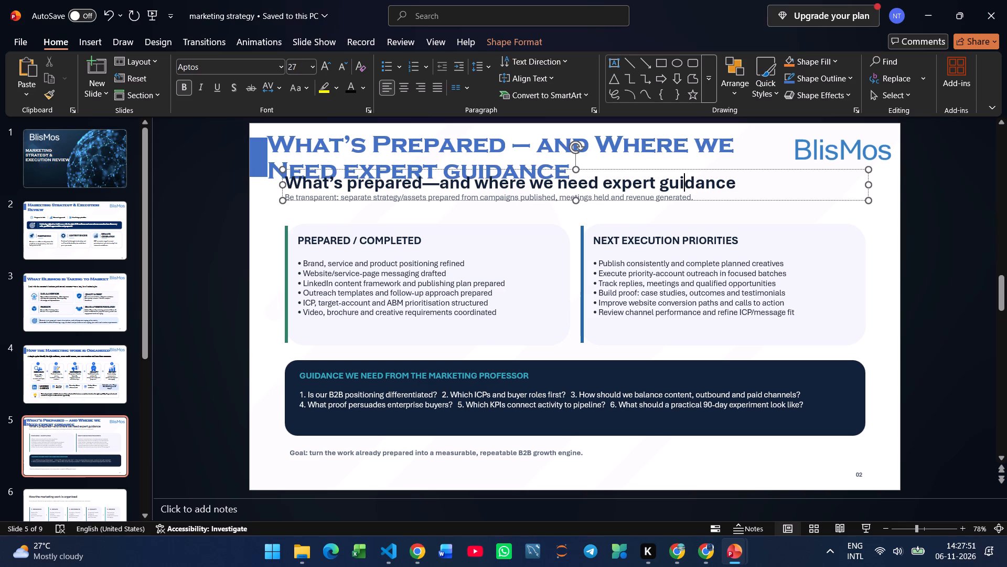
left_click(709, 200)
key("BackSpace")
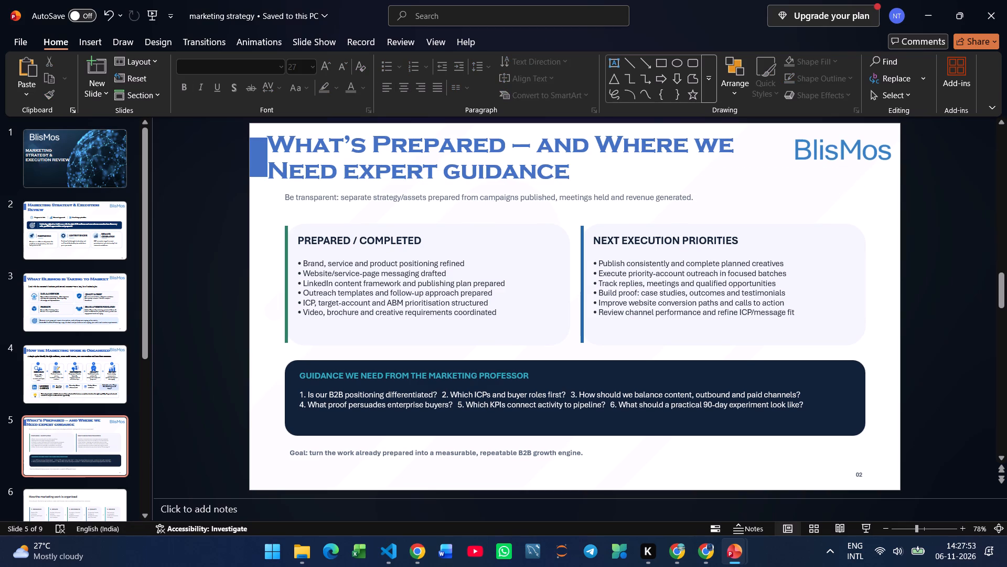
left_click_drag(879, 459, 293, 226)
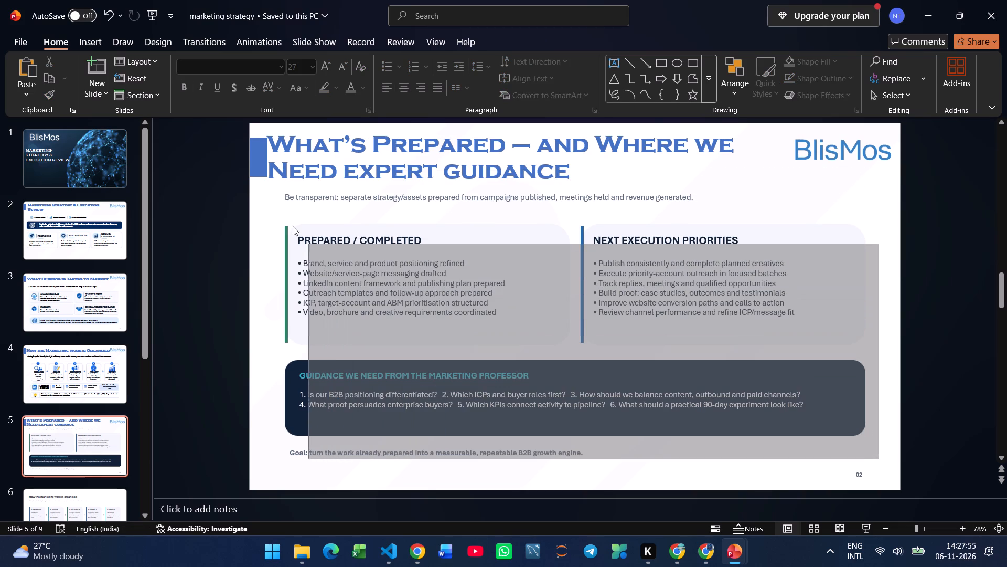
left_click_drag(293, 226, 266, 190)
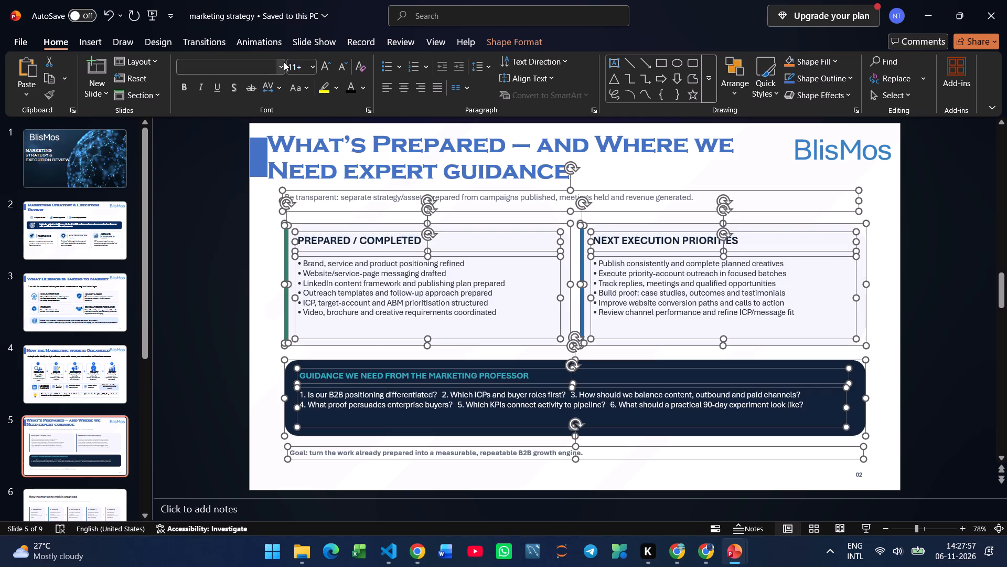
left_click(284, 65)
left_click(255, 160)
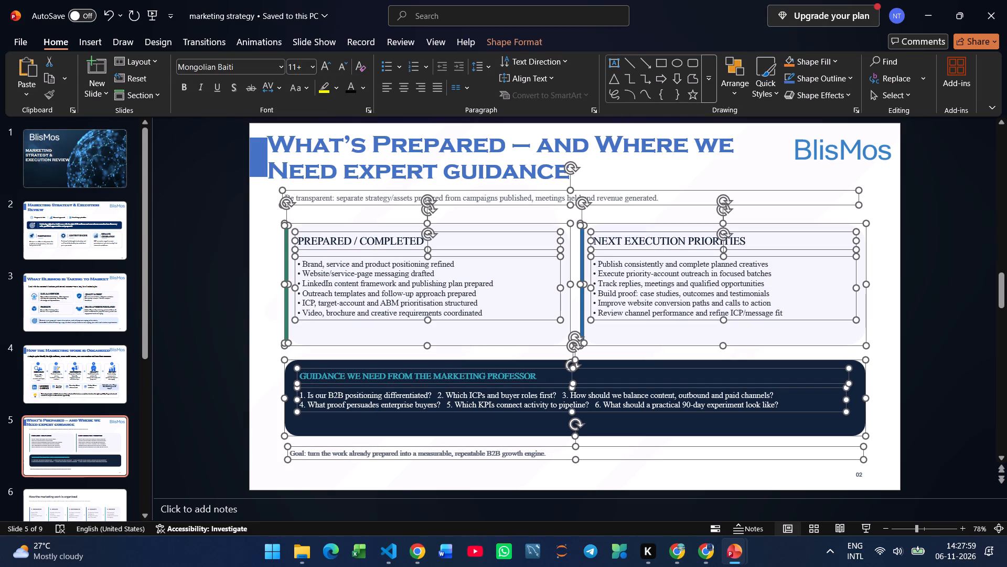
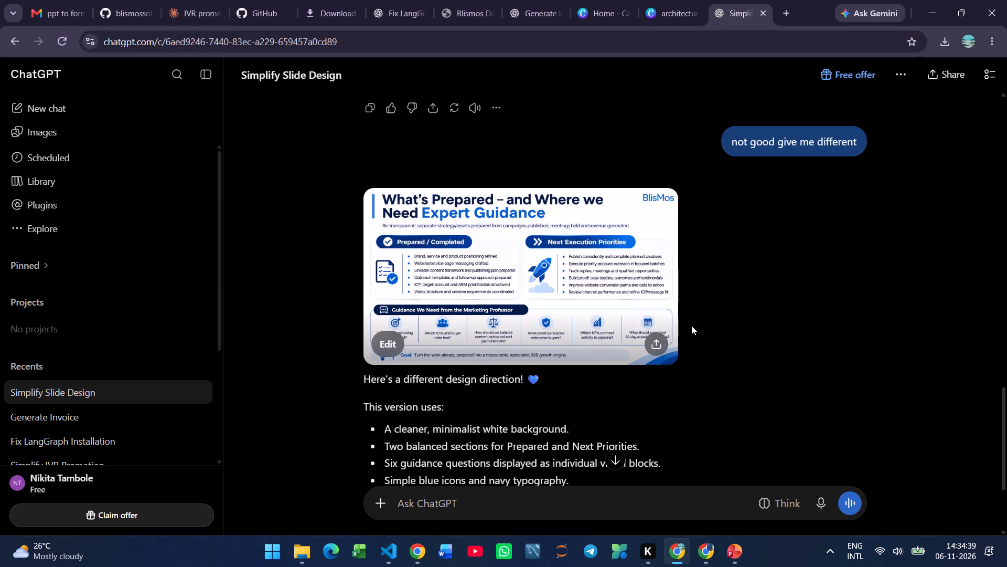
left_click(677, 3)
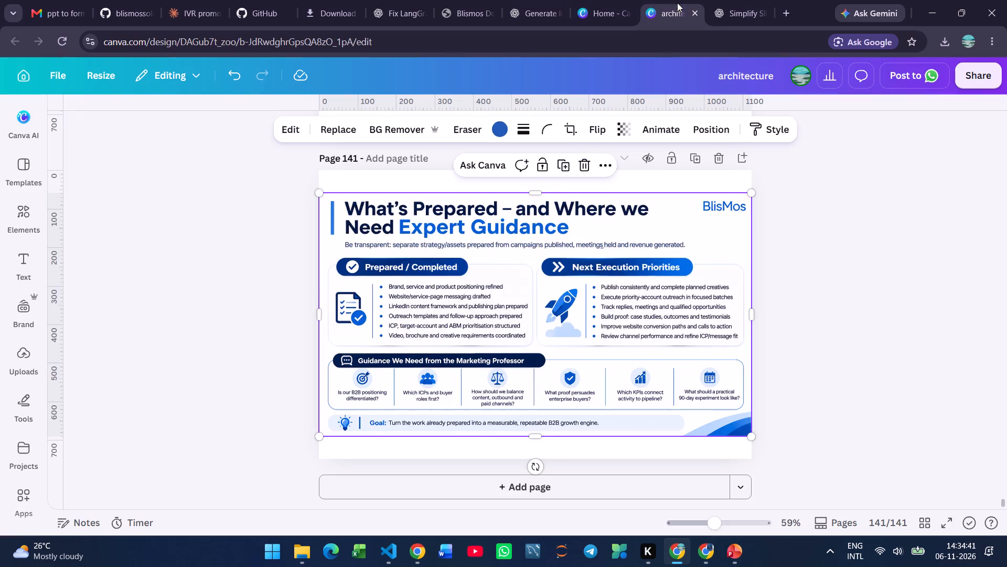
Open the Magic Eraser for the pasted redesign and have it detect the text.
left_click(470, 130)
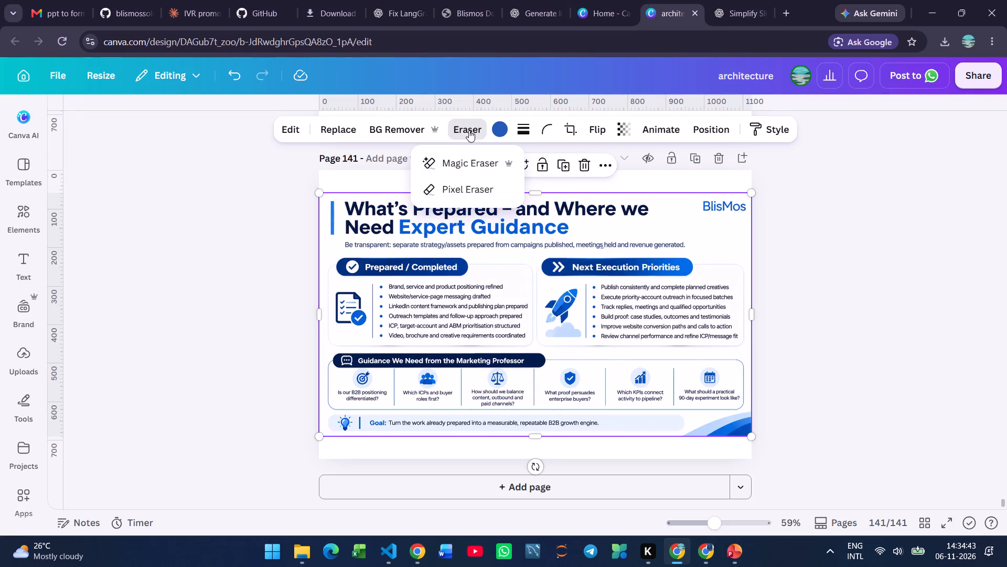
left_click(477, 164)
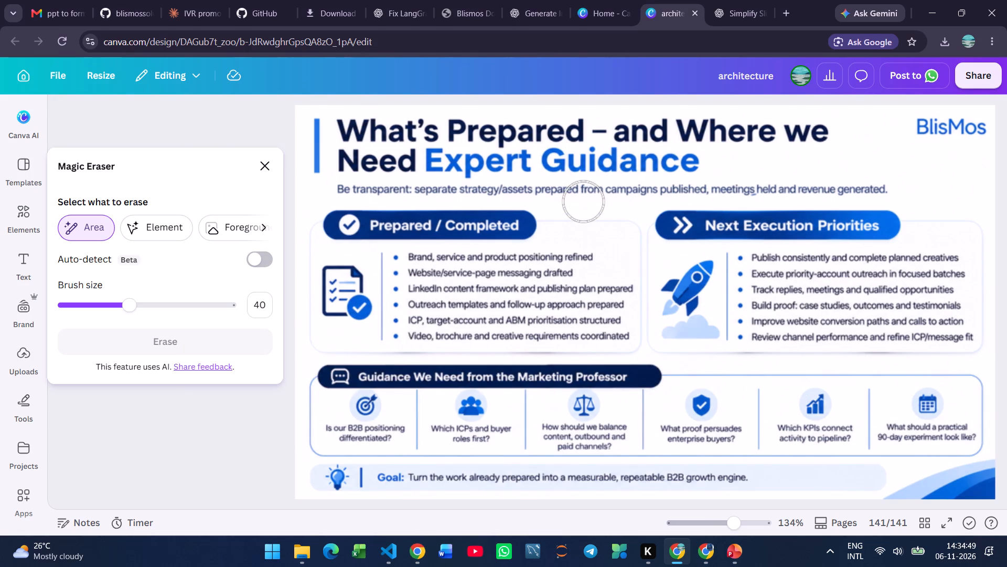
left_click(267, 226)
left_click(241, 227)
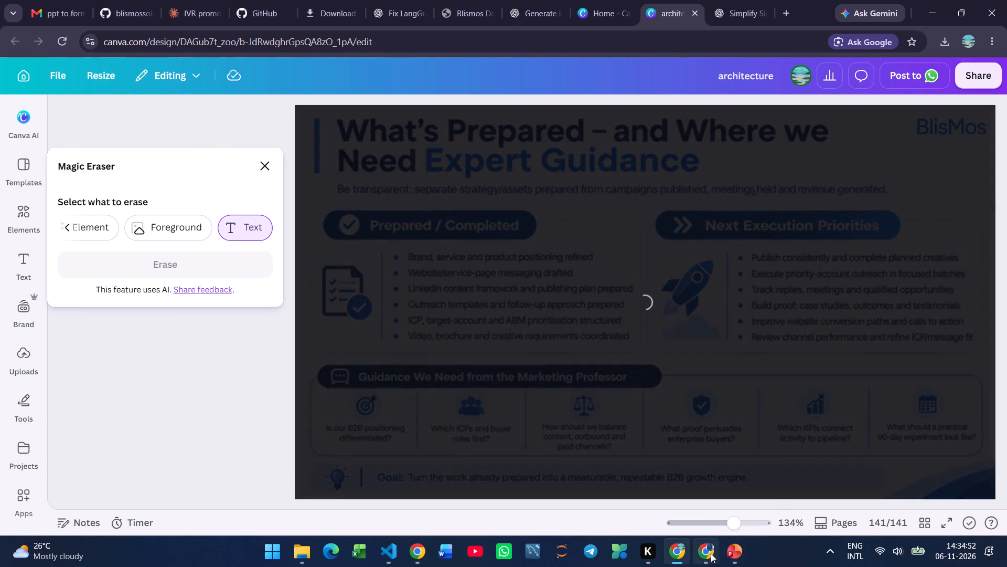
left_click(694, 518)
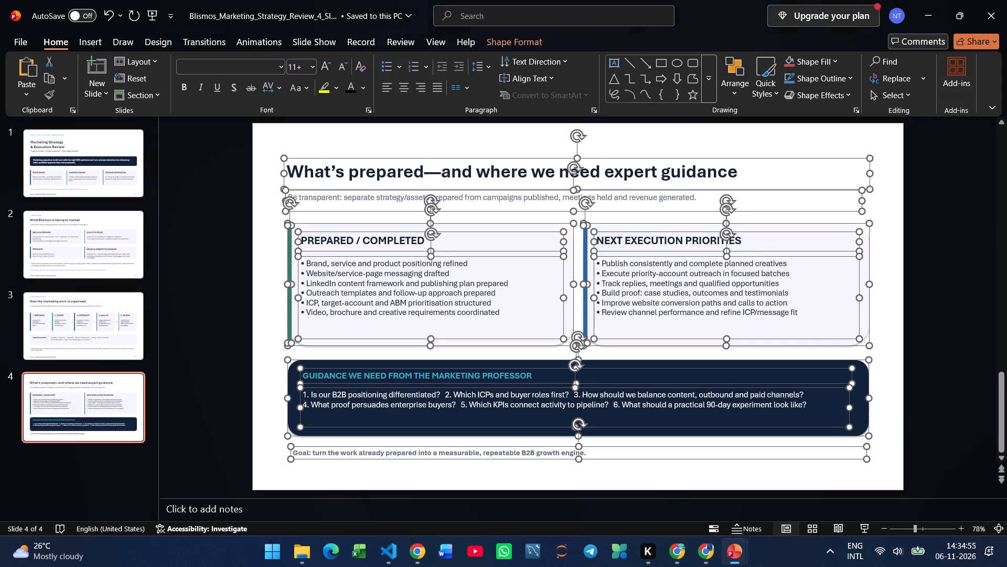
left_click(686, 551)
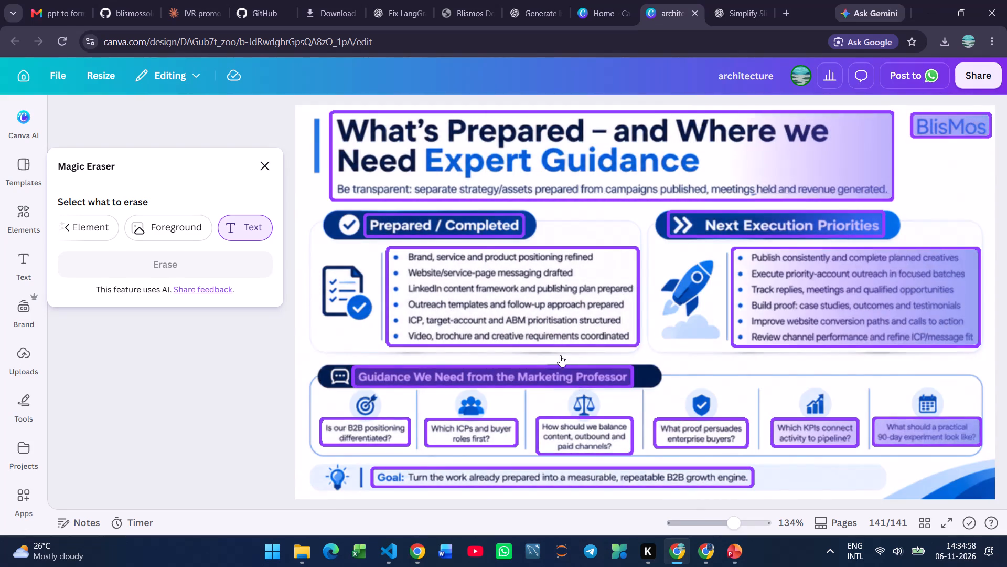
Erase the title, section headings, bullet lists, six guidance questions and goal line from the image, keeping the BlisMos logo.
left_click(538, 303)
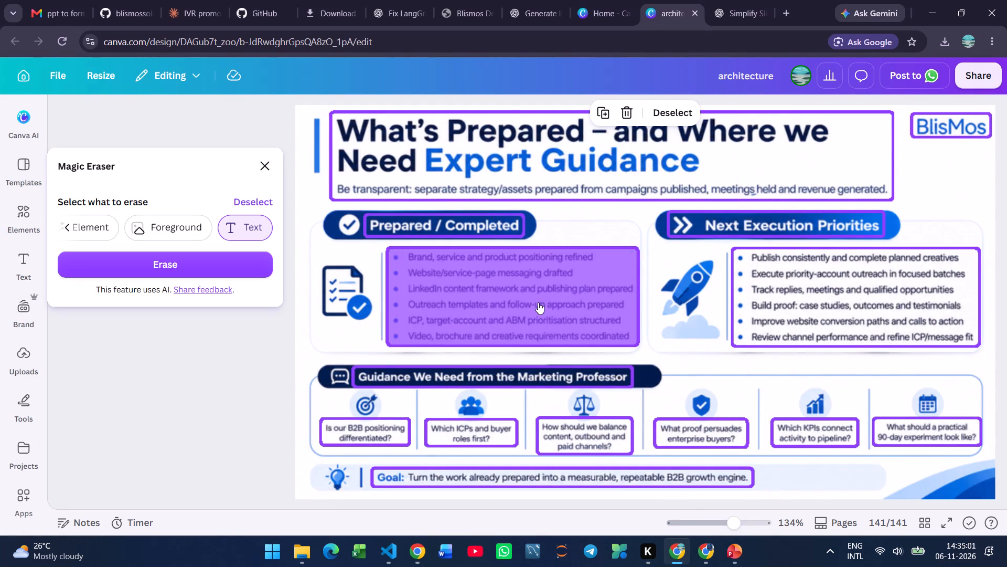
left_click(434, 227)
left_click(462, 160)
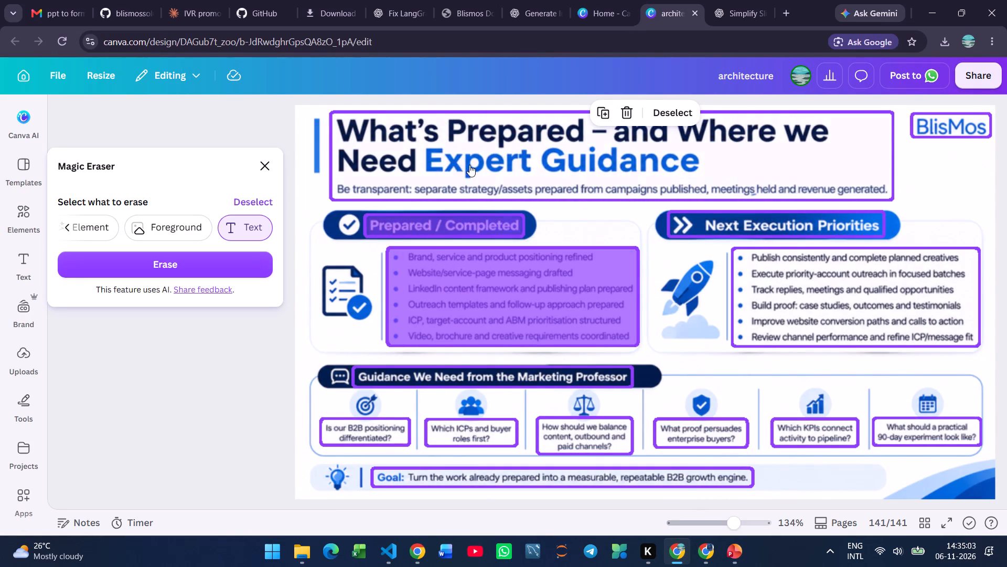
left_click(753, 229)
left_click(839, 306)
left_click(909, 436)
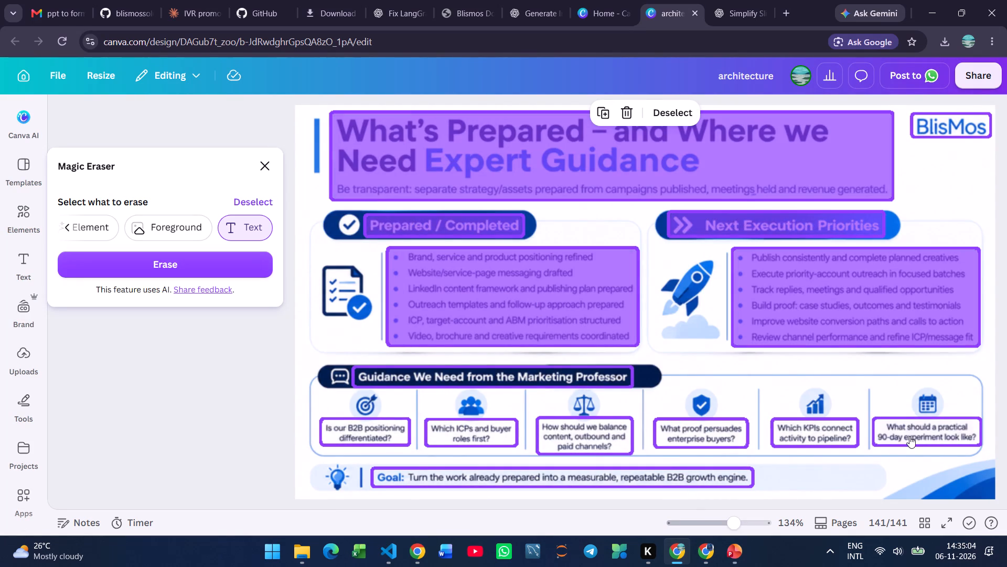
left_click(825, 430)
left_click(694, 429)
left_click(556, 432)
left_click(436, 428)
left_click(366, 425)
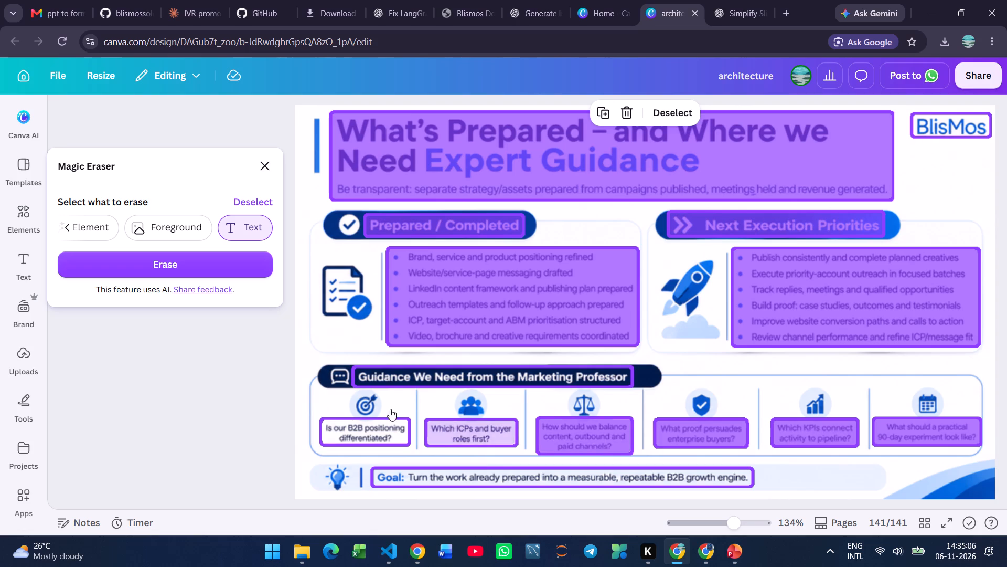
left_click(437, 372)
left_click(573, 472)
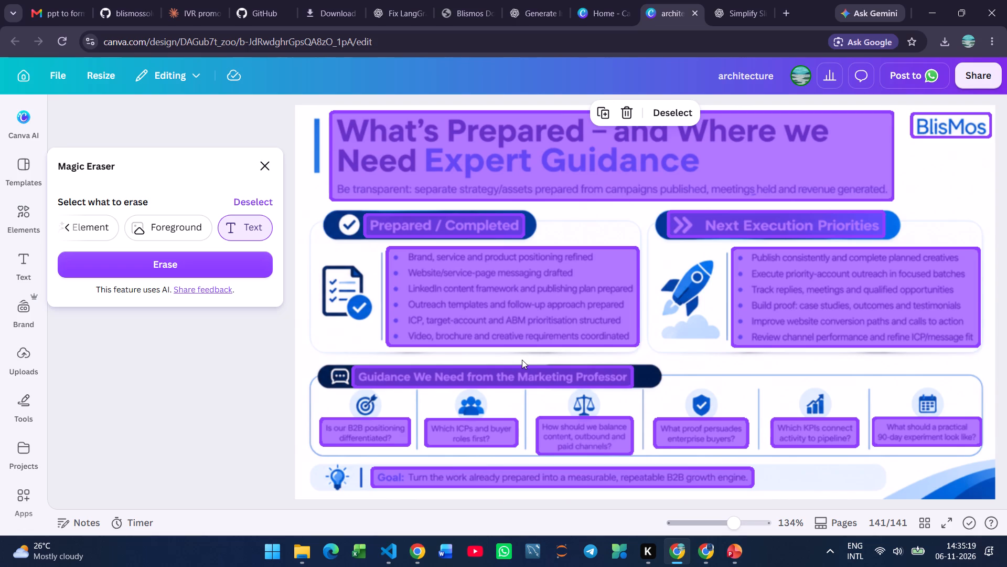
left_click(204, 260)
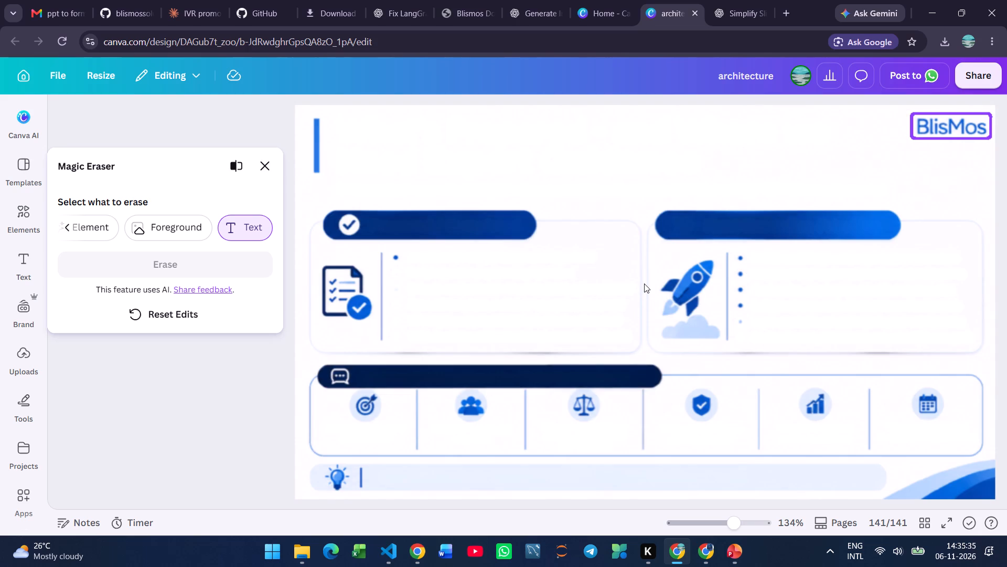
left_click(261, 165)
Crop the image on page 141 to remove the title band with the BlisMos logo and thin strips along both sides.
left_click(570, 131)
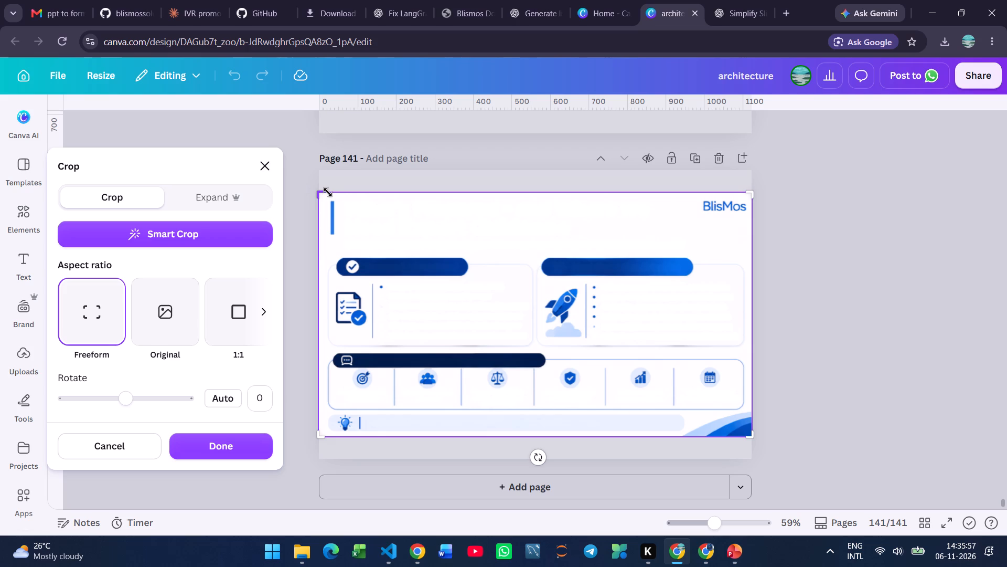
left_click_drag(318, 194, 318, 242)
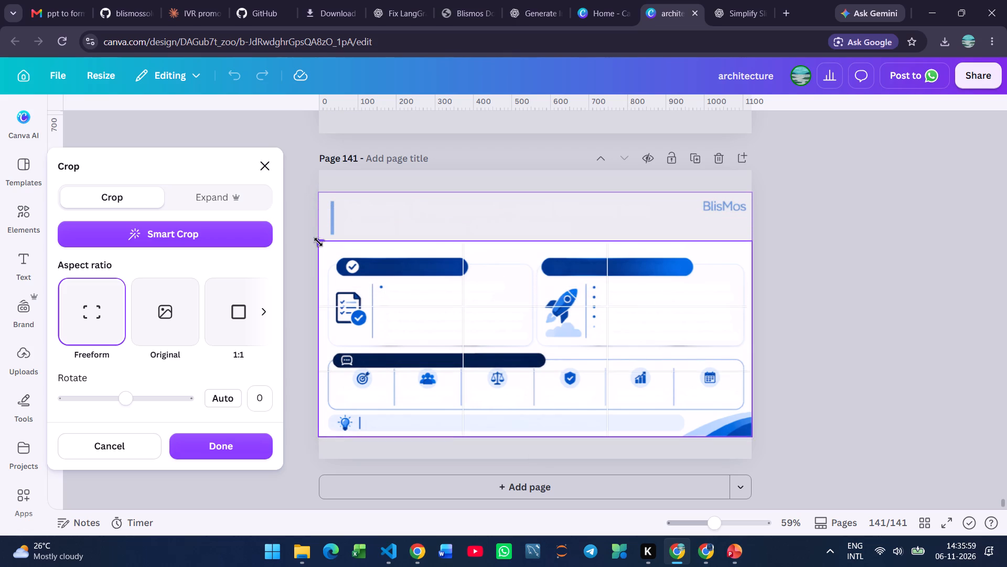
left_click_drag(318, 242, 329, 249)
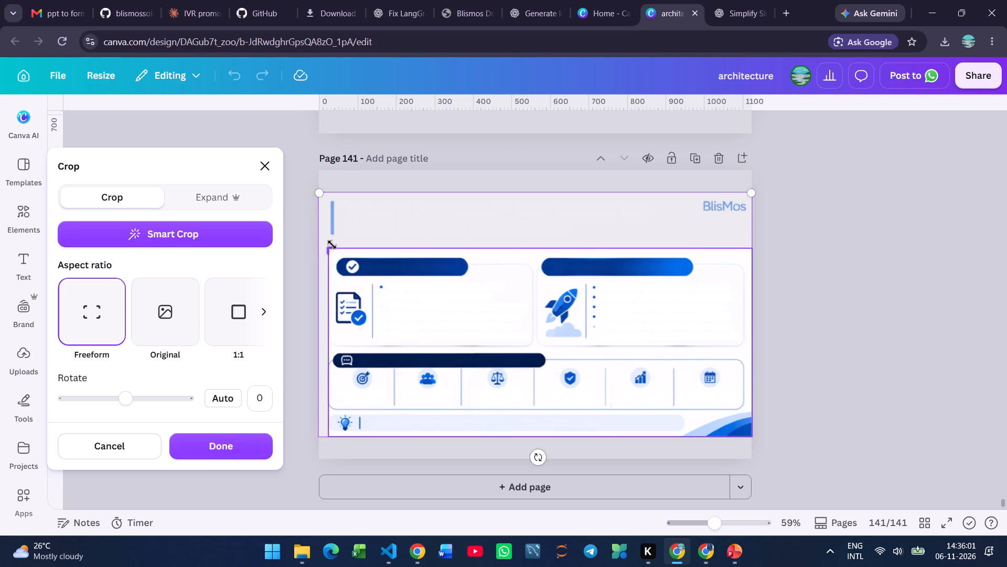
left_click(750, 436)
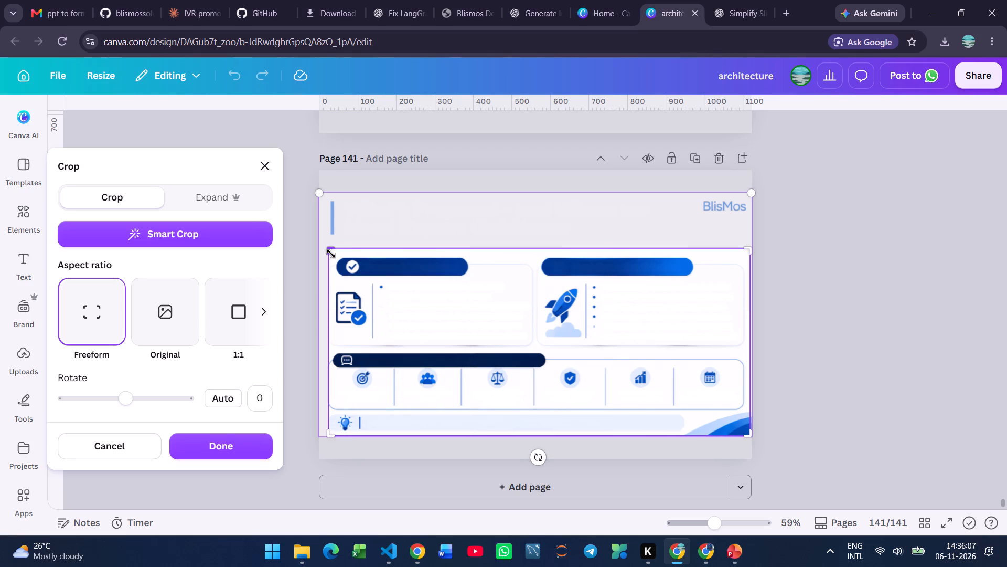
left_click_drag(331, 254, 324, 251)
left_click(963, 346)
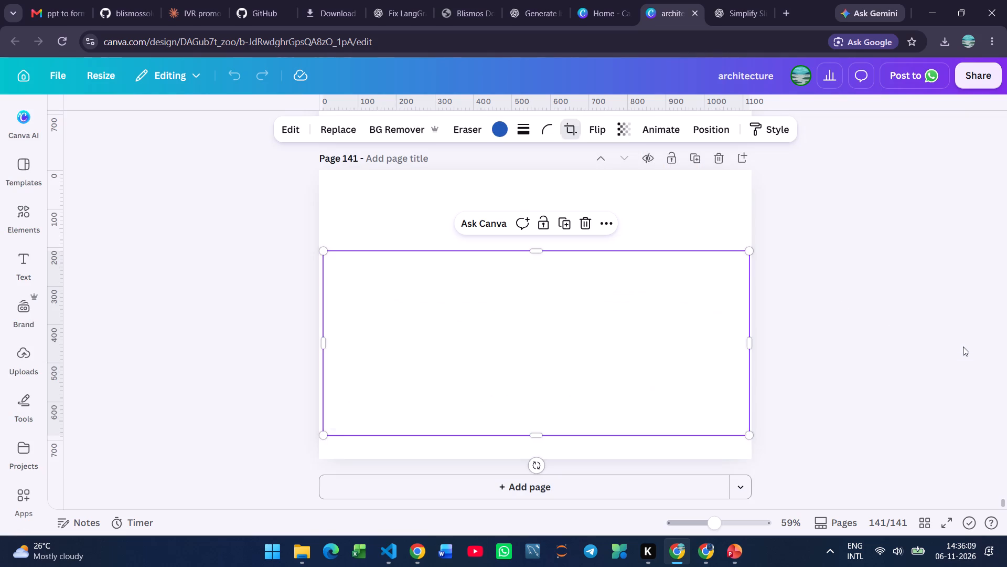
Download page 141 as a high-quality PNG with a transparent background.
left_click(972, 76)
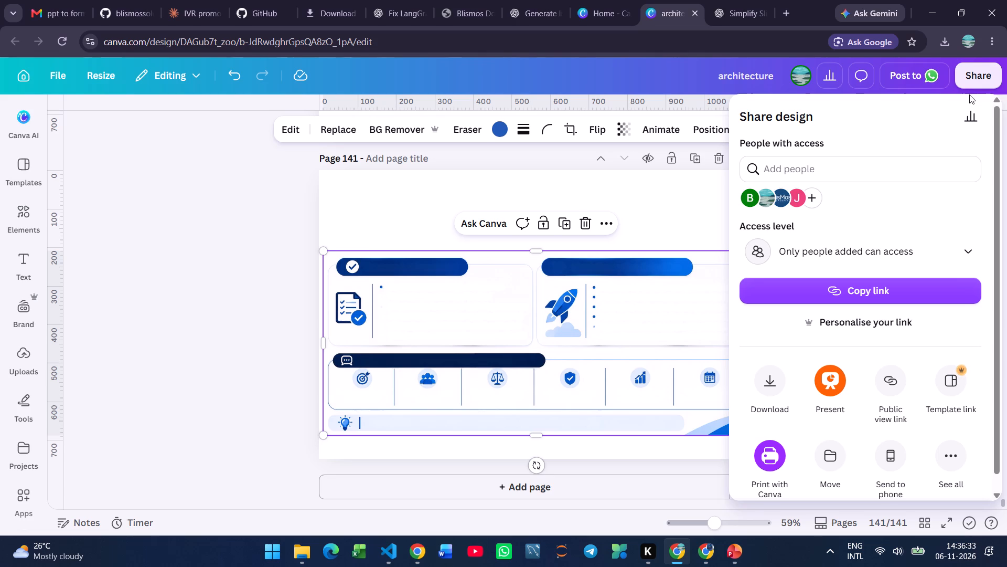
left_click(773, 393)
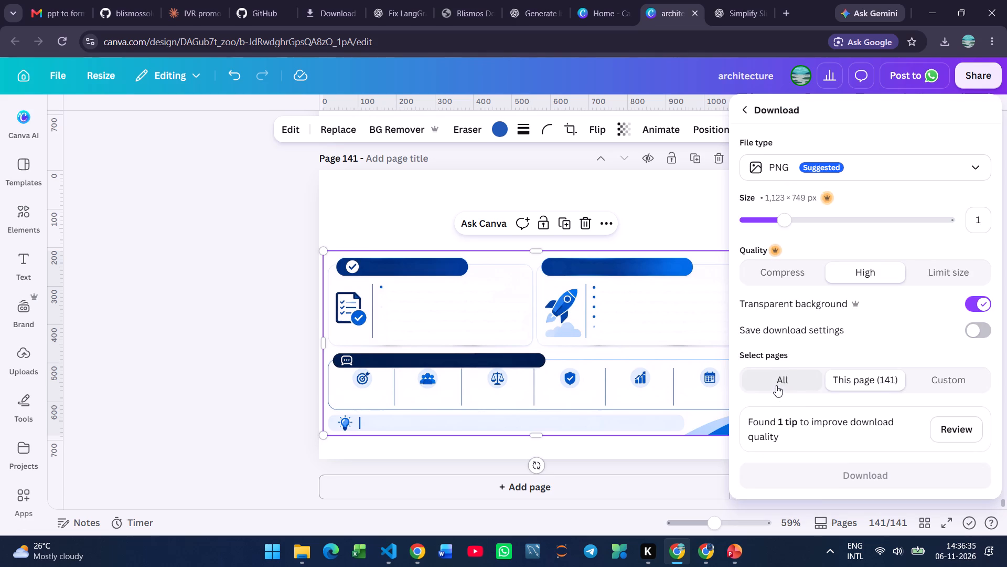
left_click(884, 475)
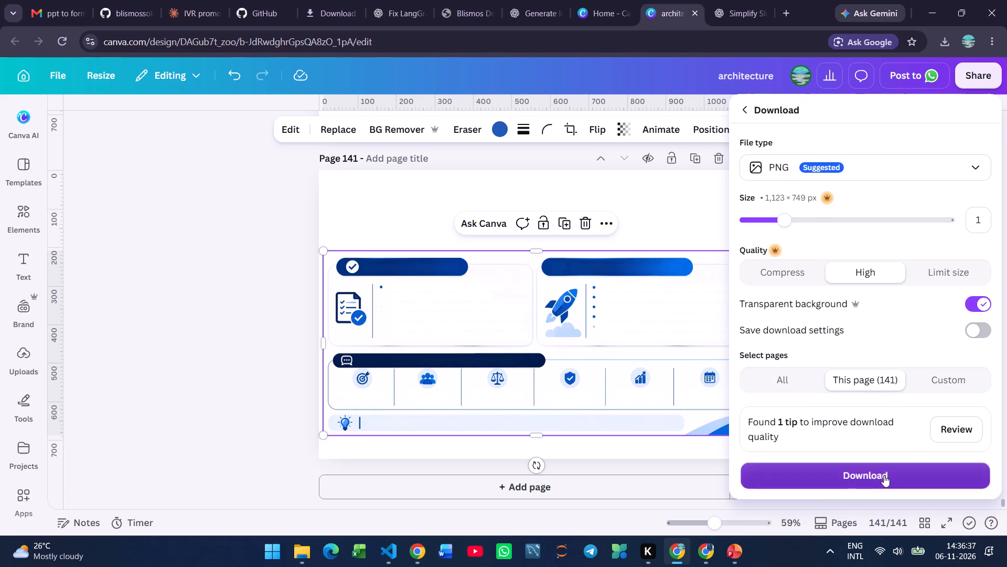
Switch to File Explorer, refresh the Downloads folder and copy the newest export, architecture (3).
left_click(306, 552)
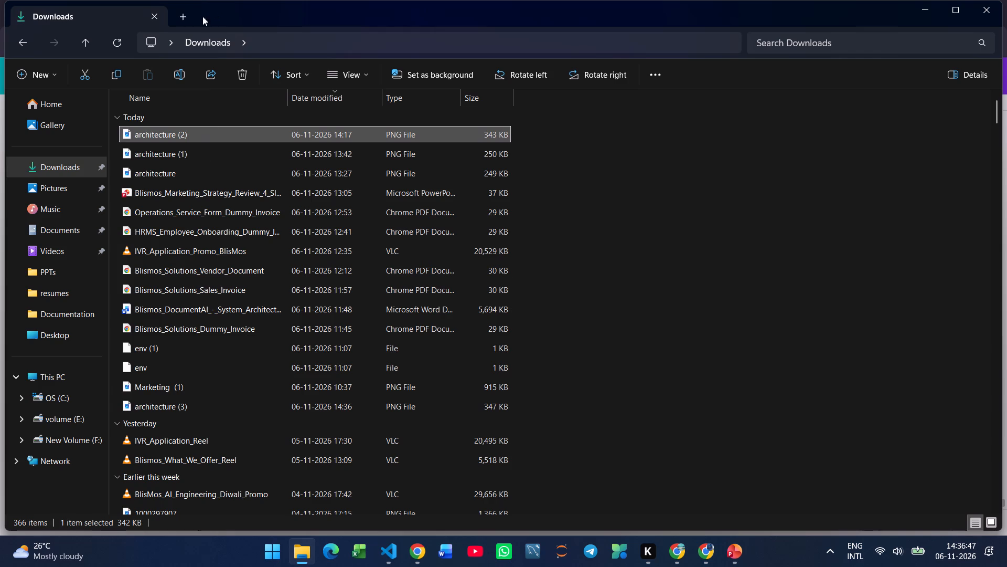
left_click(116, 44)
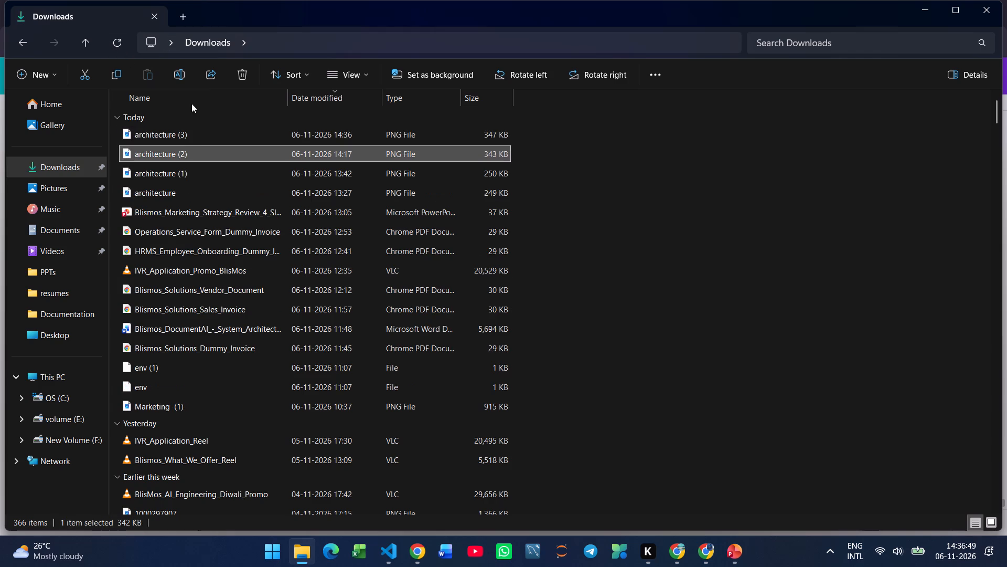
left_click(196, 136)
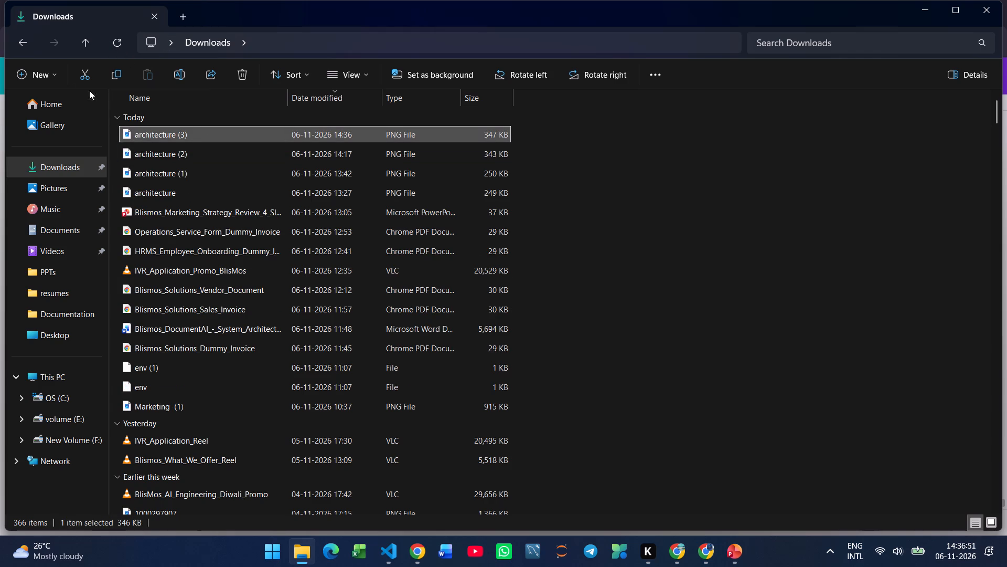
left_click(122, 76)
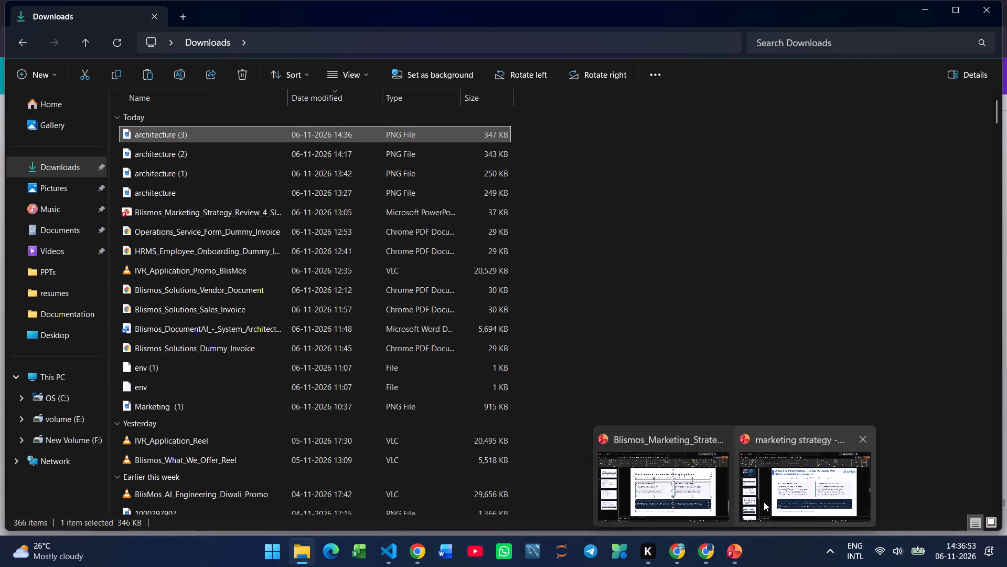
Switch to the marketing strategy deck in PowerPoint, duplicate slide 5 as a backup and return to the original slide 5.
left_click(775, 492)
right_click(80, 449)
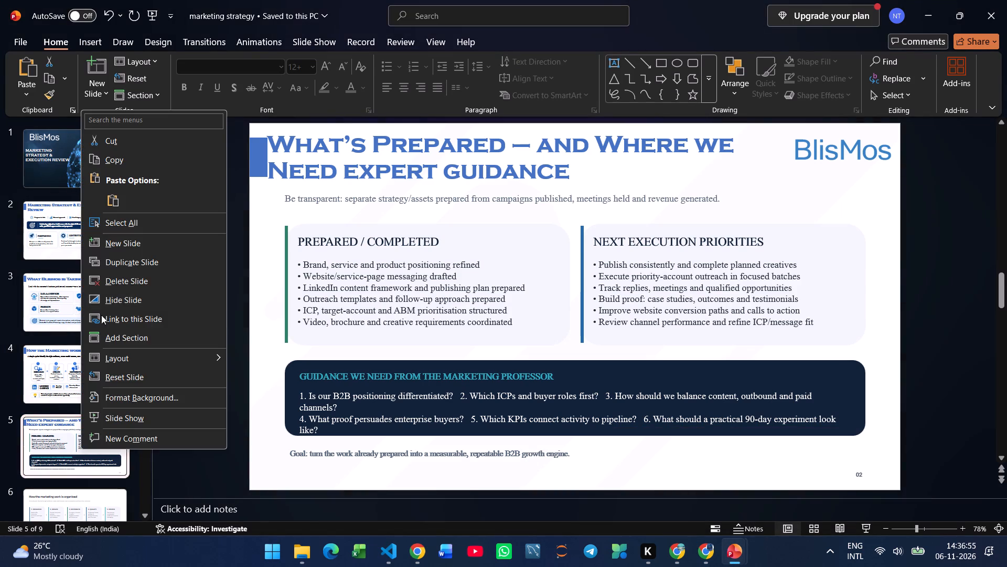
left_click(123, 262)
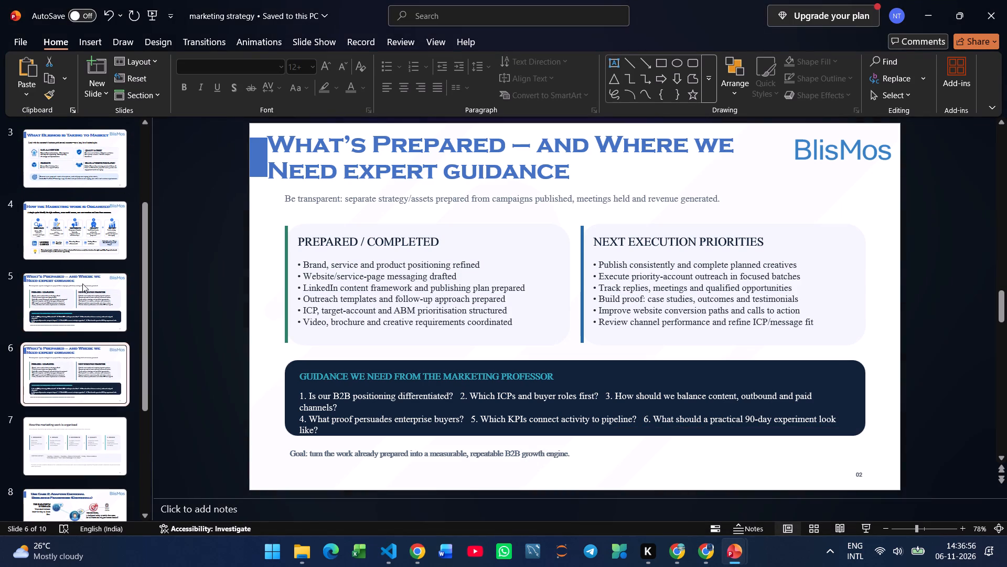
left_click(83, 280)
Delete the subtitle, both content cards, the guidance box and the goal line from slide 5, keeping the title and logo.
left_click_drag(726, 469, 372, 377)
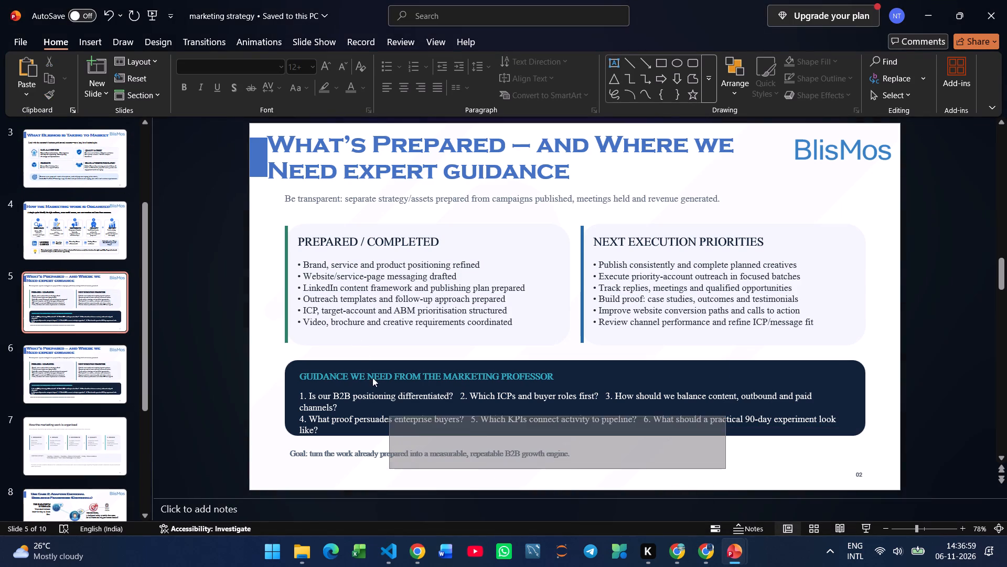
left_click_drag(372, 377, 277, 184)
key("BackSpace")
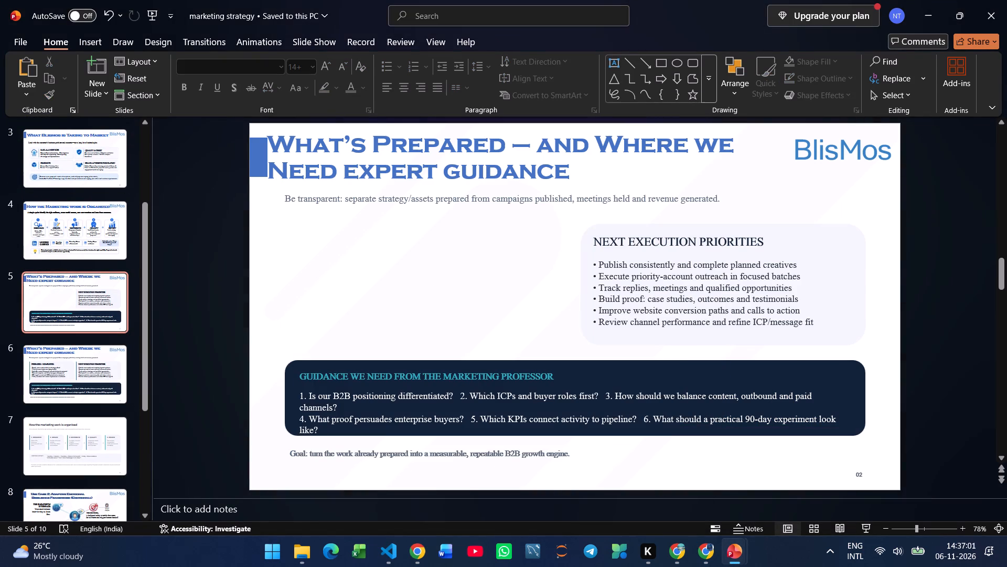
left_click_drag(880, 464, 485, 411)
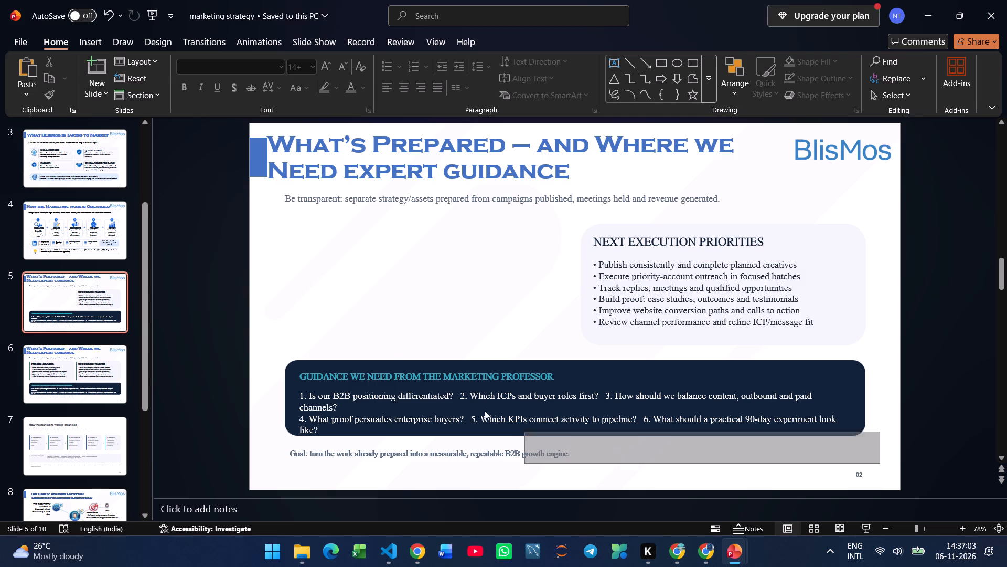
left_click_drag(485, 411, 313, 215)
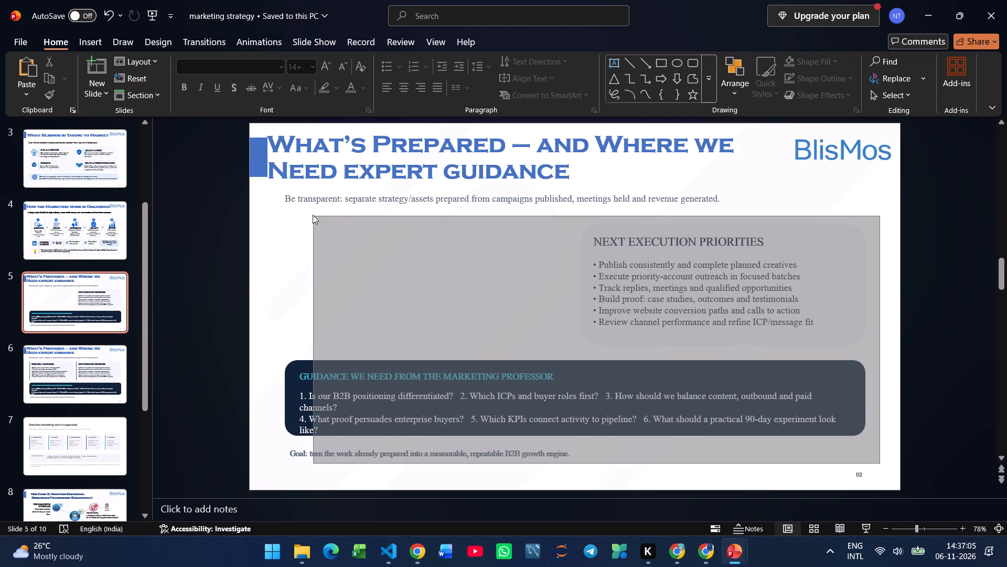
left_click_drag(313, 215, 300, 210)
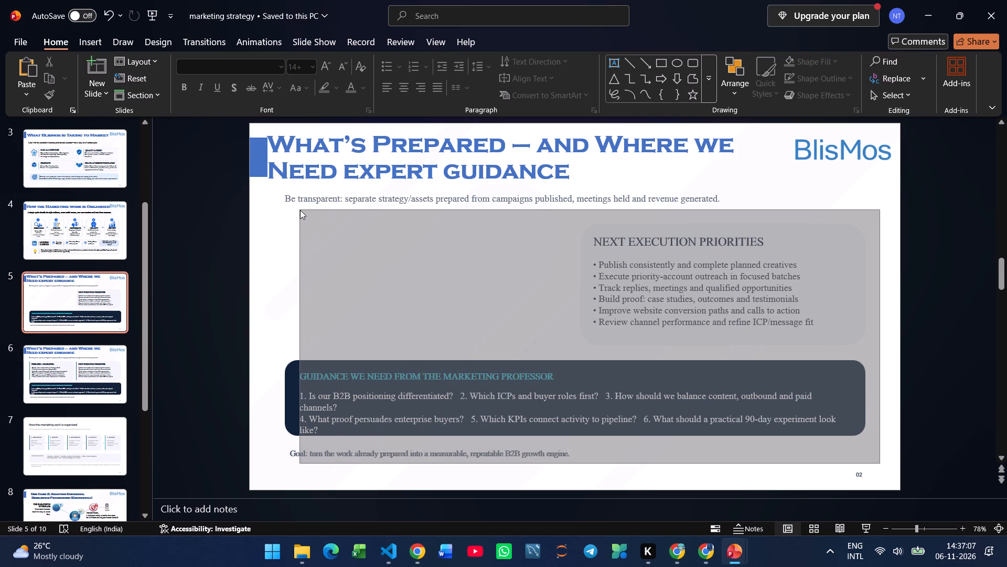
left_click_drag(300, 210, 270, 184)
key("BackSpace")
Paste the copied image onto slide 5 and crop it to the two cards and guidance row, about 10.46 by 27.68 cm.
key("ctrl+v")
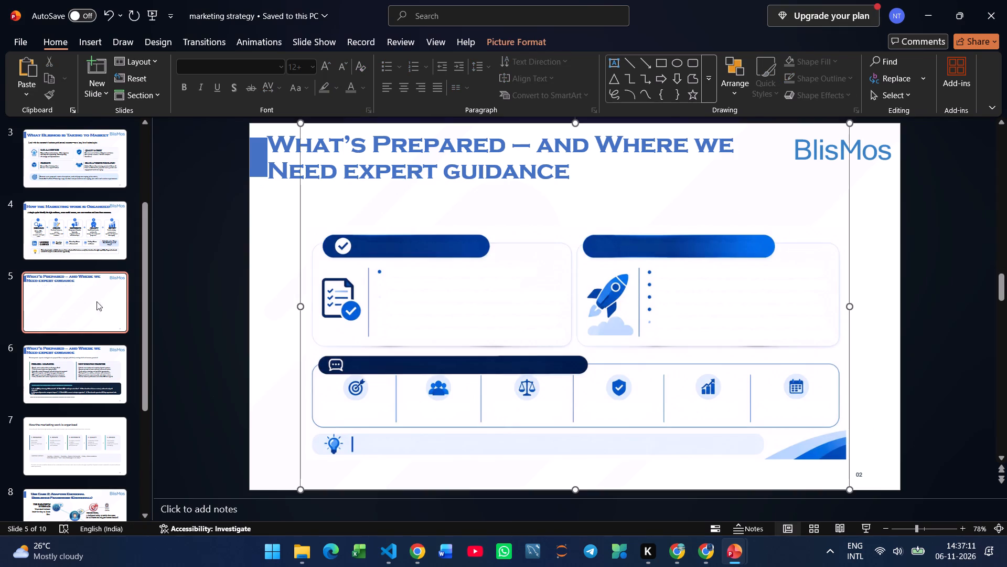
left_click(849, 70)
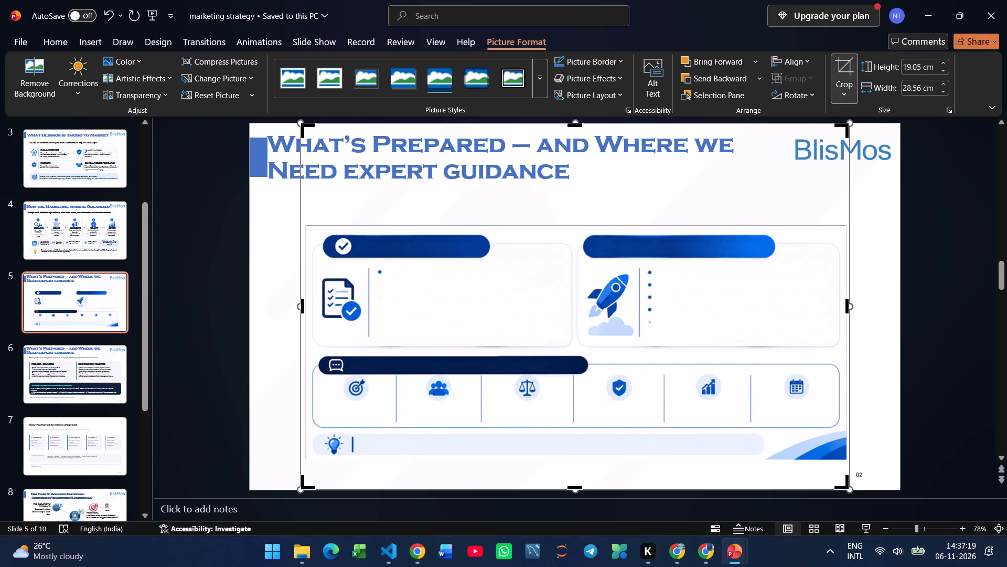
left_click_drag(574, 125, 568, 217)
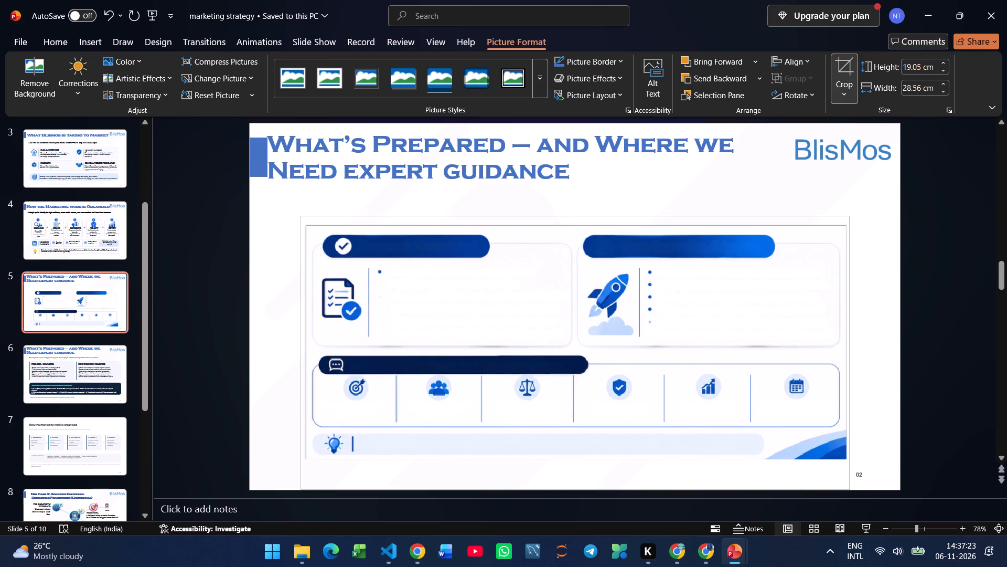
left_click_drag(568, 217, 565, 228)
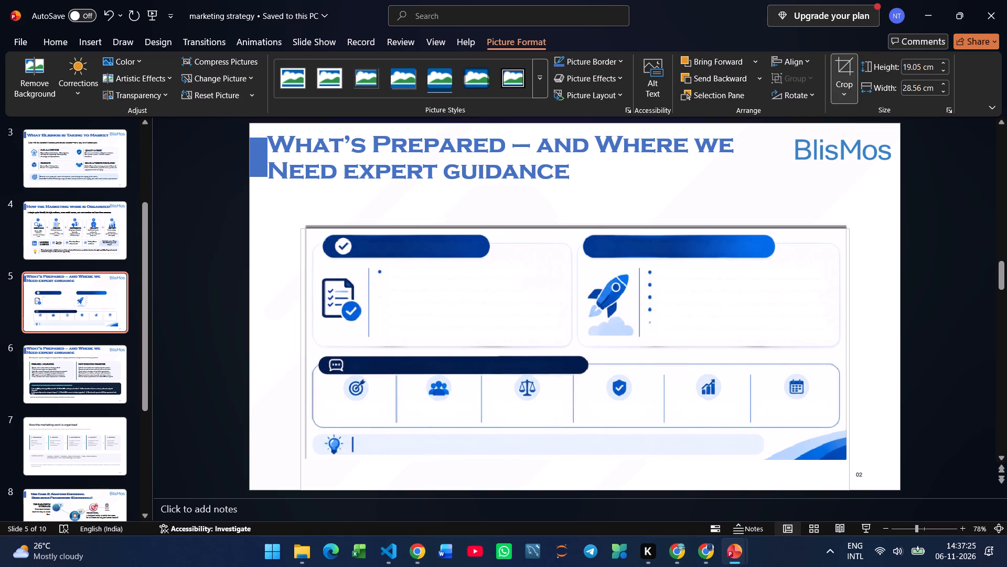
left_click_drag(565, 228, 565, 230)
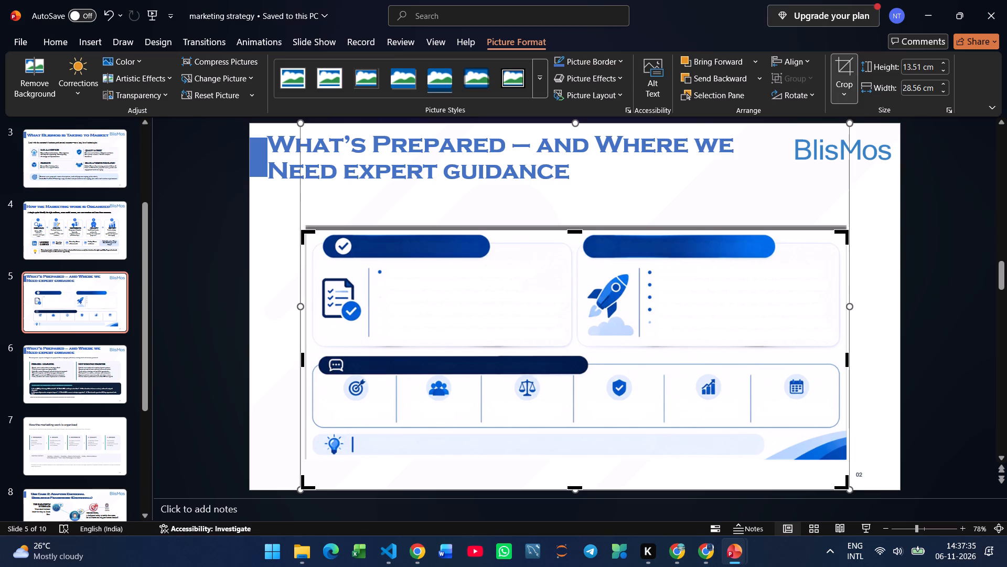
left_click_drag(304, 358, 309, 358)
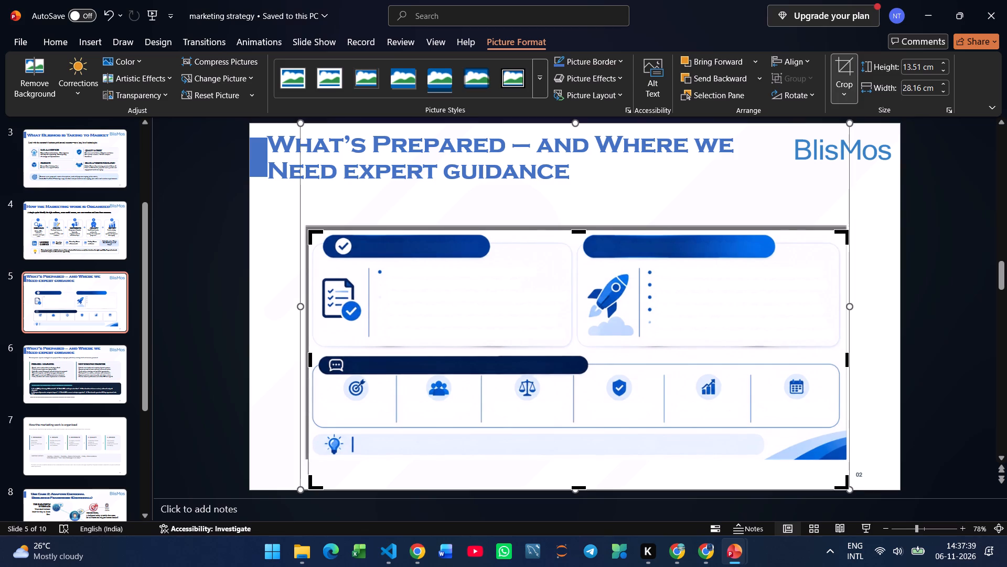
left_click_drag(580, 487, 587, 432)
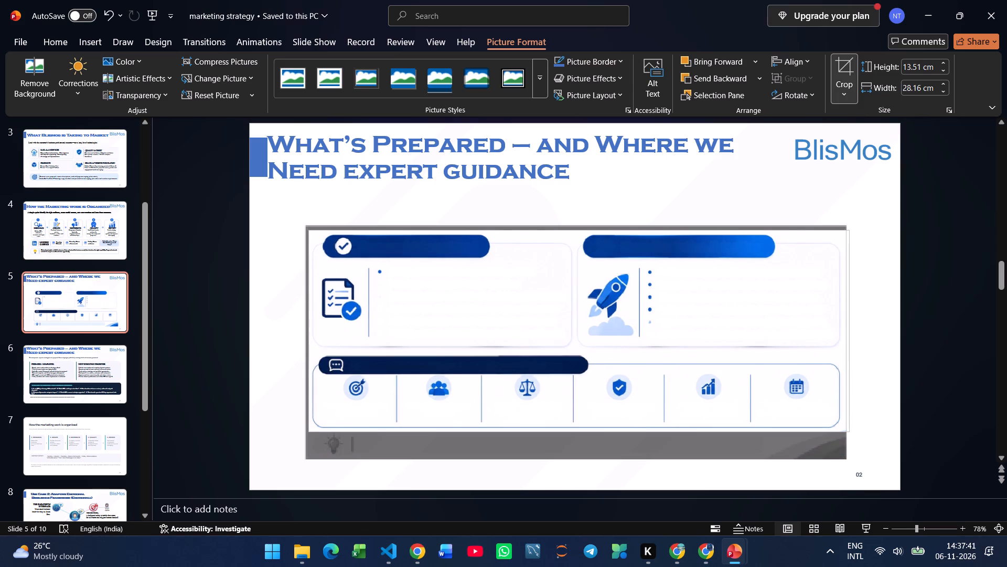
left_click_drag(587, 432, 588, 431)
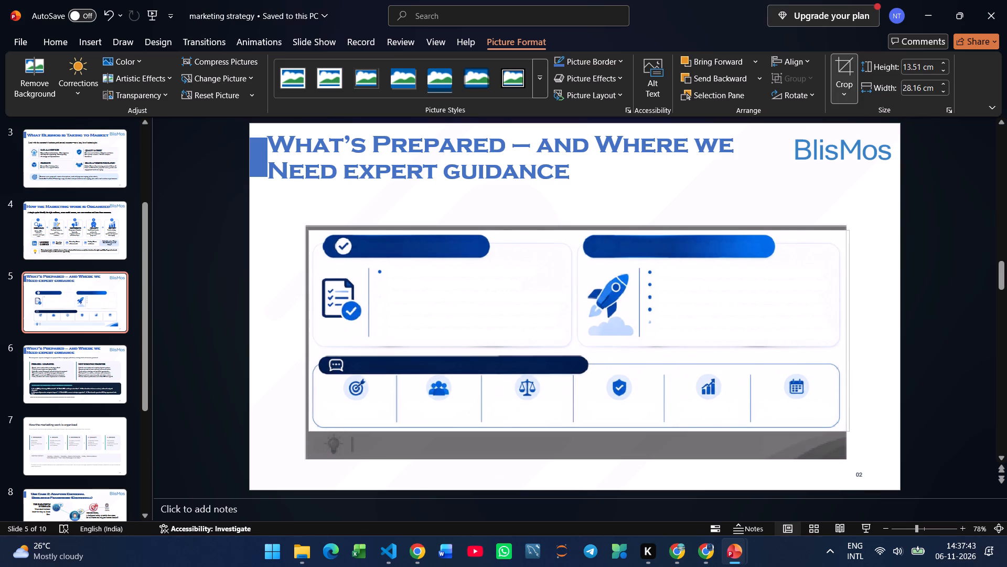
left_click_drag(588, 431, 588, 430)
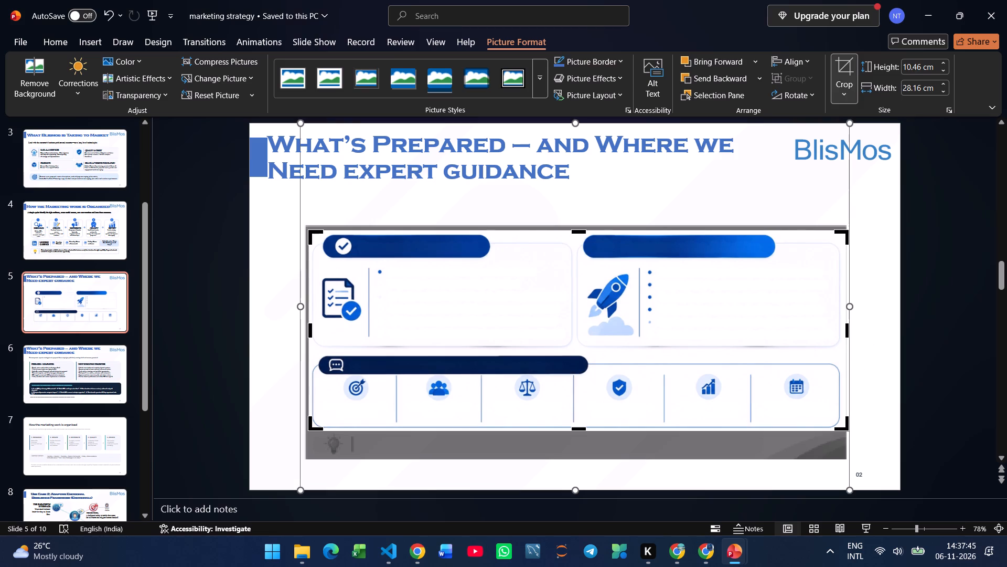
left_click_drag(849, 331, 843, 333)
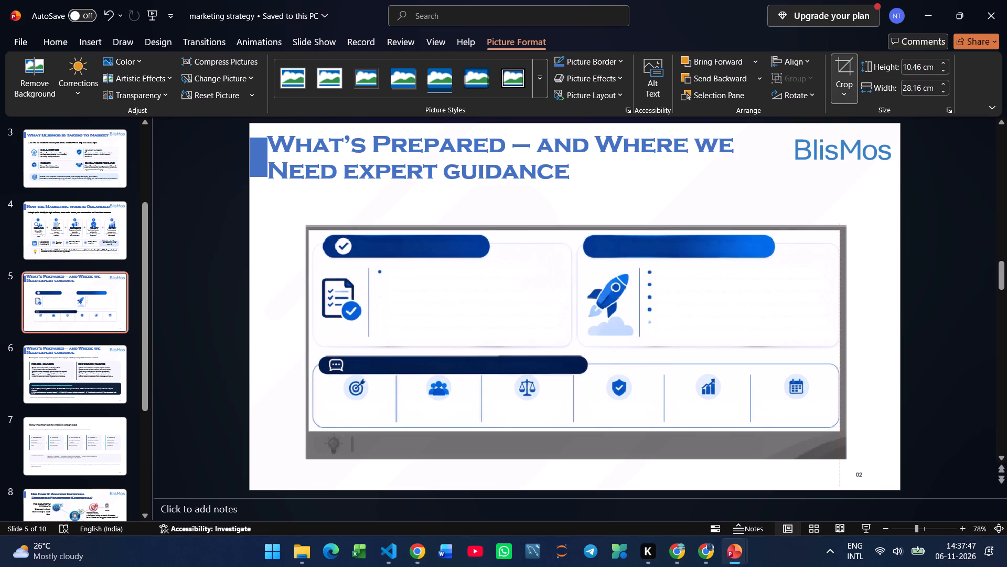
left_click_drag(843, 333, 844, 333)
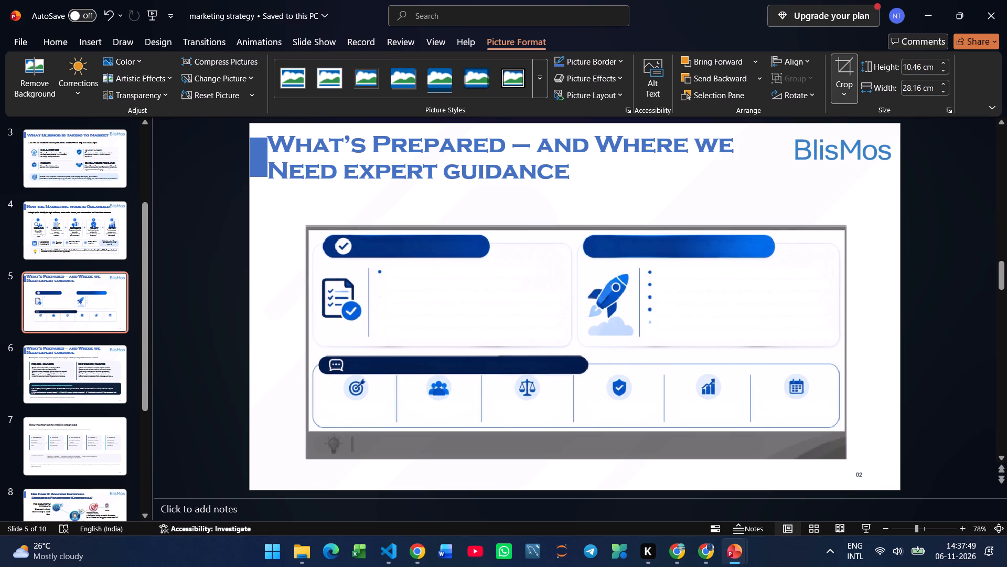
left_click_drag(844, 333, 843, 334)
left_click_drag(843, 334, 843, 335)
left_click(876, 334)
Move the cropped artwork up beneath the slide title and enlarge it to about 11.47 by 30.35 cm.
left_click_drag(740, 356, 727, 340)
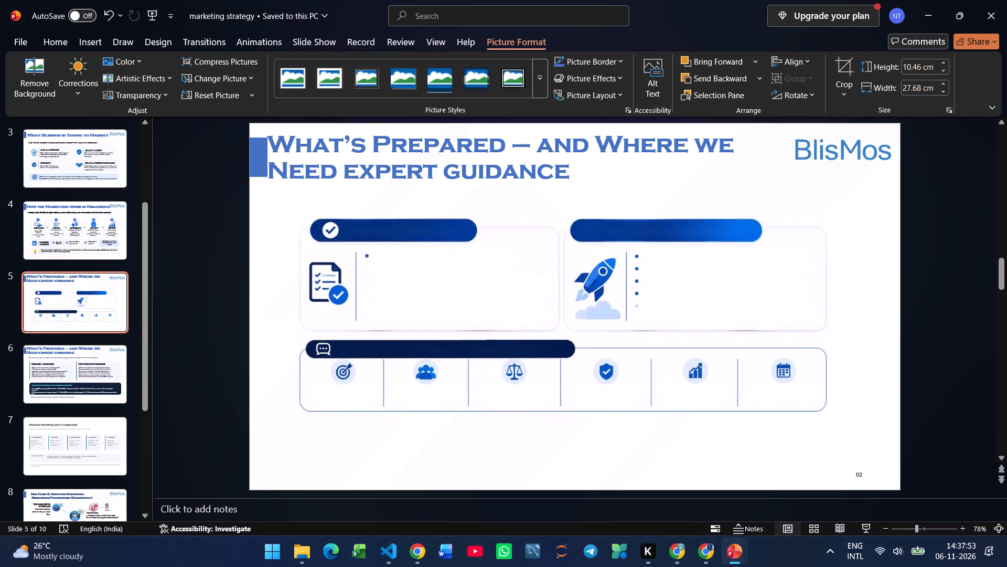
left_click_drag(727, 340, 702, 319)
left_click_drag(804, 395, 827, 408)
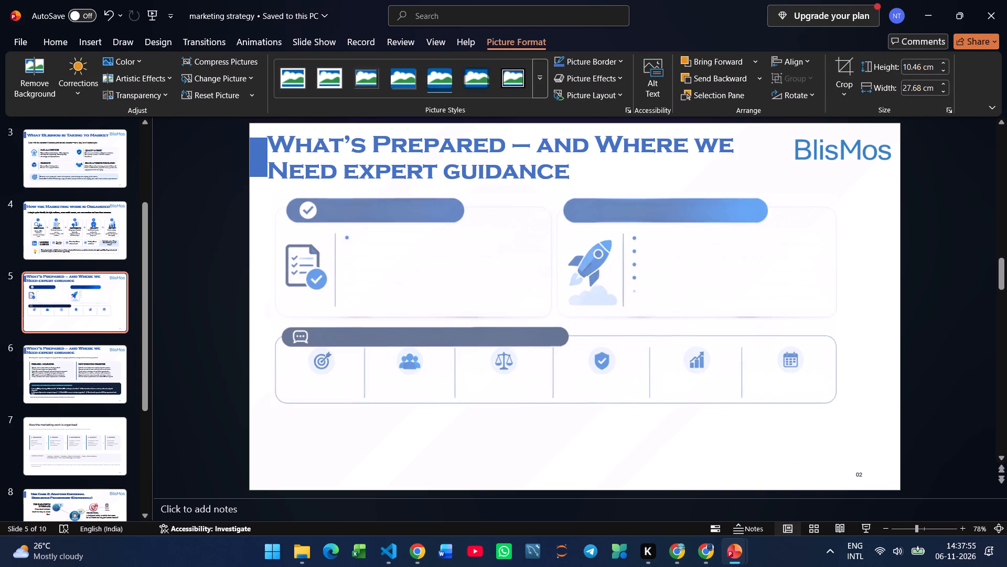
left_click_drag(827, 408, 838, 414)
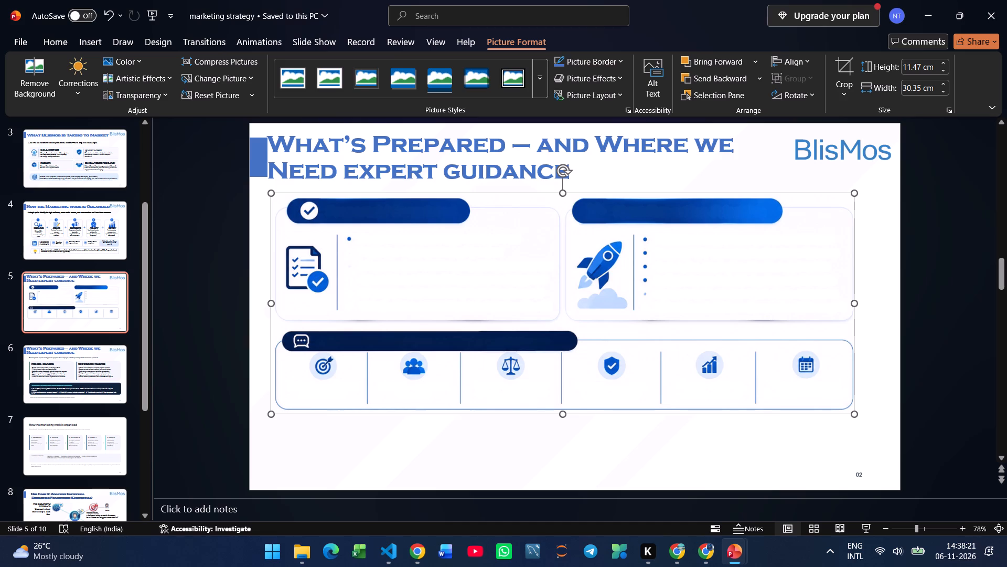
Paste the image again and crop this copy to just the light-bulb goal bar, without the corner wave, about 1.37 by 23.76 cm.
left_click(565, 446)
key("ctrl+v")
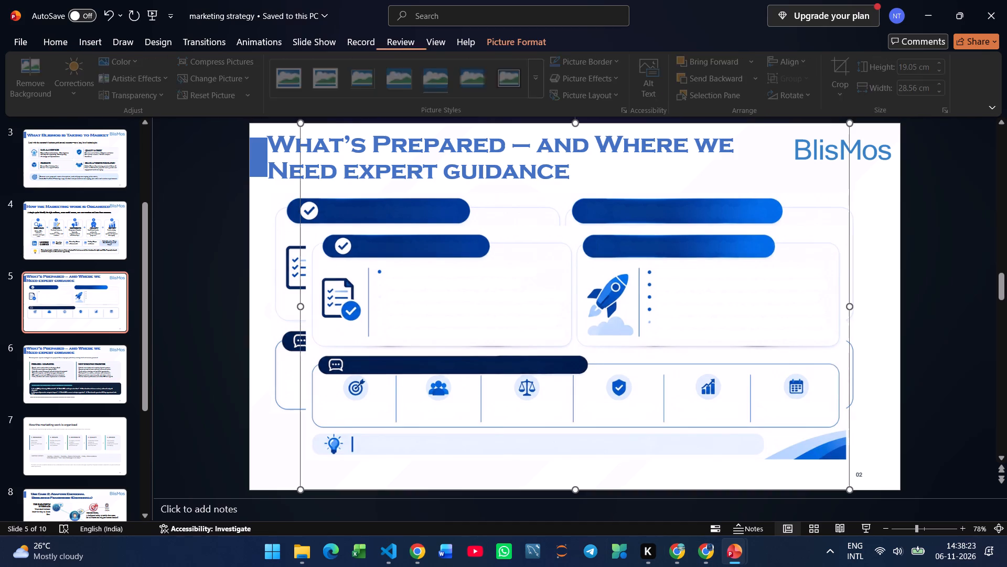
left_click(839, 63)
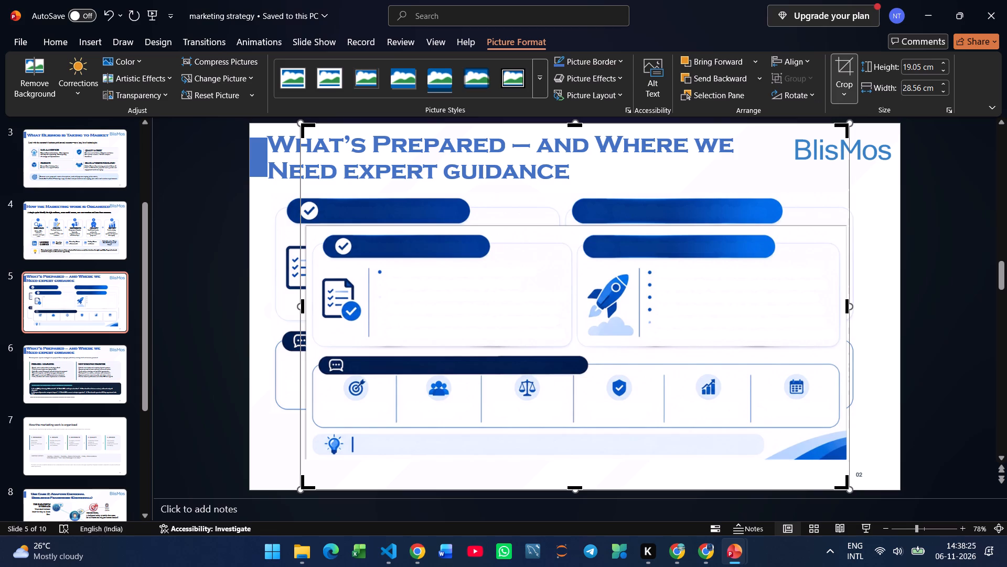
left_click_drag(574, 125, 581, 356)
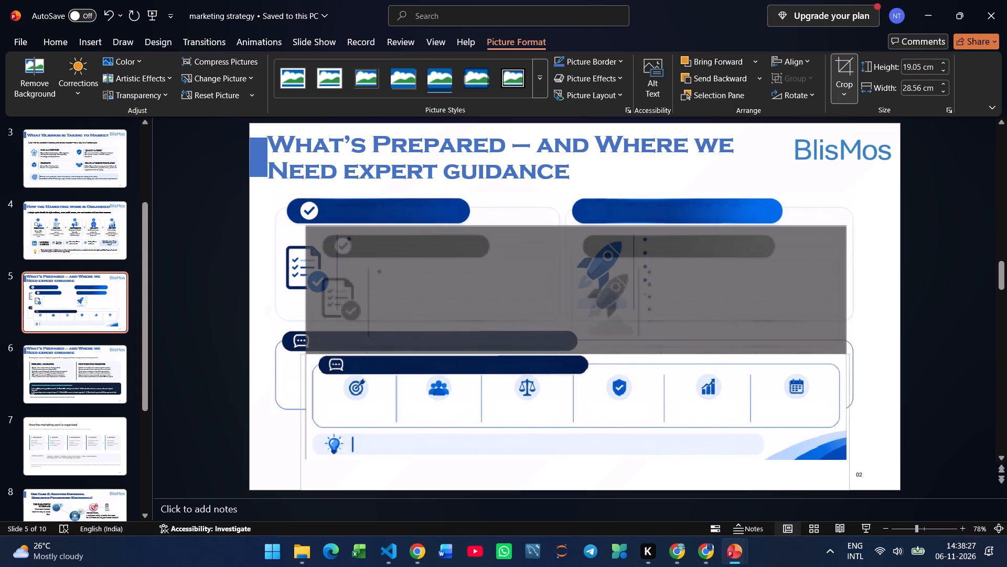
left_click_drag(581, 356, 578, 430)
left_click_drag(303, 456, 310, 454)
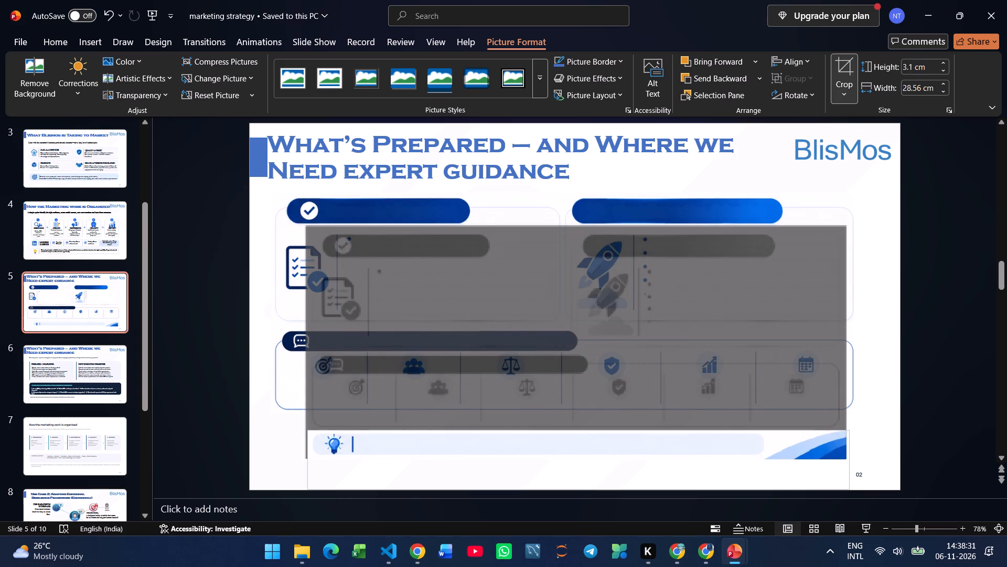
left_click_drag(310, 454, 311, 454)
left_click_drag(581, 488, 582, 463)
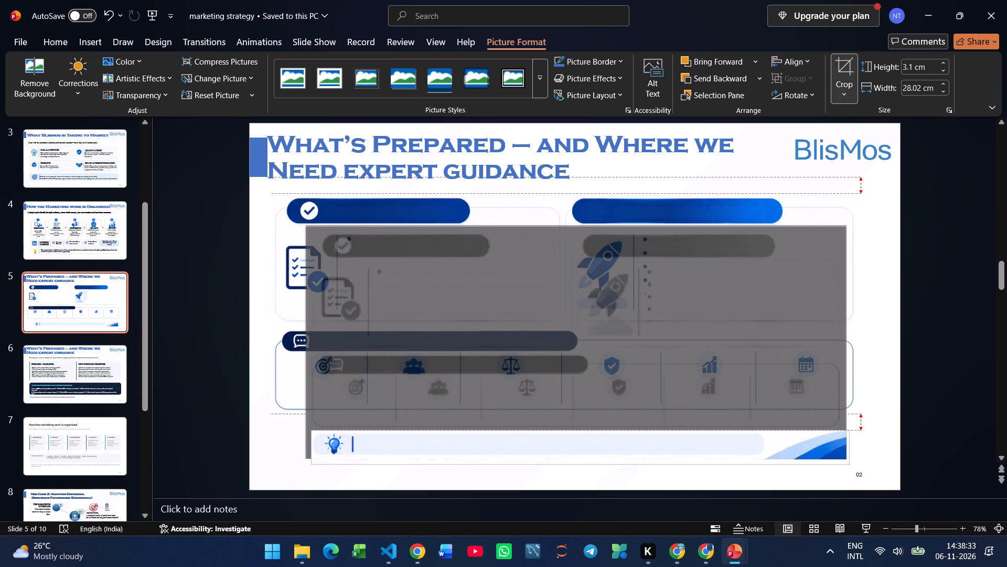
left_click_drag(582, 463, 584, 457)
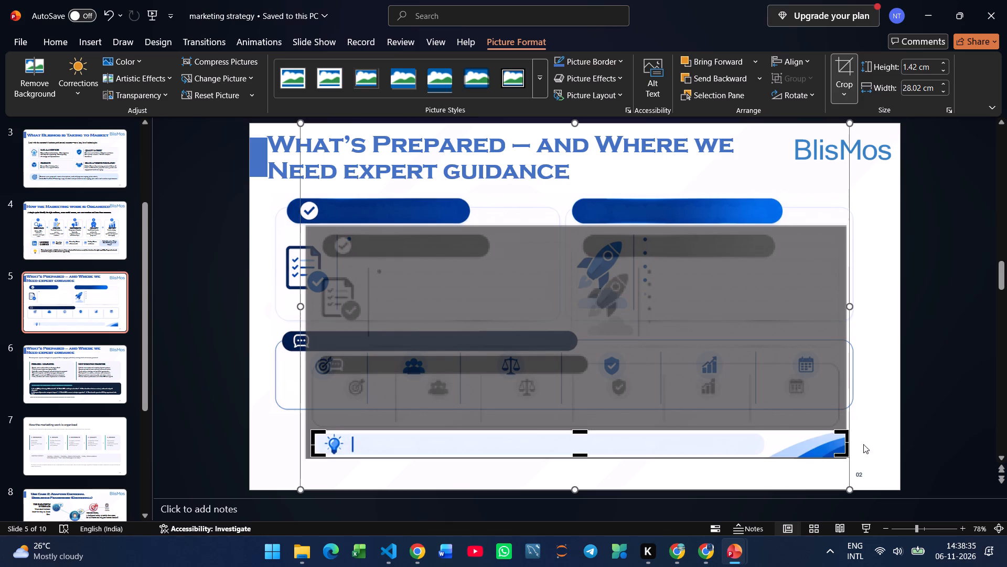
left_click_drag(845, 445, 826, 446)
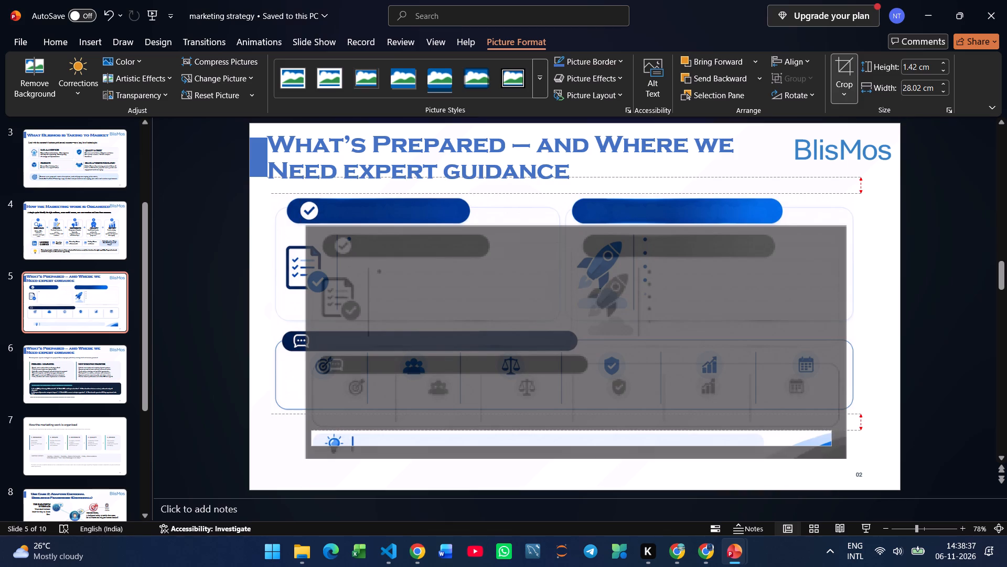
left_click_drag(826, 446, 767, 456)
left_click(895, 456)
Move the light-bulb goal bar under the guidance row and enlarge it to nearly match the row's width.
left_click_drag(650, 444, 632, 444)
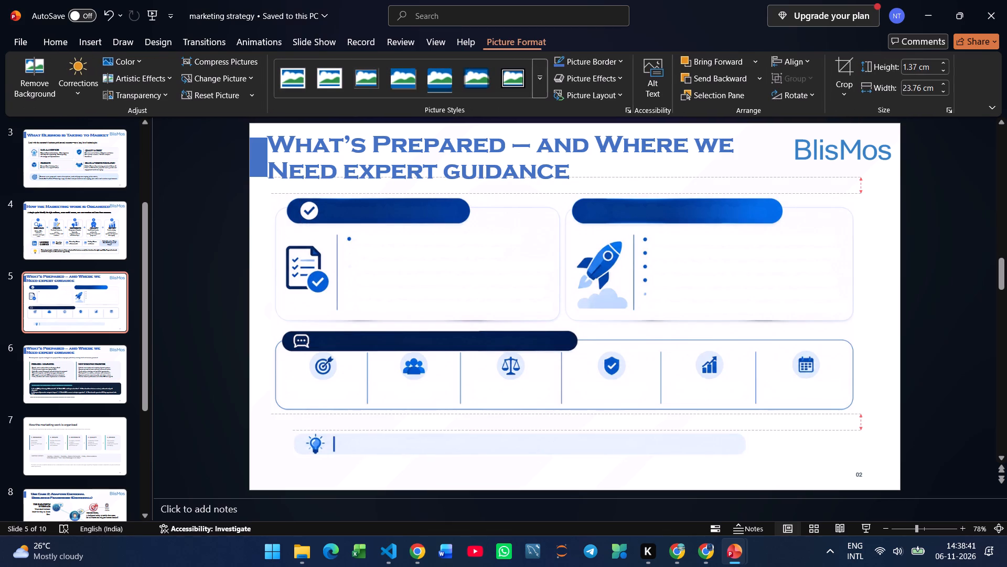
left_click_drag(632, 444, 622, 442)
left_click_drag(738, 457, 767, 461)
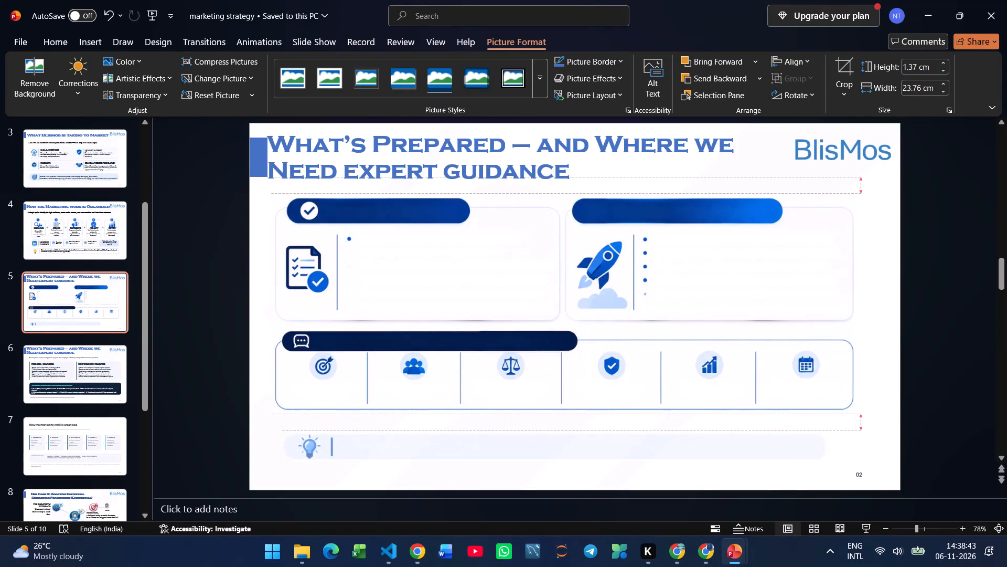
left_click_drag(767, 461, 794, 462)
left_click_drag(794, 462, 805, 464)
left_click(640, 477)
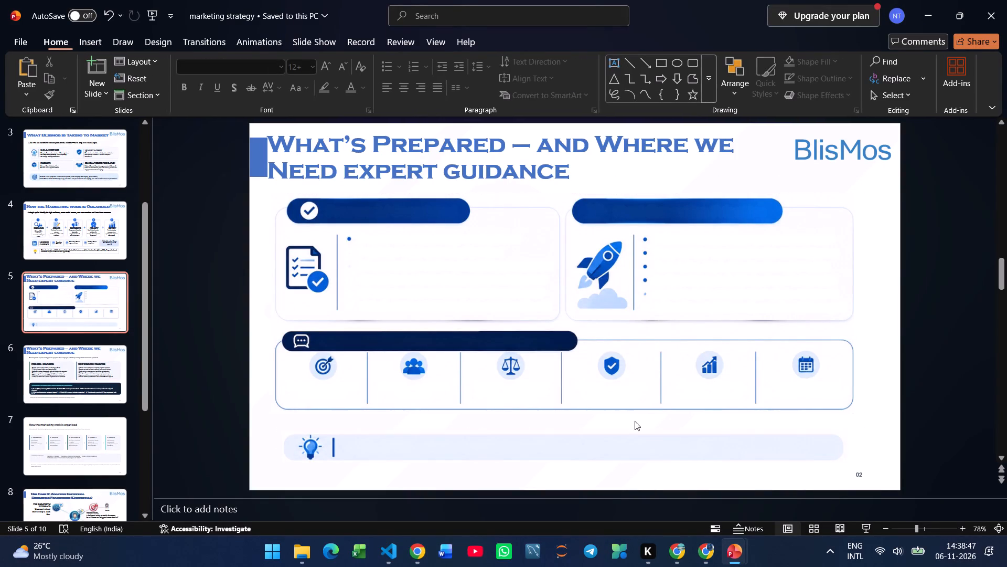
Compare with the original layout on slide 6, and shift slide 5's cards-and-guidance artwork down to make room for a subtitle.
left_click(58, 393)
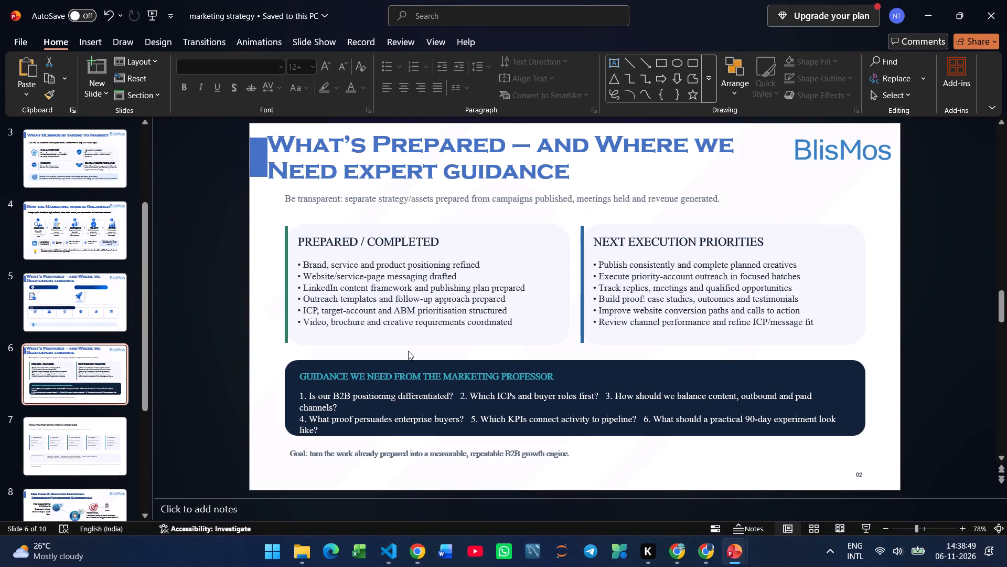
left_click(91, 286)
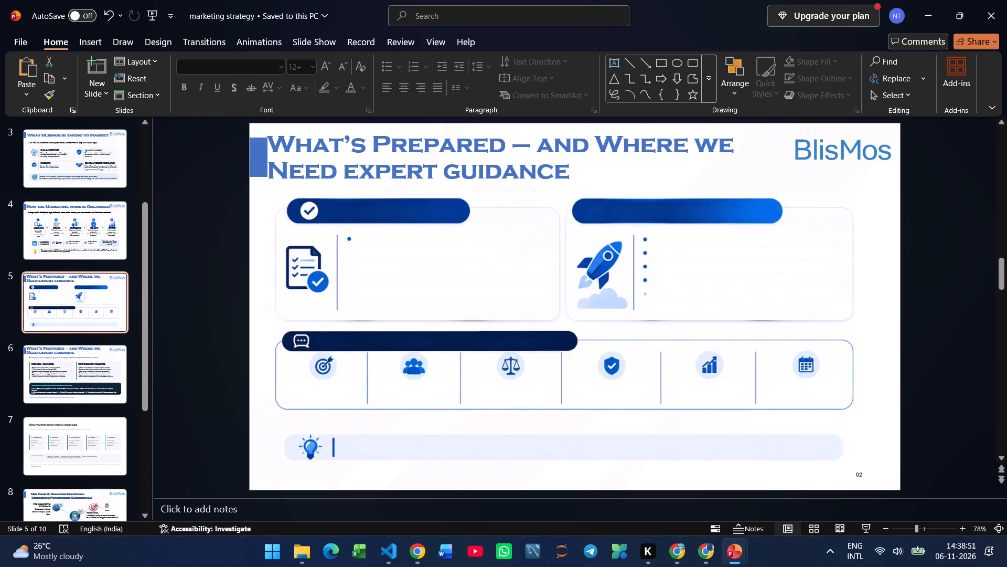
left_click_drag(529, 376, 529, 391)
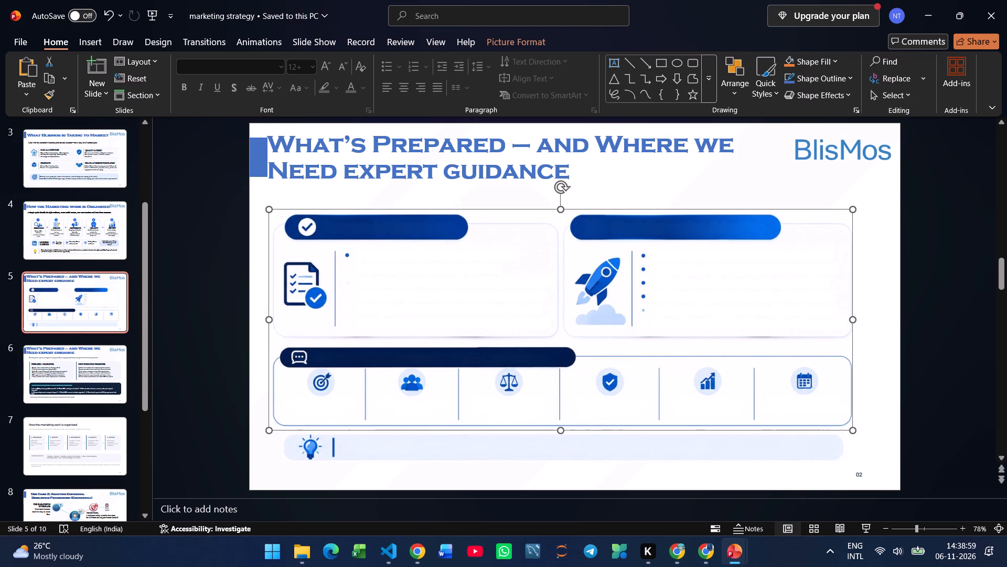
Copy the "Be transparent" subtitle text from slide 6 to slide 5, widen it to one line and place it beneath the title.
left_click(57, 372)
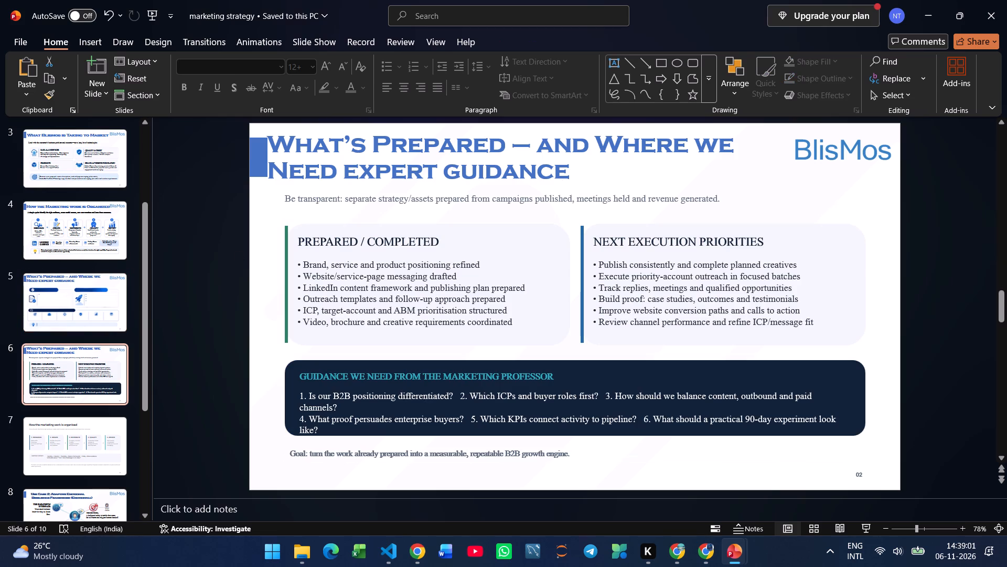
left_click(459, 197)
key("ctrl+a")
key("ctrl+c")
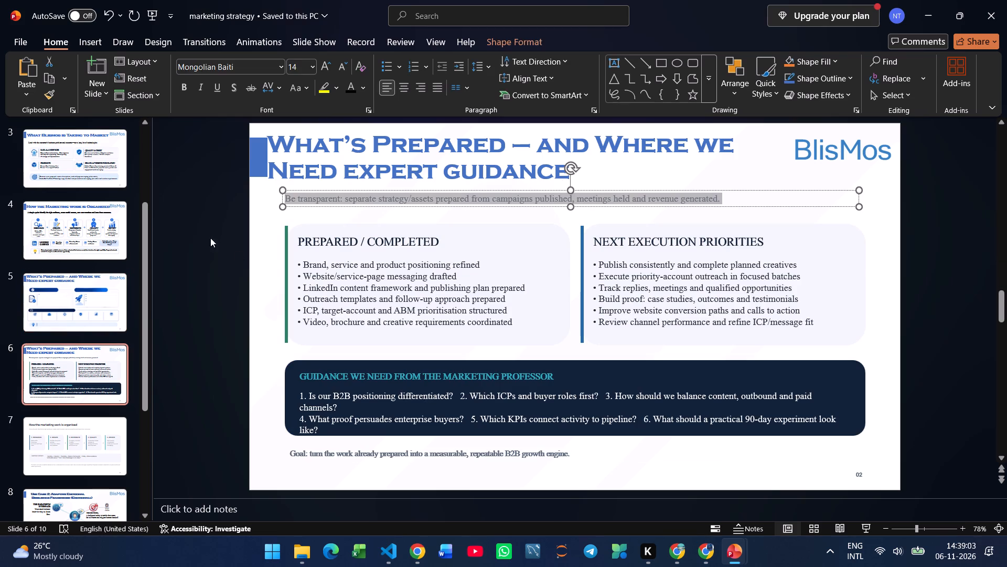
left_click(118, 283)
key("ctrl+v")
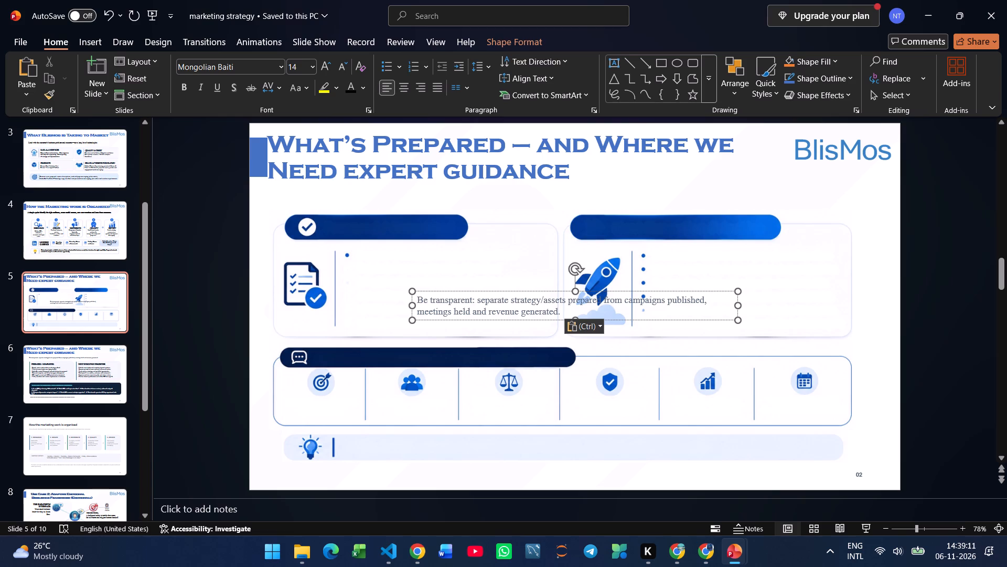
left_click_drag(741, 306, 772, 305)
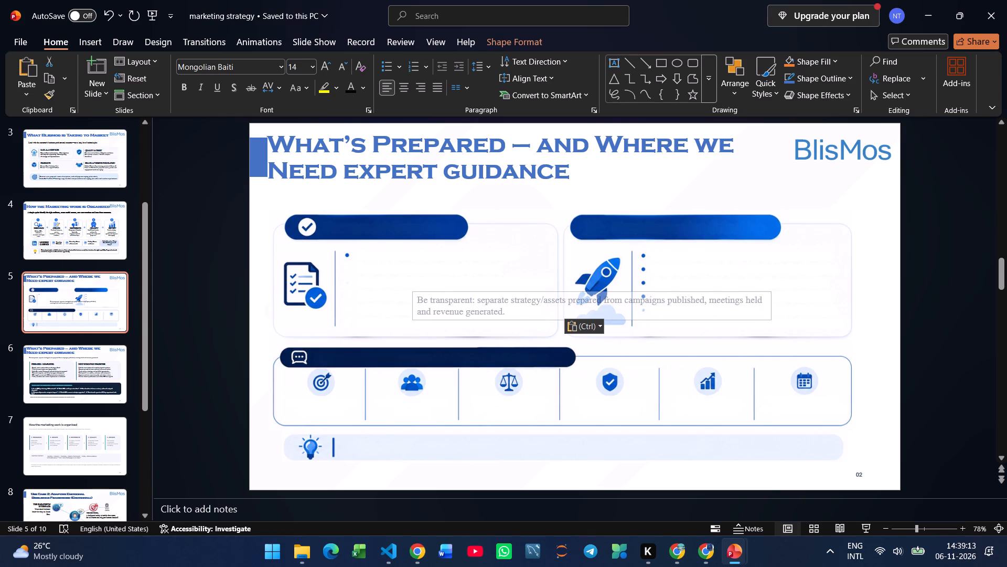
left_click_drag(772, 305, 856, 303)
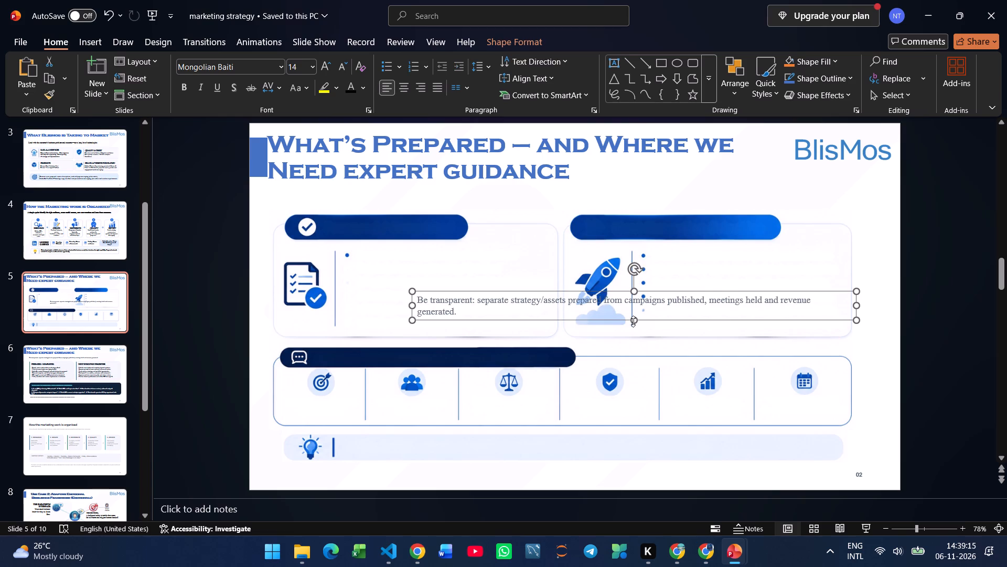
left_click_drag(855, 305, 881, 304)
left_click_drag(769, 307, 654, 205)
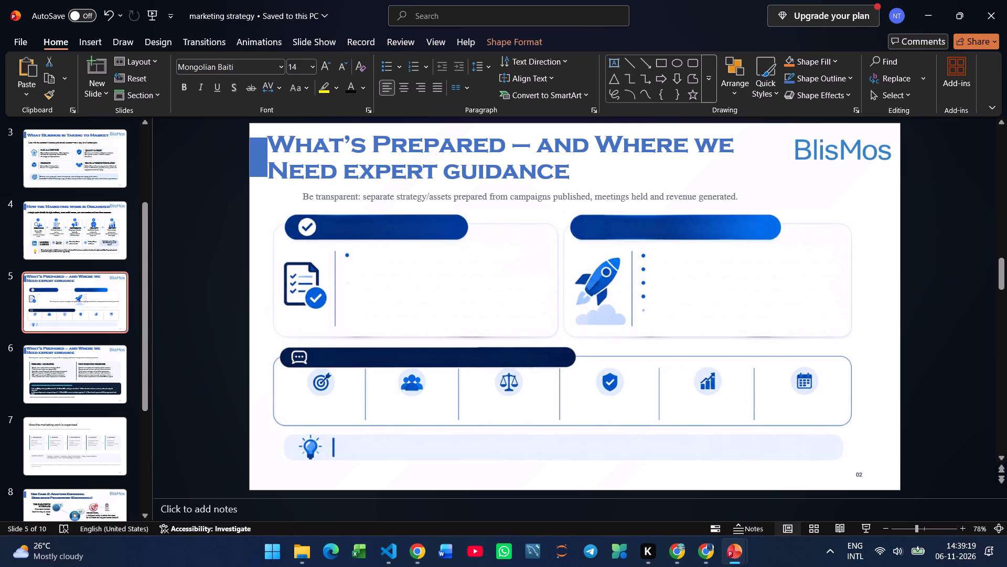
left_click_drag(654, 205, 623, 204)
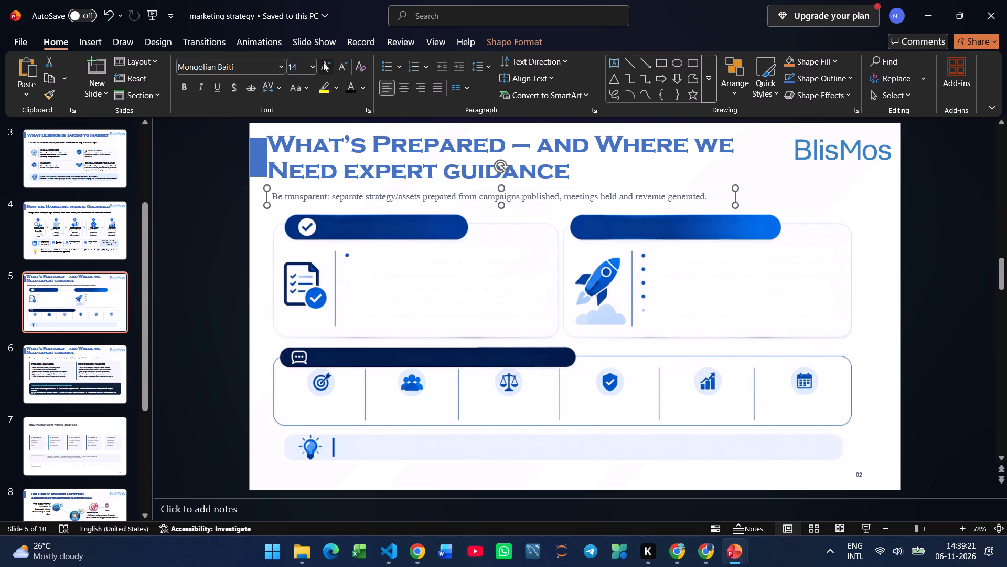
Increase the slide 5 subtitle to 18 pt, widen its box to keep one line, and colour the text black.
left_click(323, 62)
left_click_drag(734, 201, 816, 194)
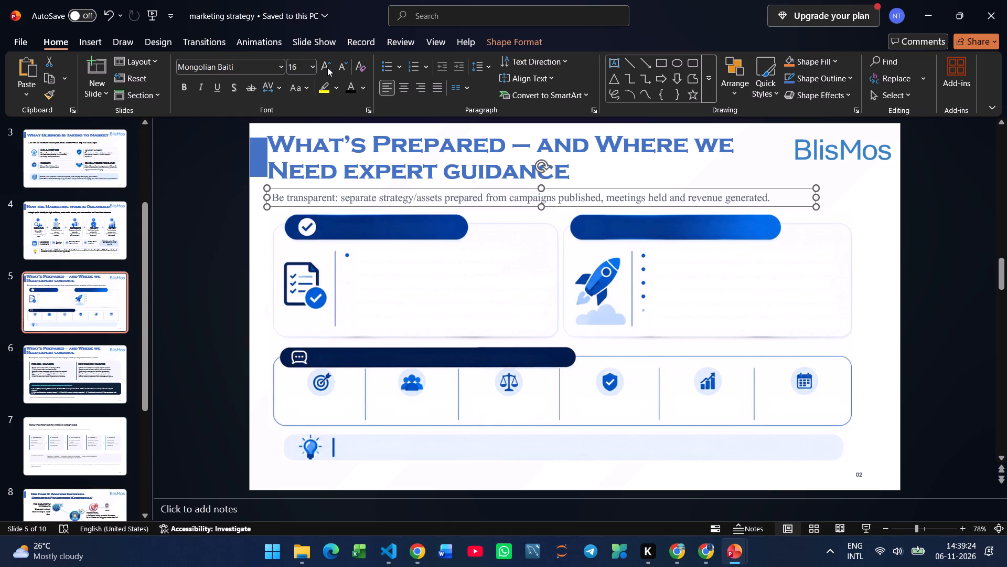
left_click(328, 66)
left_click_drag(818, 206, 858, 202)
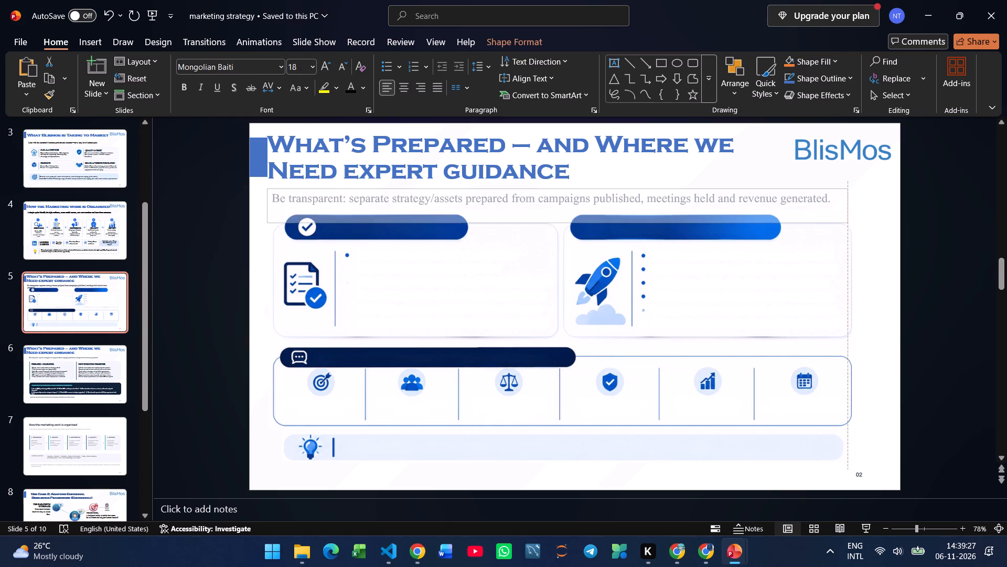
left_click_drag(858, 202, 869, 200)
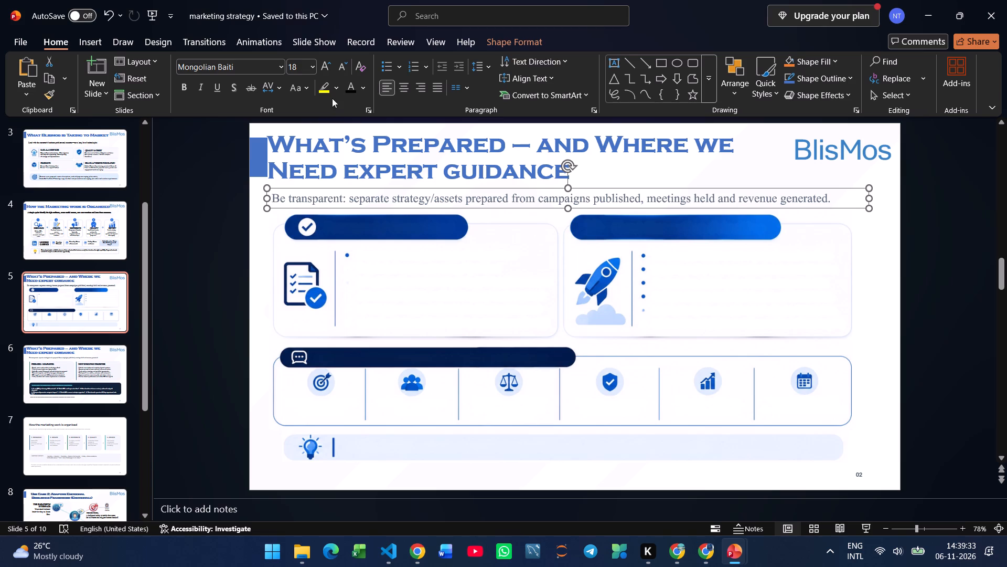
left_click(348, 86)
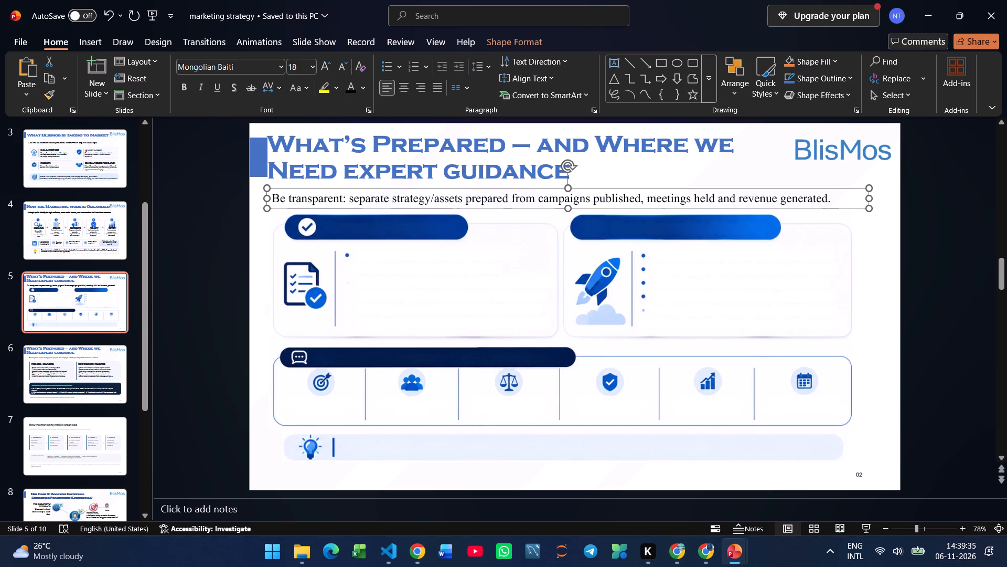
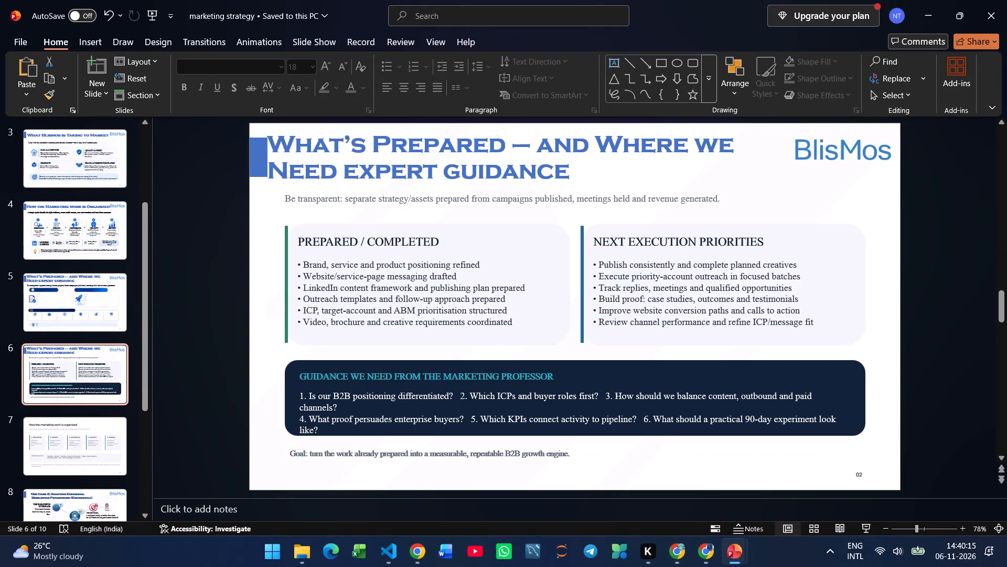
Copy the "PREPARED / COMPLETED" heading from slide 6 to slide 5 and narrow its text box to fit the words.
left_click(441, 241)
left_click_drag(299, 240, 443, 242)
key("ctrl+c")
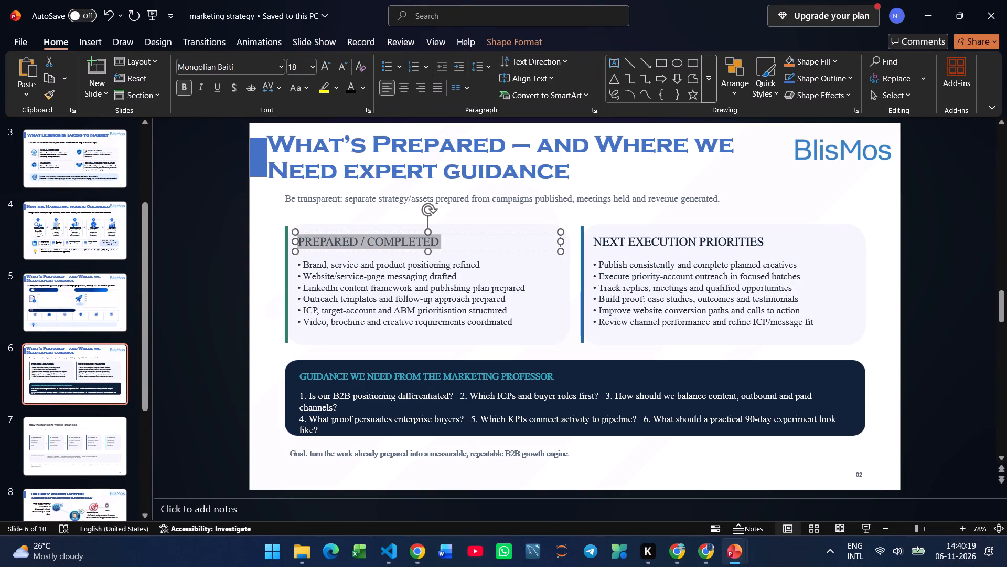
key("ctrl+c")
left_click(33, 308)
key("ctrl+v")
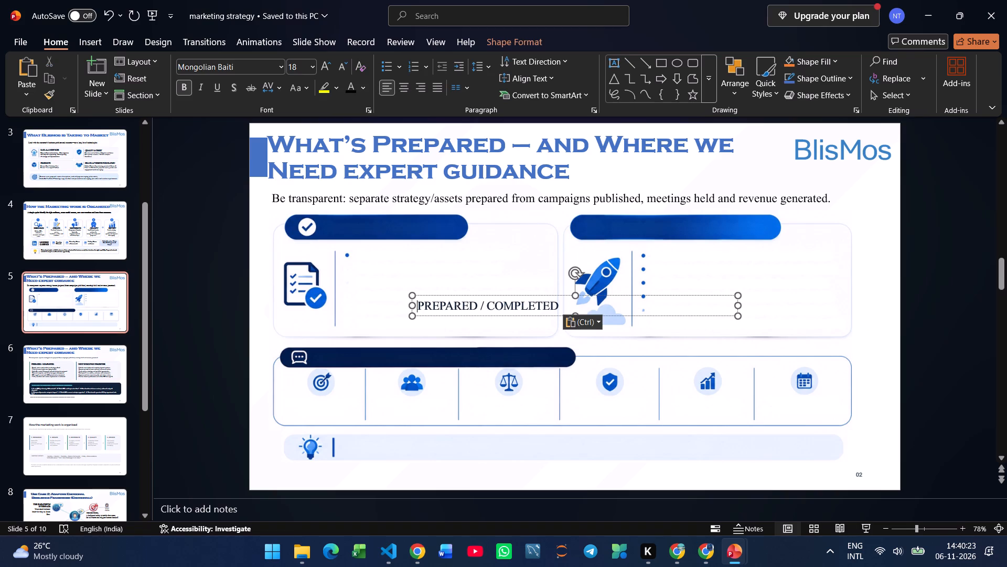
left_click_drag(737, 304, 586, 317)
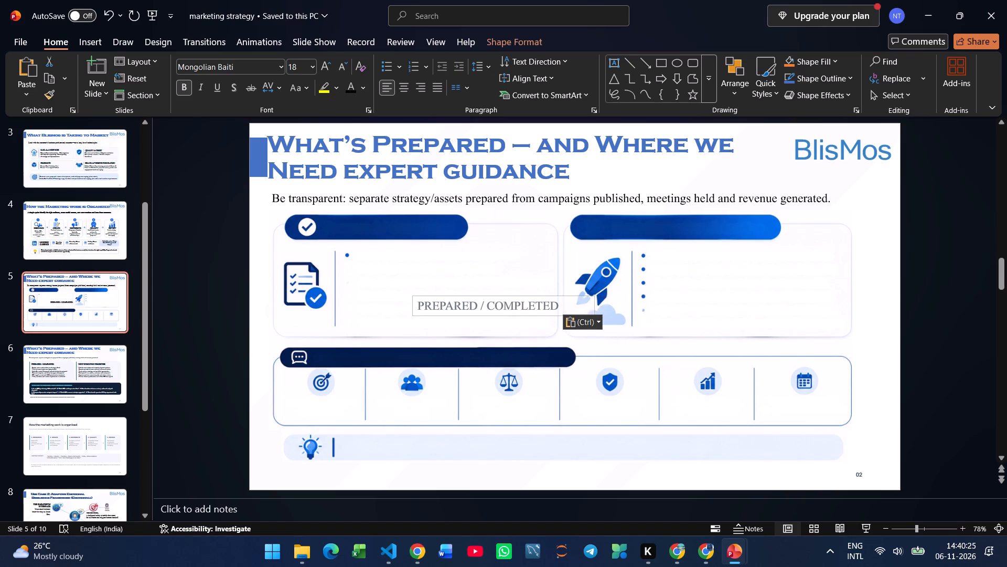
left_click_drag(586, 317, 567, 316)
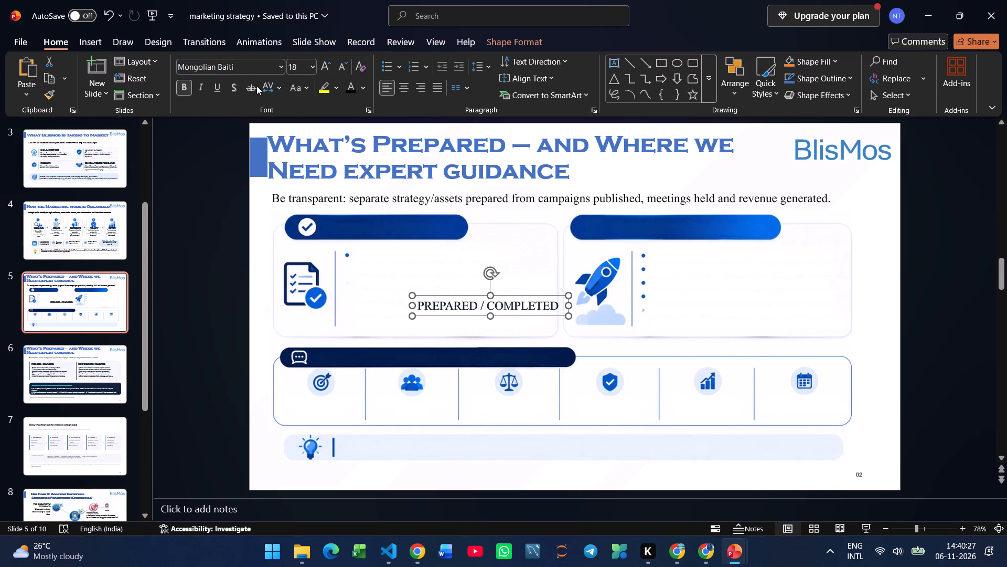
Colour the "PREPARED / COMPLETED" heading white and place it on the first card's blue bar beside the checkmark.
left_click(365, 88)
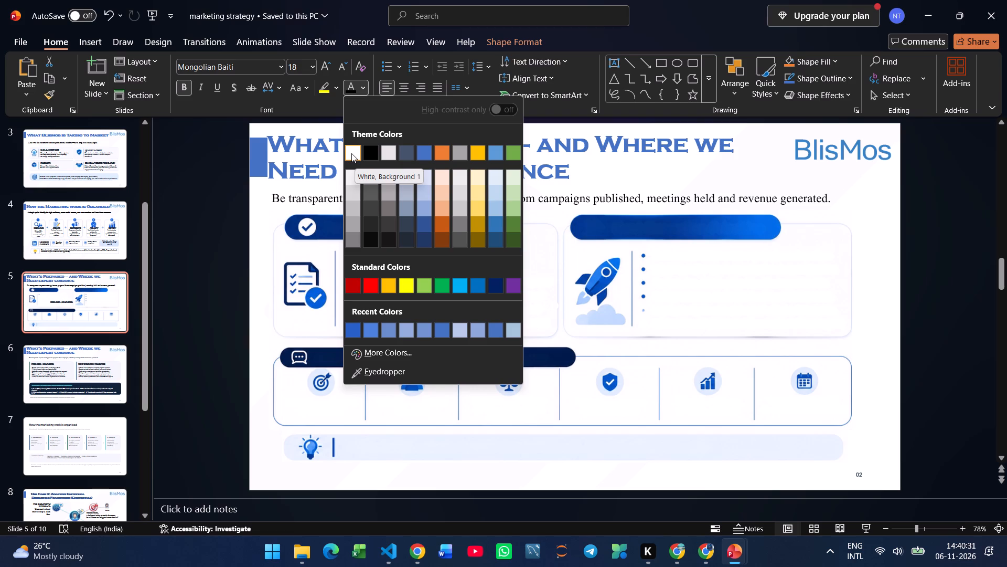
left_click(391, 156)
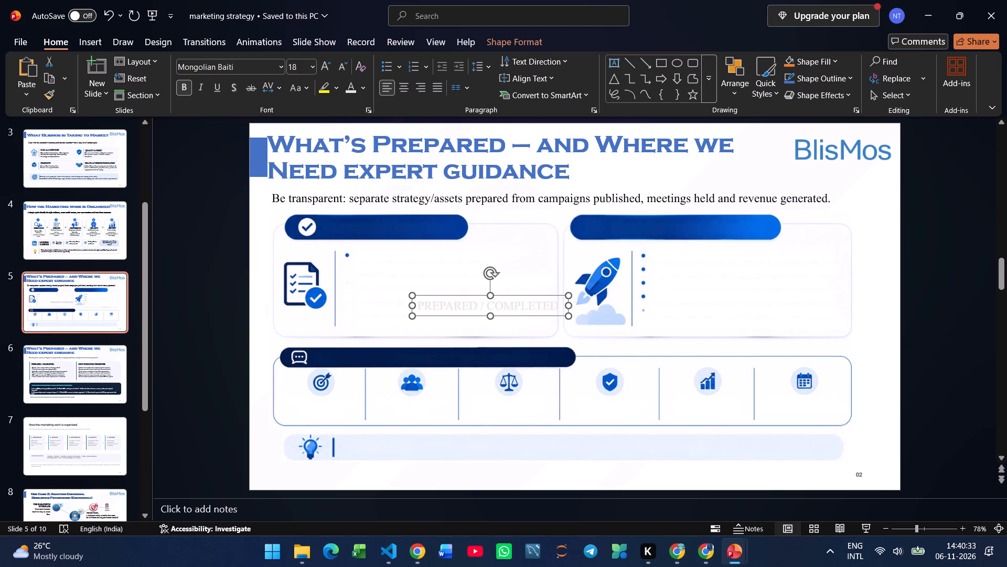
left_click(361, 85)
left_click(347, 156)
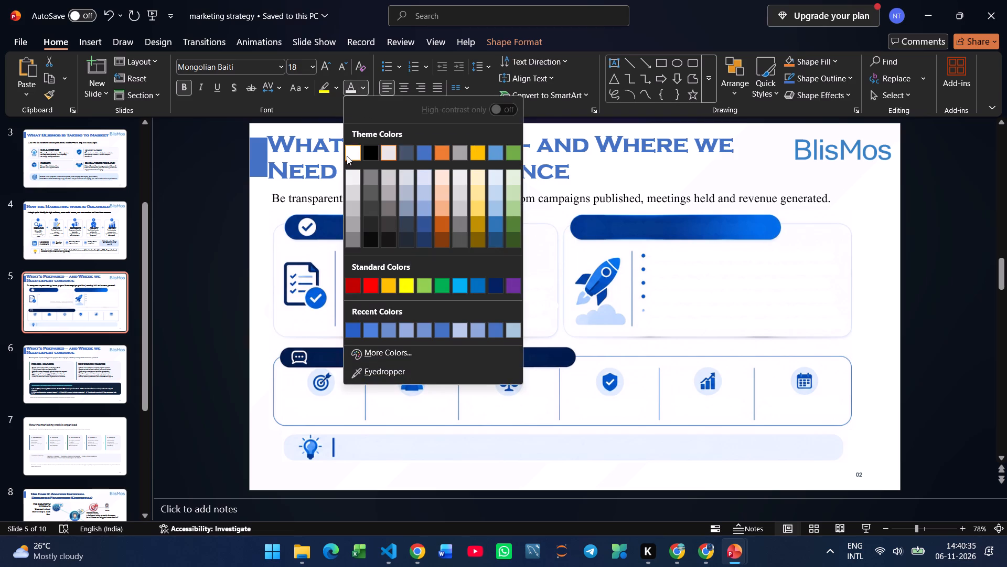
left_click_drag(468, 316, 380, 235)
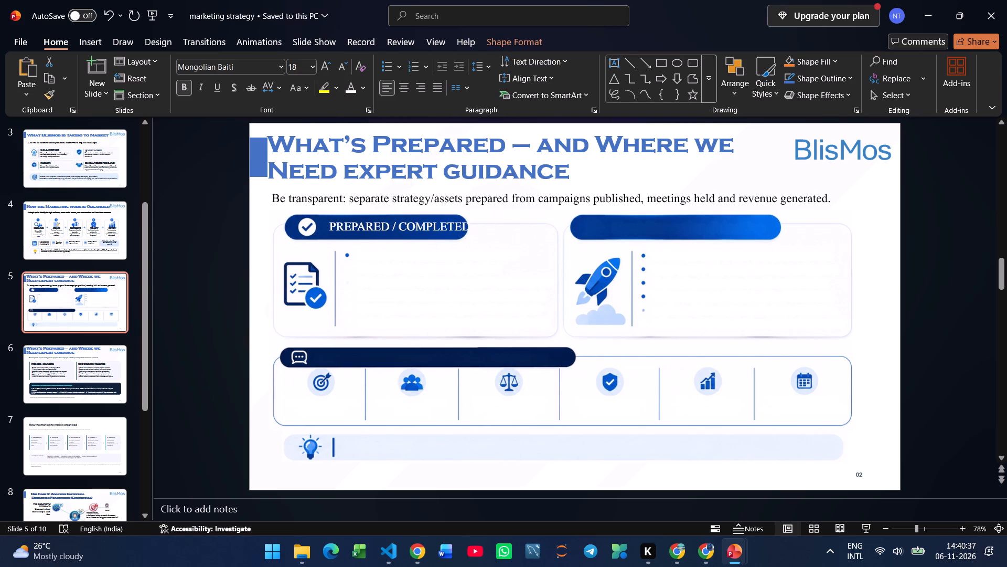
left_click_drag(380, 235, 370, 237)
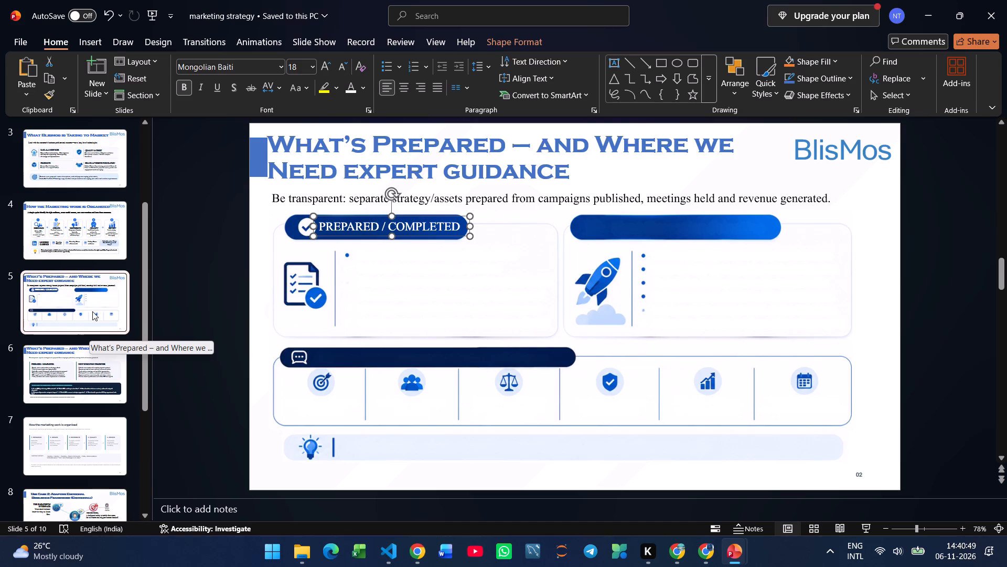
Copy the "NEXT EXECUTION PRIORITIES" heading from slide 6 to slide 5, narrow its box, colour it white and place it on the rocket card's bar.
left_click(92, 311)
left_click(59, 392)
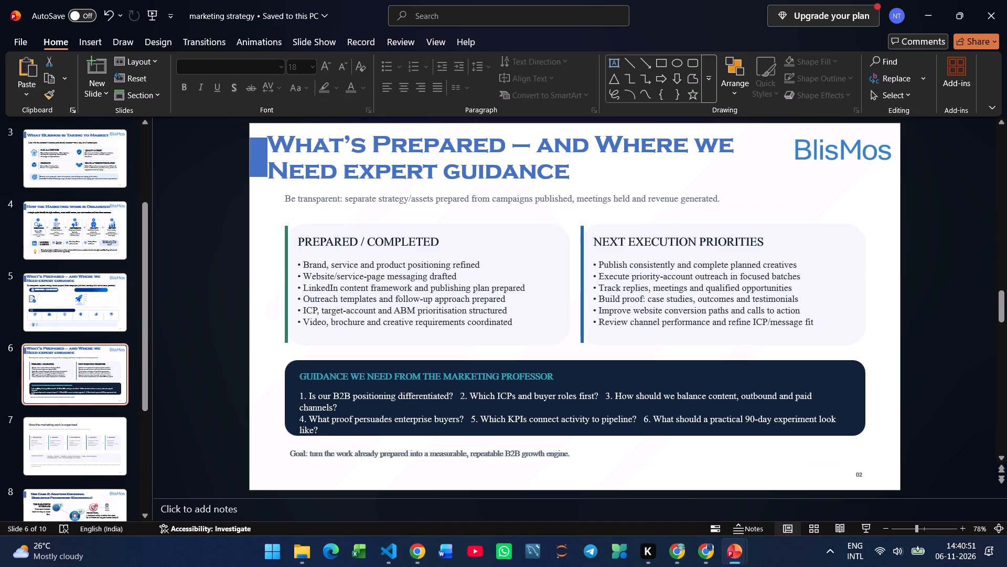
left_click_drag(598, 240, 735, 232)
key("ctrl+c")
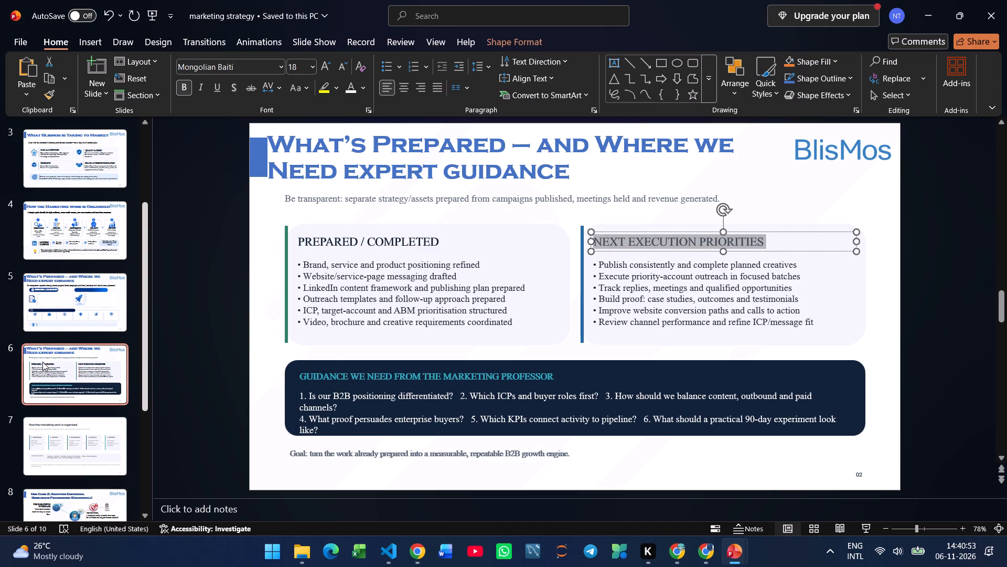
left_click(30, 291)
key("ctrl+v")
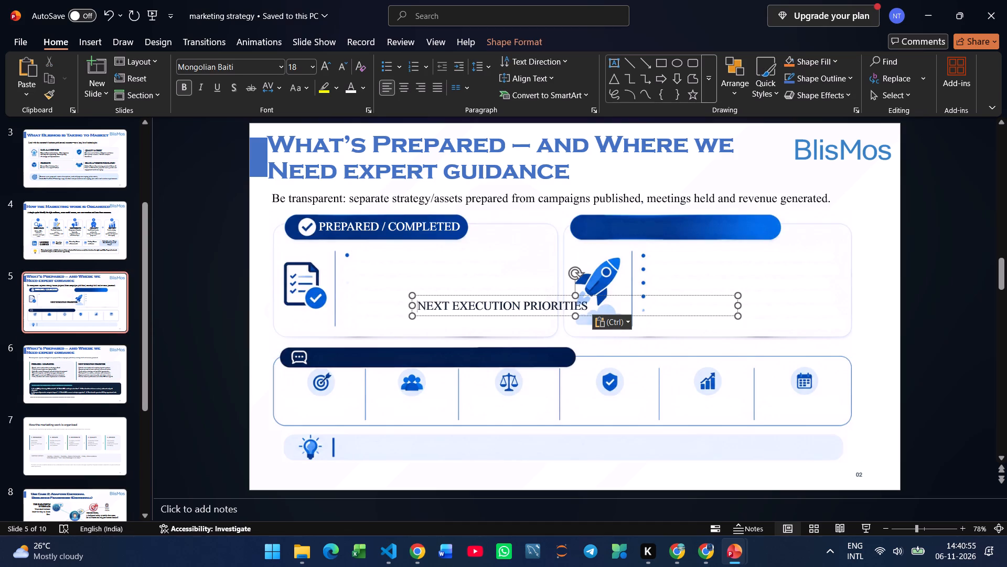
left_click_drag(737, 305, 599, 316)
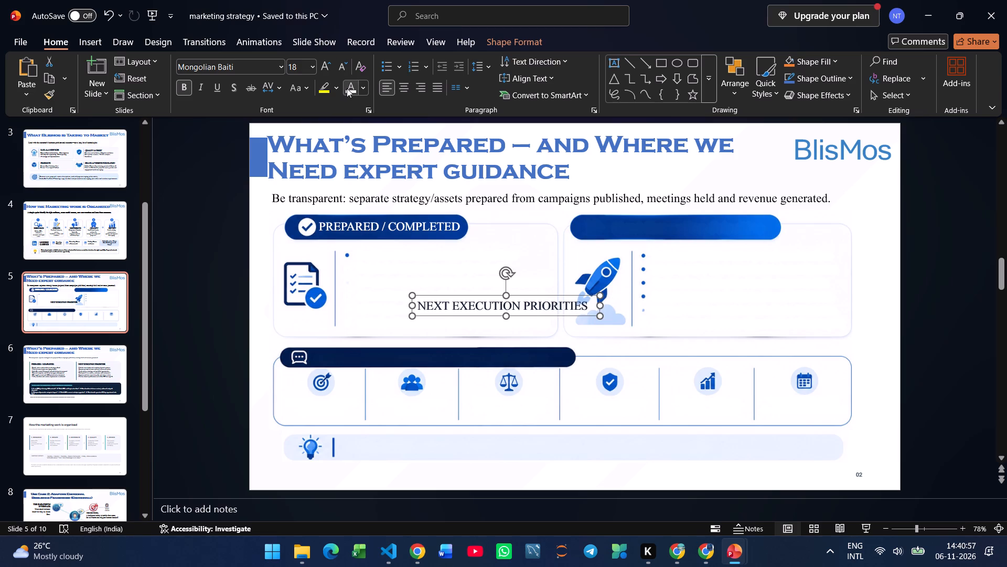
left_click(347, 88)
left_click_drag(543, 314, 694, 237)
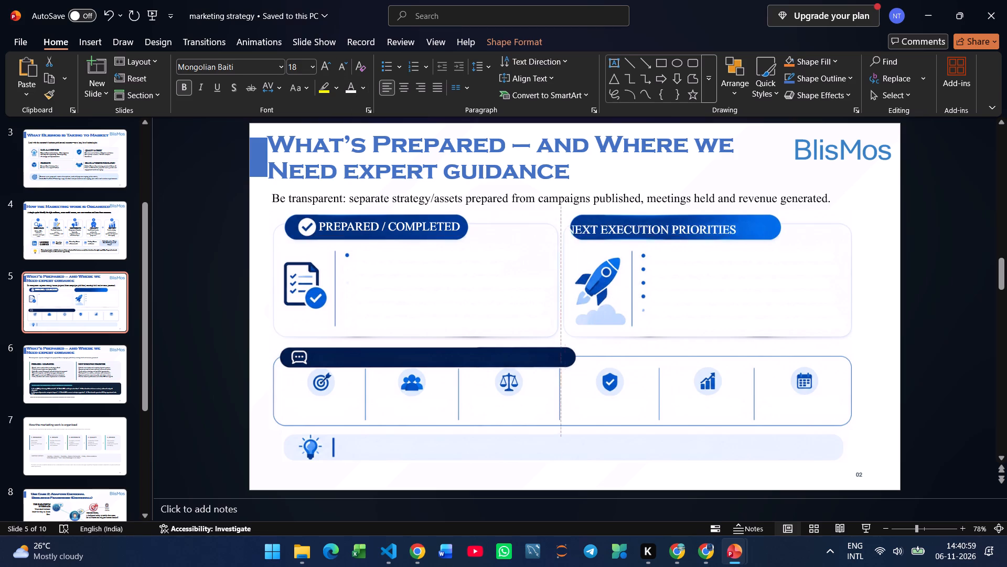
left_click_drag(694, 237, 716, 235)
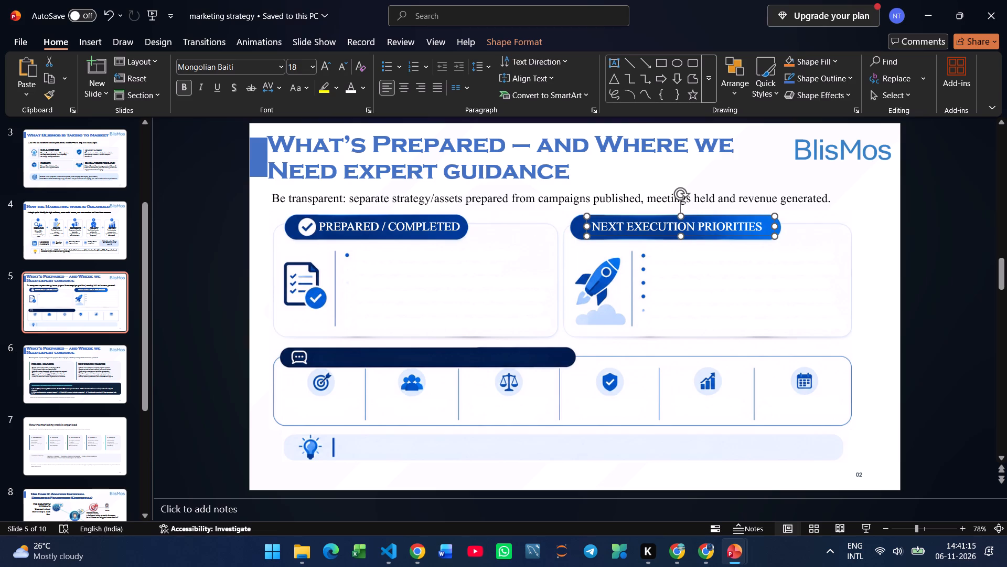
Switch to the Canva design and erase the leftover bullet dots in both cards with Magic Eraser at brush size 20.
left_click(681, 550)
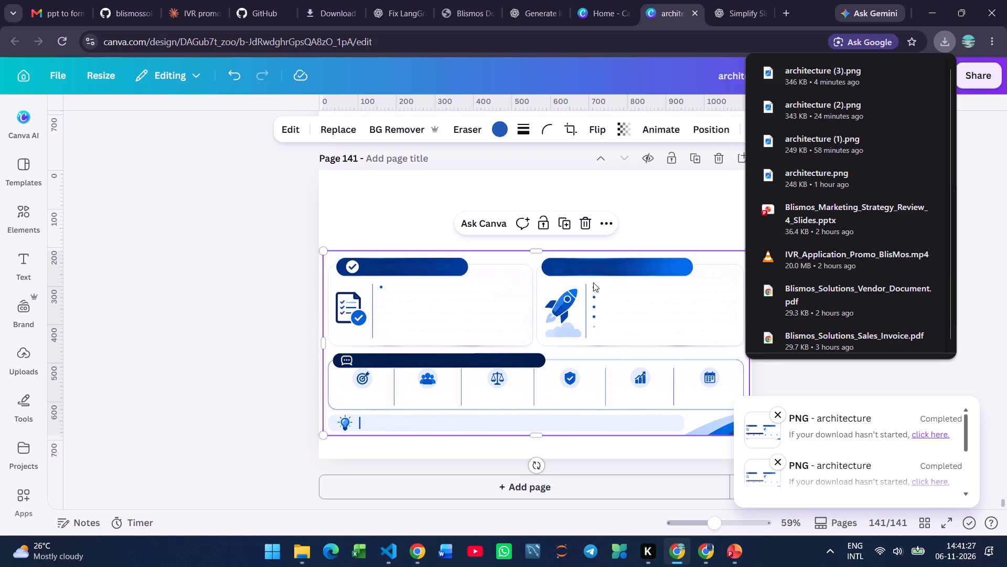
left_click(466, 133)
left_click(467, 169)
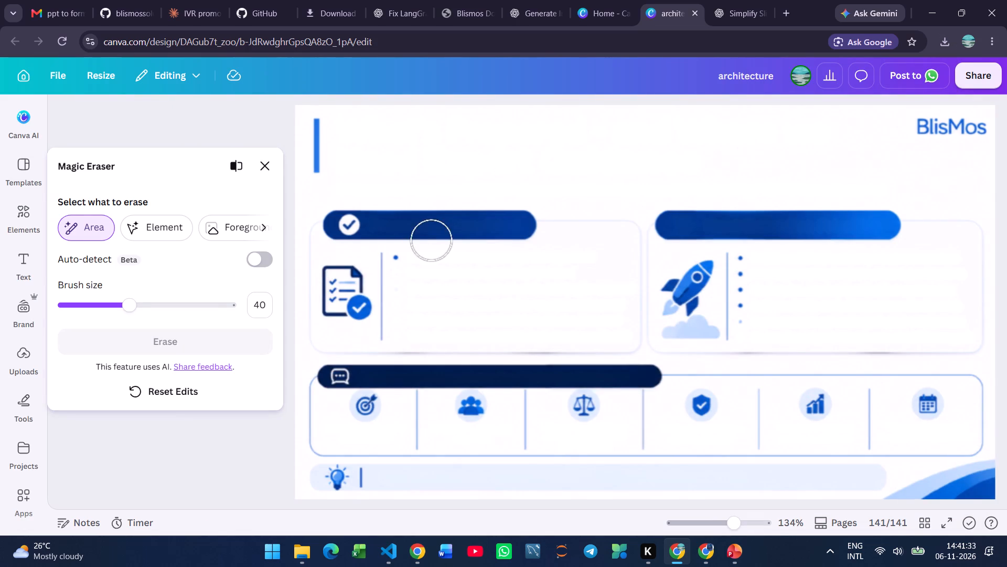
left_click_drag(123, 302, 95, 306)
left_click(397, 257)
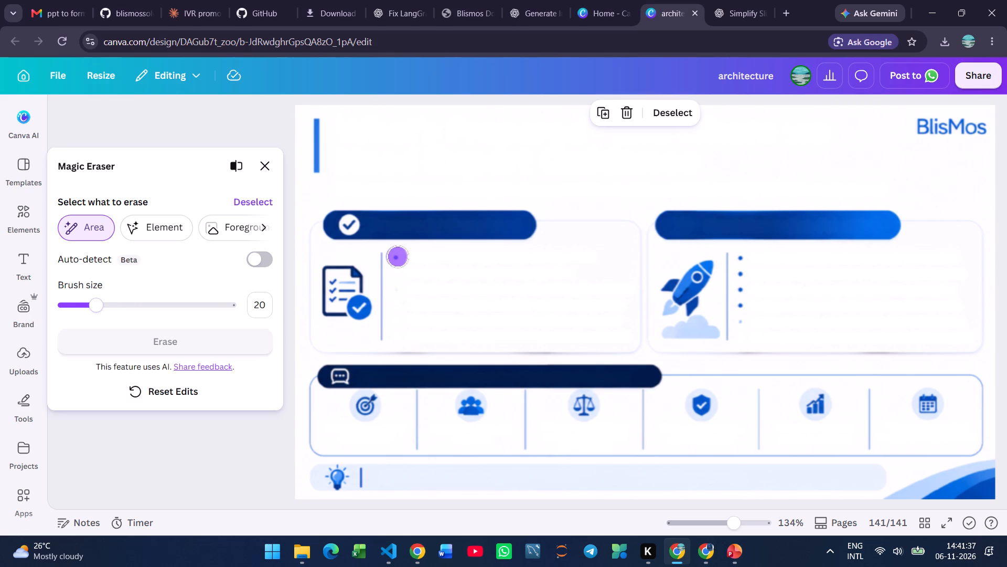
left_click(741, 259)
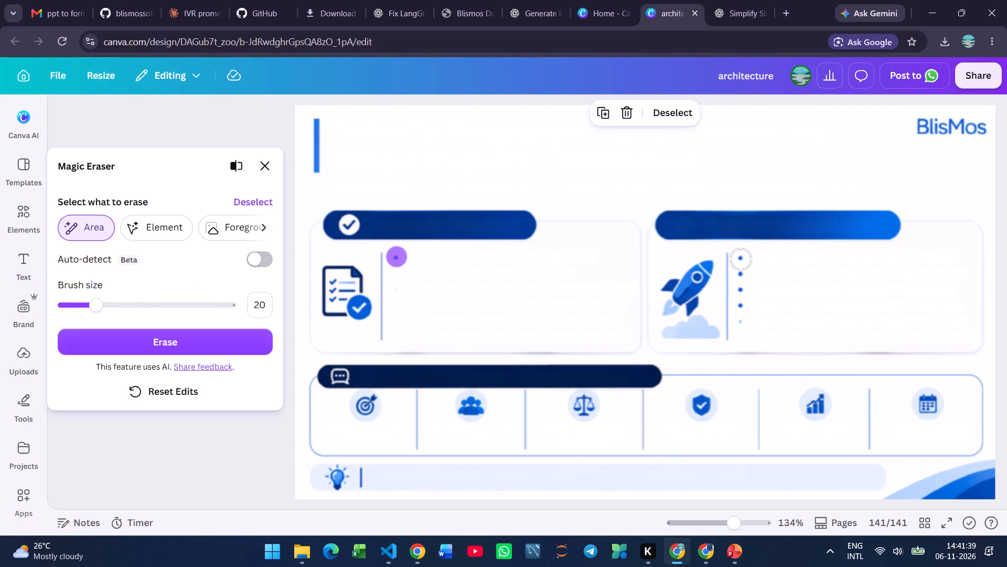
left_click(739, 269)
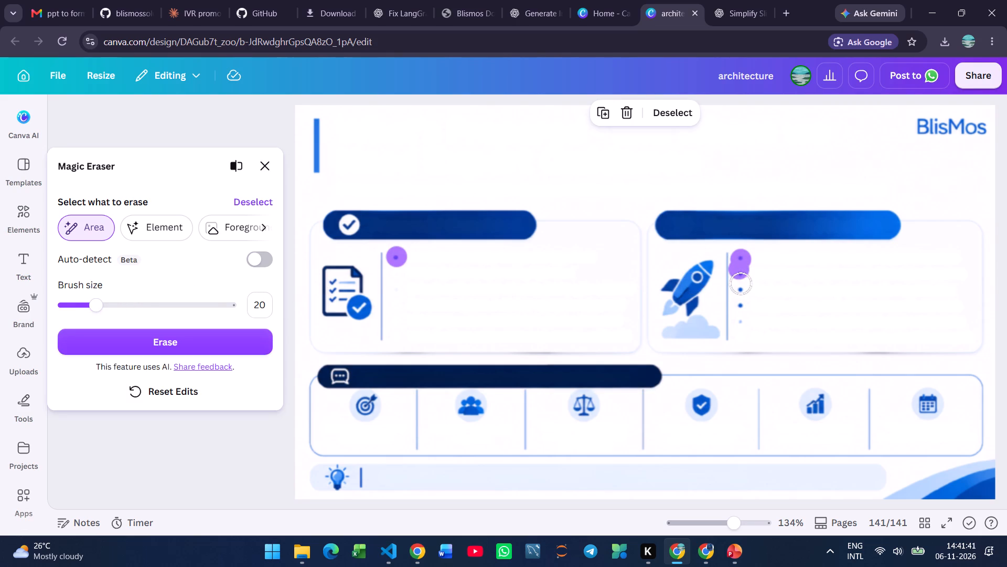
left_click(741, 284)
left_click(740, 300)
left_click(740, 317)
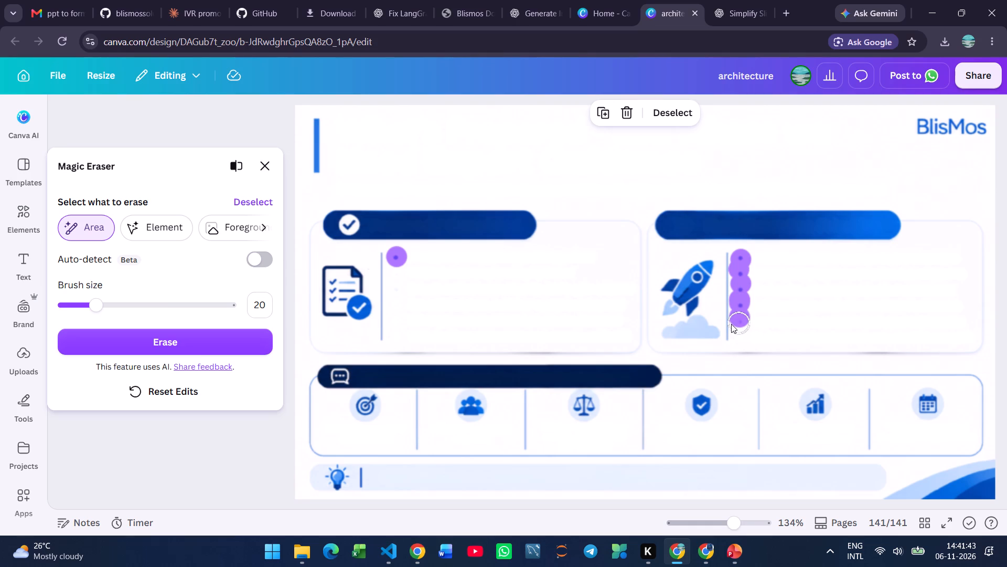
left_click(199, 343)
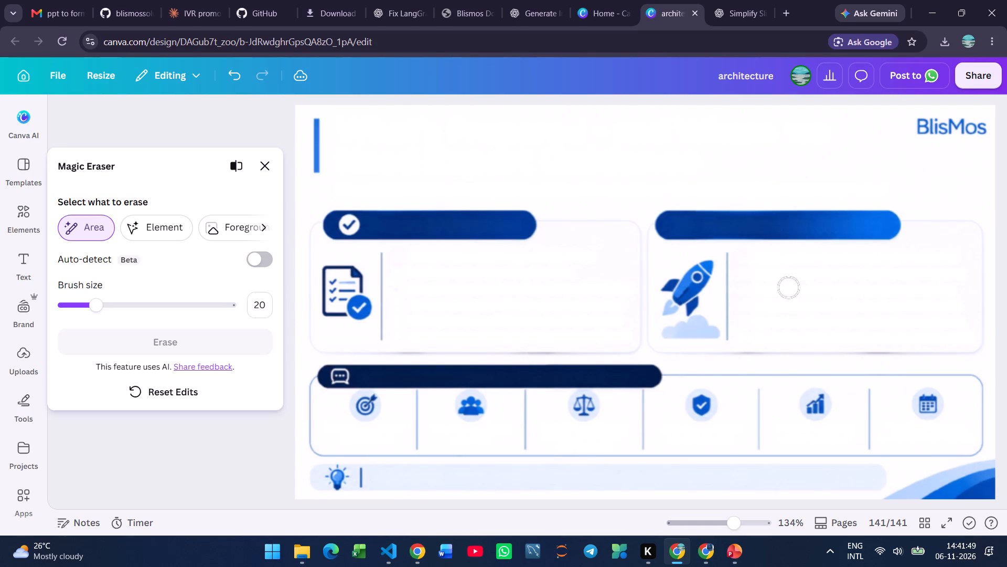
left_click(272, 171)
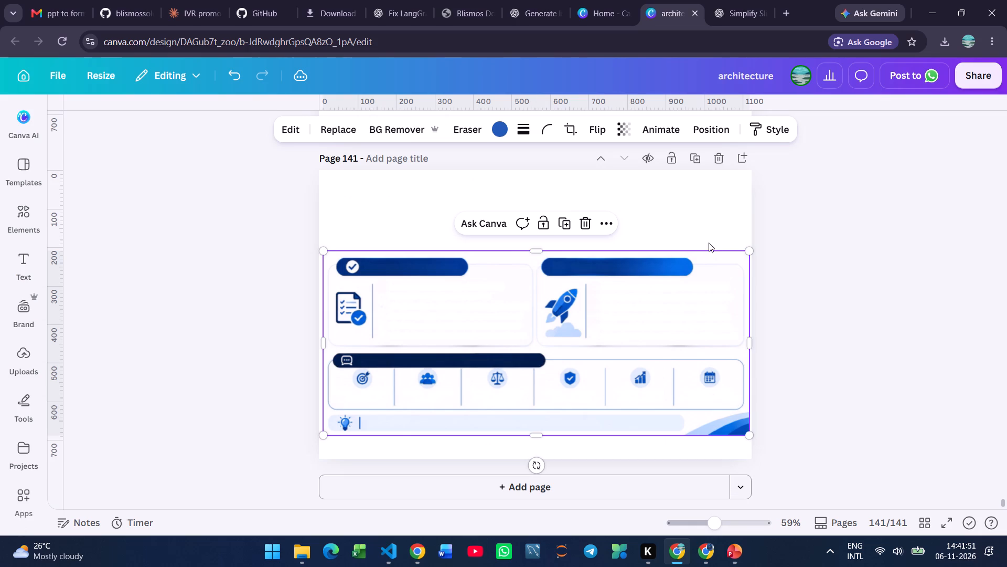
Download the cleaned Canva page 141 as a PNG with a transparent background.
left_click(966, 80)
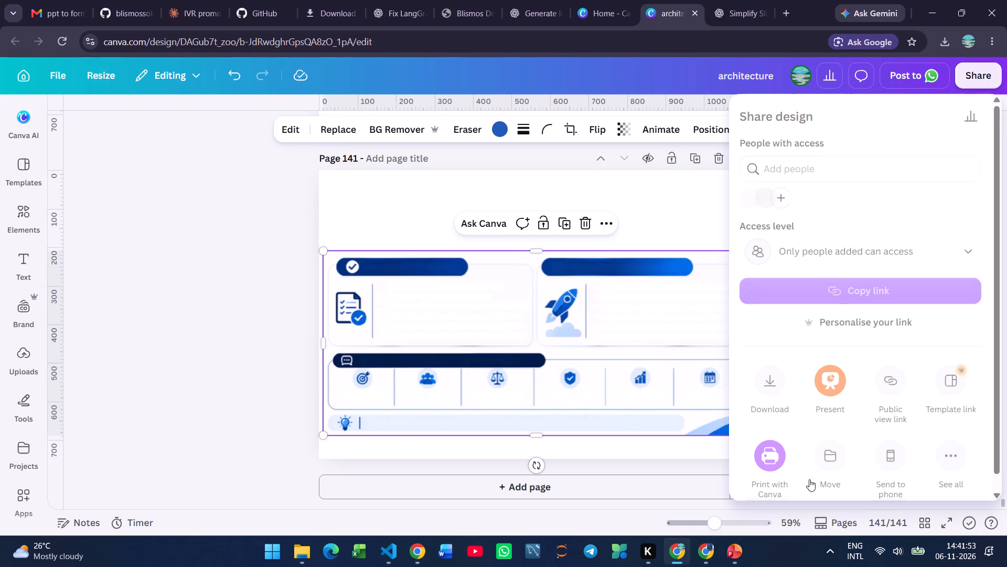
left_click(770, 412)
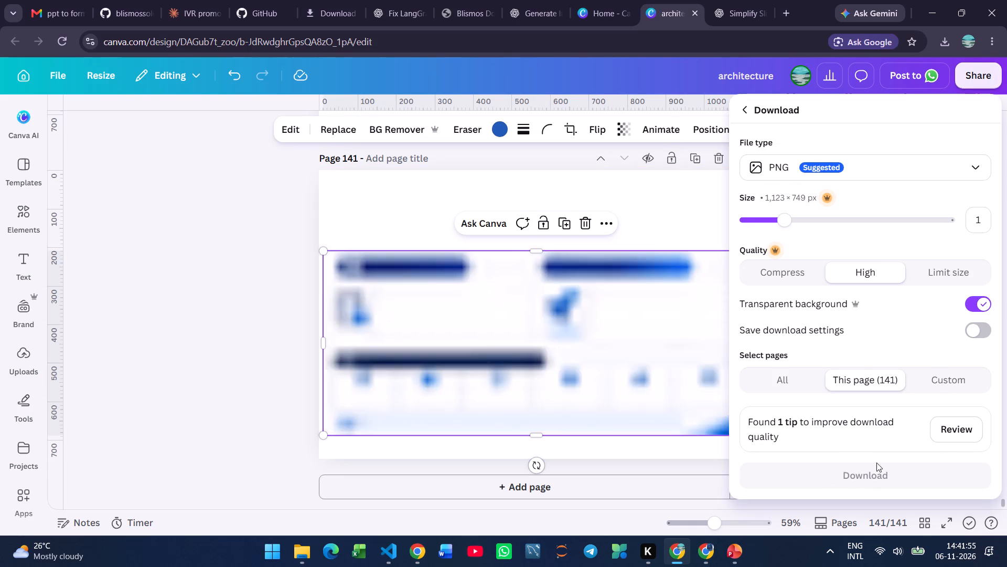
left_click(867, 482)
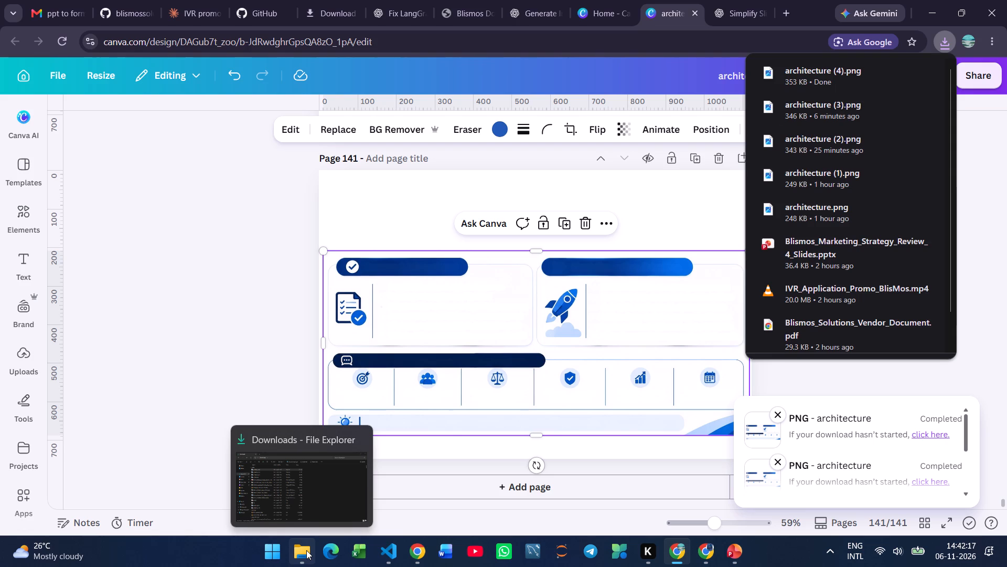
Copy architecture (4) from Downloads and replace slide 5's old cards-and-guidance artwork in the marketing strategy deck with it.
left_click(306, 550)
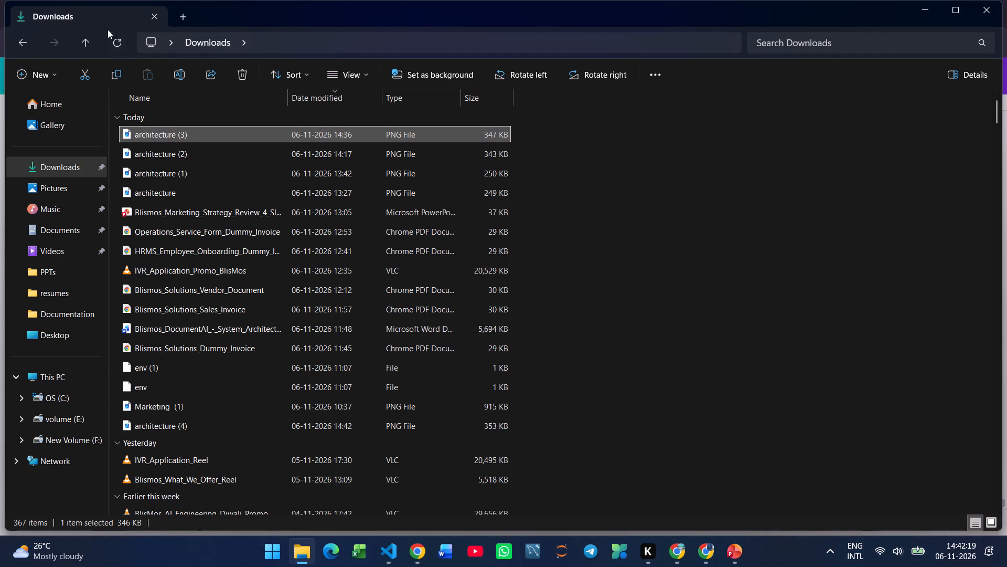
left_click(112, 41)
left_click(216, 137)
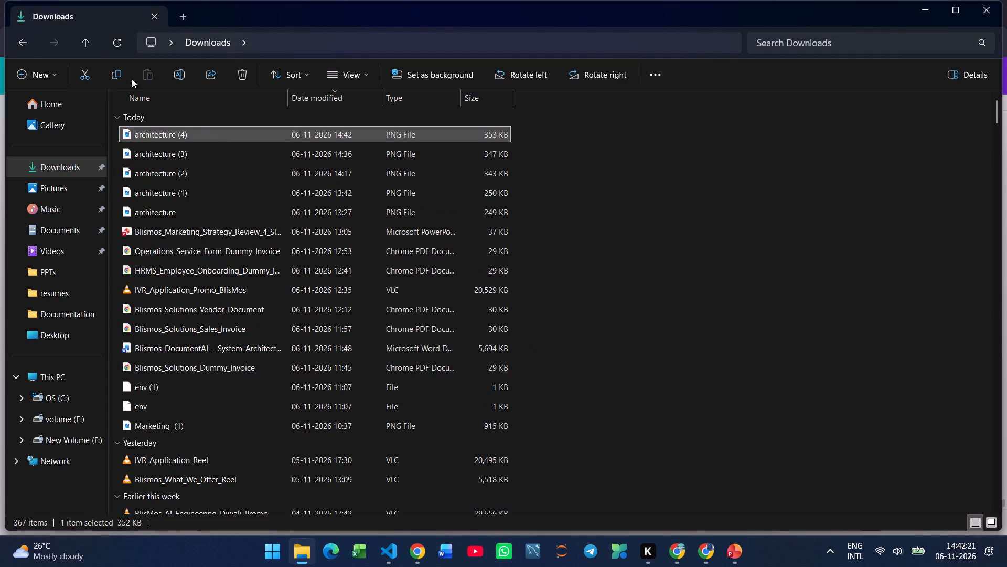
left_click(127, 79)
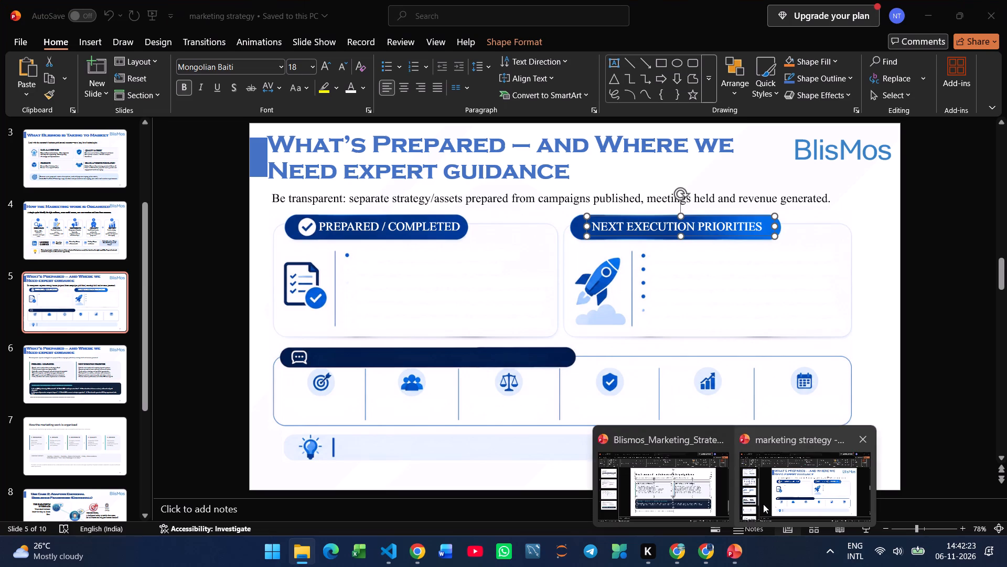
left_click(770, 501)
left_click(492, 311)
key("BackSpace")
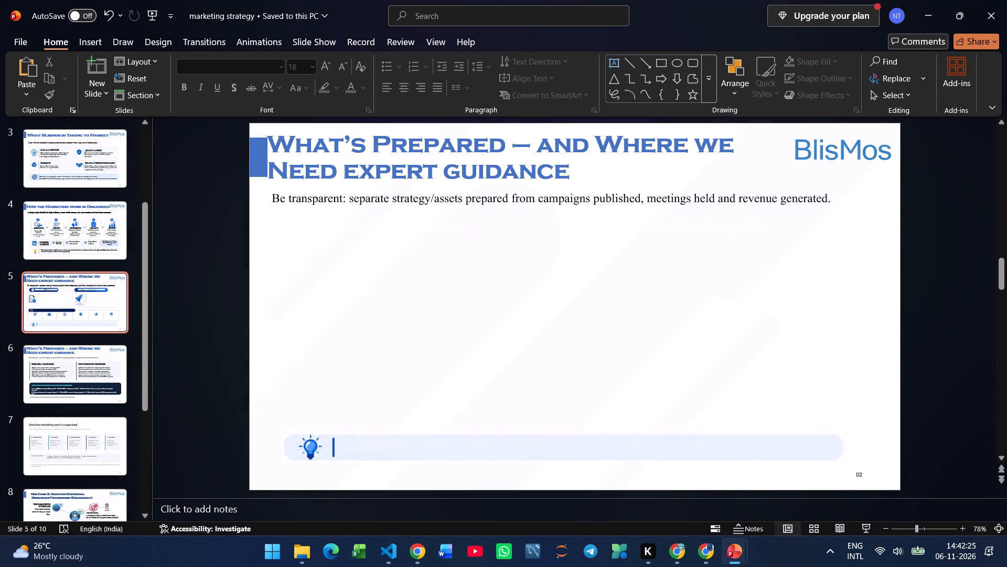
key("ctrl+v")
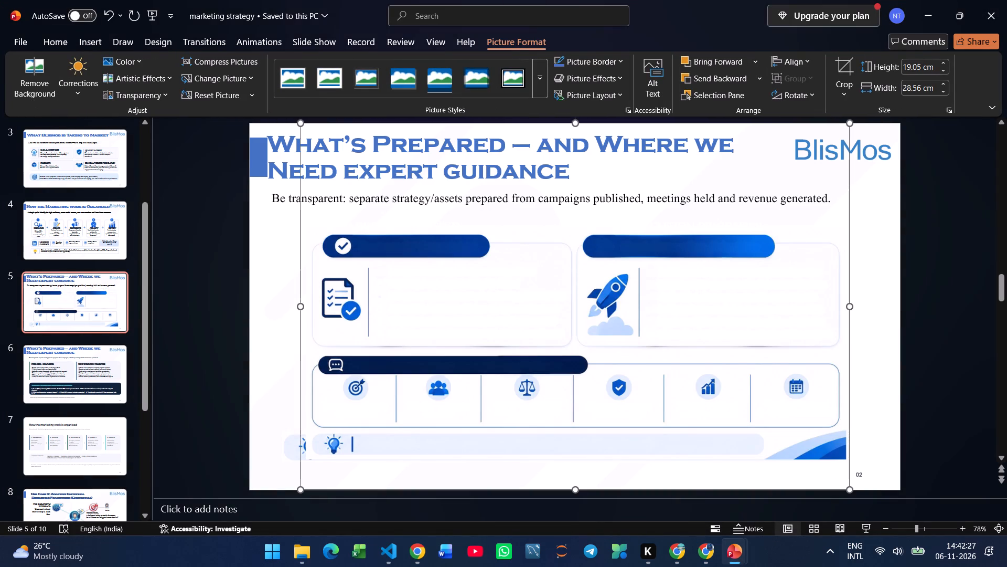
Crop slide 5's new artwork to about 10.32 by 27.72 cm, trimming the blank margins and its duplicate lightbulb strip.
left_click_drag(592, 309, 581, 299)
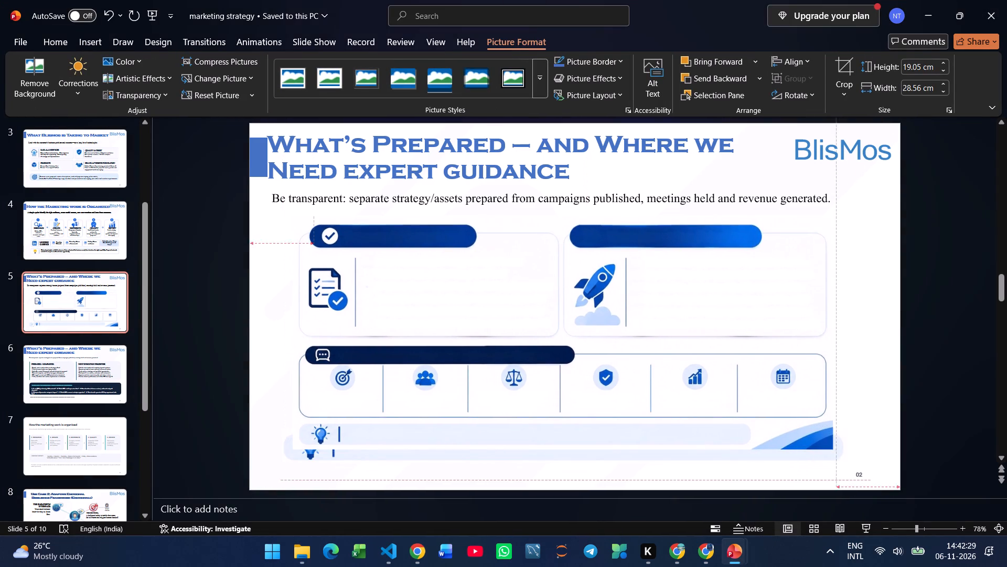
left_click_drag(581, 299, 574, 278)
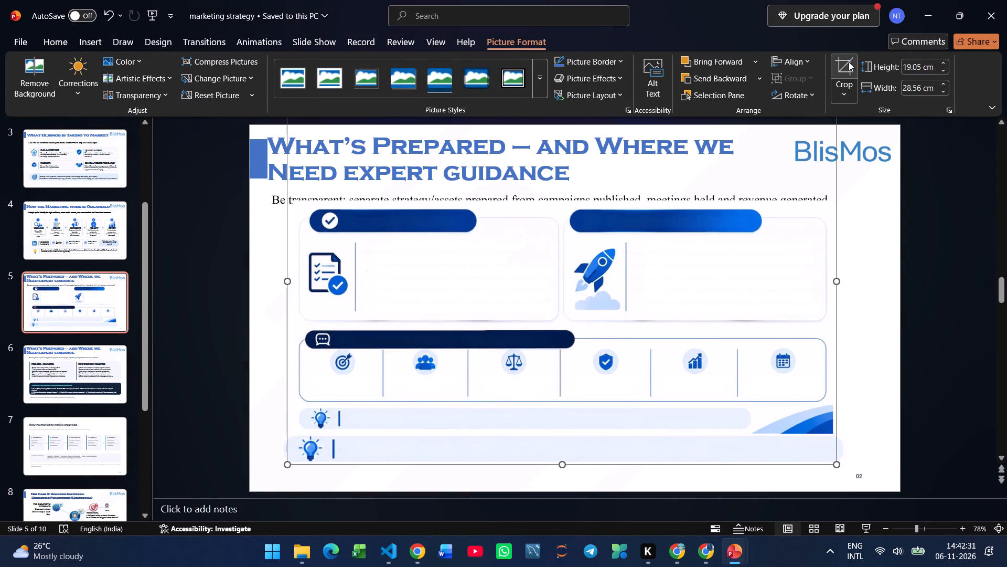
left_click(842, 65)
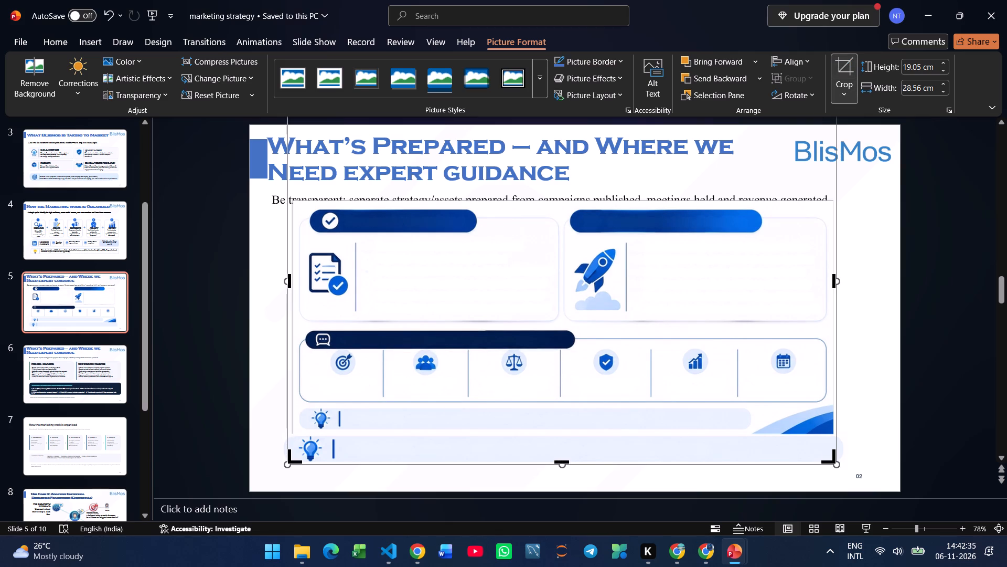
left_click_drag(563, 462, 575, 405)
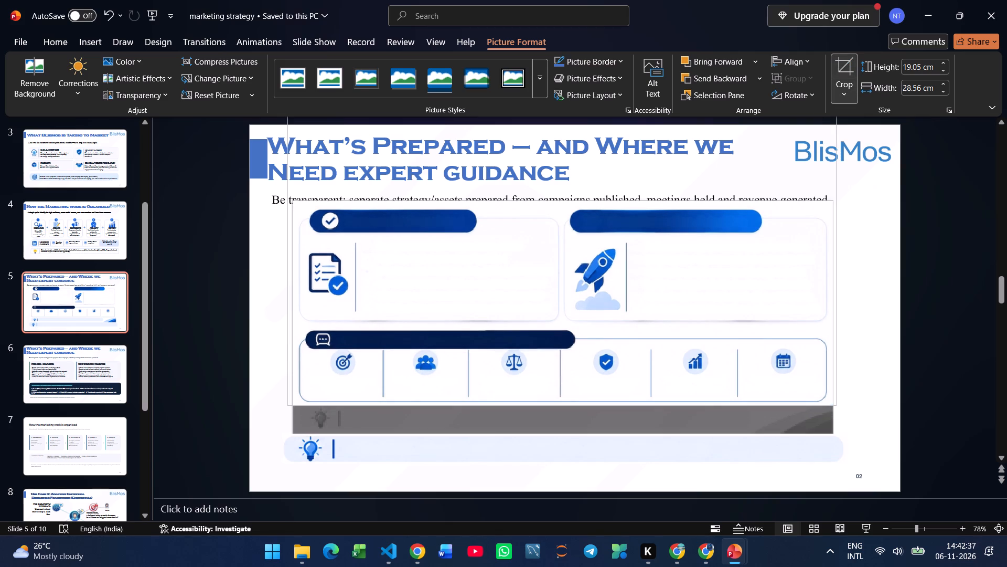
left_click_drag(575, 405, 575, 404)
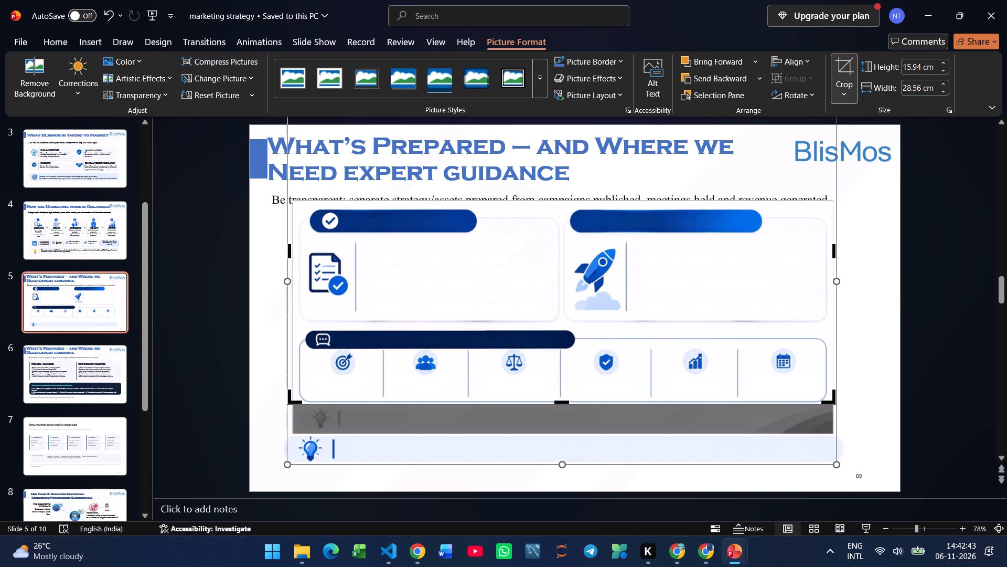
left_click_drag(583, 262, 585, 248)
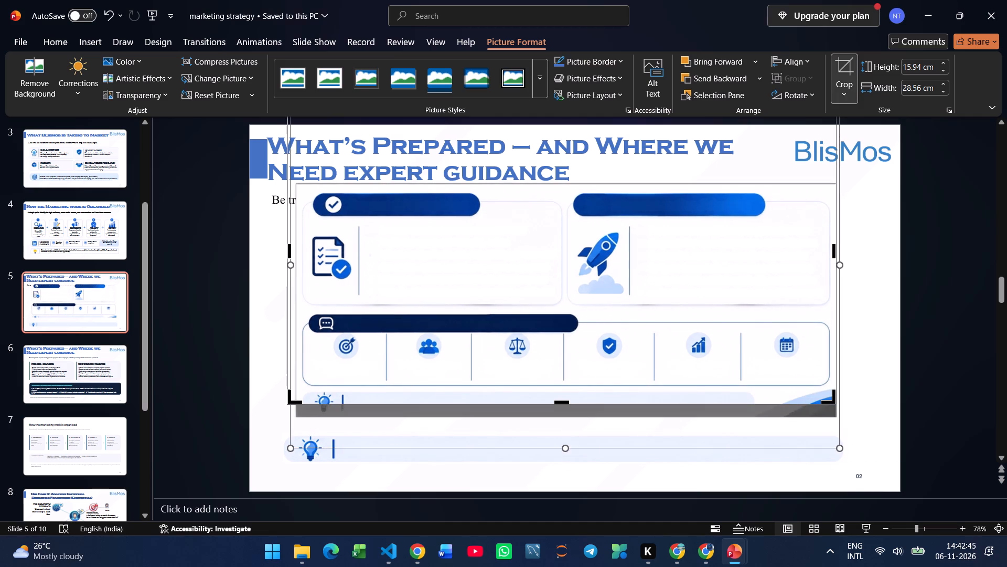
left_click_drag(554, 380, 550, 407)
left_click_drag(560, 434, 559, 450)
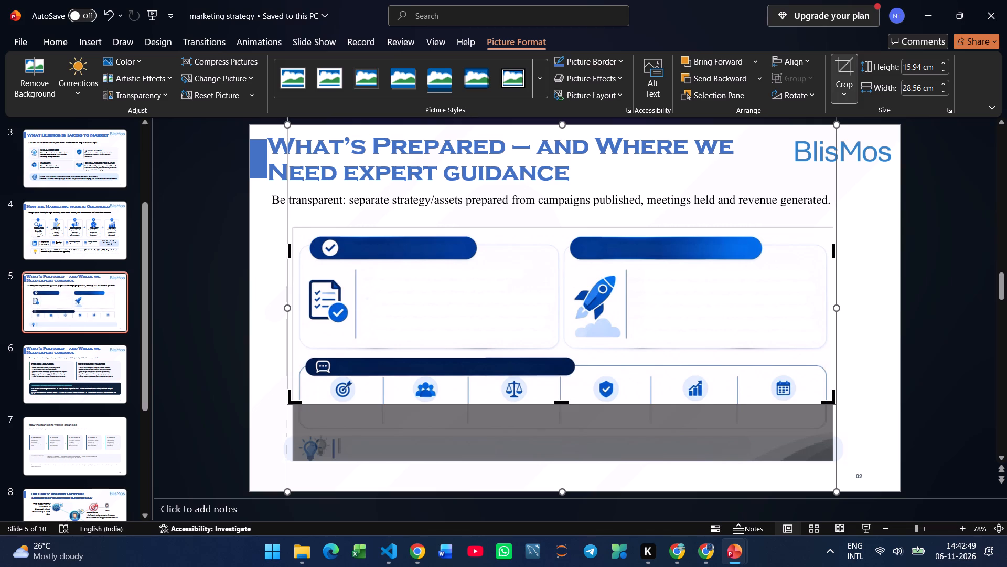
left_click_drag(419, 405, 417, 456)
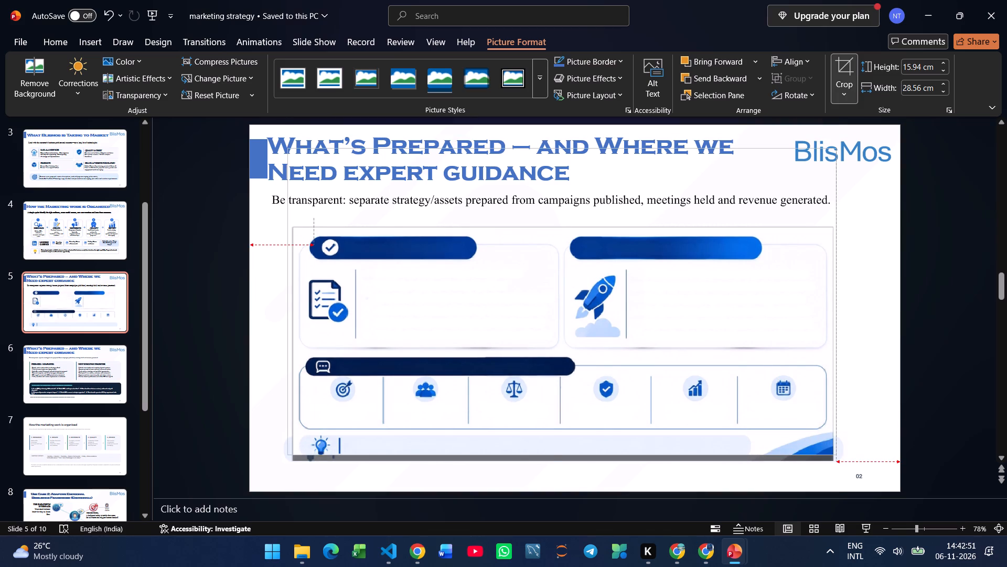
left_click_drag(417, 456, 417, 454)
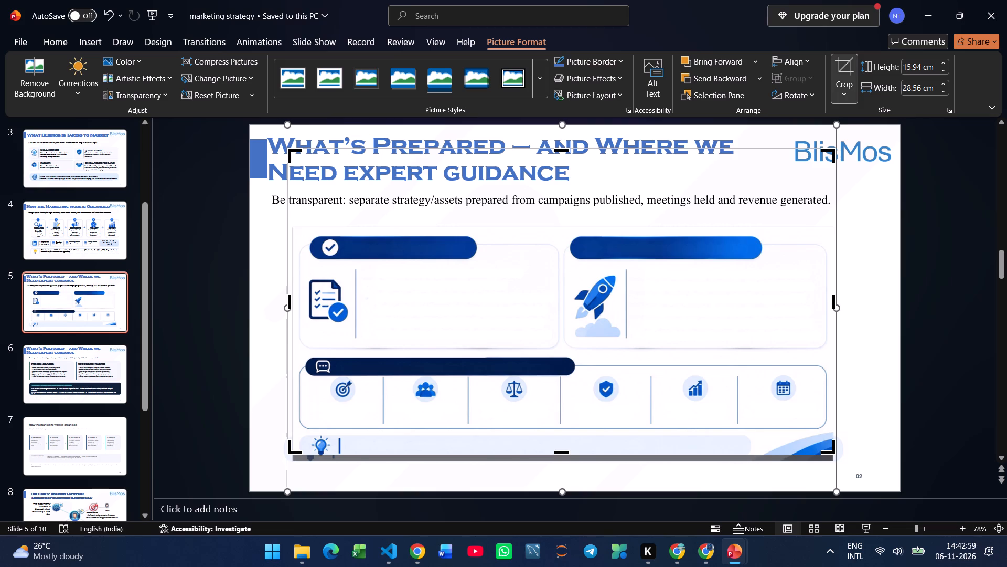
left_click_drag(562, 151, 562, 213)
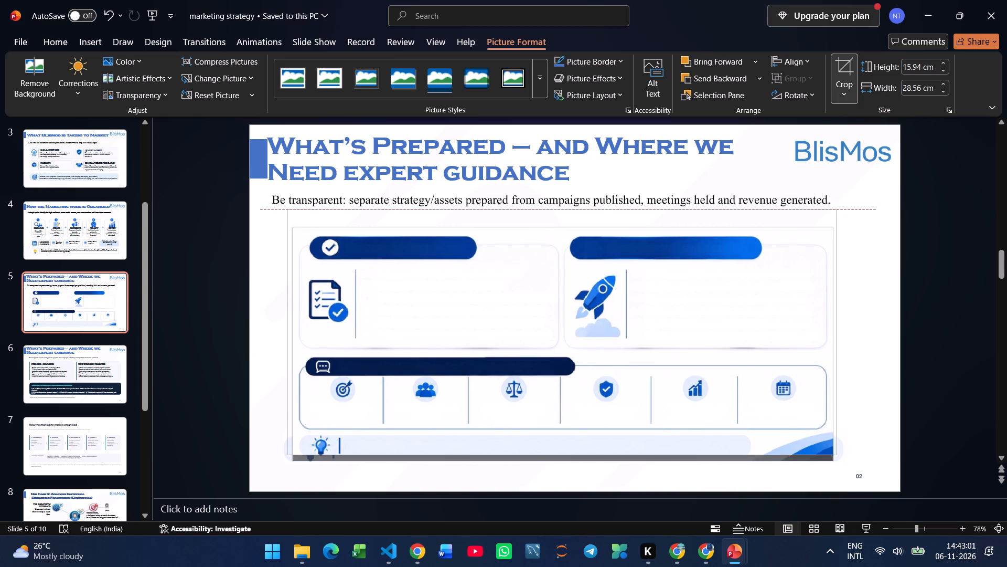
left_click_drag(562, 213, 560, 233)
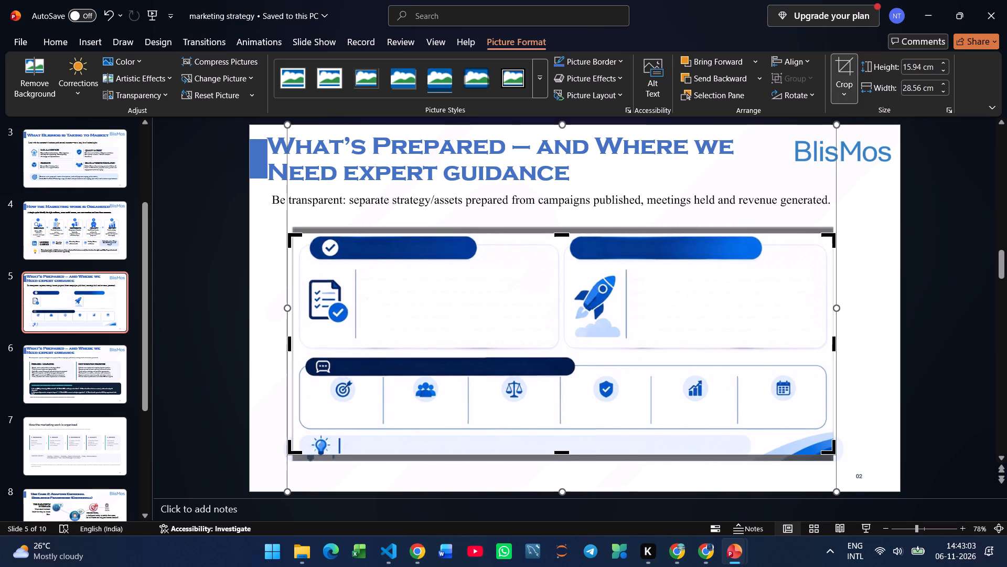
left_click_drag(290, 346, 296, 345)
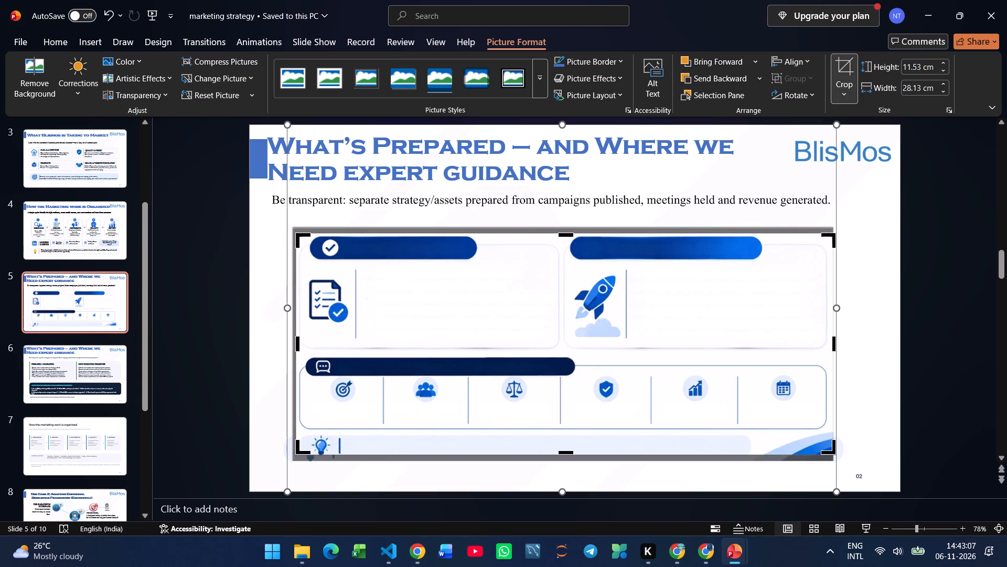
left_click(832, 342)
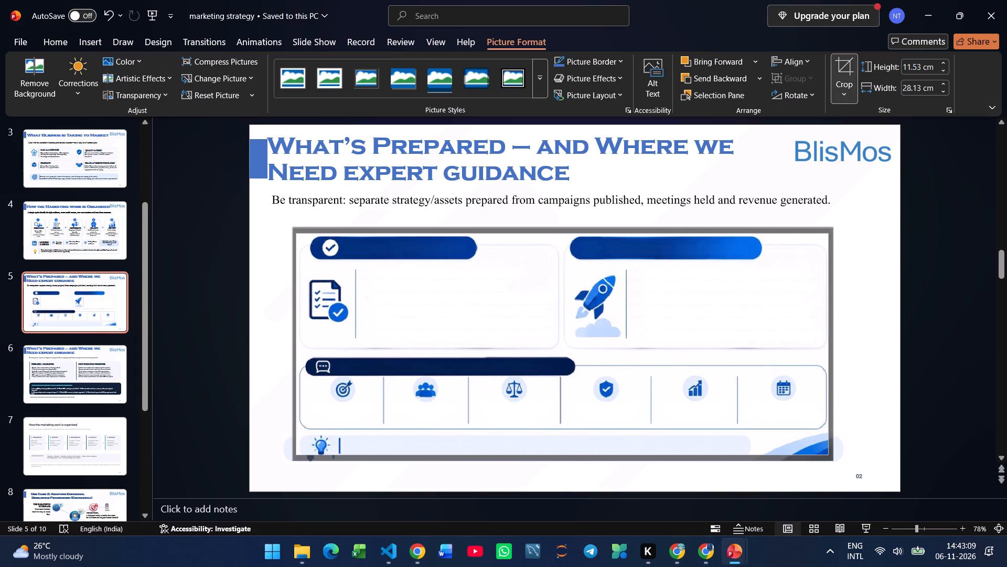
left_click_drag(560, 453, 570, 438)
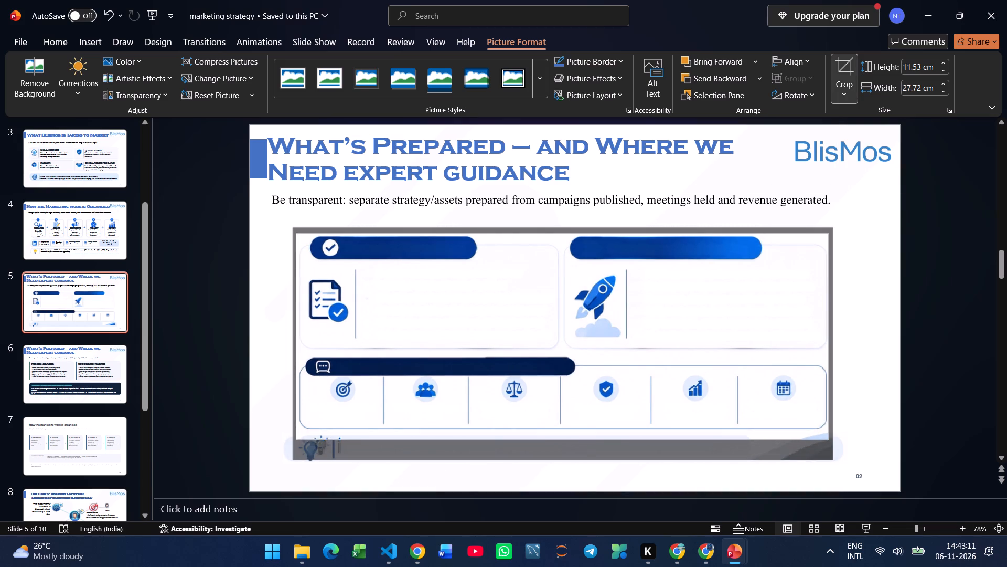
left_click_drag(570, 438, 575, 433)
left_click(883, 404)
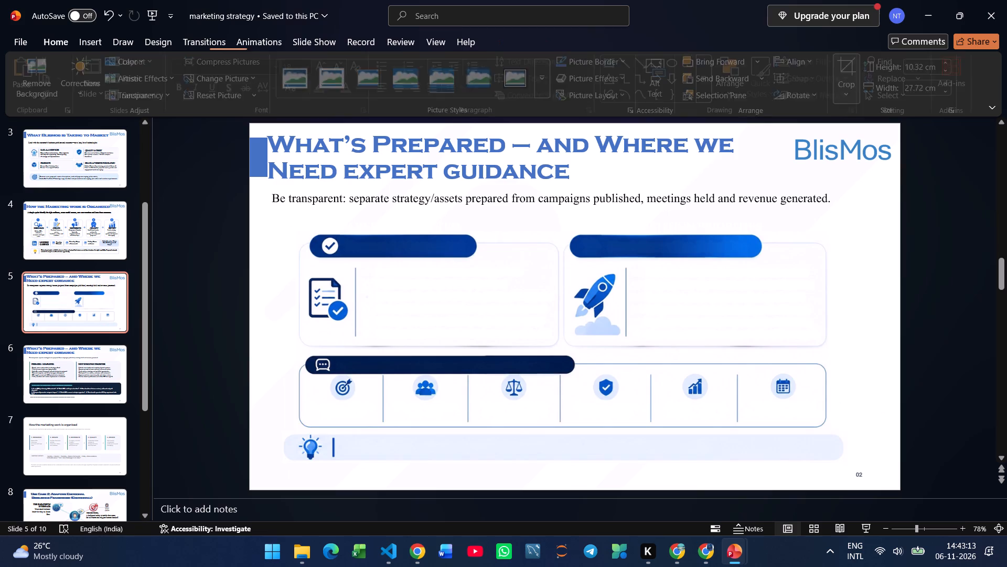
Enlarge the cropped artwork to about 11.19 by 30.06 cm and fit it between the subtitle and the lightbulb strip.
left_click_drag(702, 377, 693, 364)
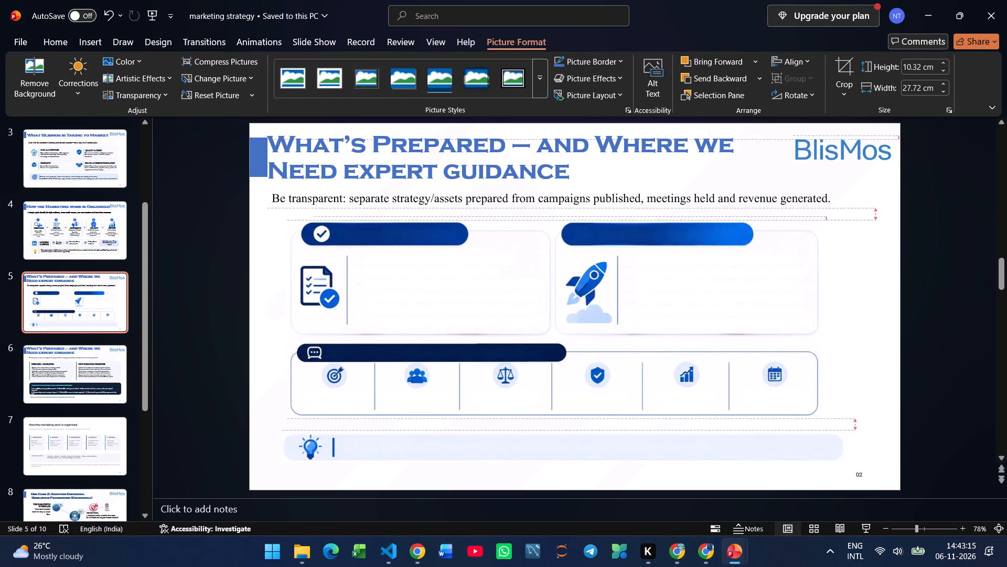
left_click_drag(693, 364, 674, 361)
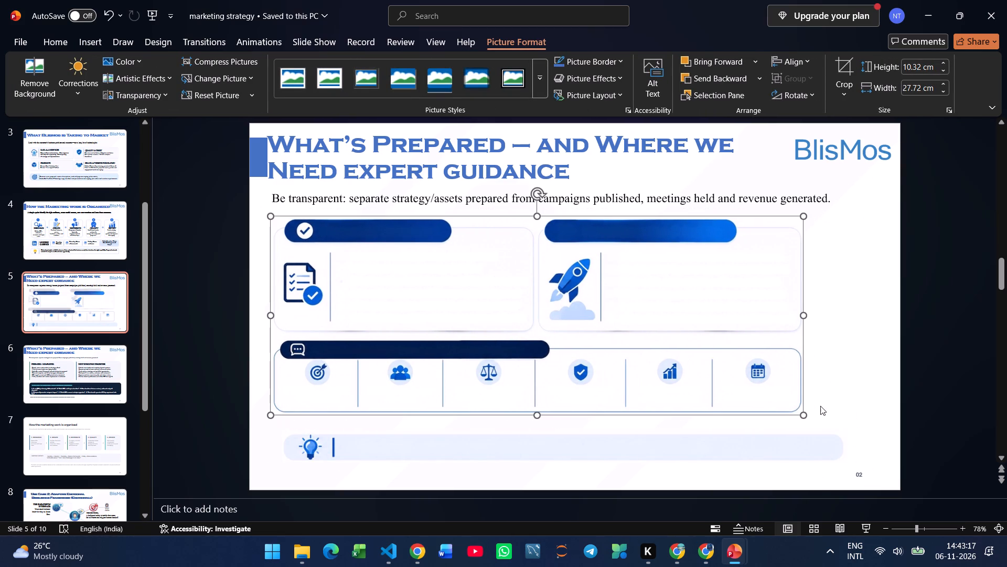
left_click_drag(802, 416, 846, 419)
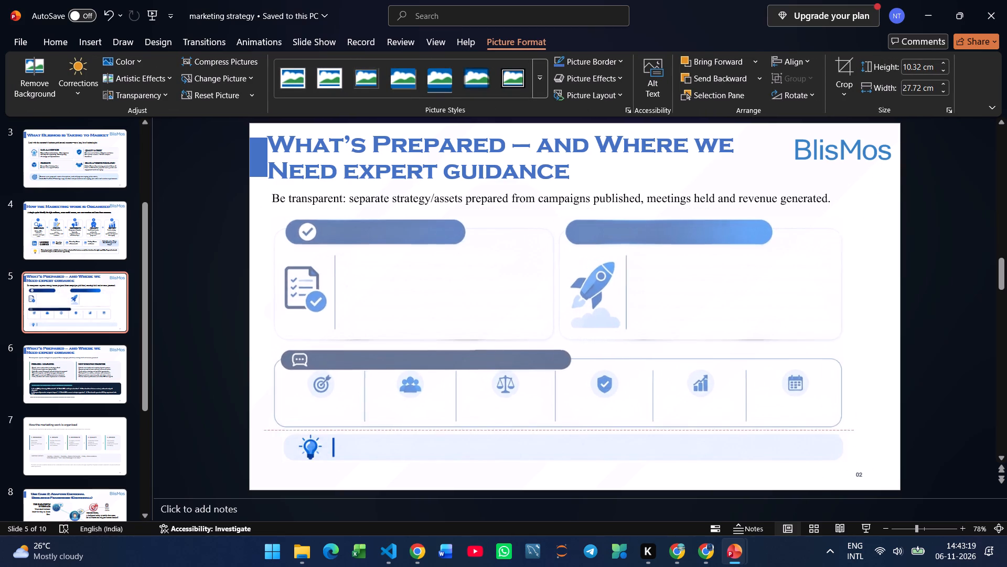
left_click_drag(846, 419, 848, 419)
left_click_drag(755, 409, 758, 408)
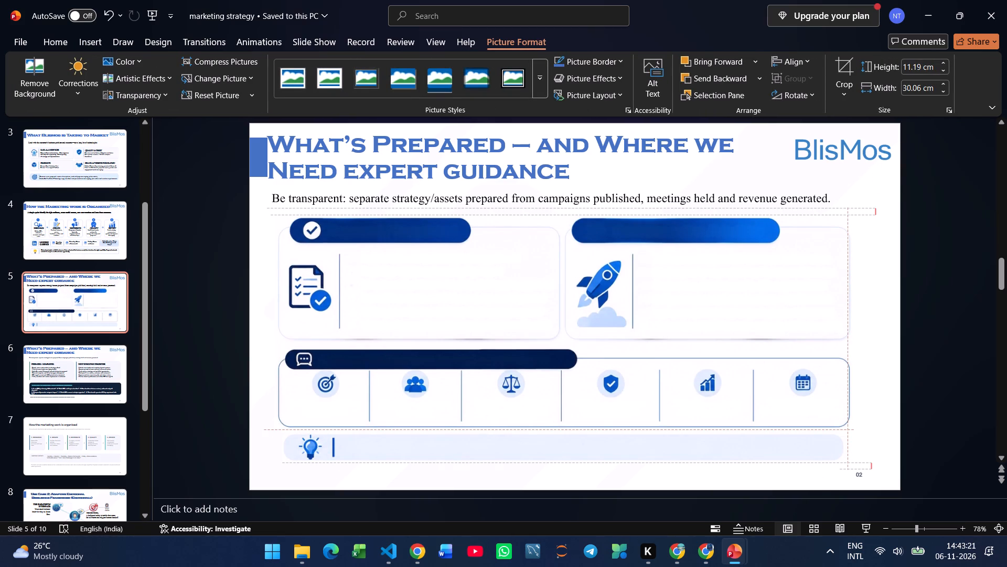
left_click_drag(758, 408, 760, 406)
Send the artwork backward three levels, behind the two white card headings.
left_click(723, 75)
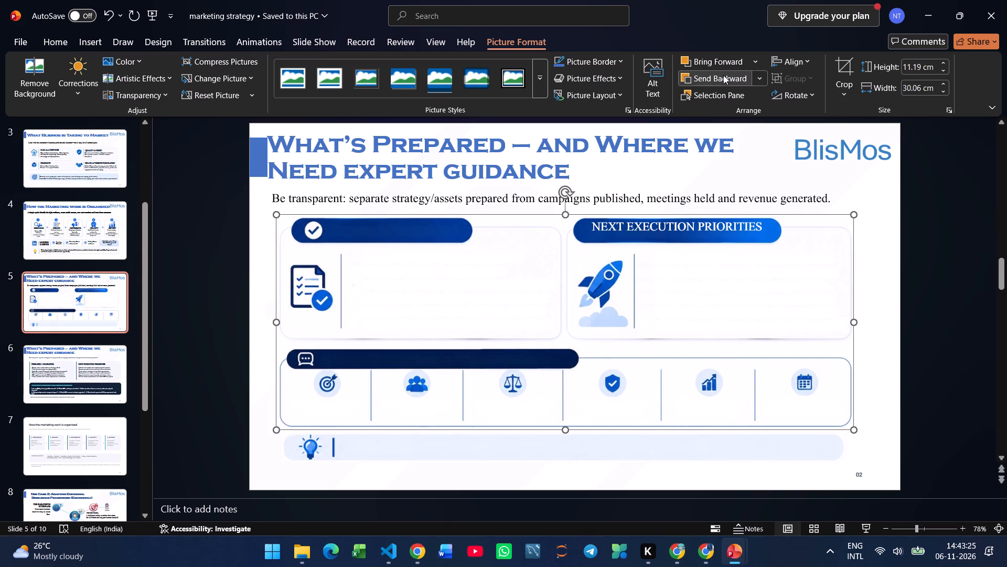
left_click(723, 75)
left_click(723, 75)
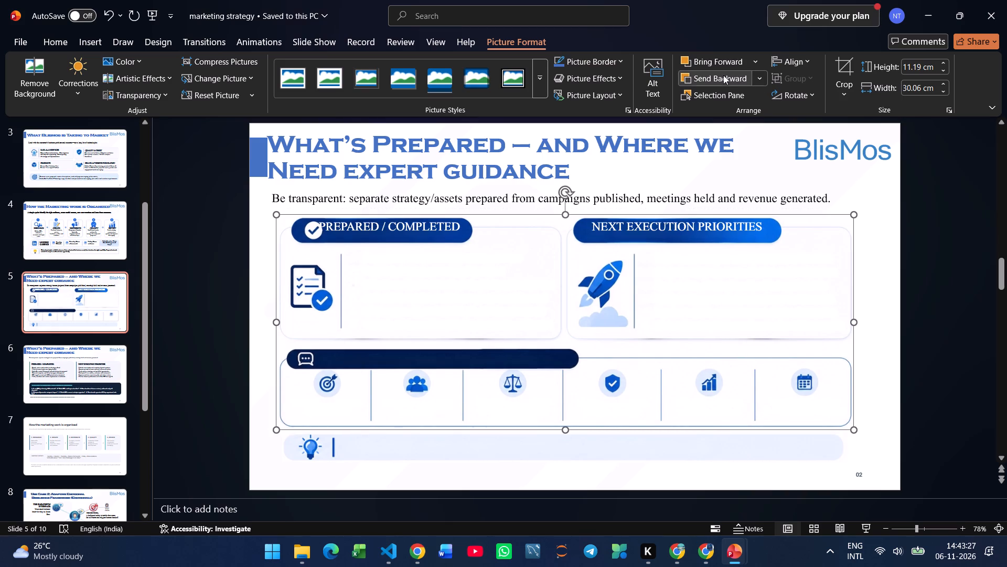
Reposition the "PREPARED / COMPLETED" heading beside the check mark, vertically centred in its blue bar.
left_click(380, 231)
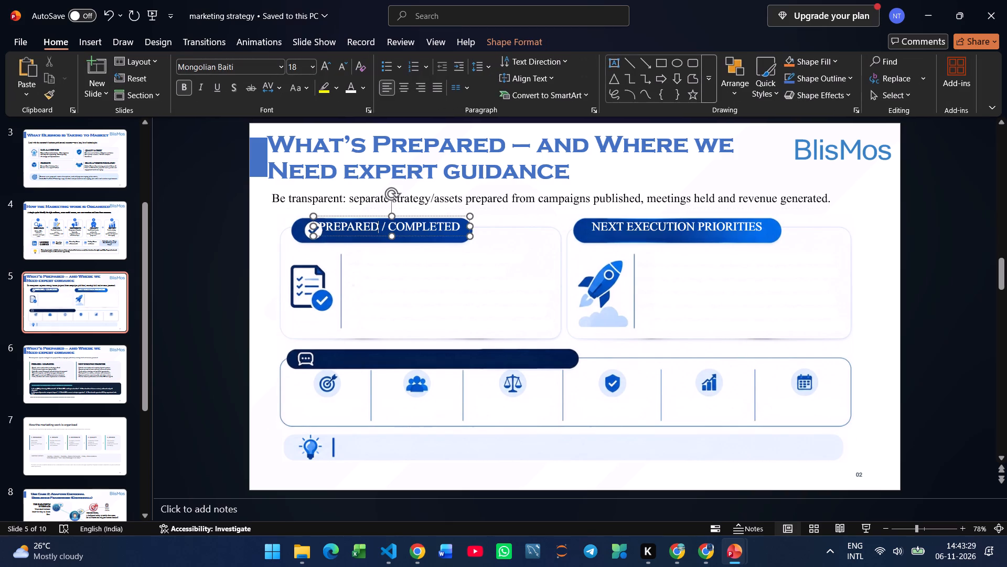
left_click_drag(378, 237, 384, 242)
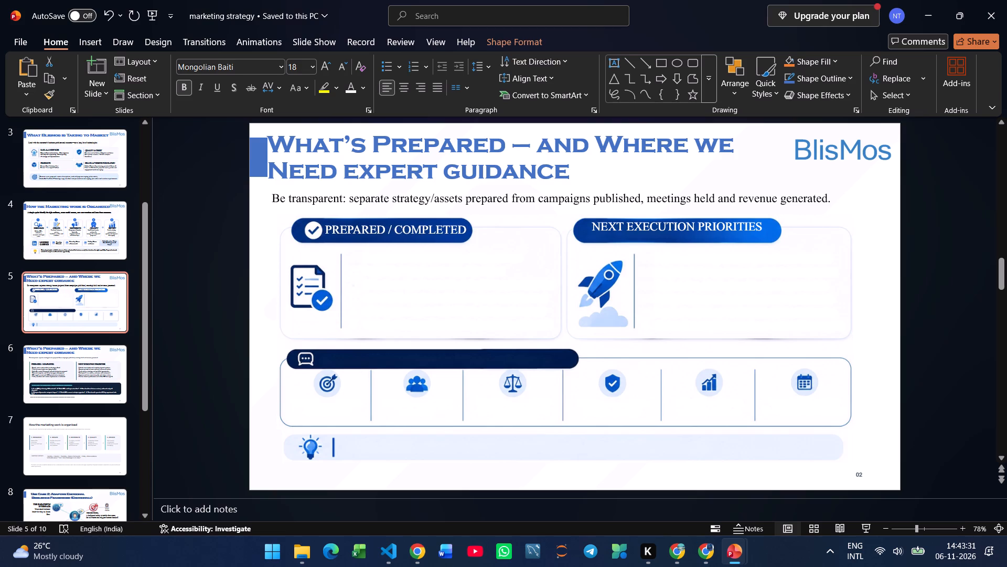
left_click_drag(384, 242, 384, 241)
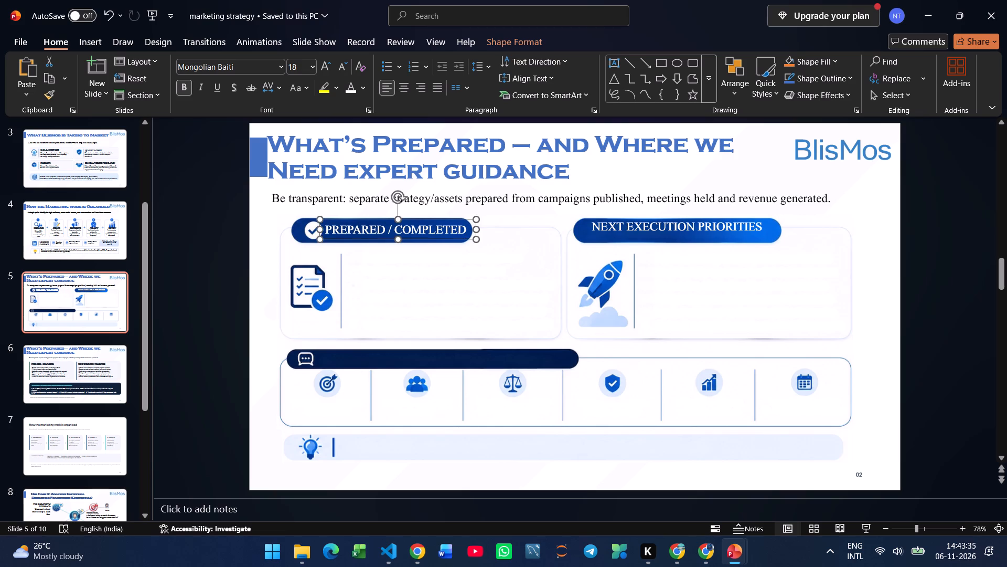
key("Left")
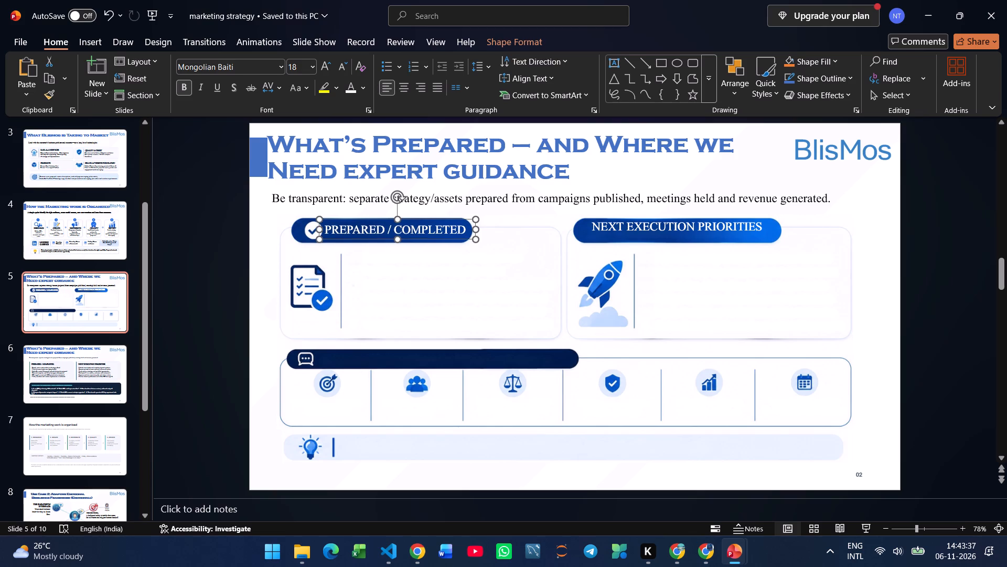
key("Down")
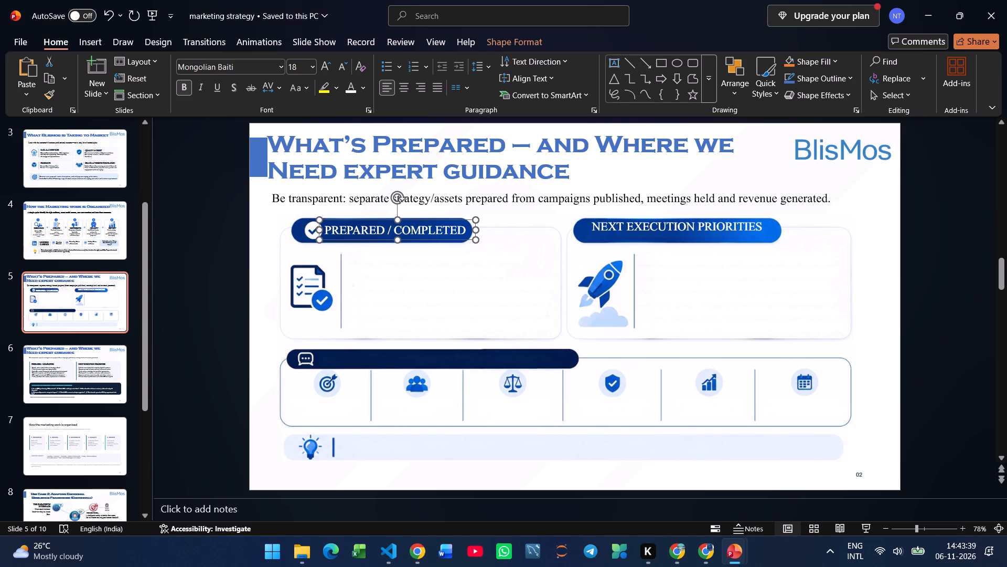
Nudge the "NEXT EXECUTION PRIORITIES" heading down four increments to centre it vertically in the rocket card's bar.
left_click(672, 226)
left_click(661, 235)
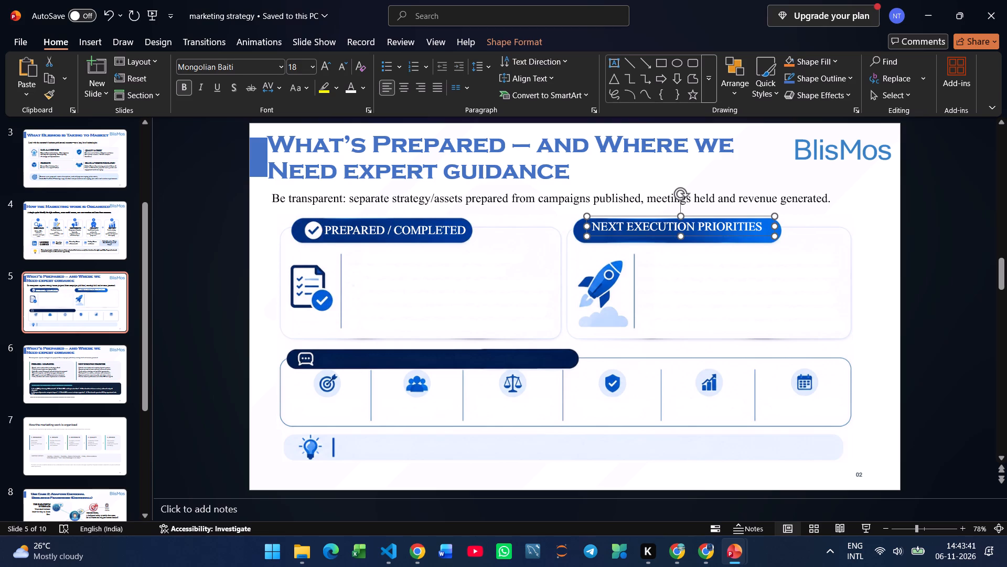
key("Down")
key("Down")
key("Down")
key("Down")
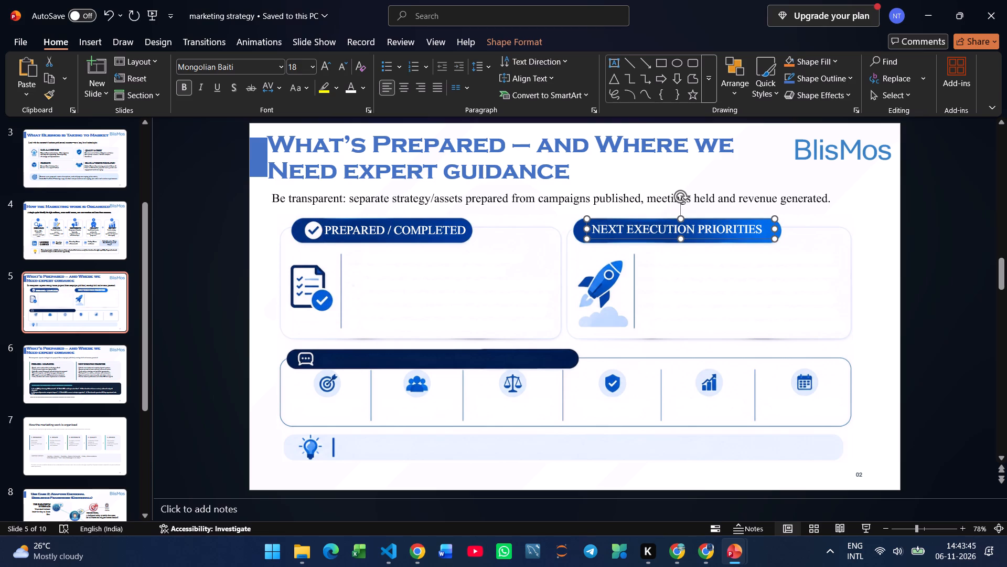
Copy slide 6's six "PREPARED / COMPLETED" bullets onto slide 5 and fit the narrowed list beside the checklist icon in its card.
left_click(90, 366)
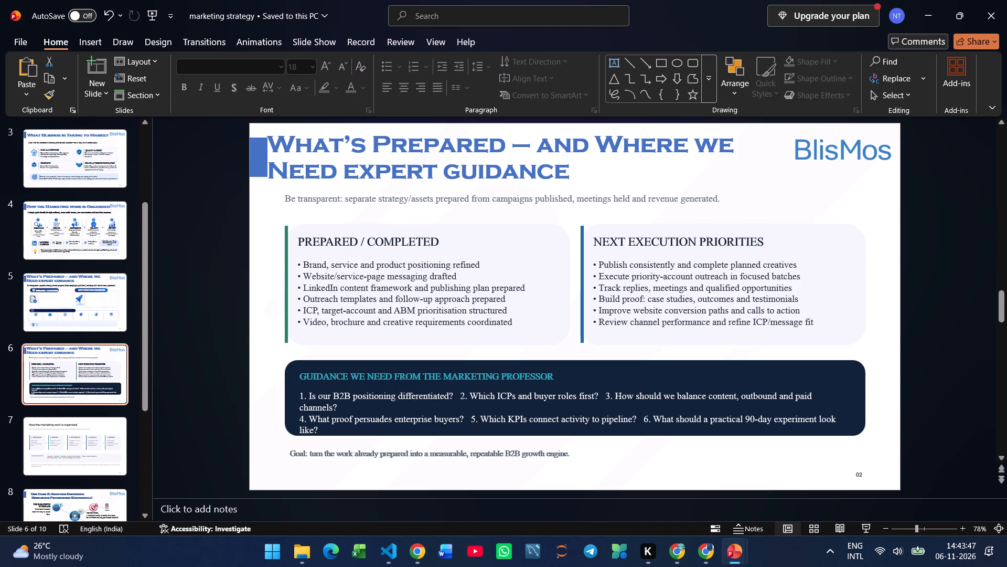
left_click_drag(522, 323, 297, 260)
key("ctrl+c")
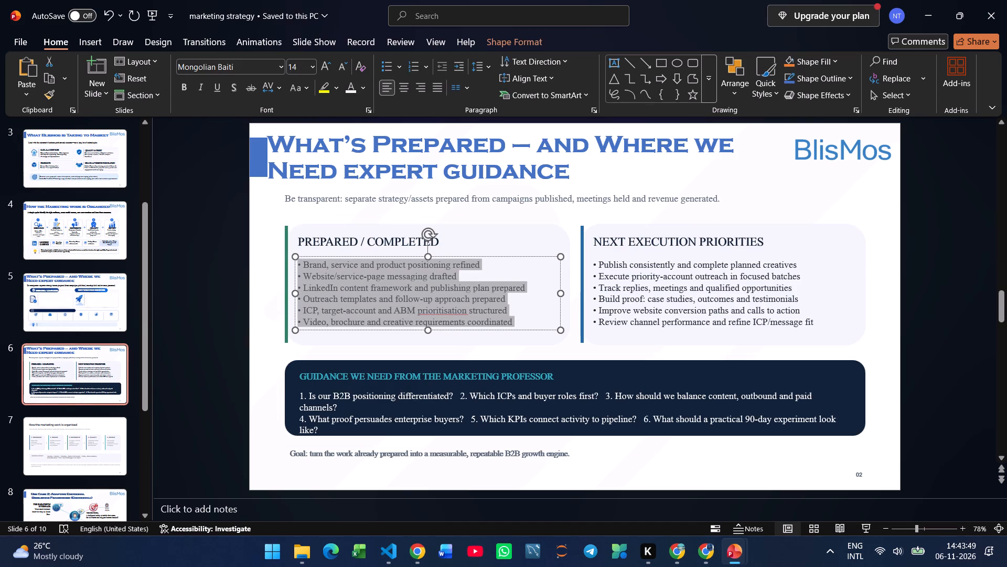
left_click(70, 301)
key("ctrl+v")
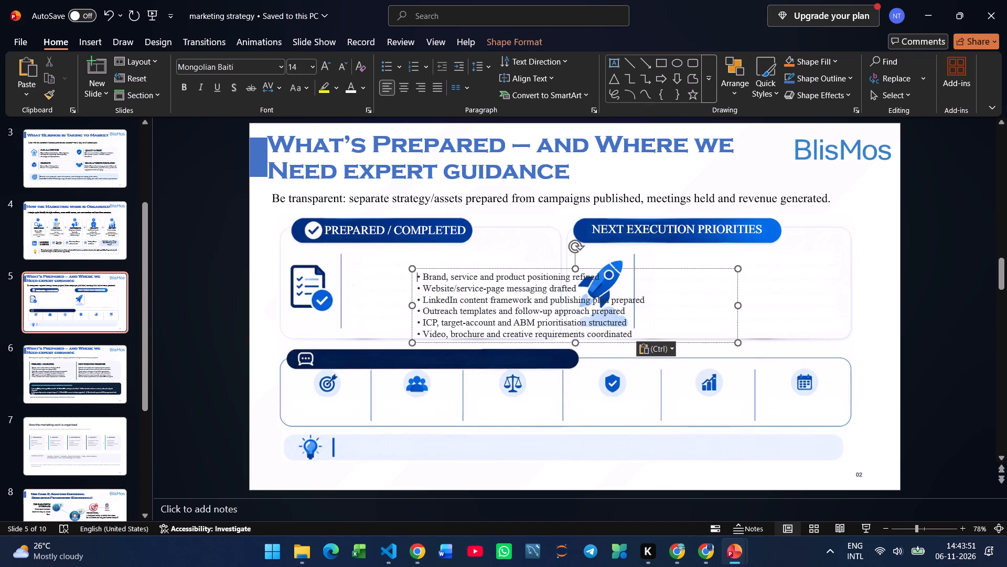
left_click_drag(504, 342, 432, 322)
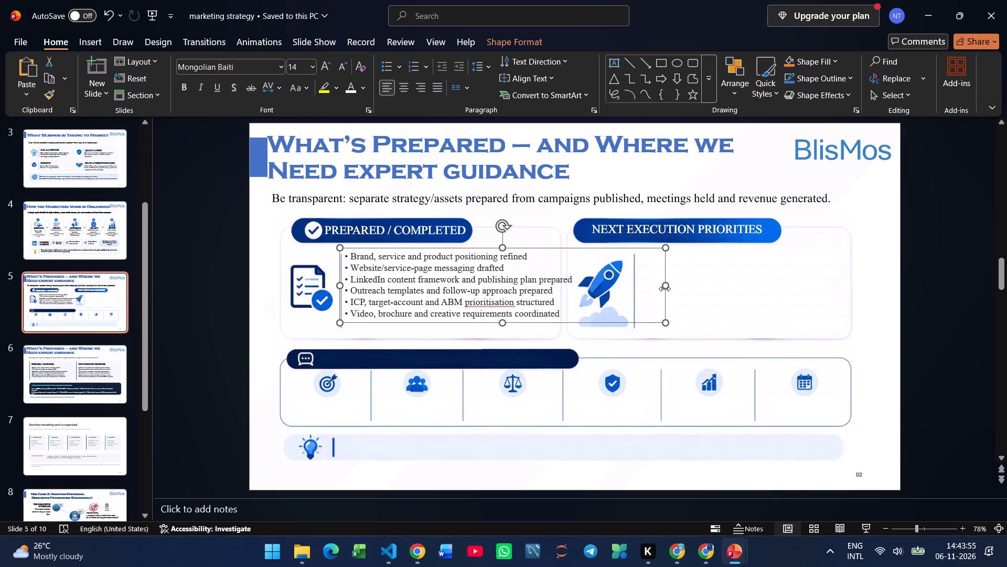
left_click_drag(668, 286, 569, 295)
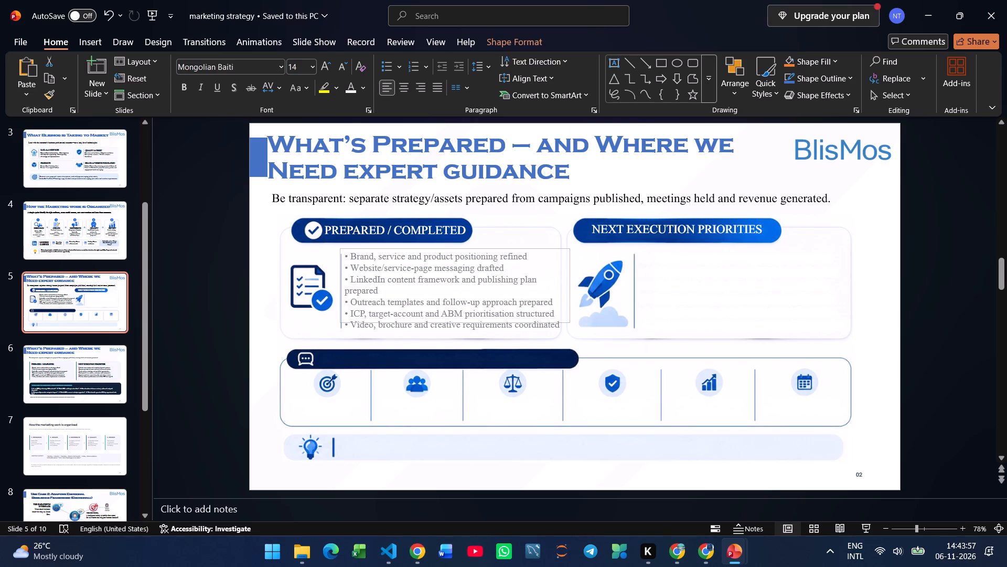
left_click_drag(569, 295, 567, 295)
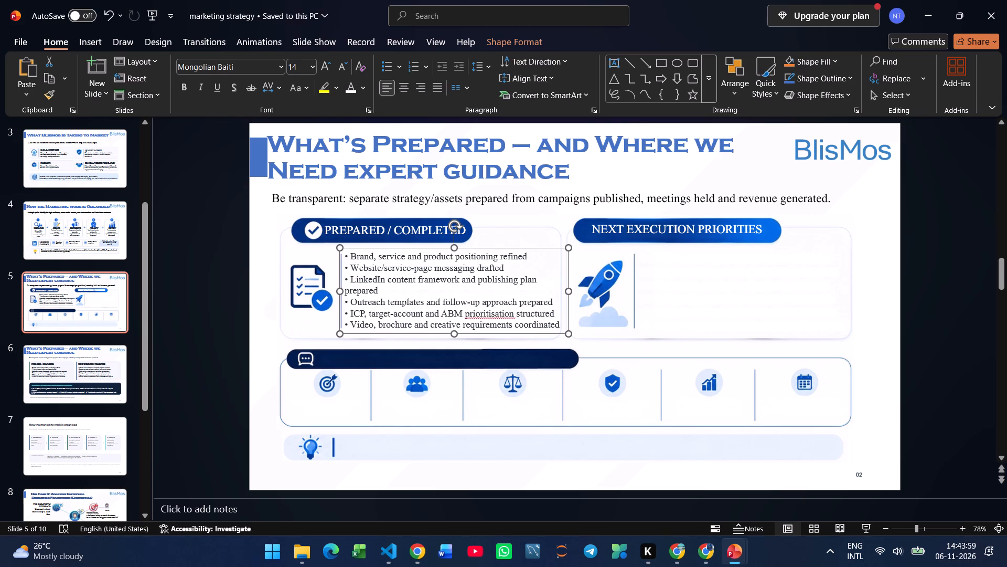
left_click(384, 249)
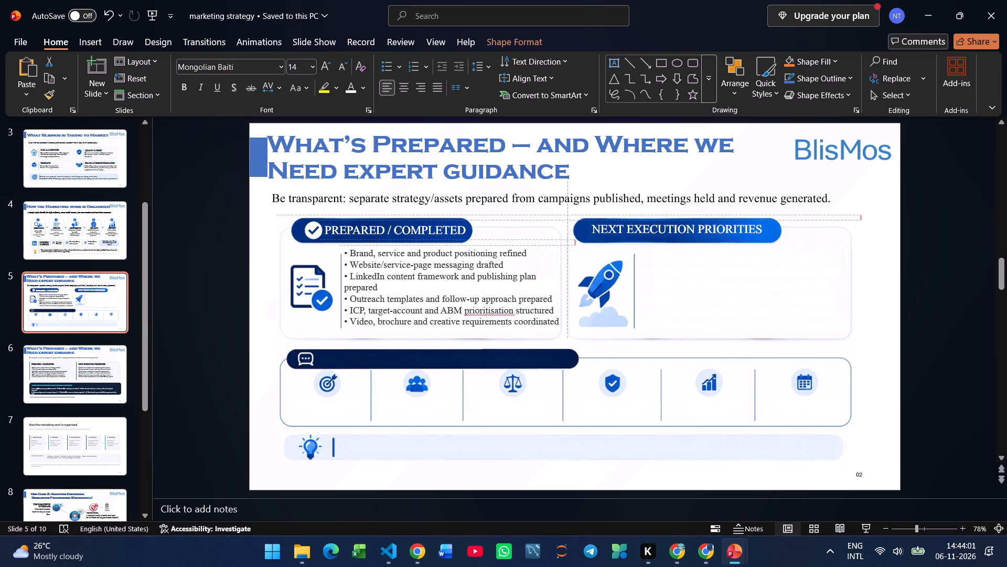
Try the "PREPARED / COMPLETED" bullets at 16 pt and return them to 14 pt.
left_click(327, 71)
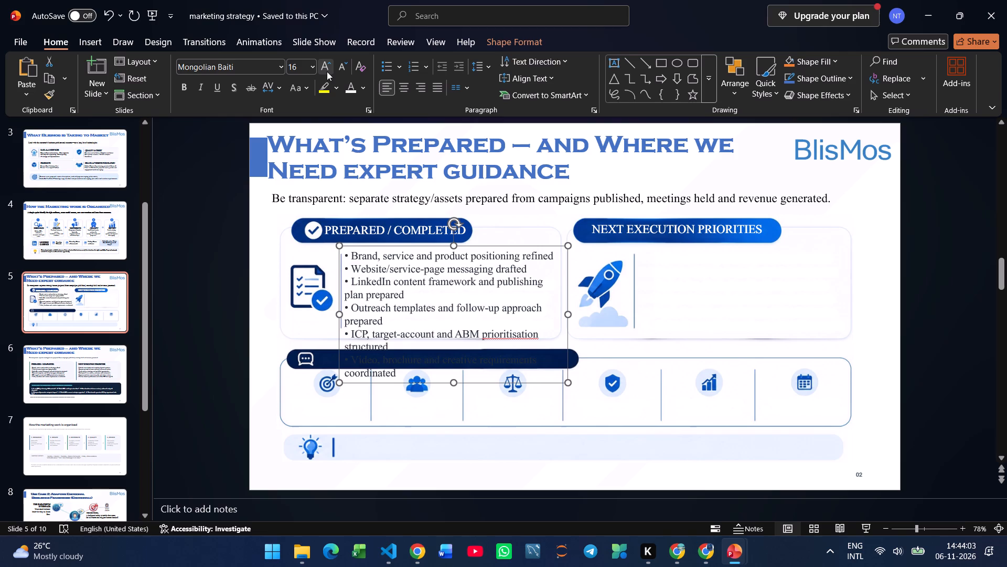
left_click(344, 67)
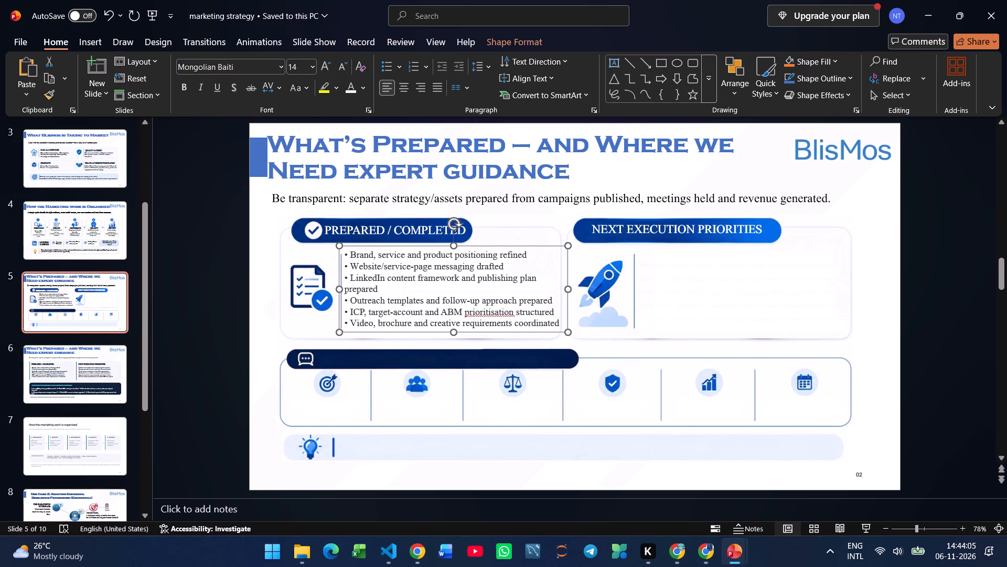
Correct the flagged spelling to "prioritization" in the ICP, target-account and ABM bullet.
right_click(479, 317)
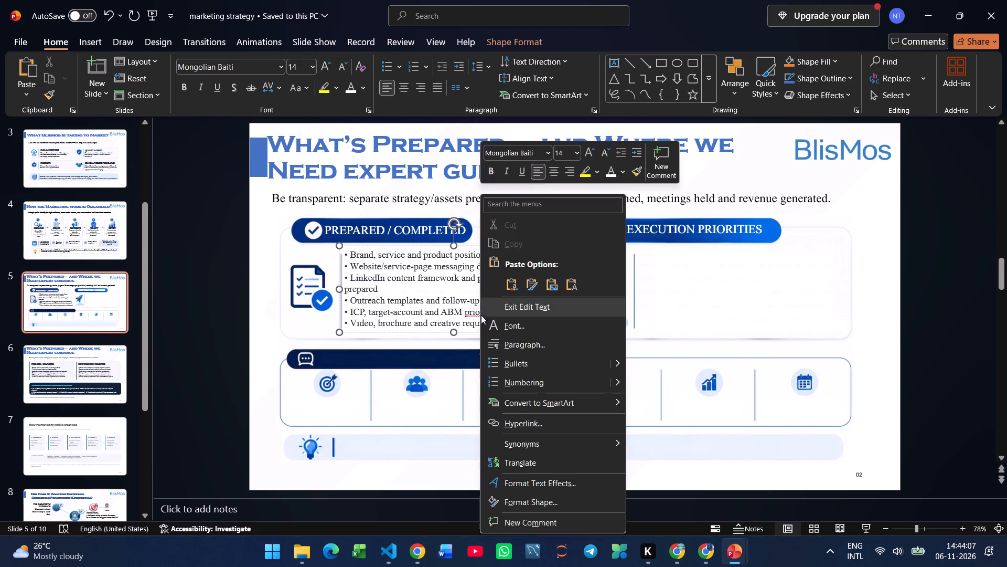
right_click(473, 314)
left_click(518, 327)
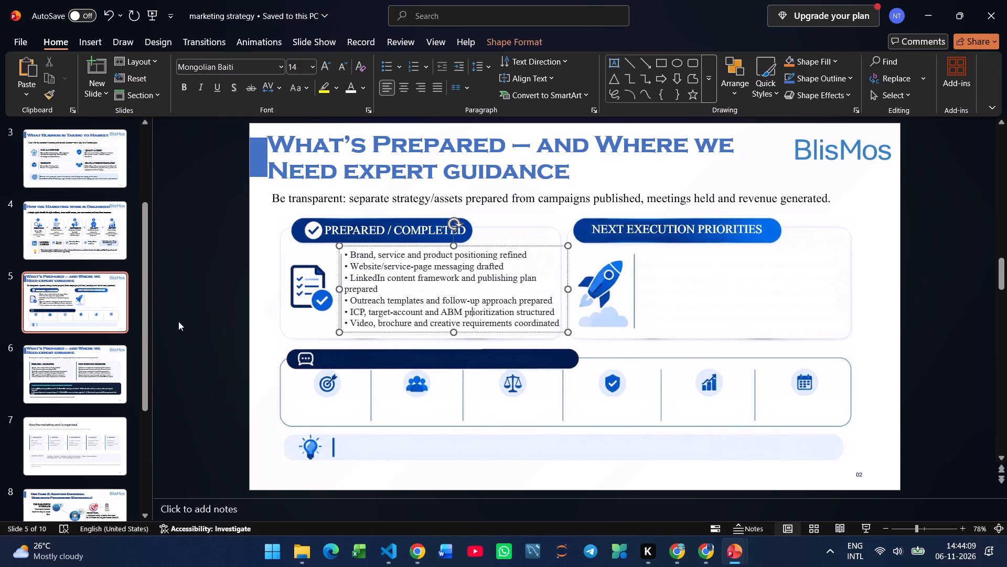
Copy slide 6's six "NEXT EXECUTION PRIORITIES" bullets onto slide 5 and fit the narrowed list beside the rocket in its card.
left_click(81, 373)
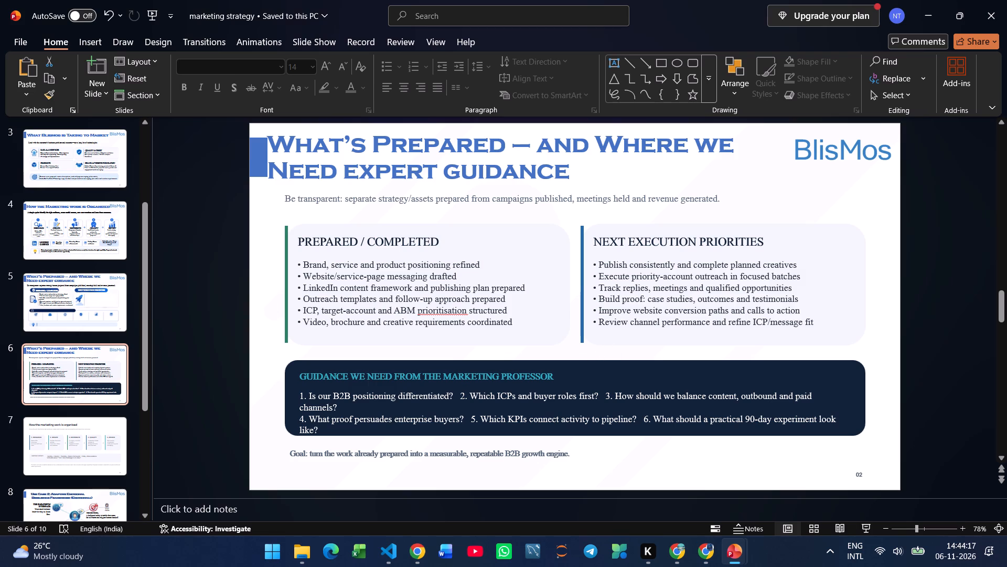
left_click_drag(593, 261, 716, 289)
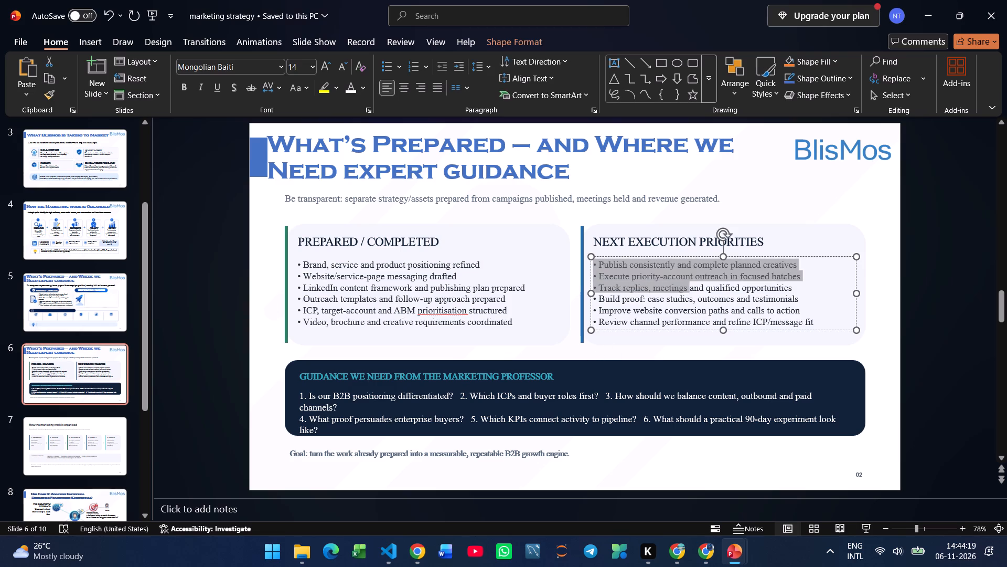
left_click_drag(716, 289, 822, 327)
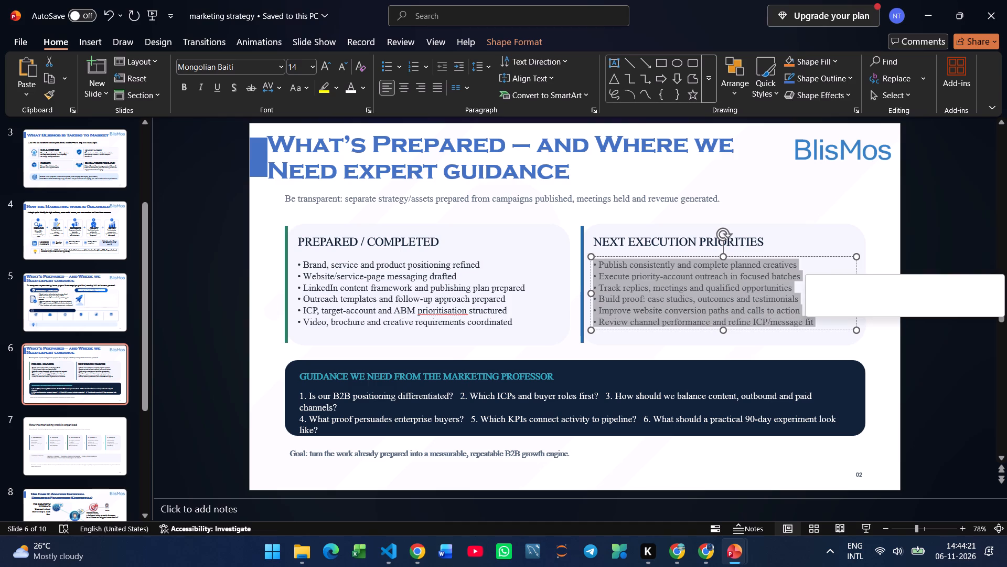
key("ctrl+c")
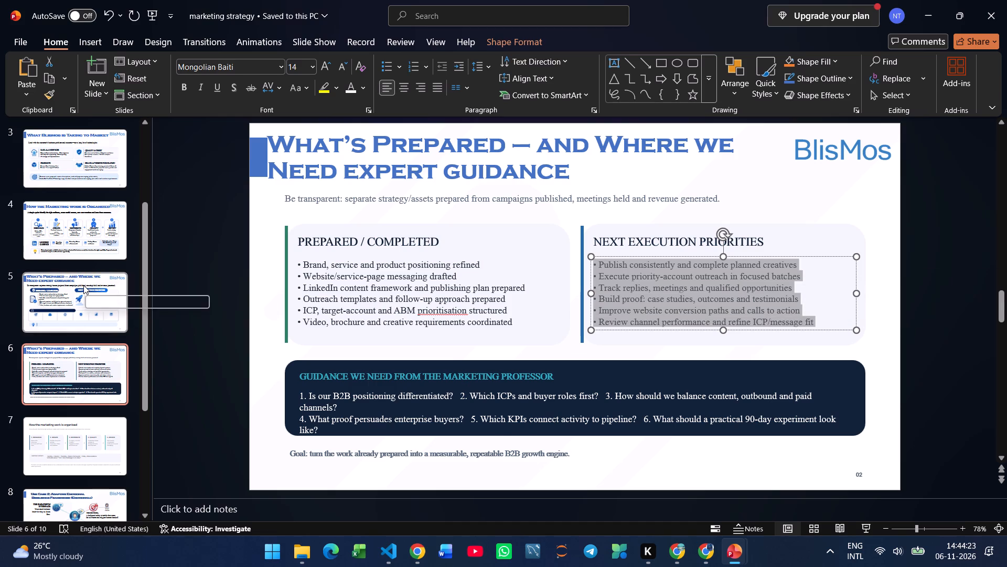
left_click(83, 285)
key("ctrl+v")
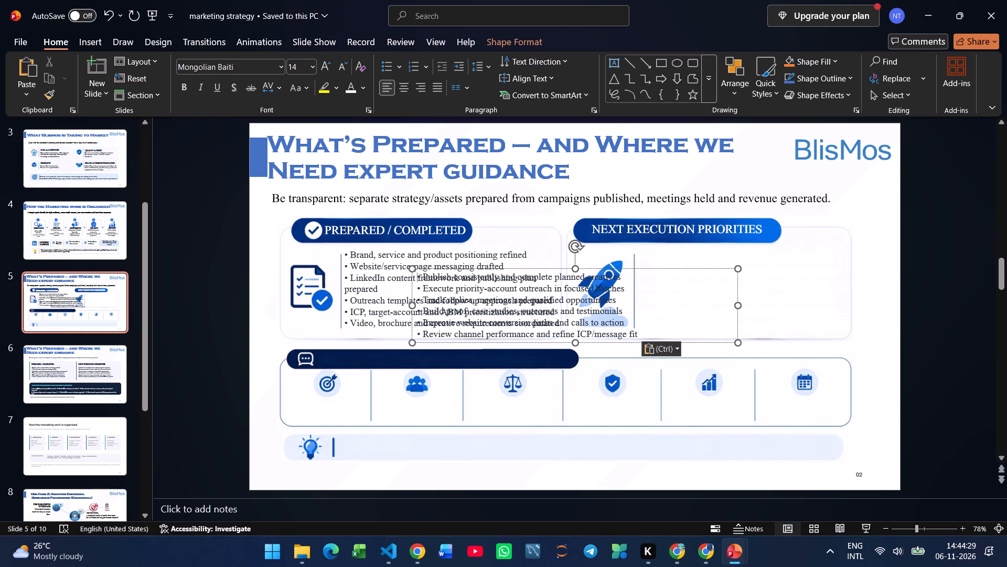
left_click_drag(593, 343, 685, 338)
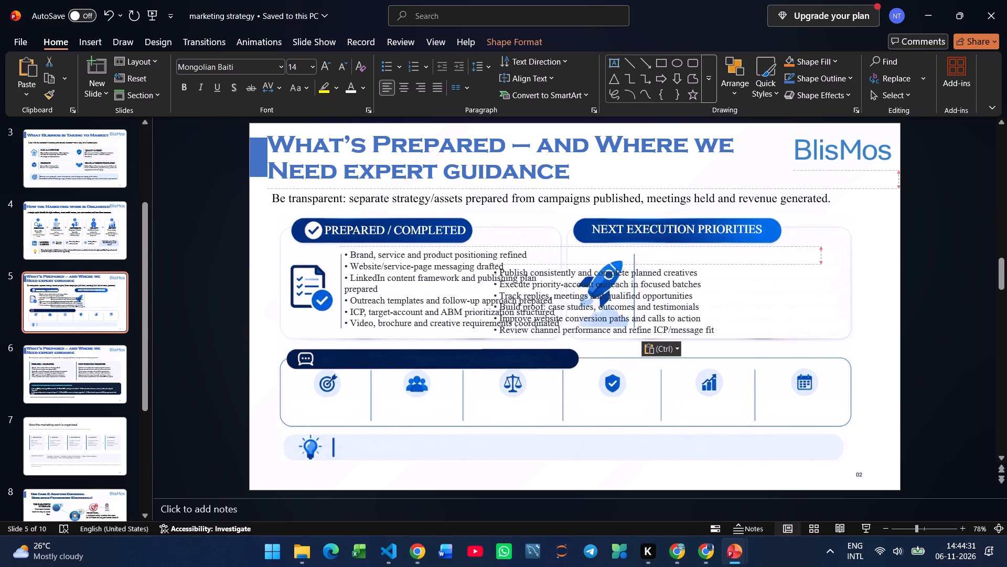
left_click_drag(685, 338, 812, 323)
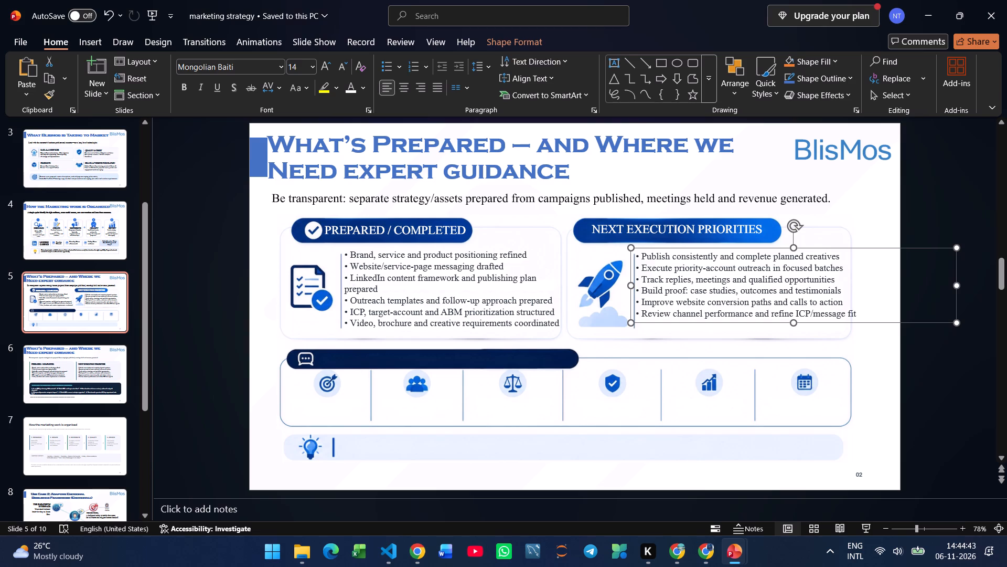
left_click_drag(957, 283, 888, 297)
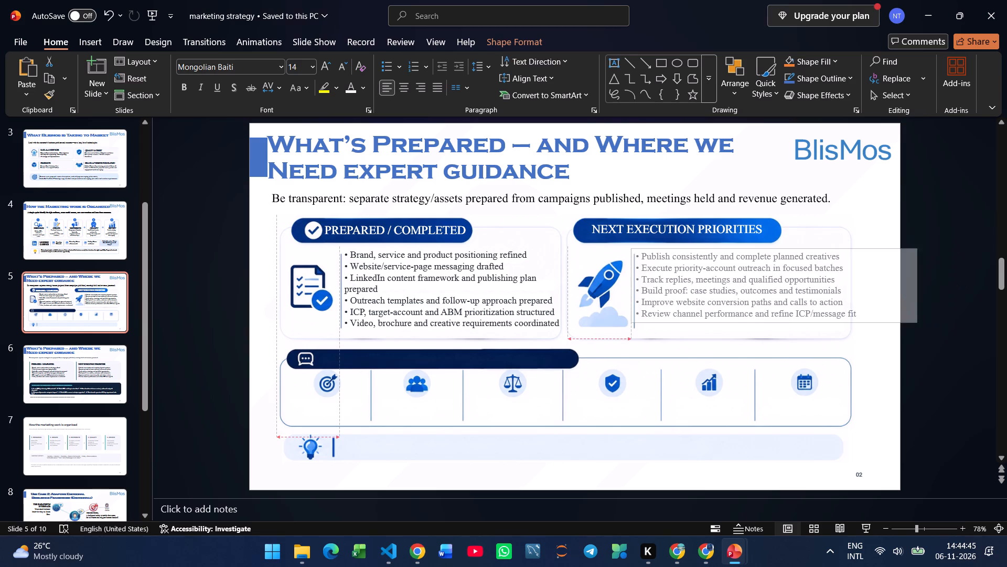
left_click_drag(888, 297, 856, 299)
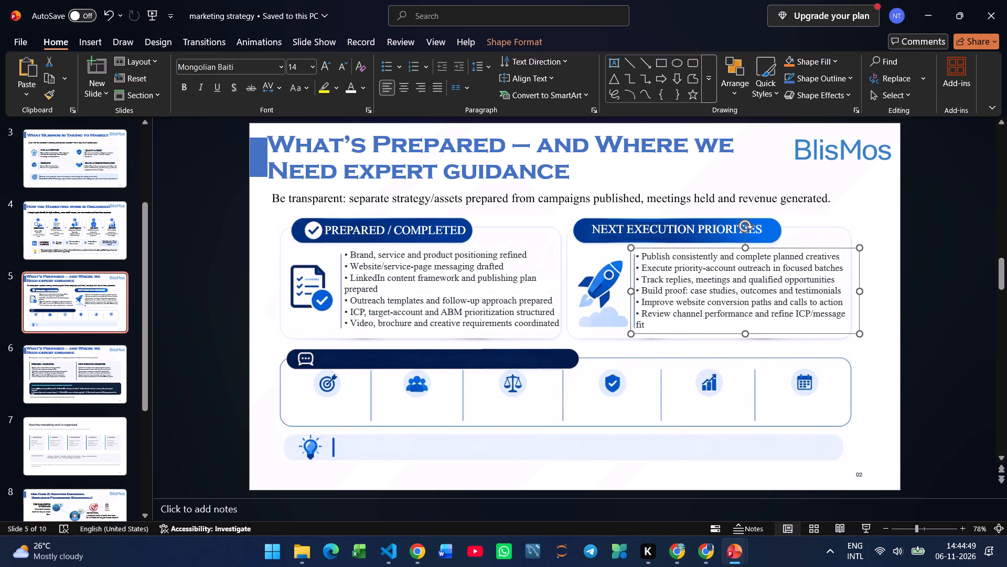
Justify the text of both bullet lists in slide 5's two cards.
left_click(436, 88)
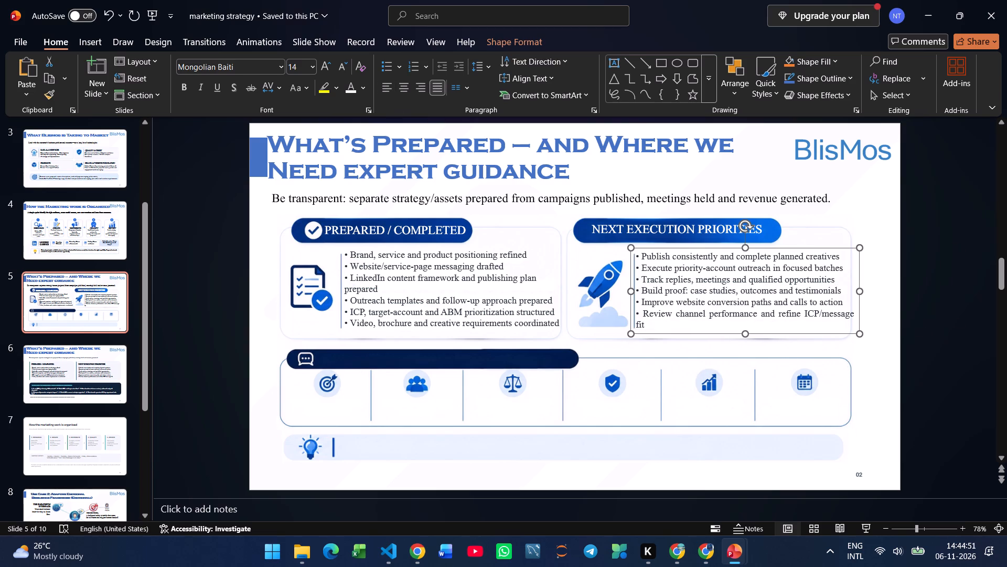
left_click(439, 327)
left_click(441, 331)
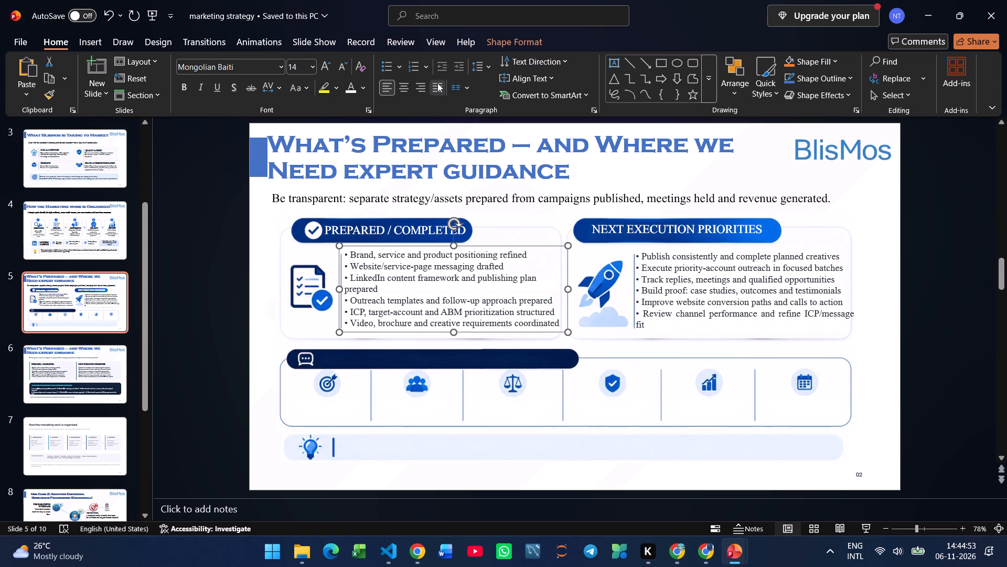
left_click(438, 83)
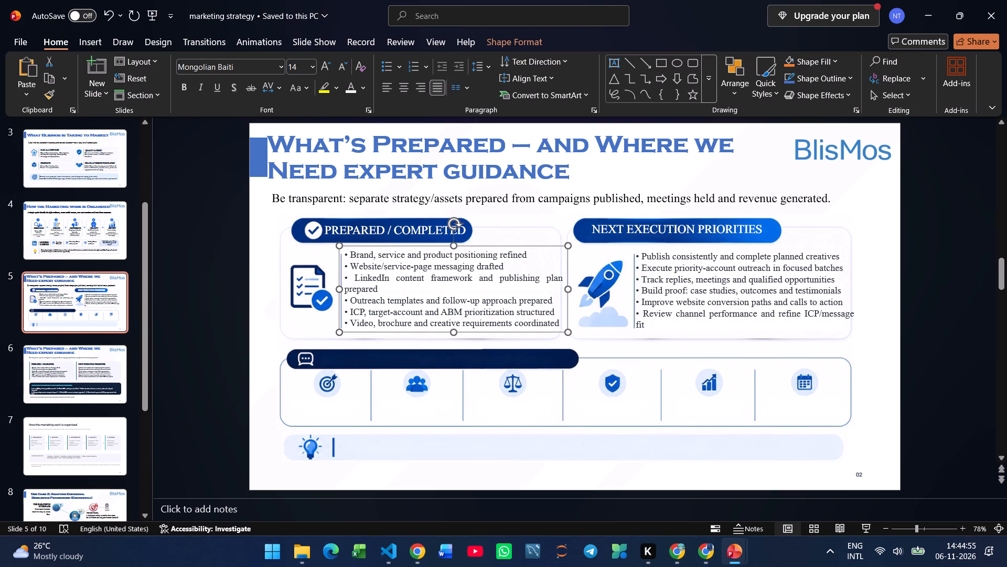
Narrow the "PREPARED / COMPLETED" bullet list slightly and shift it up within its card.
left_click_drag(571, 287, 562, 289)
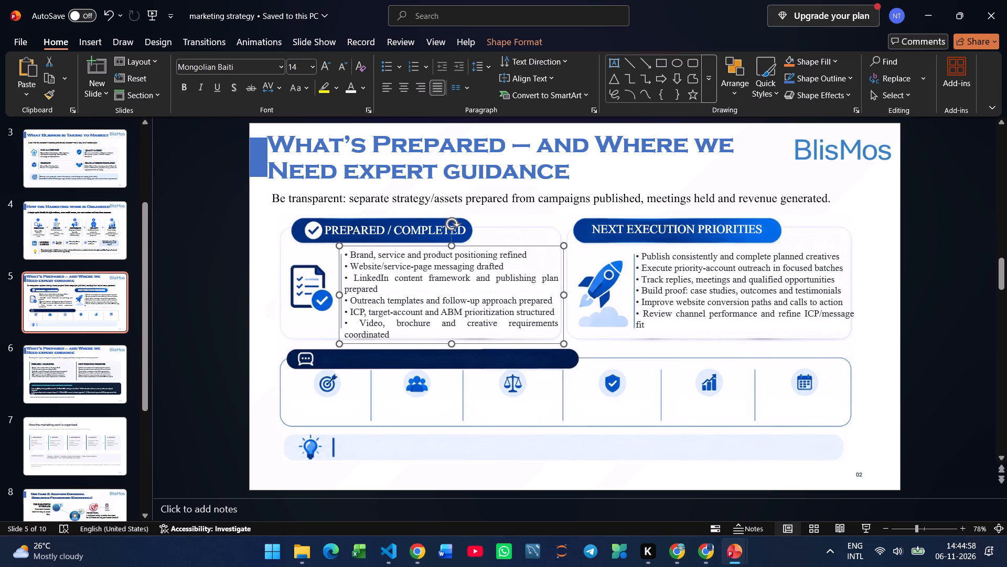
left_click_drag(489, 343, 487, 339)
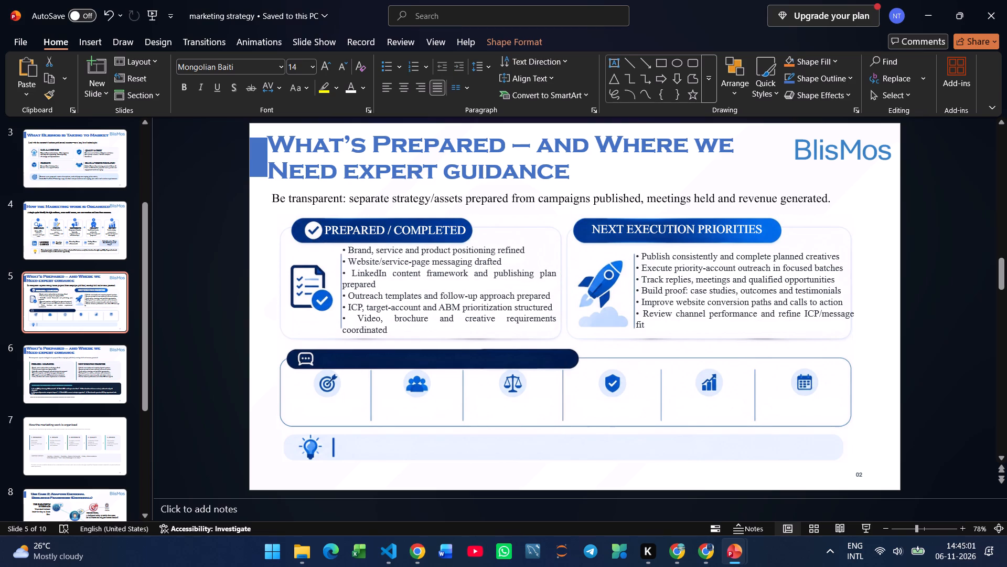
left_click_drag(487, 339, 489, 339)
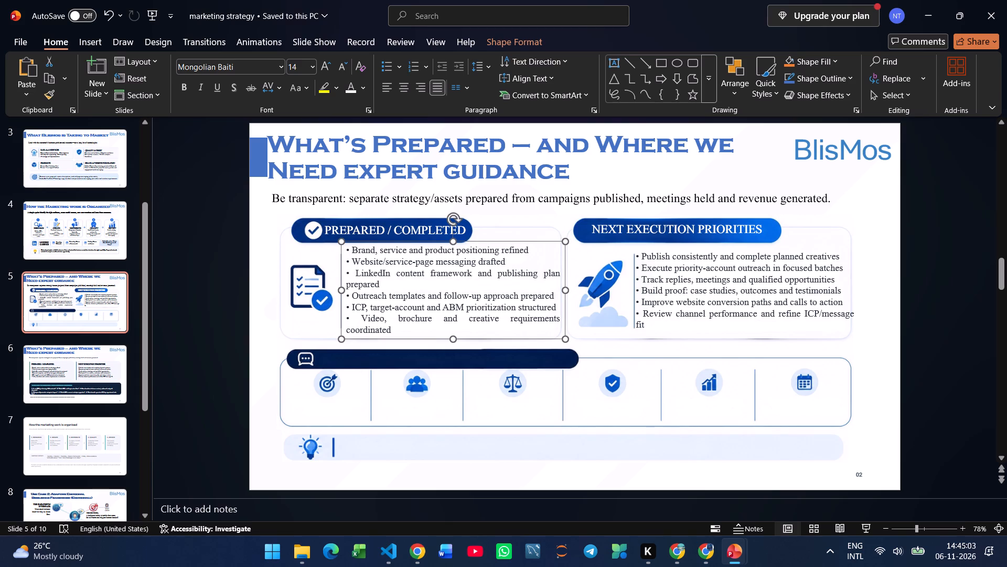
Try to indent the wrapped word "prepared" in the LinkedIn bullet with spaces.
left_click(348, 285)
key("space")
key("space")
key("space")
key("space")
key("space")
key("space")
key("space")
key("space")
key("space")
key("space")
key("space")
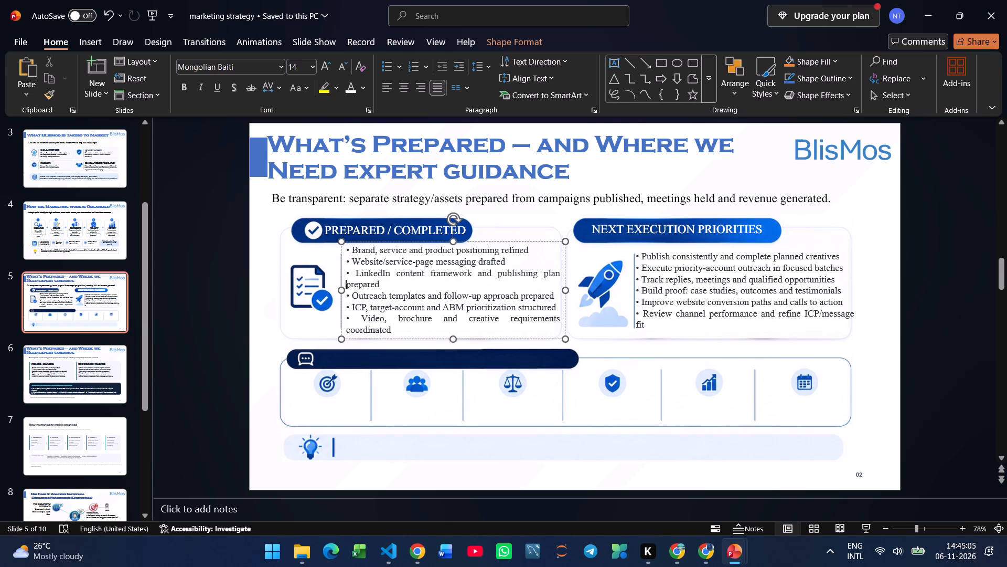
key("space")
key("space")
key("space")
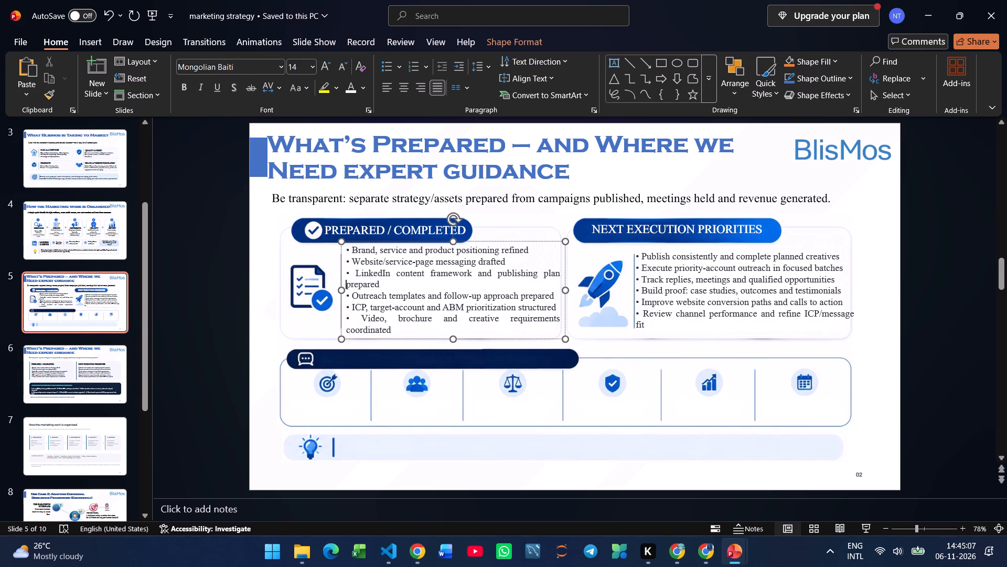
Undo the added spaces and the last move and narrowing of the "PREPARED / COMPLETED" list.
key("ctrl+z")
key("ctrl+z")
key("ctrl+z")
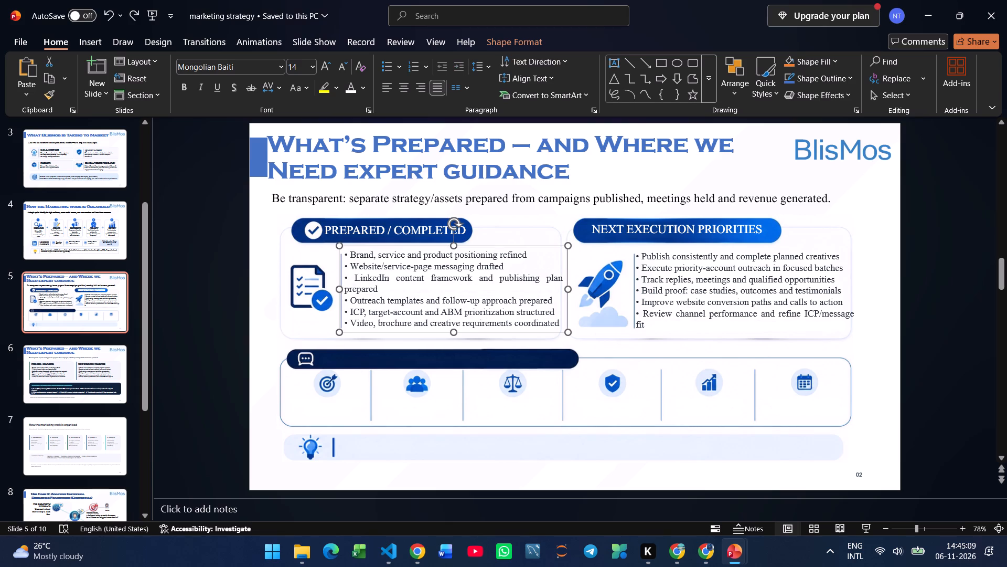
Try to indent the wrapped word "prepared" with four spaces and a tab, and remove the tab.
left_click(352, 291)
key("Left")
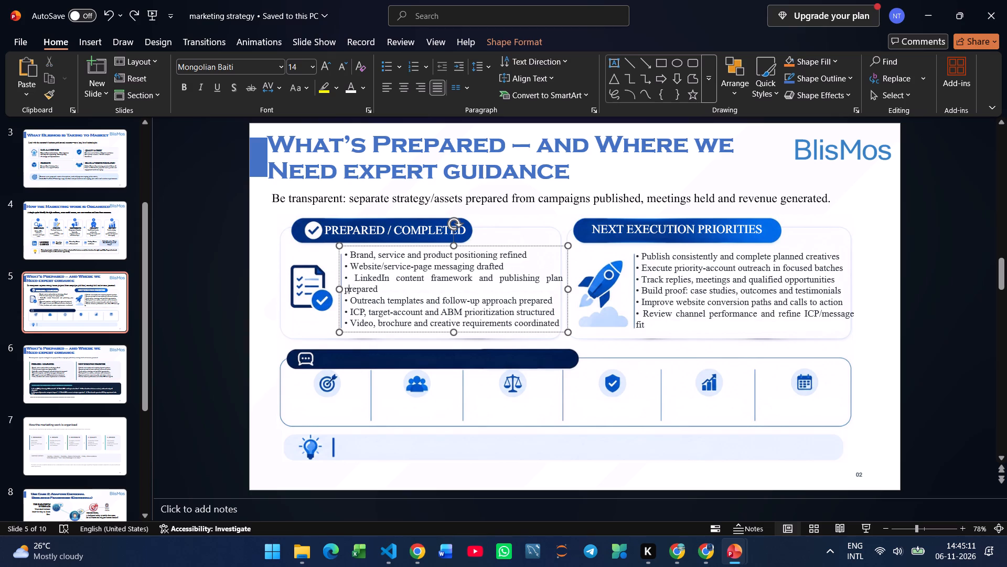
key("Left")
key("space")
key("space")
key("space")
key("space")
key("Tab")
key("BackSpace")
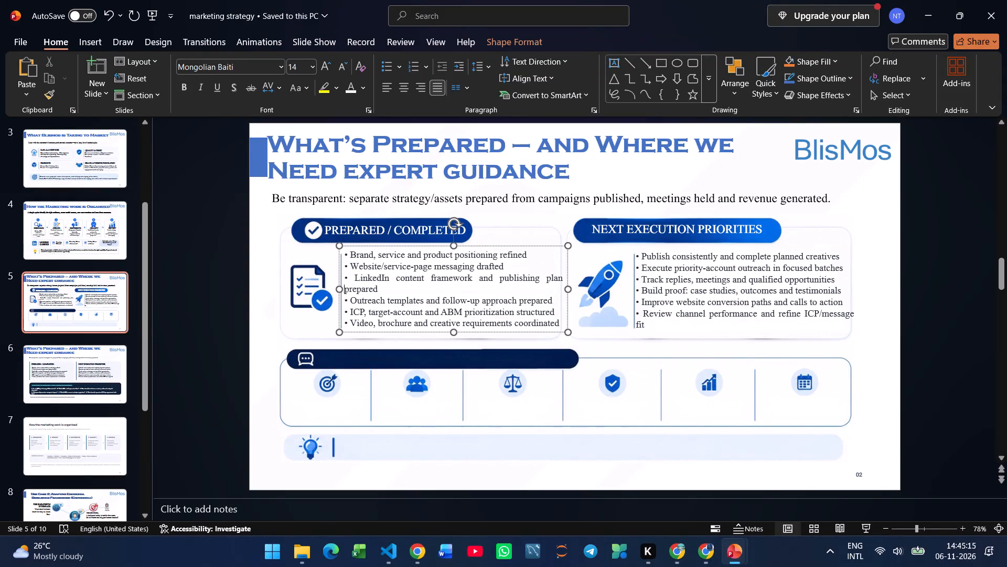
Narrow the "PREPARED / COMPLETED" list slightly toward its card's edge, keeping the video and brochure bullet on one line.
left_click(566, 289)
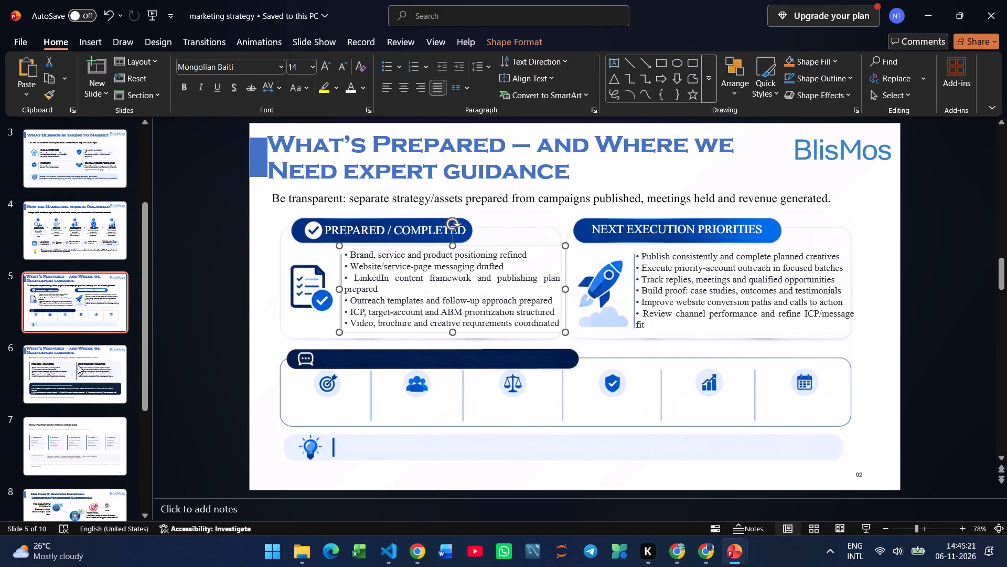
Copy "Is our B2B positioning differentiated?" from slide 6 onto slide 5 and colour the text black.
left_click_drag(74, 362, 79, 358)
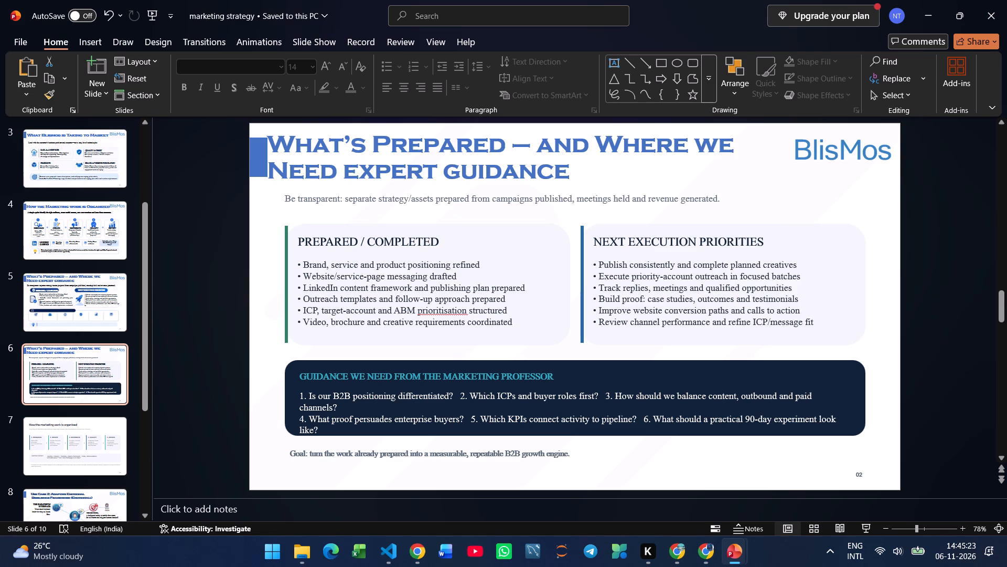
left_click_drag(453, 395, 311, 400)
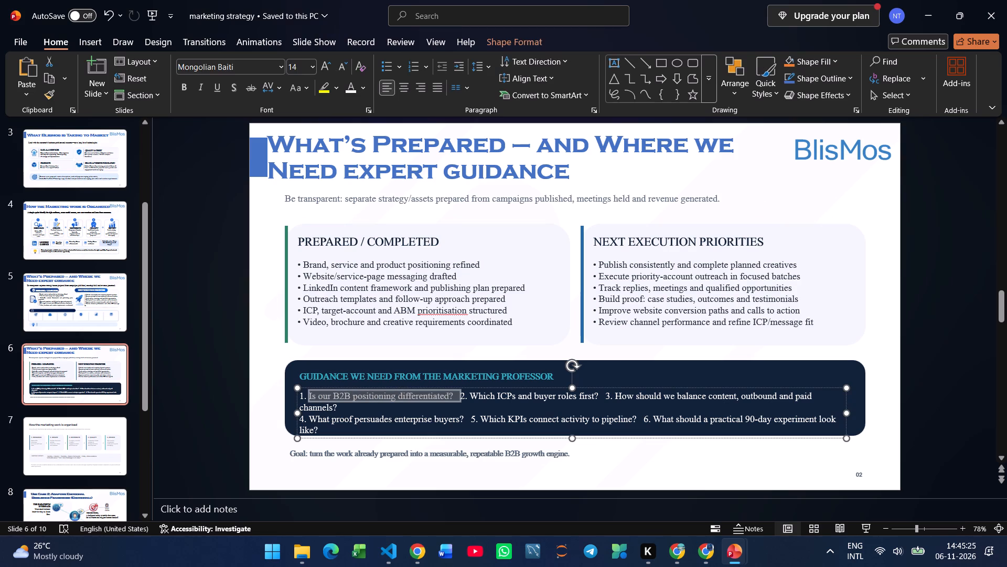
left_click_drag(311, 400, 312, 400)
key("ctrl+c")
left_click(114, 319)
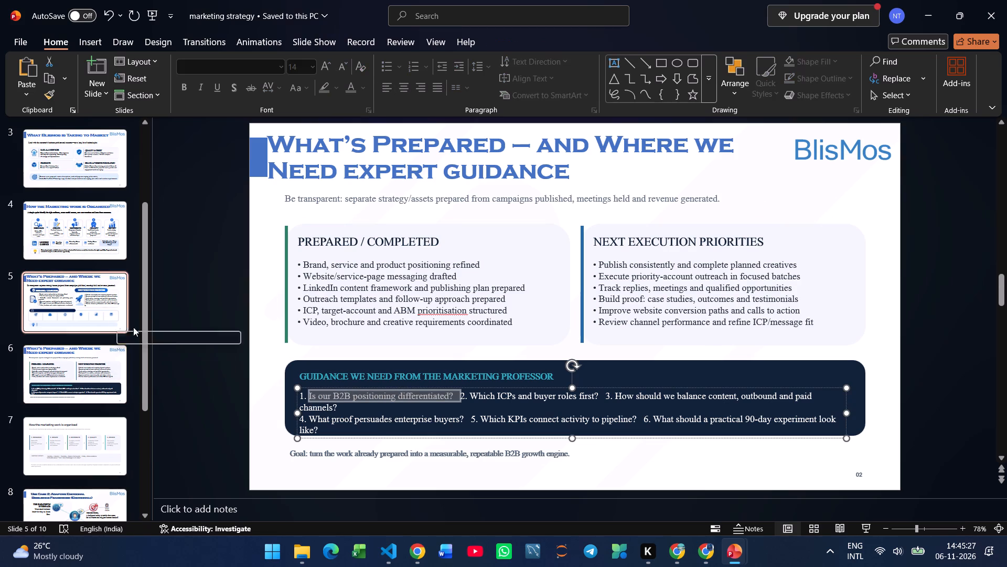
key("ctrl+v")
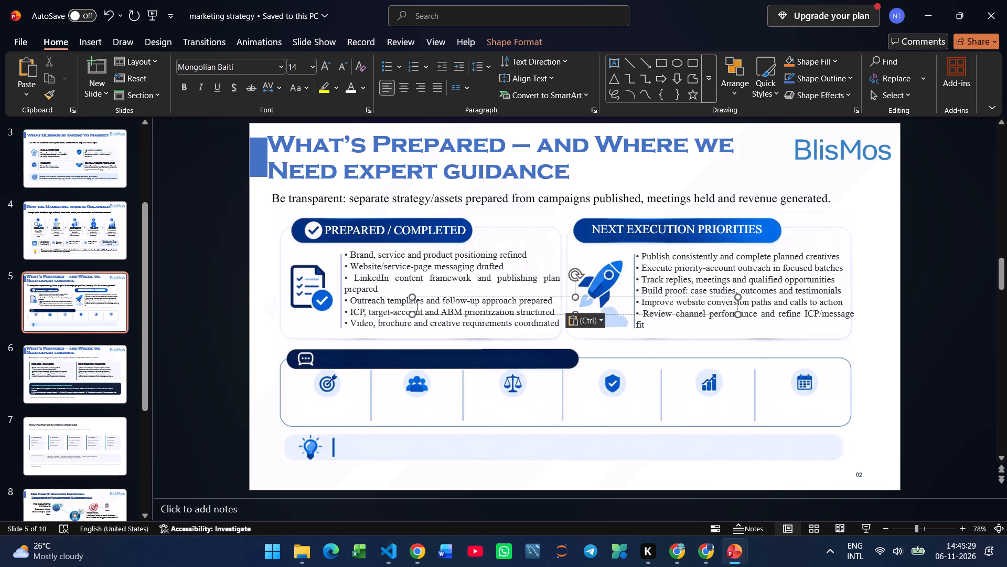
left_click(697, 316)
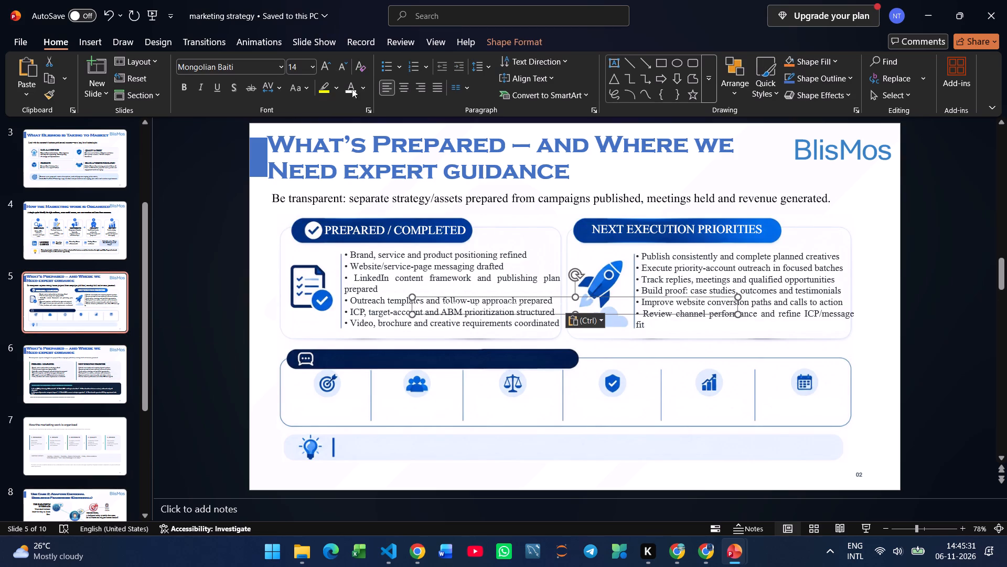
left_click(363, 90)
left_click(371, 146)
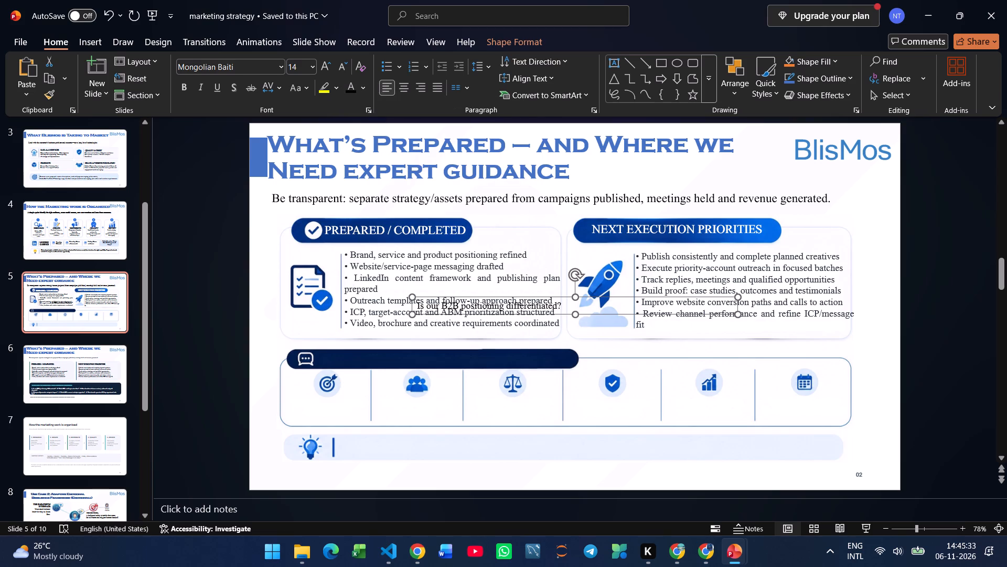
Place the B2B positioning question below the target icon, narrow its box to about the column width, and centre the text.
left_click_drag(565, 314, 466, 415)
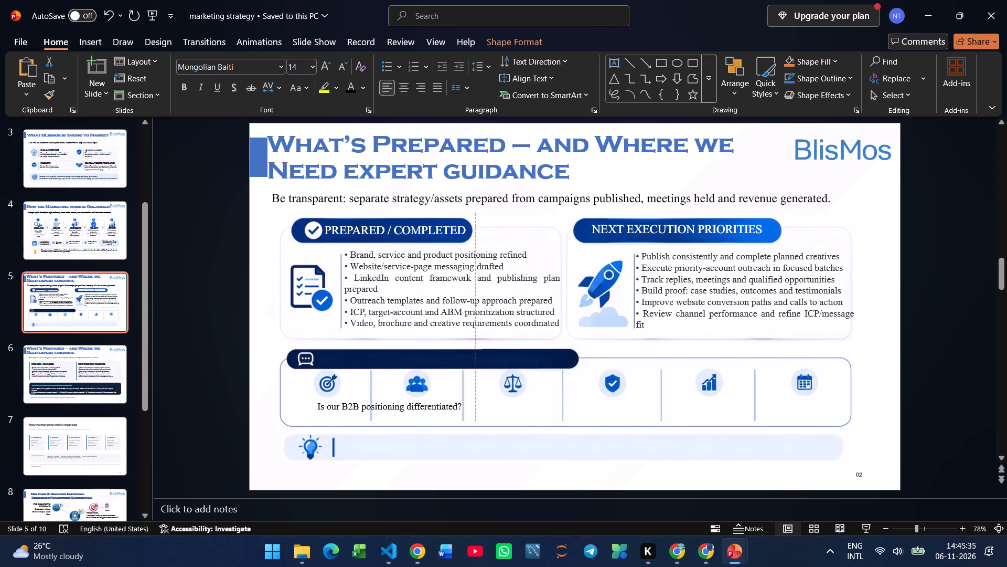
left_click_drag(466, 415, 436, 411)
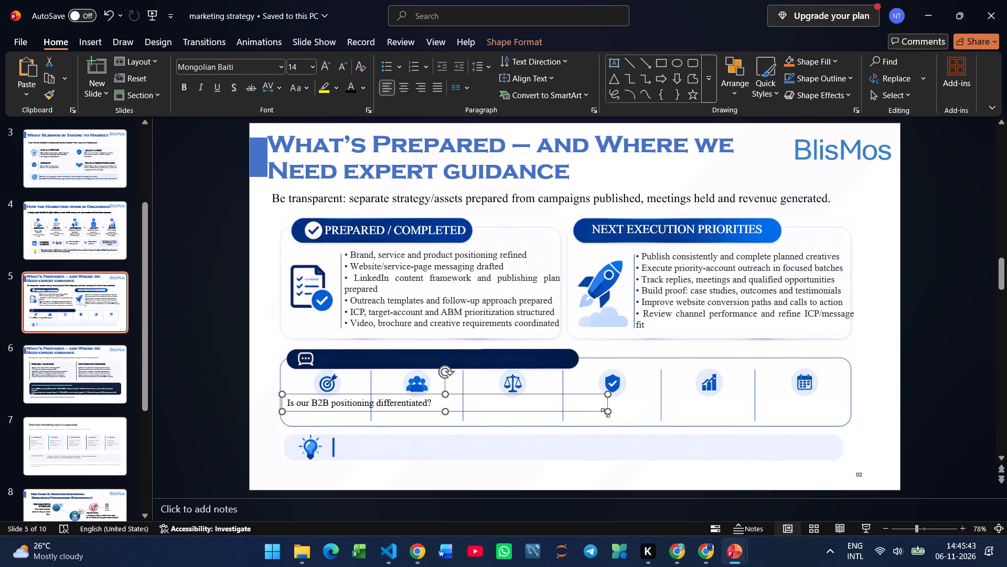
left_click_drag(607, 411, 377, 416)
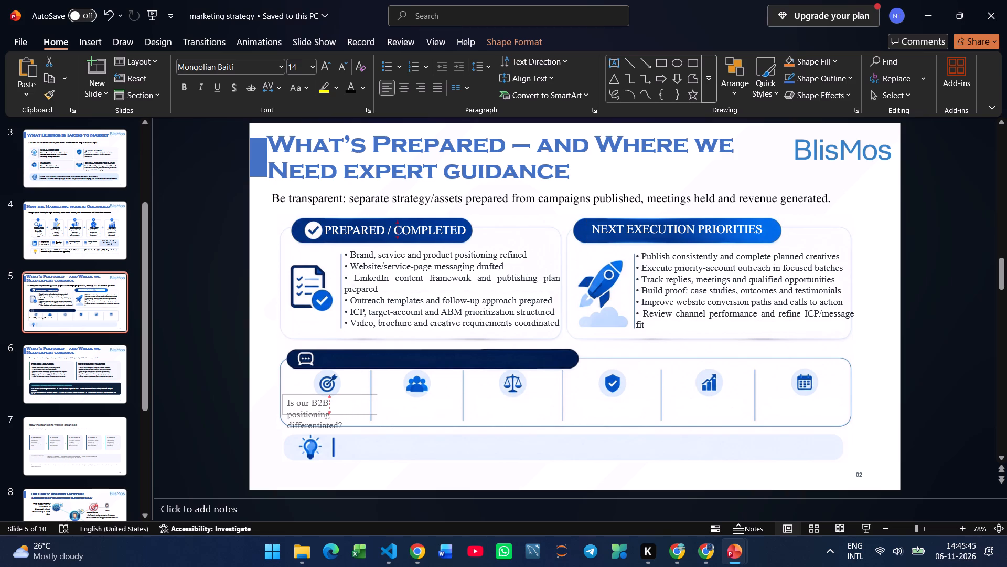
left_click_drag(377, 416, 383, 414)
left_click(401, 86)
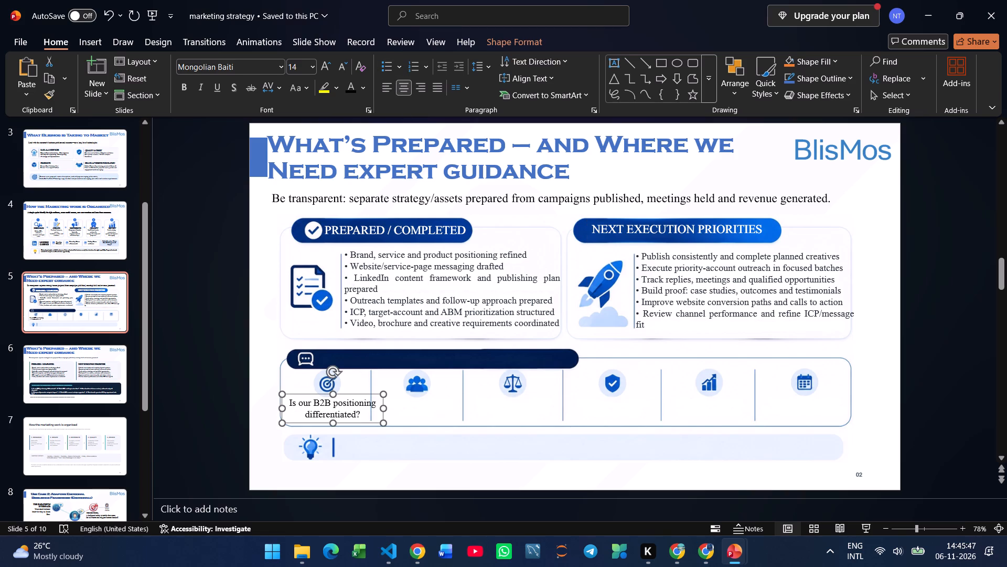
Nudge the B2B positioning question left until it fits inside the first column, and make it bold.
key("Left")
key("Left")
key("Left")
key("Left")
key("Left")
key("Left")
key("Left")
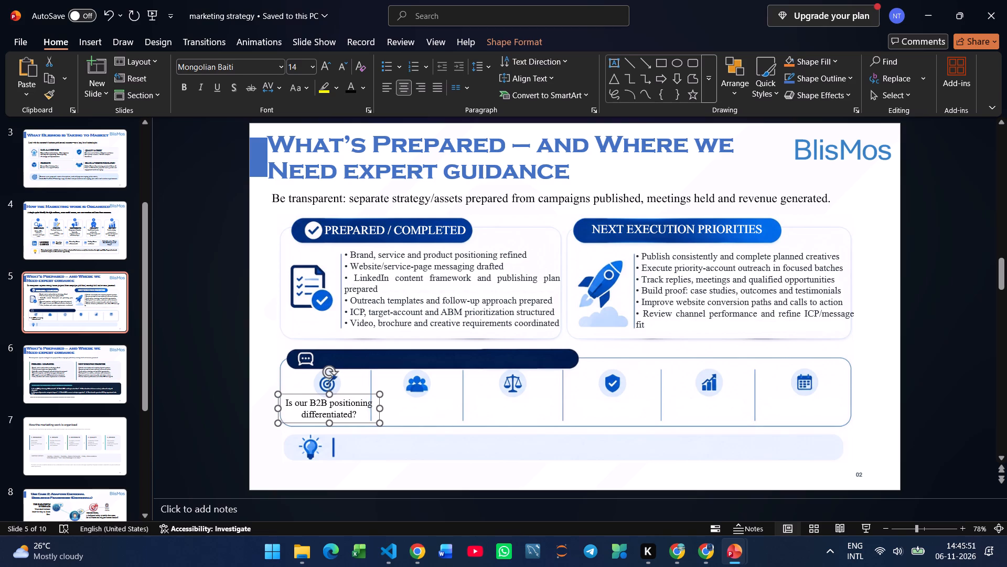
key("Left")
key("Left")
key("Left")
key("Left")
key("Left")
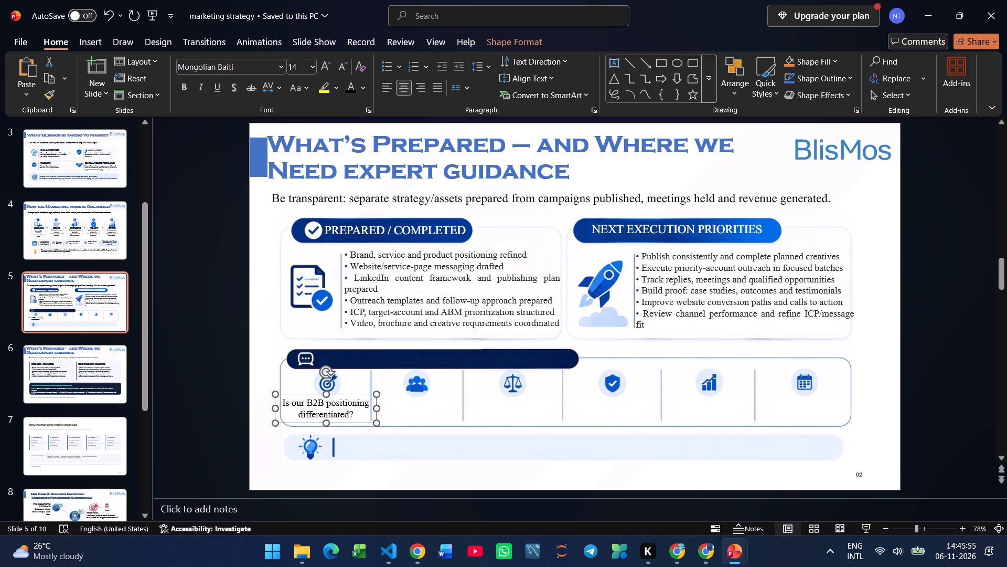
left_click(183, 93)
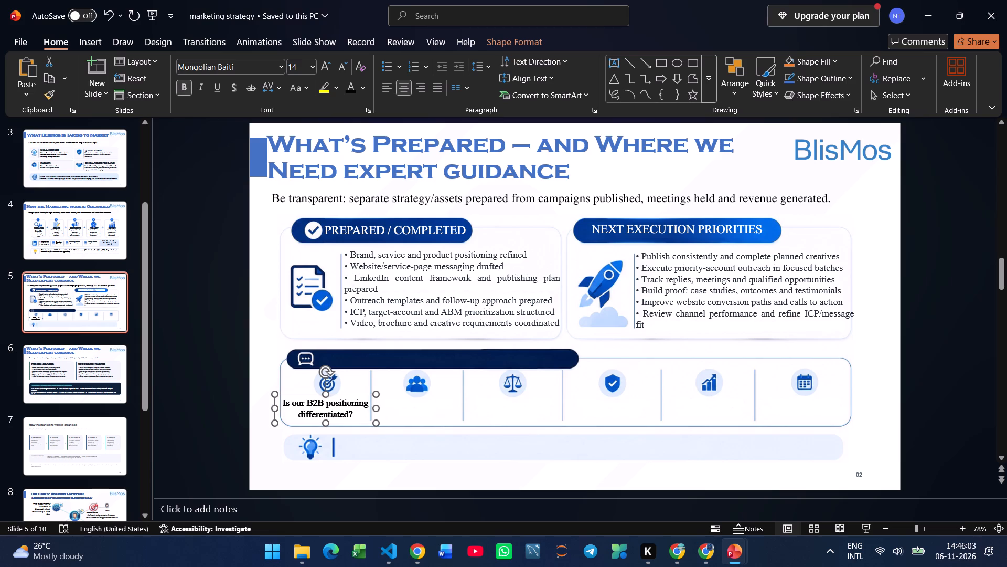
Copy "Which ICPs and buyer roles first?" from slide 6 into slide 5's people-icon column, level with the first question, in black.
left_click(104, 379)
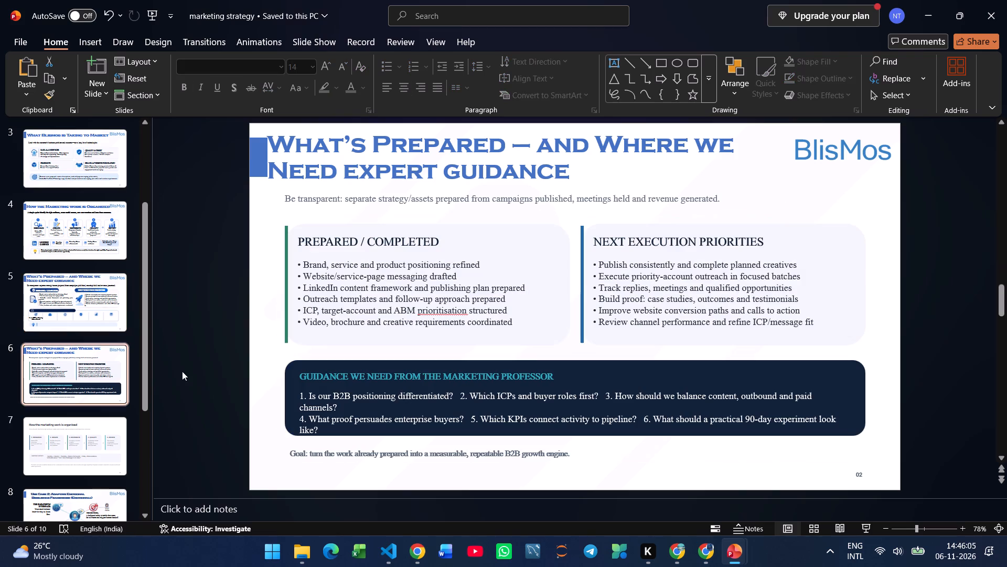
left_click_drag(471, 397, 608, 393)
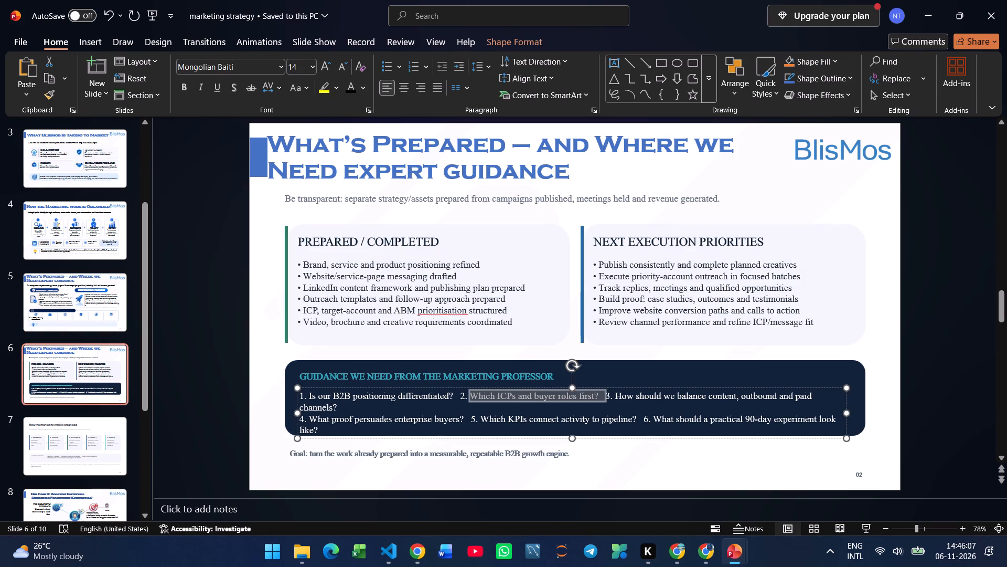
left_click_drag(608, 393, 600, 397)
key("ctrl+c")
key("ctrl+c")
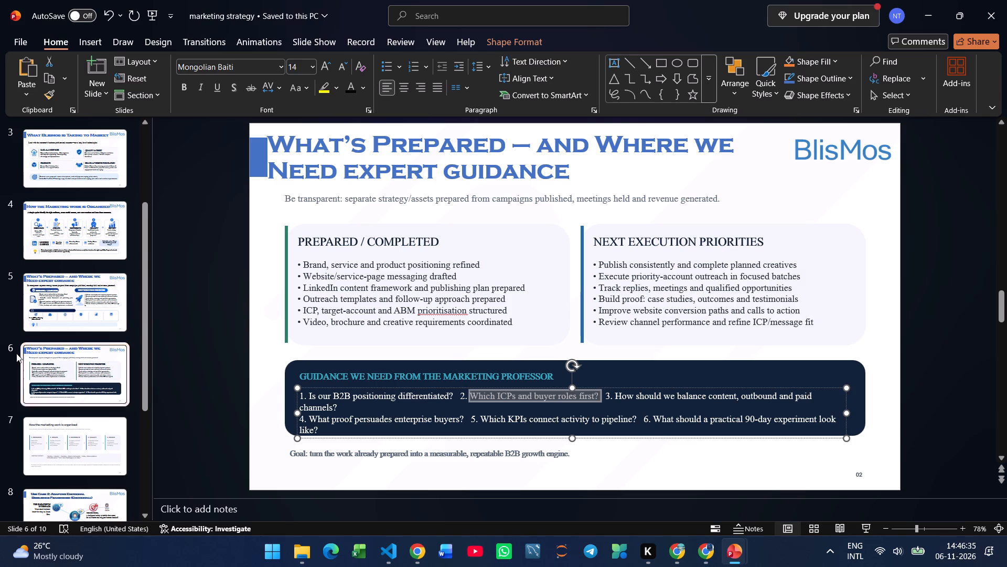
left_click(51, 310)
key("ctrl+v")
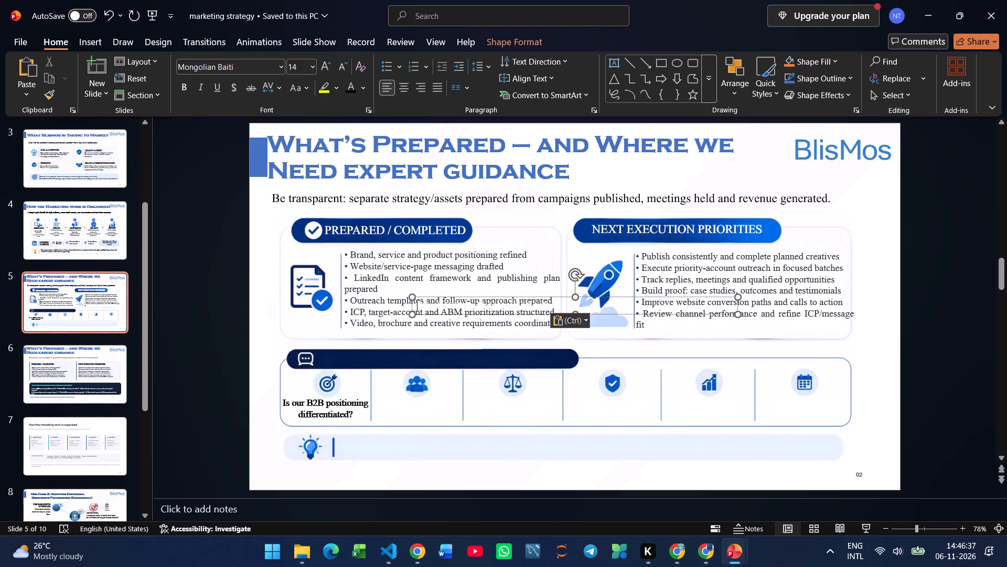
left_click_drag(616, 313, 586, 411)
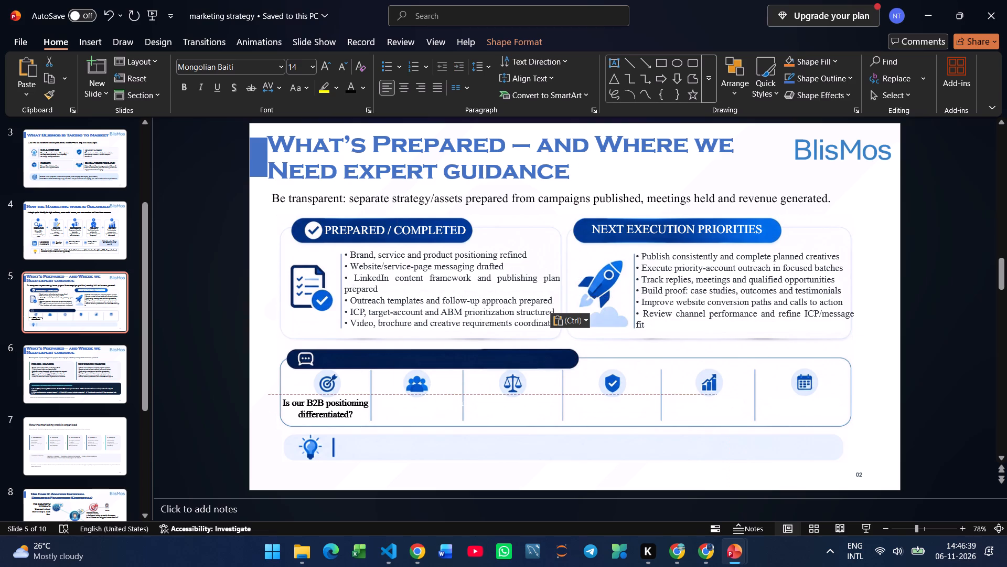
left_click_drag(586, 411, 584, 411)
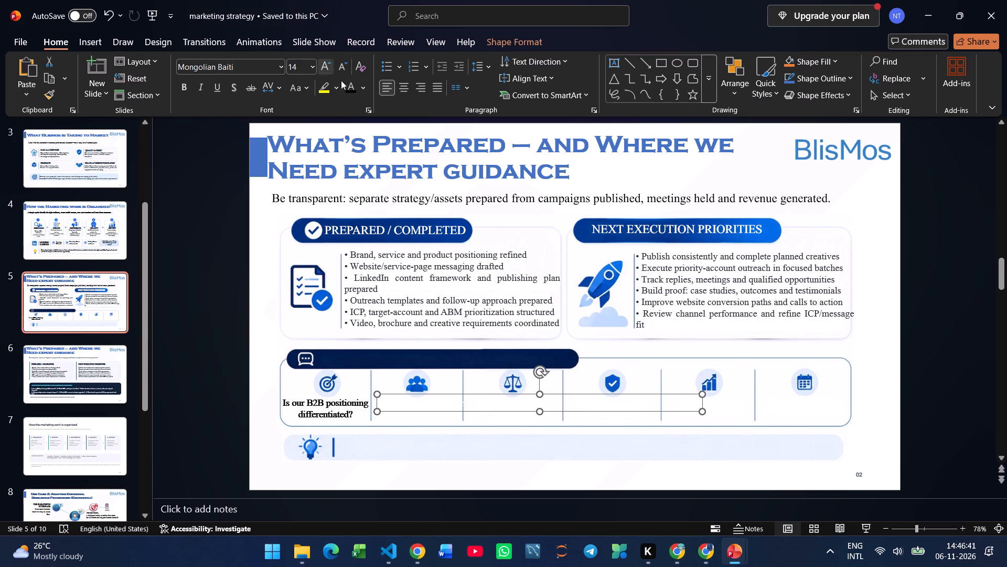
left_click(352, 91)
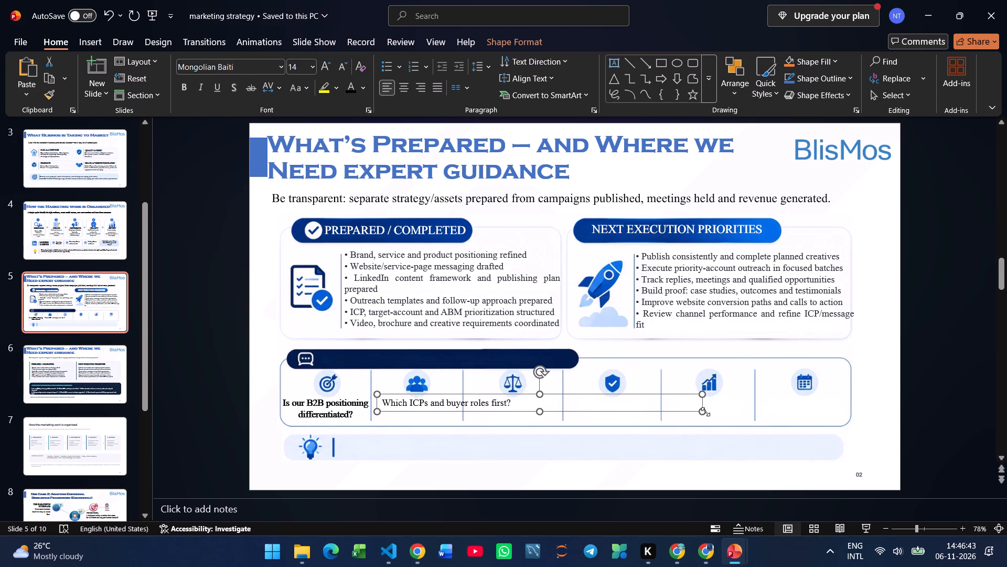
Narrow the ICPs question's box to the people-icon column so it wraps onto two lines, with centred bold text.
left_click_drag(705, 412, 556, 418)
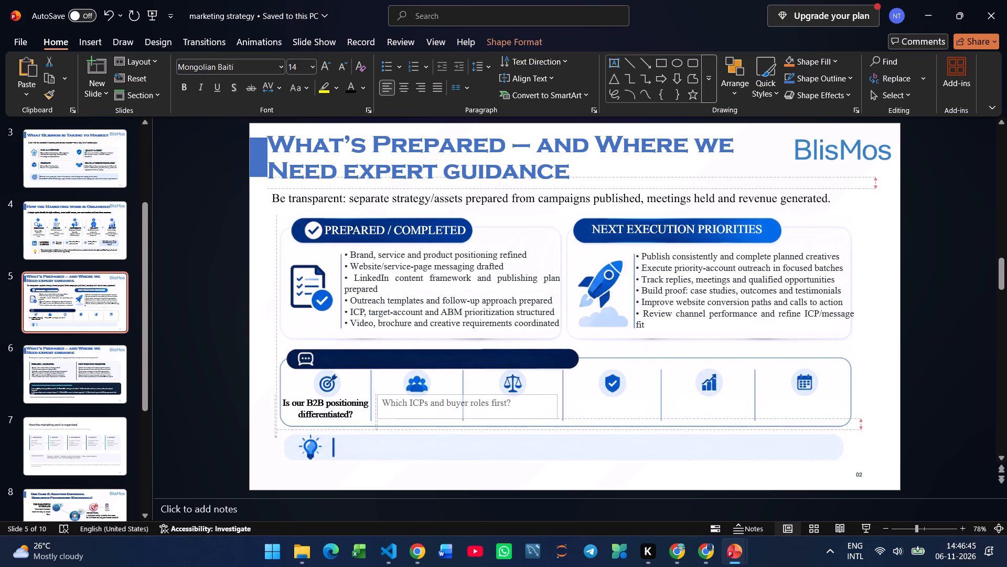
left_click_drag(556, 418, 463, 416)
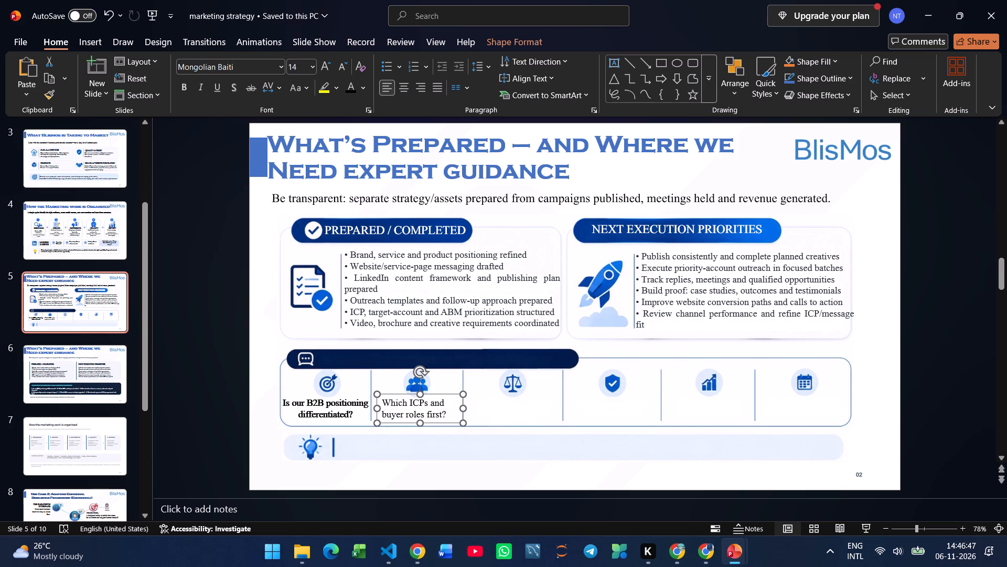
left_click(409, 93)
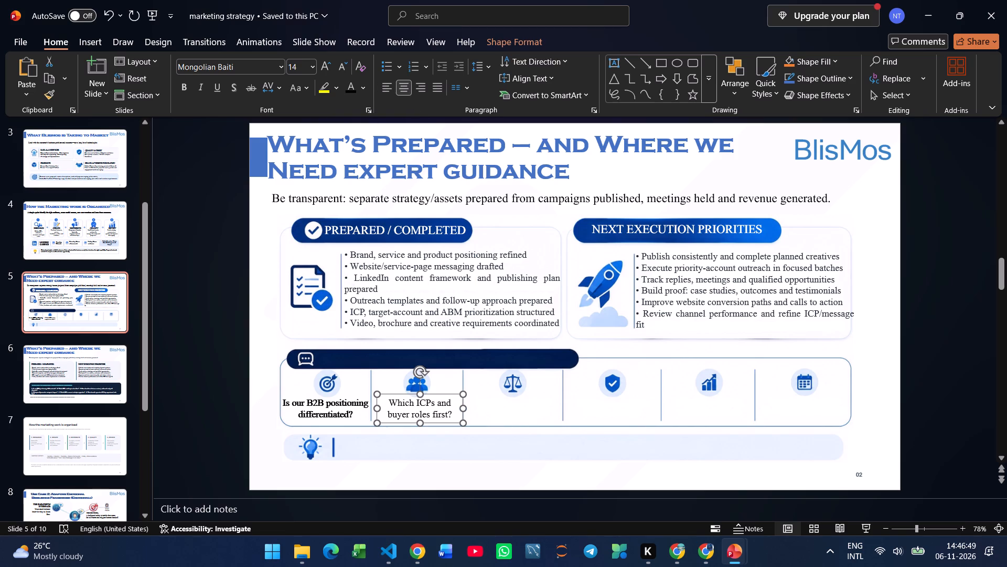
left_click(182, 92)
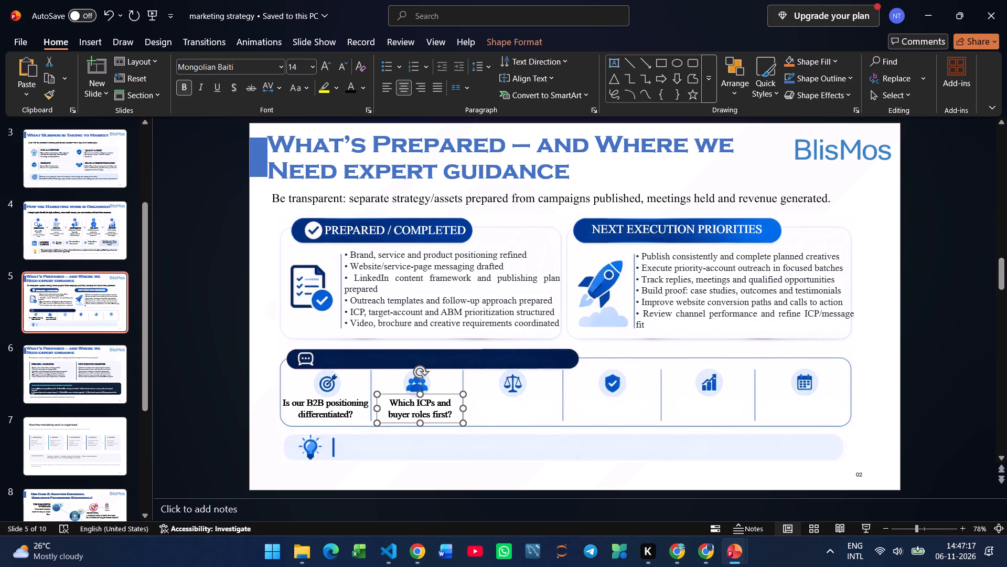
Copy "How should we balance content, outbound and paid channels?" from slide 6 onto slide 5, narrow its box, and colour the text black.
left_click(73, 374)
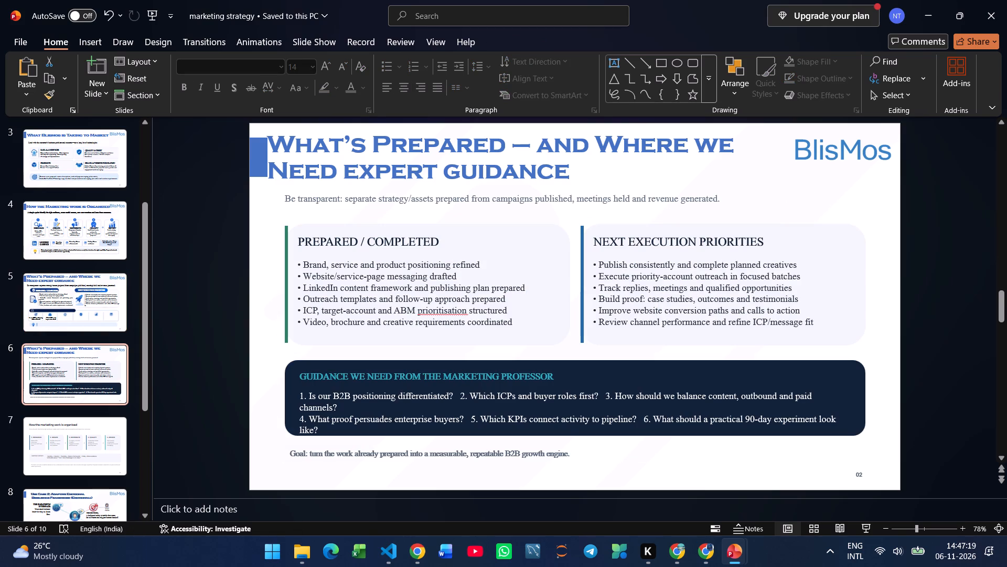
left_click_drag(617, 395, 790, 414)
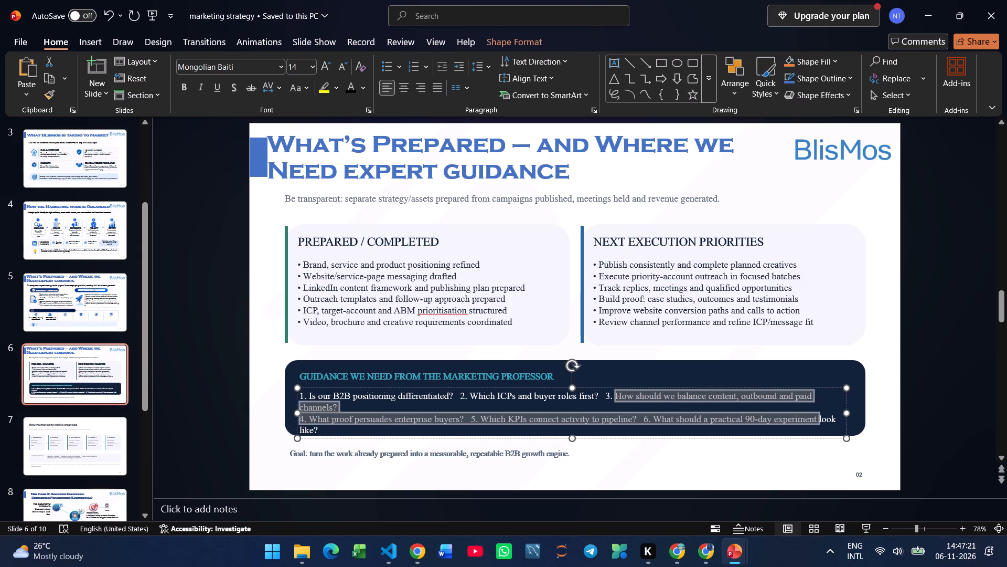
left_click_drag(790, 414, 789, 403)
key("ctrl+c")
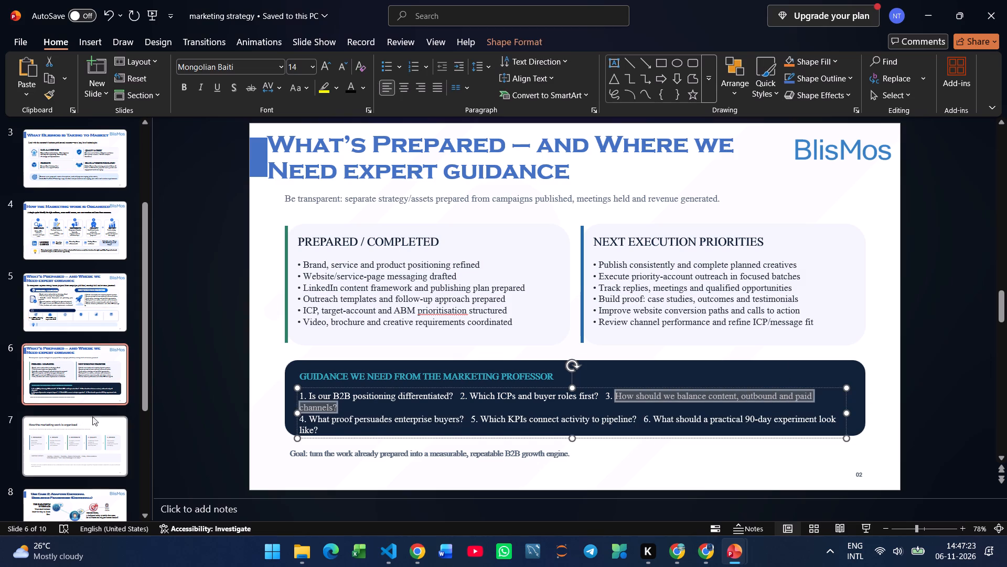
left_click(86, 317)
key("ctrl+v")
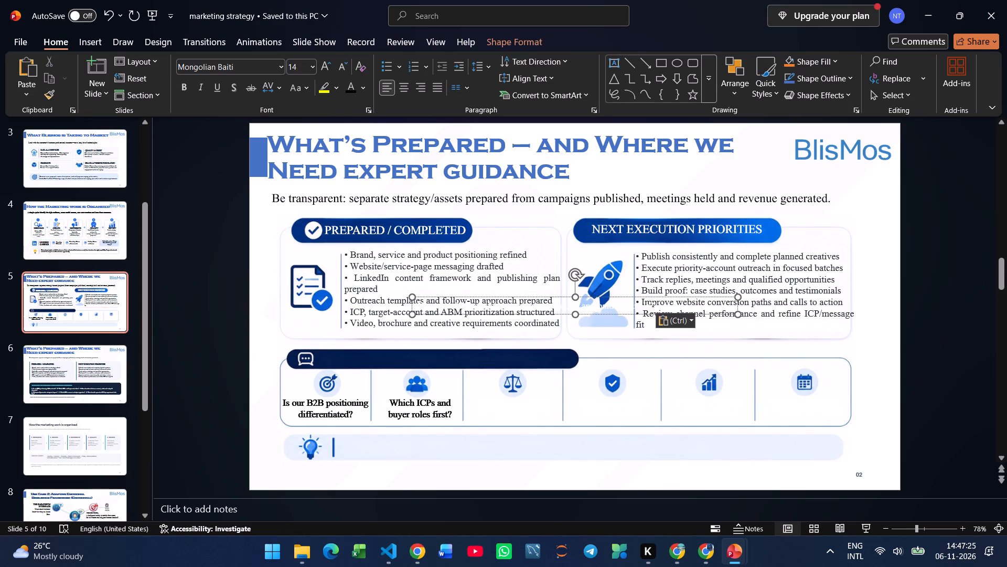
left_click_drag(737, 312, 551, 323)
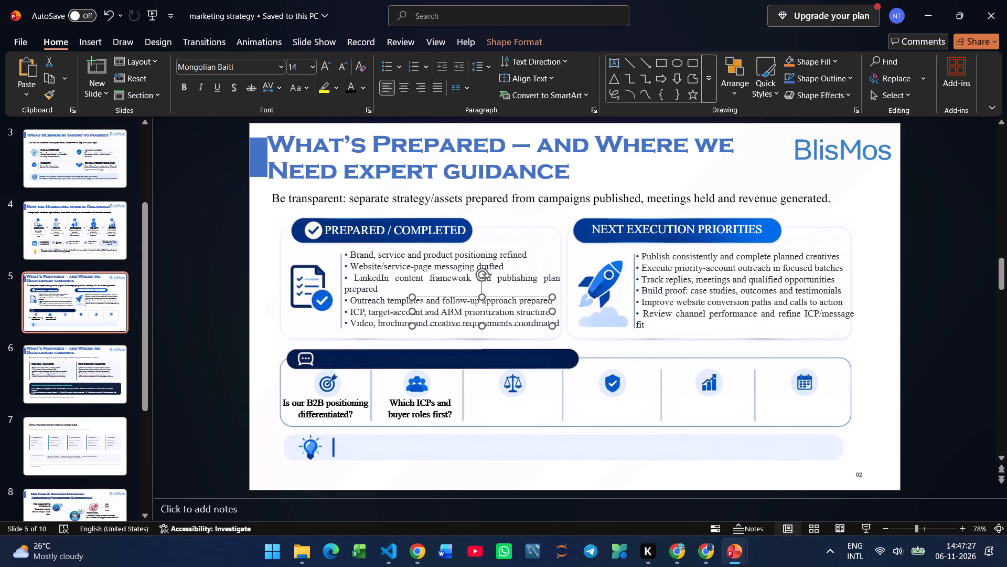
left_click(350, 87)
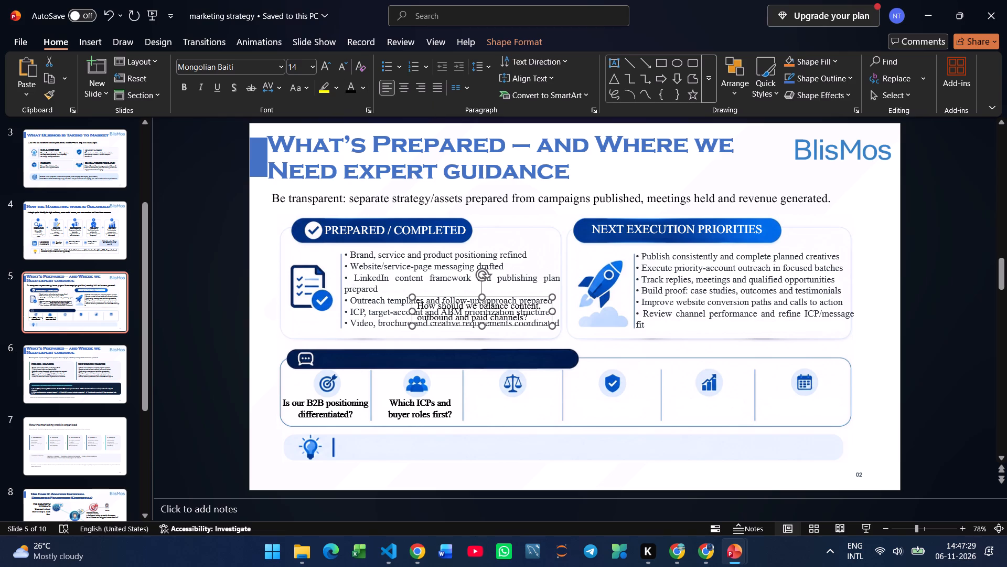
Place the content-balance question in slide 5's scales-icon column, narrow its box to three lines, centre and bold it, and nudge it up.
left_click_drag(502, 325, 553, 423)
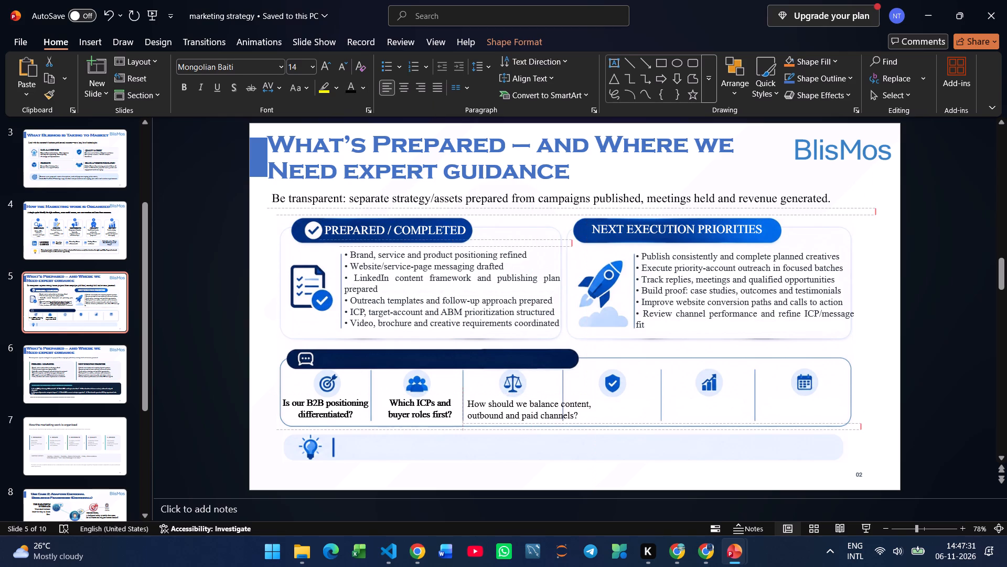
left_click_drag(553, 423, 554, 421)
left_click_drag(605, 407, 563, 409)
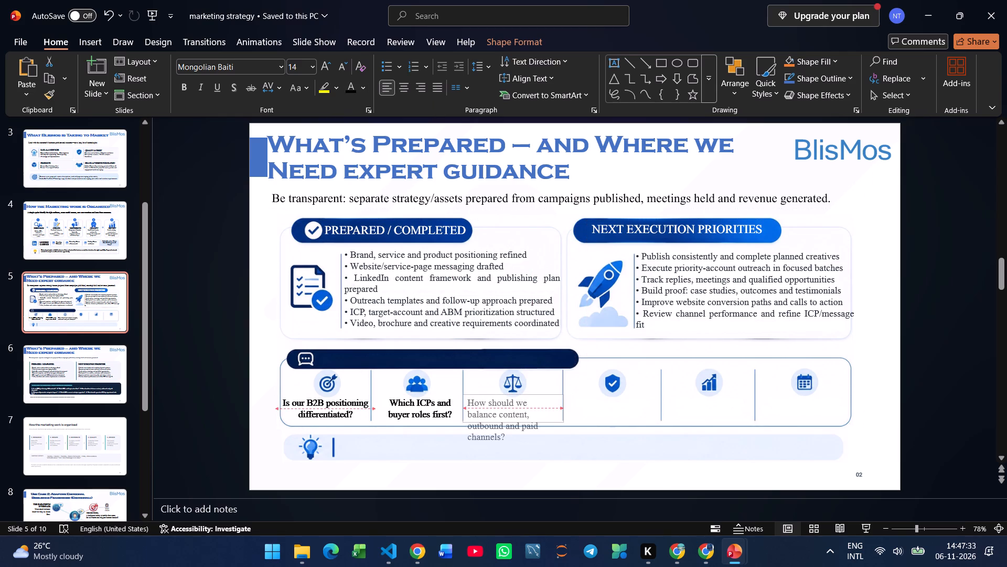
left_click_drag(563, 409, 566, 409)
left_click(401, 89)
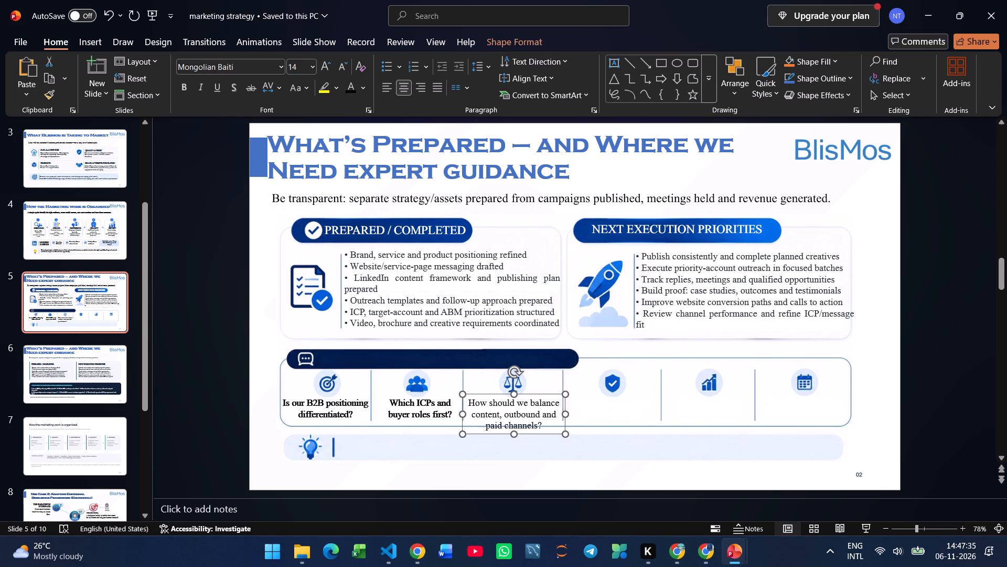
left_click(529, 395)
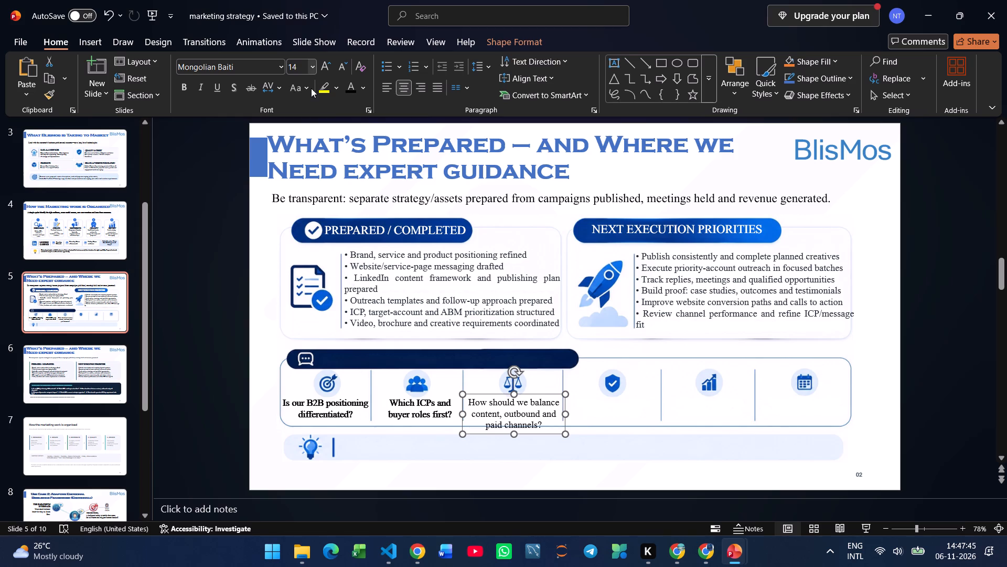
left_click(190, 86)
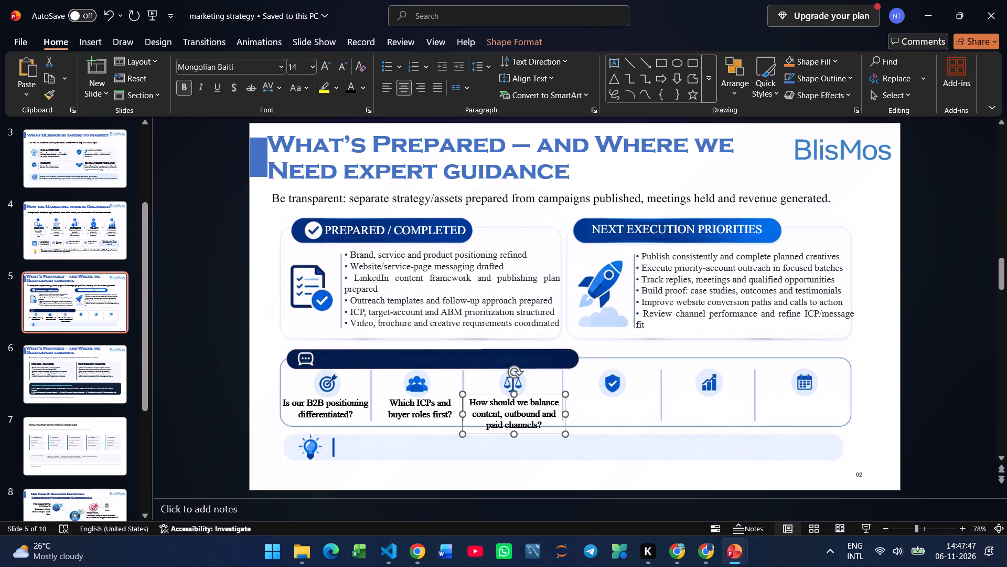
left_click(532, 394)
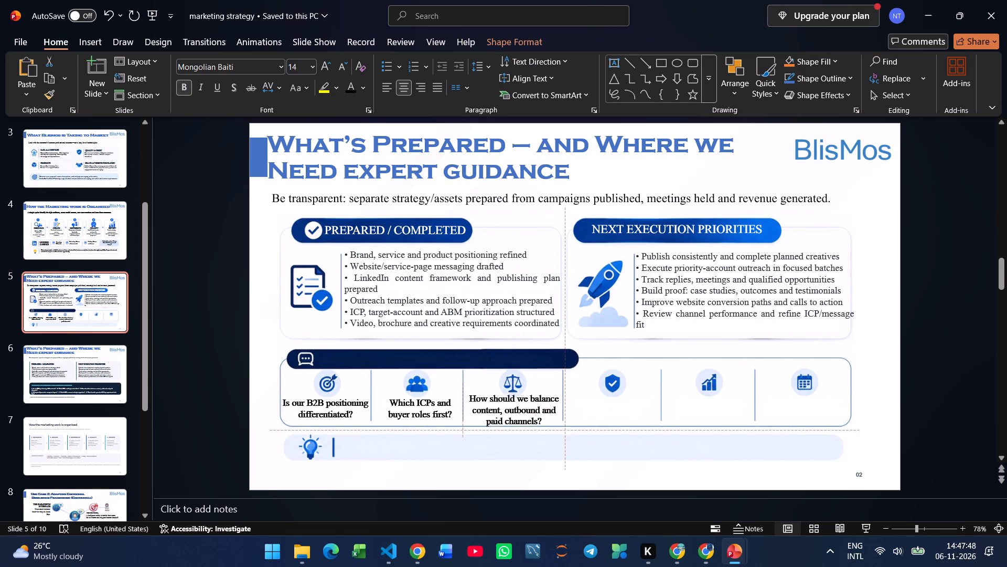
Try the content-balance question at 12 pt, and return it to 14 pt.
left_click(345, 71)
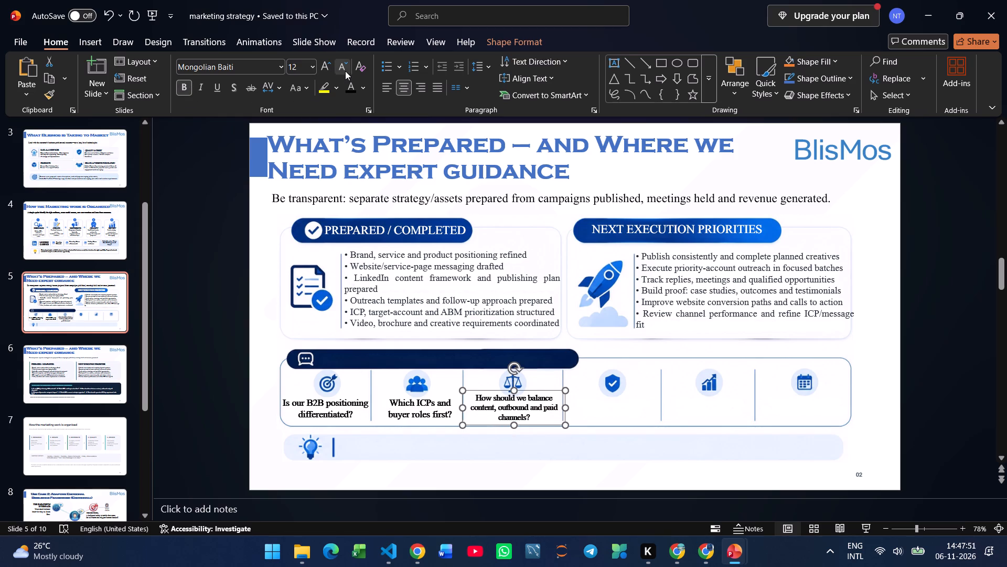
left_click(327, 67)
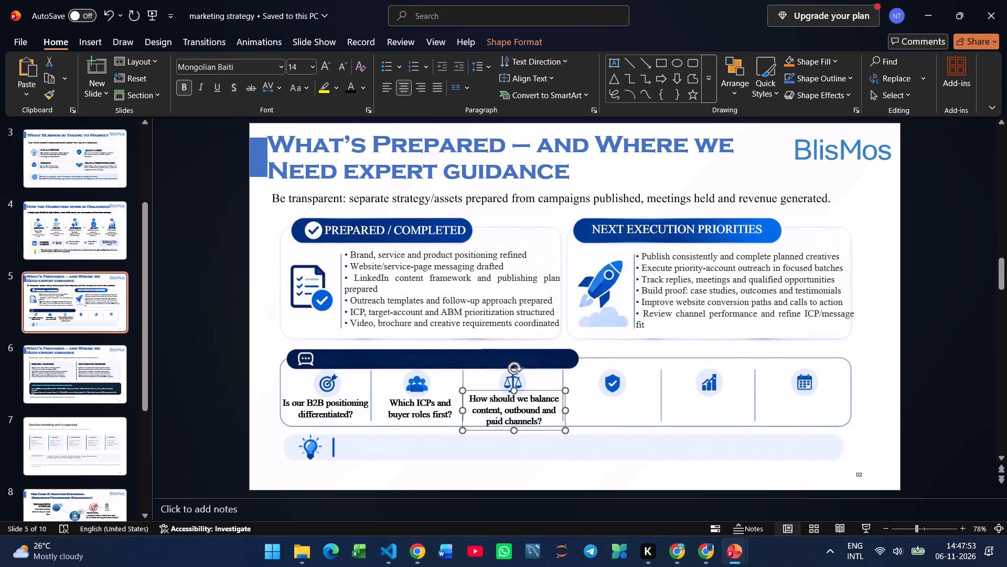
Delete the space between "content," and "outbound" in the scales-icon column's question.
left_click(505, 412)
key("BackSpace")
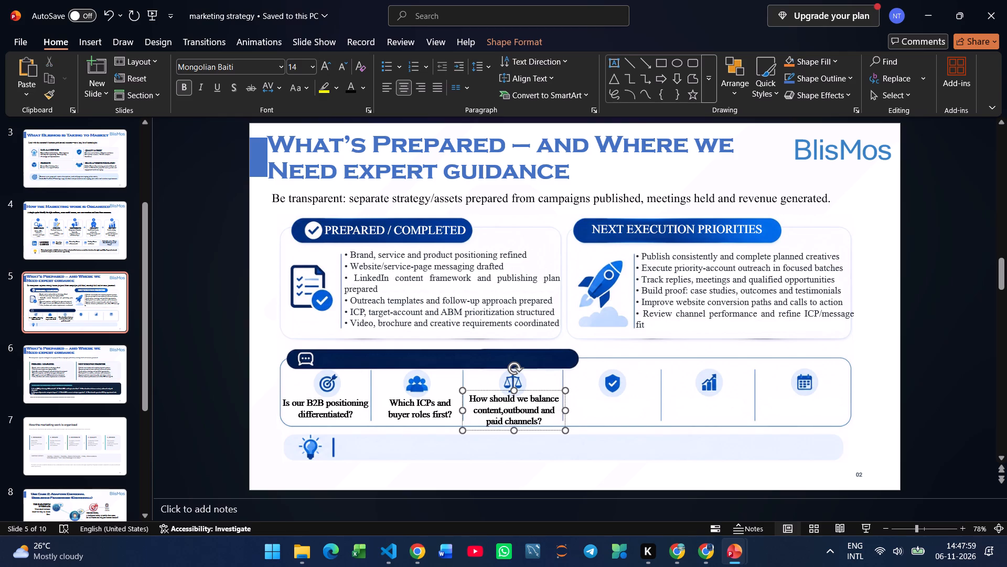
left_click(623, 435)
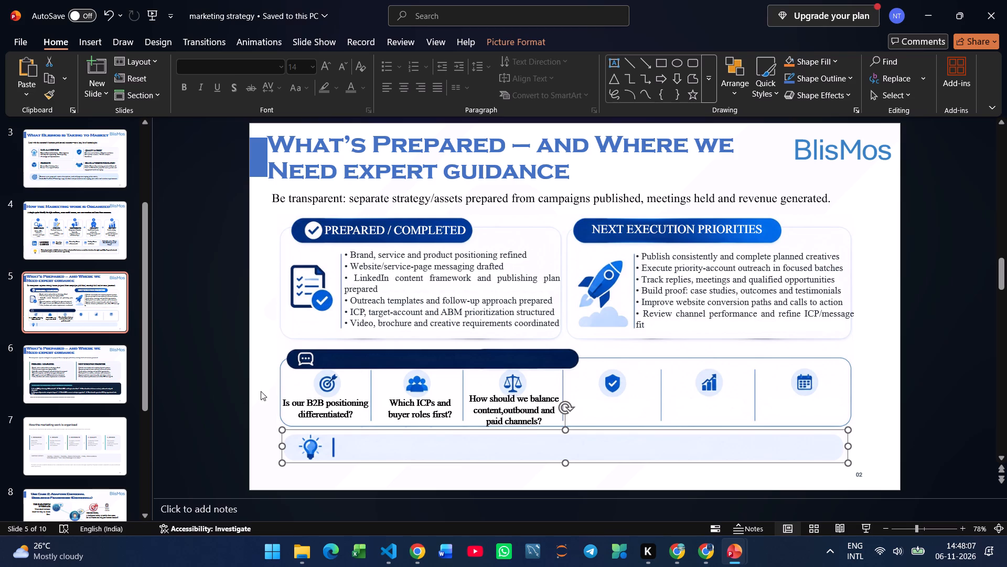
Copy "What proof persuades enterprise buyers?" from slide 6 onto slide 5, narrow its box to two lines, and make the text black and bold.
left_click(87, 374)
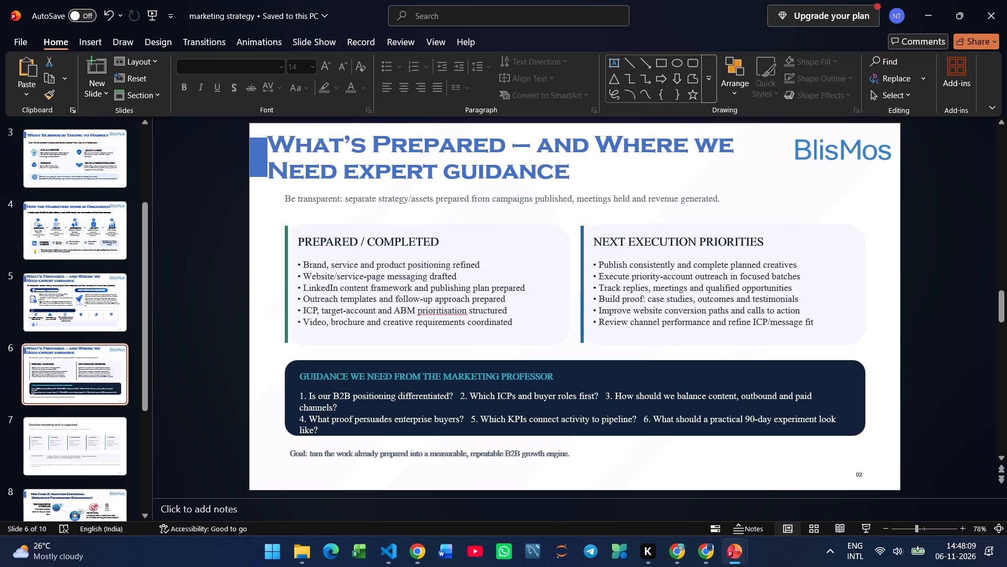
left_click_drag(465, 421, 322, 418)
key("ctrl+c")
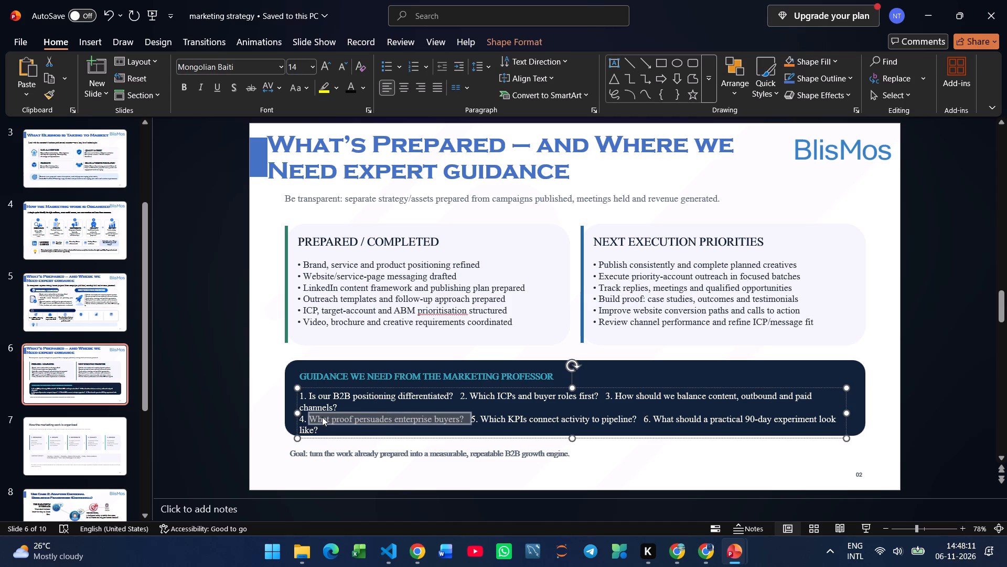
left_click(98, 306)
key("ctrl+v")
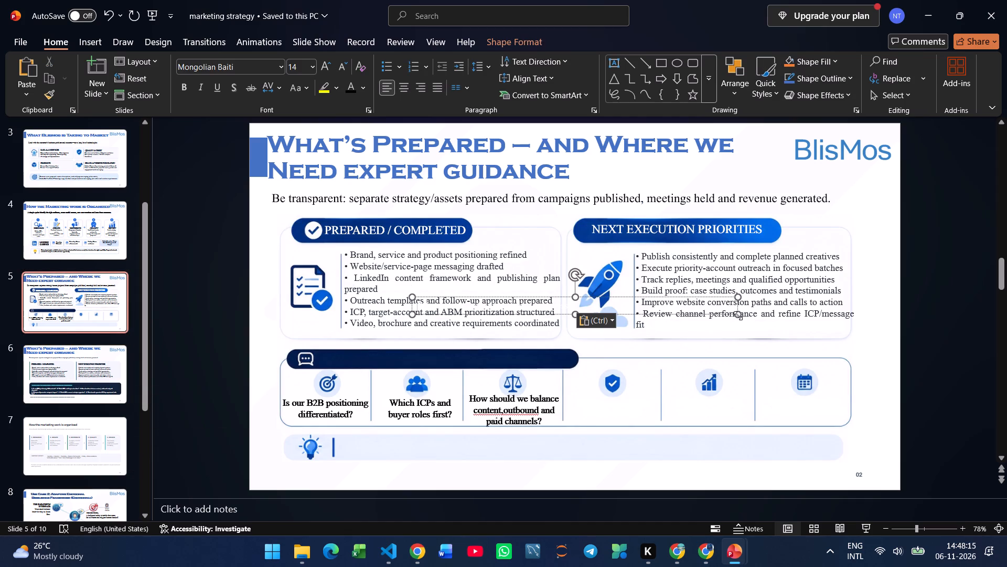
left_click_drag(738, 315, 536, 321)
left_click(351, 87)
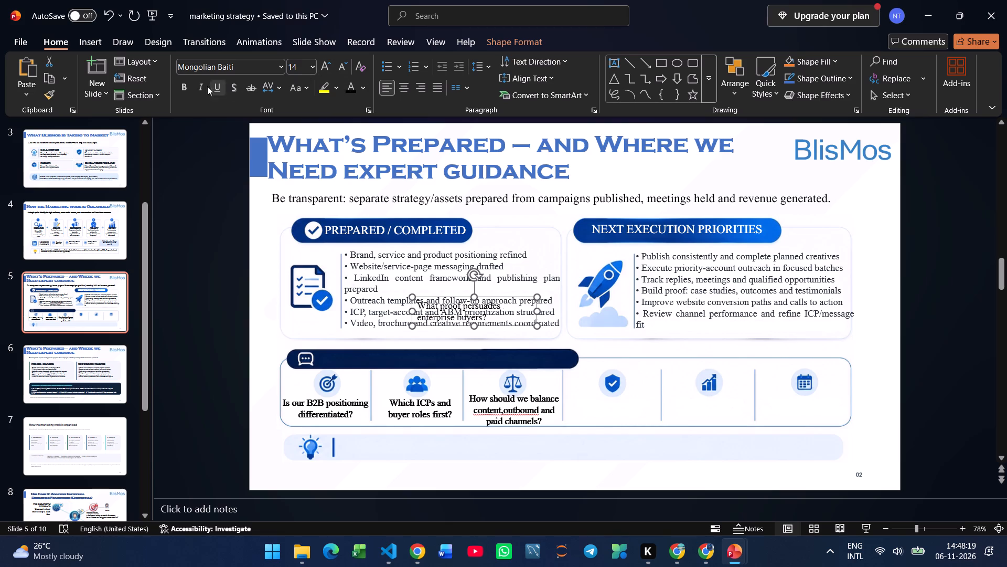
left_click(179, 88)
Place the enterprise-buyers question in the shield-icon column, narrow its box to the column width, and centre its text.
left_click_drag(498, 324, 627, 401)
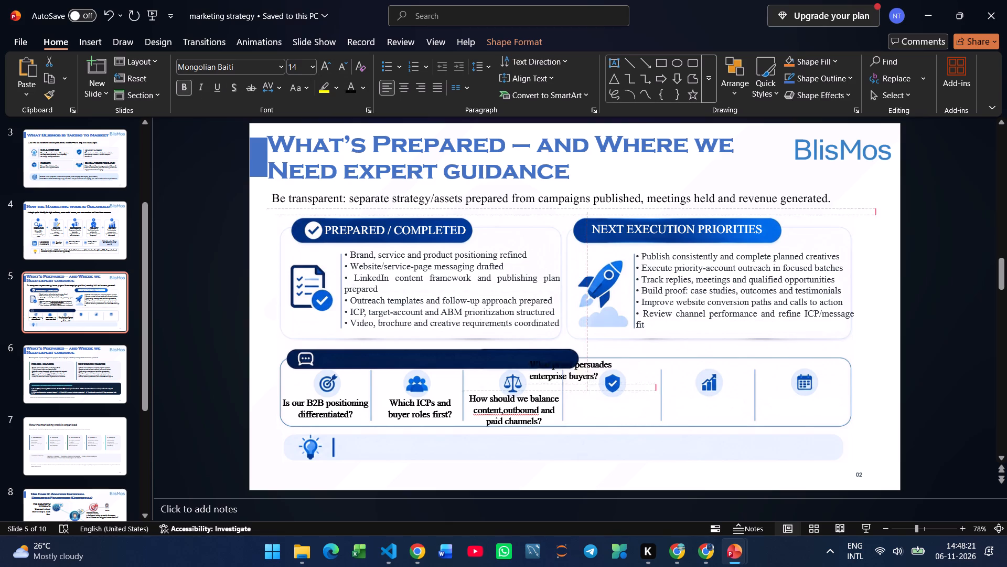
left_click_drag(627, 401, 656, 422)
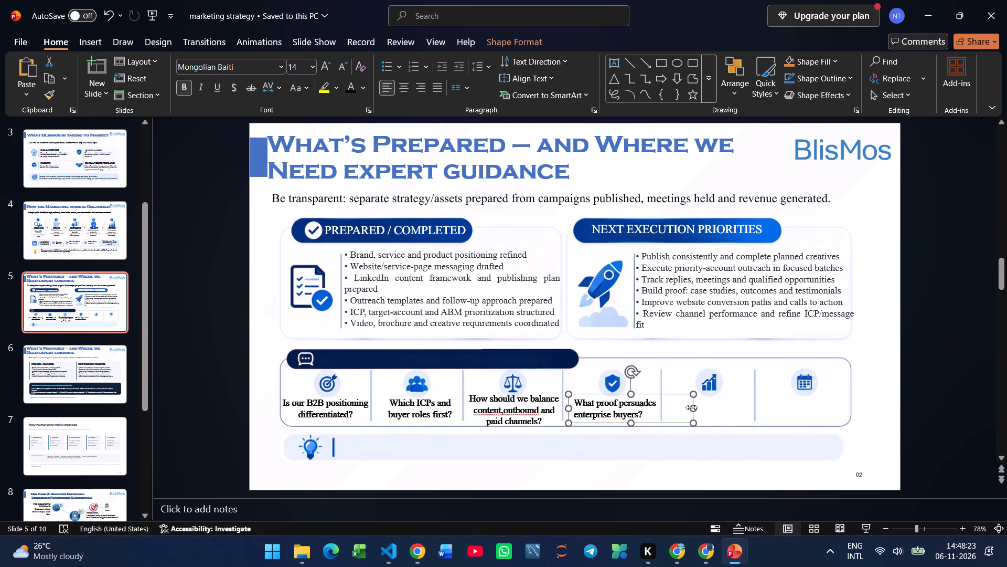
left_click_drag(692, 407, 666, 406)
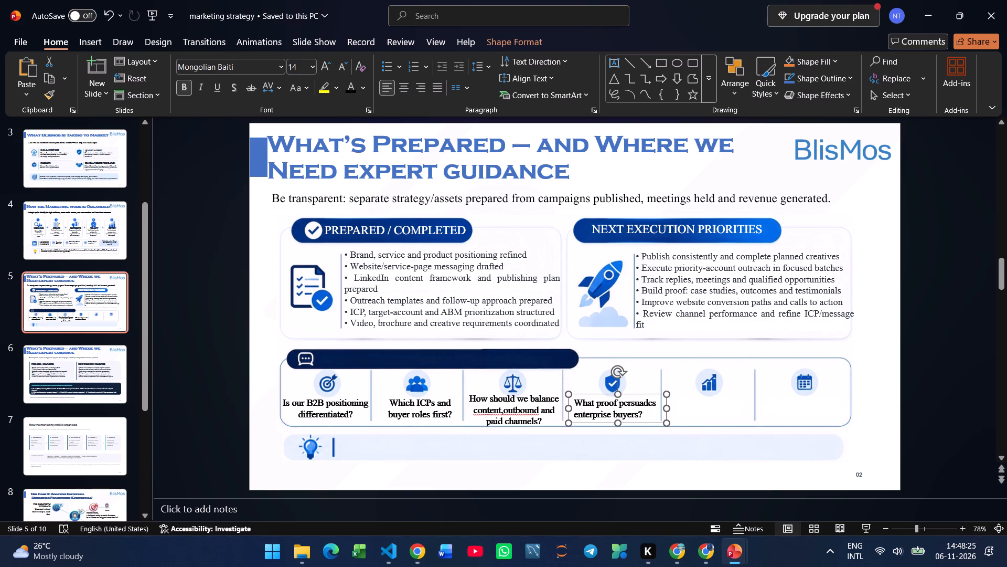
left_click(409, 91)
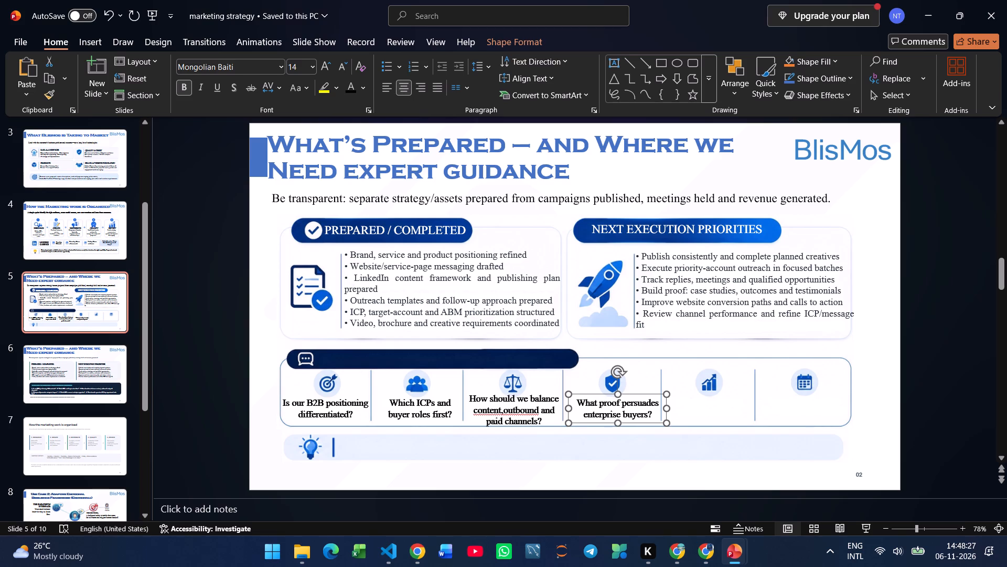
left_click_drag(638, 392, 633, 391)
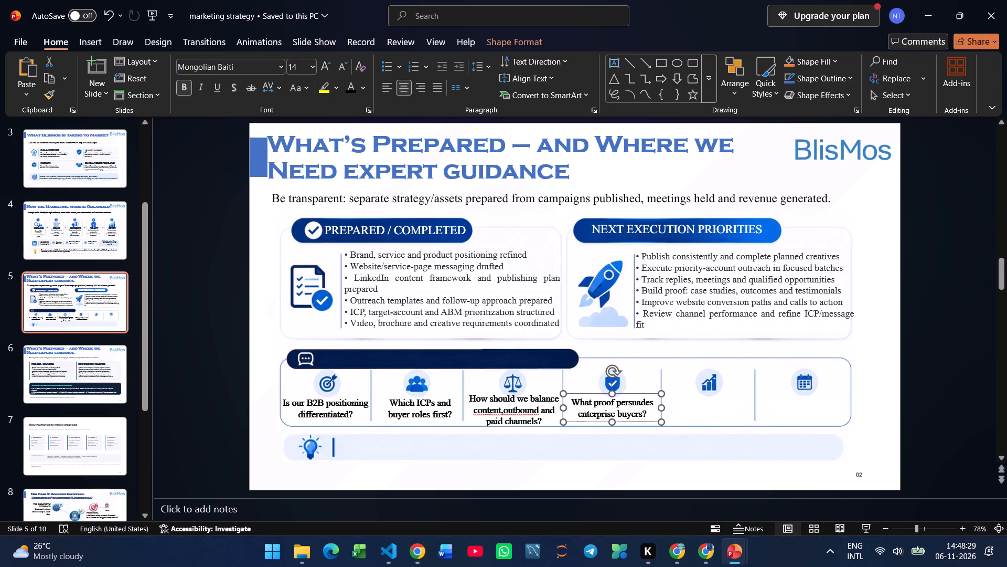
Restore the space between "content," and "outbound" in the scales-icon column's question, and dismiss the spelling mark under "content".
left_click(503, 412)
key("space")
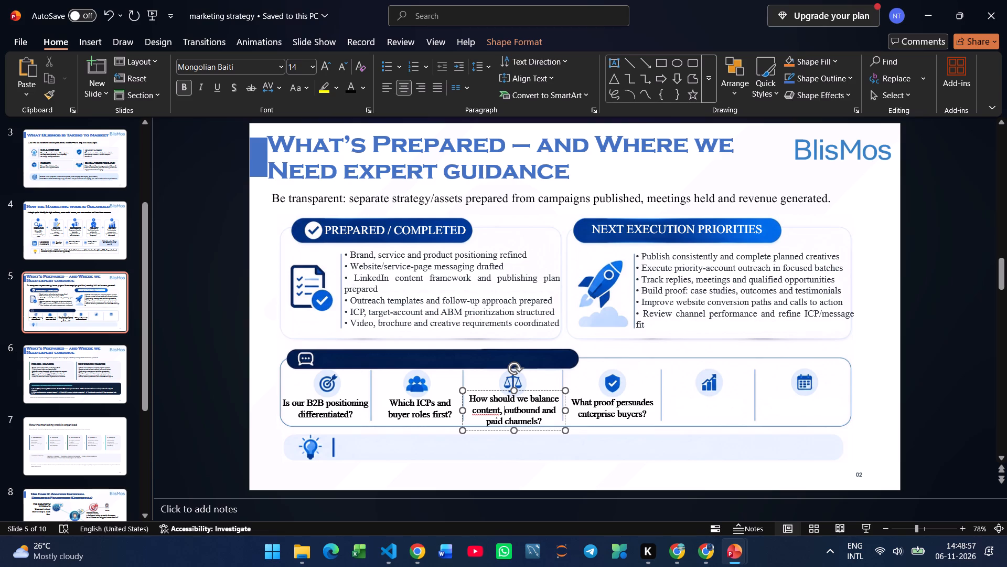
right_click(482, 411)
left_click(584, 452)
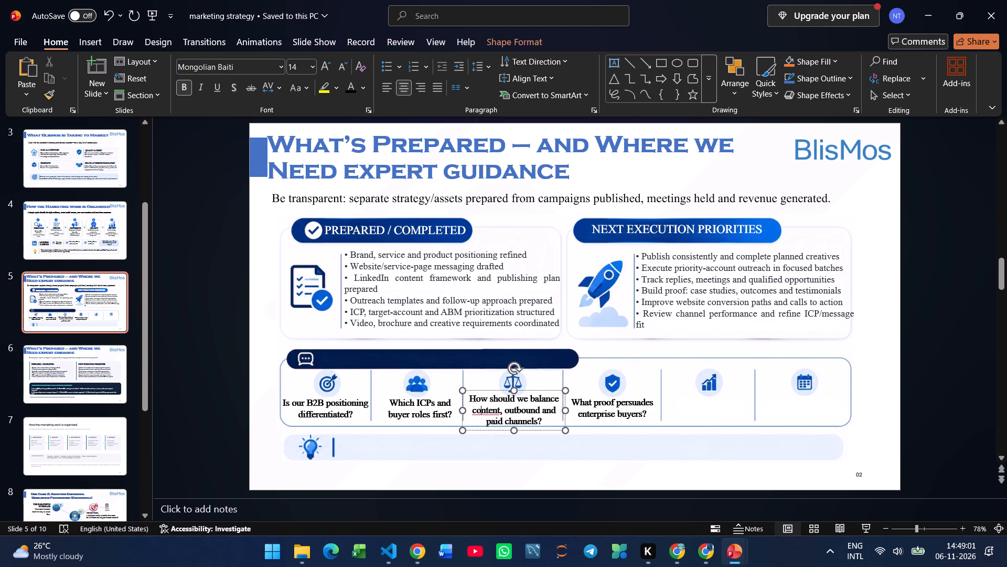
right_click(487, 413)
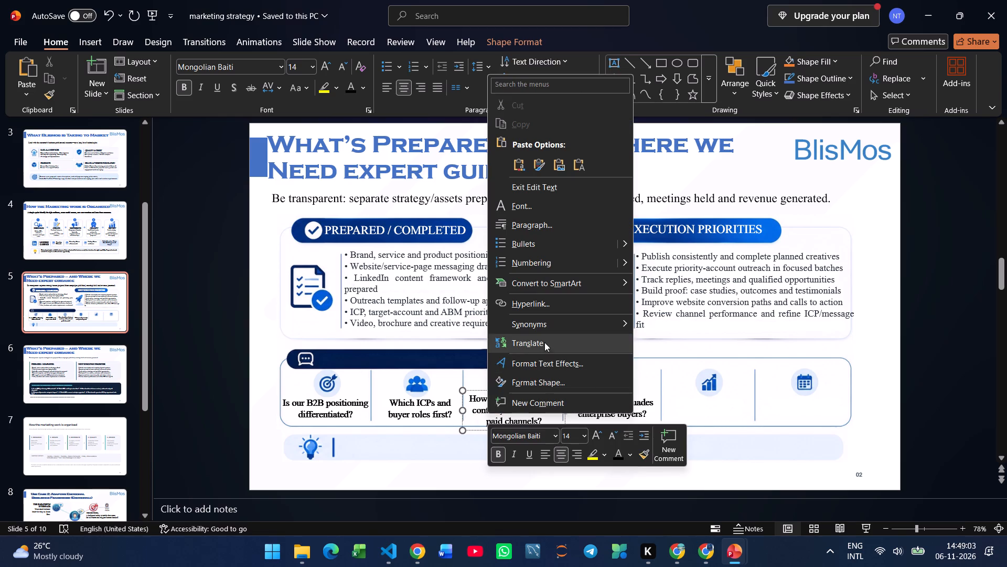
left_click(699, 393)
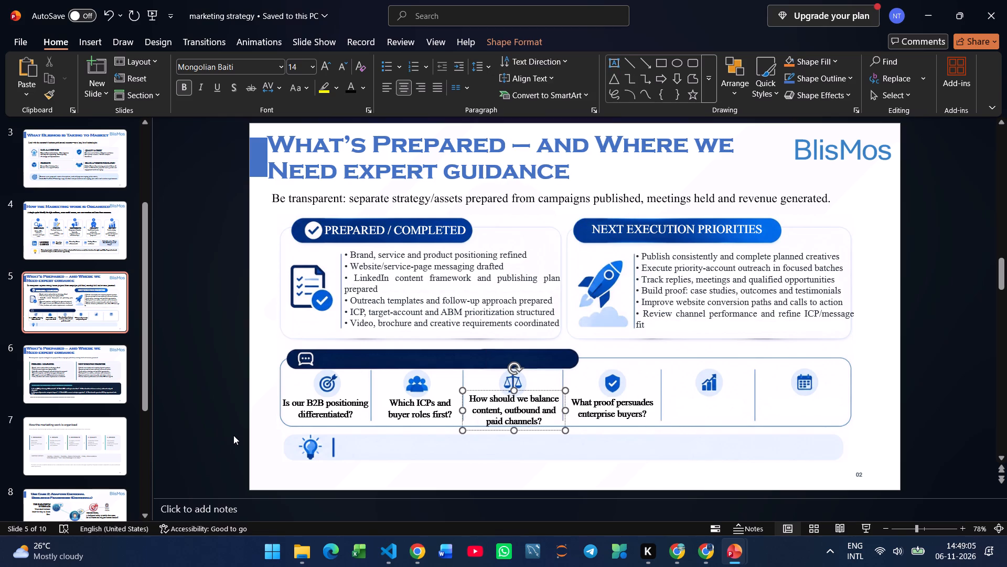
Copy "Which KPIs connect activity to pipeline?" from slide 6 onto slide 5, and make the text black and bold.
left_click(80, 382)
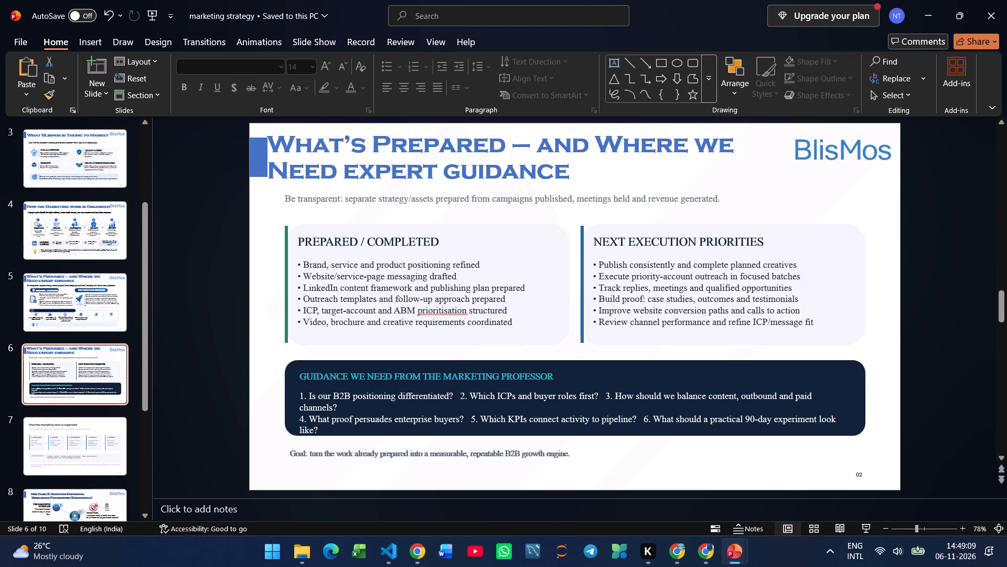
left_click_drag(481, 417, 636, 419)
key("ctrl+c")
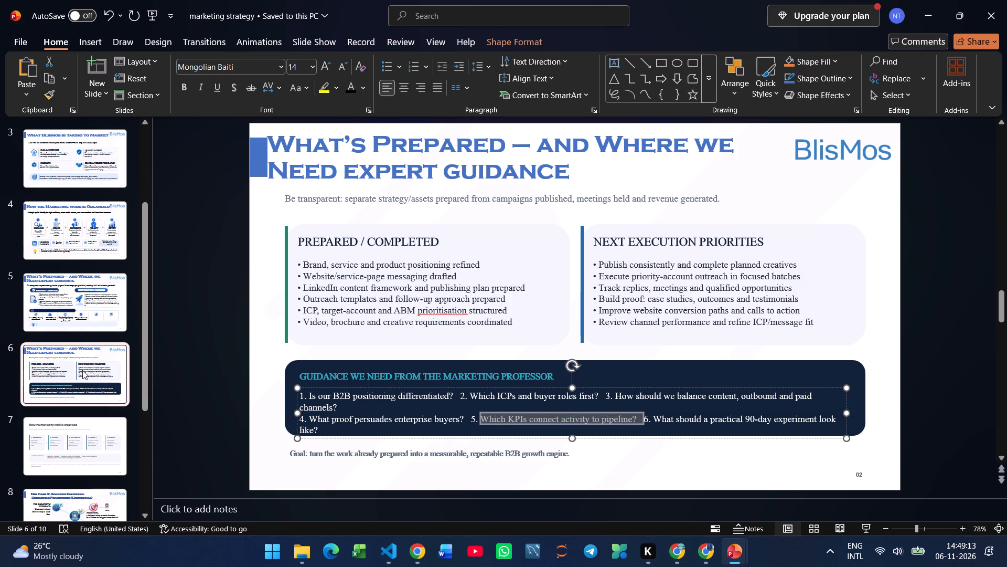
left_click(73, 317)
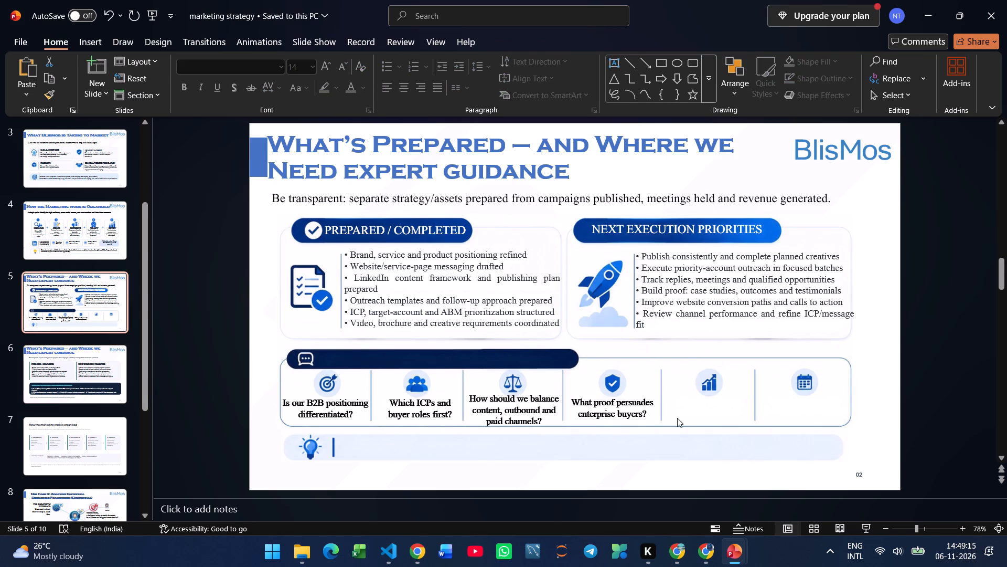
key("ctrl+v")
left_click(631, 313)
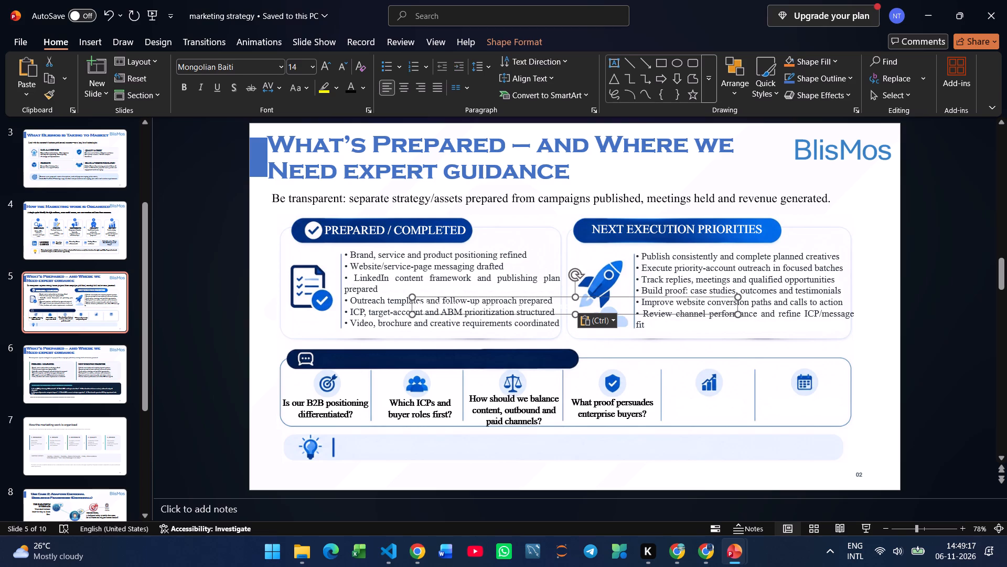
left_click(346, 92)
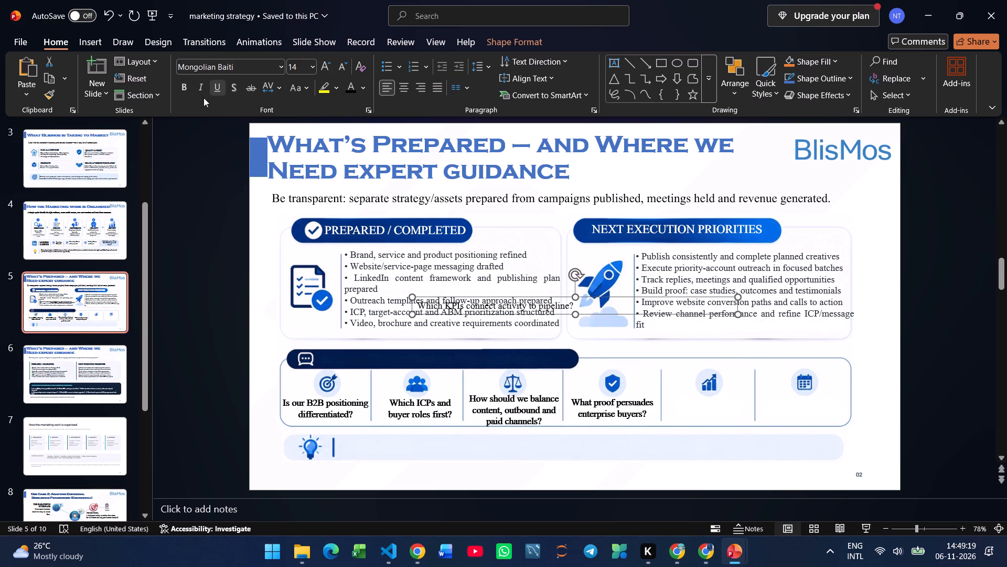
left_click(187, 90)
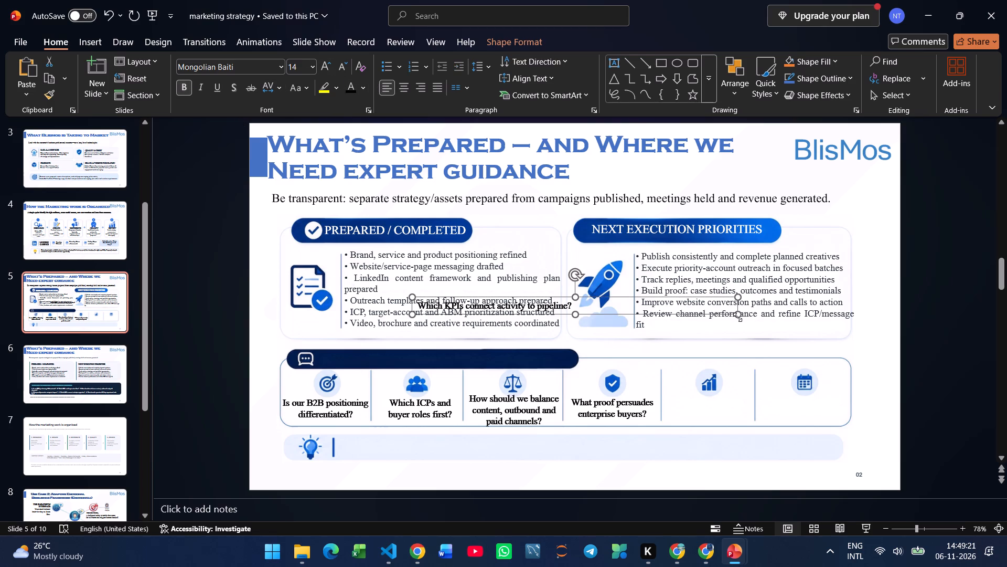
Narrow the KPIs question's box to two lines and place it in the bar-chart-icon column, level with the neighbouring questions.
left_click_drag(737, 315, 598, 320)
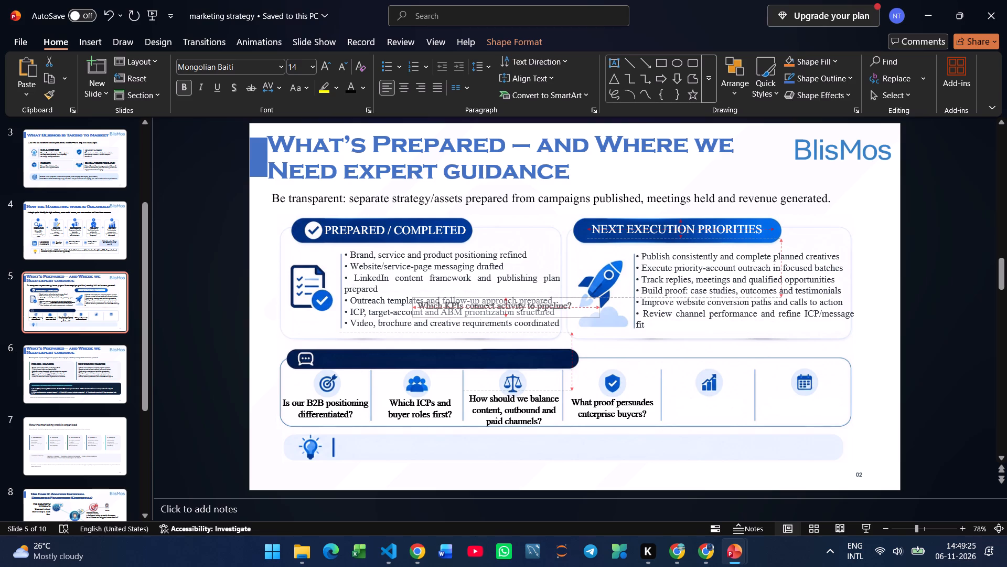
left_click_drag(598, 320, 518, 323)
left_click_drag(486, 325, 734, 421)
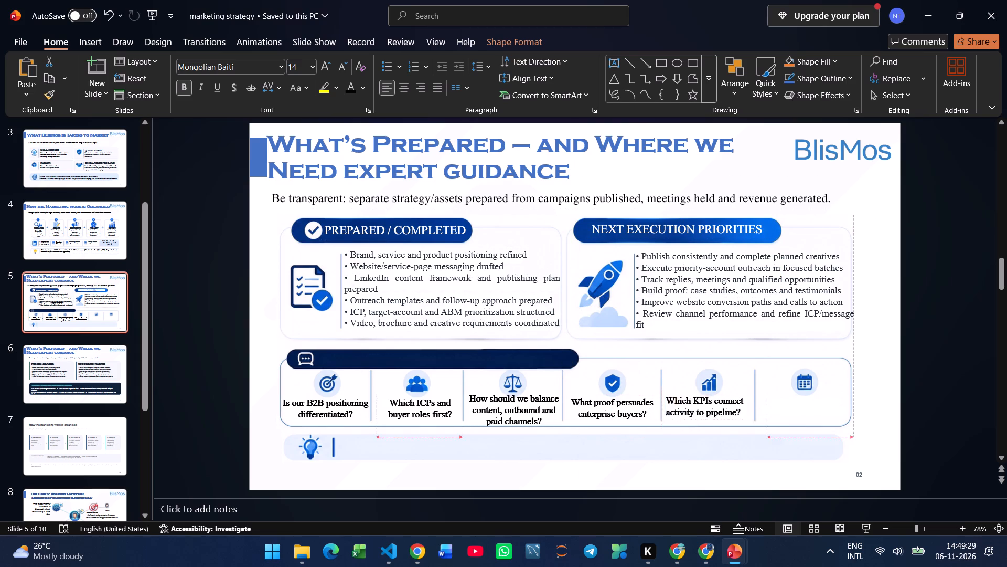
left_click_drag(734, 421, 743, 424)
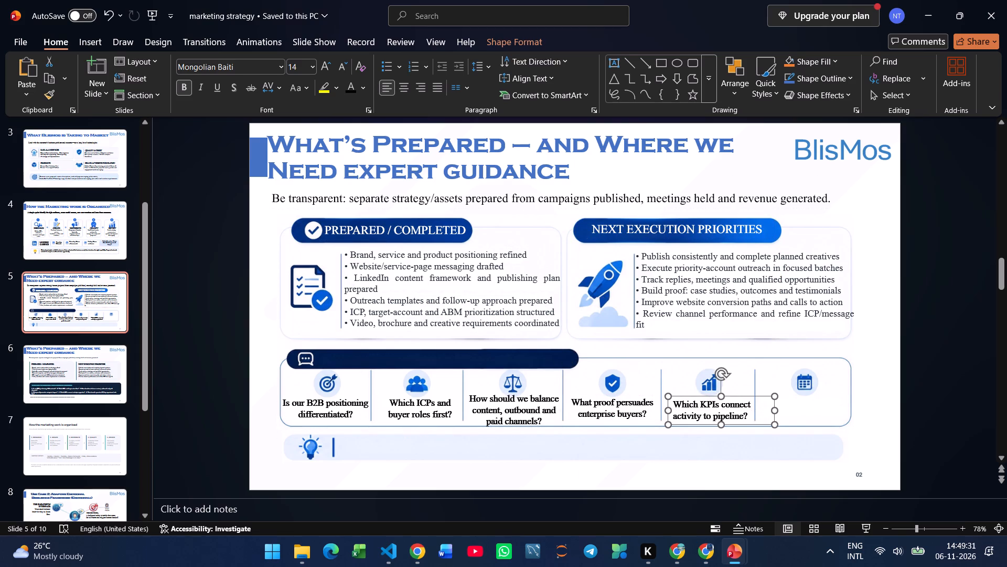
key("Up")
key("Up")
key("Up")
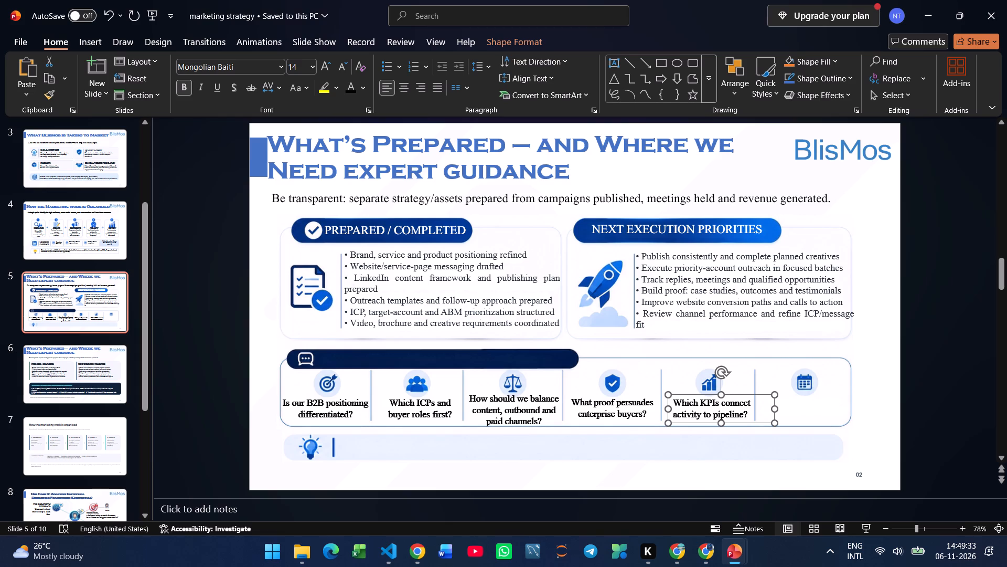
Copy "What should a practical 90-day experiment look like?" from slide 6 onto slide 5, narrow its box, and make the text black and bold.
left_click(91, 373)
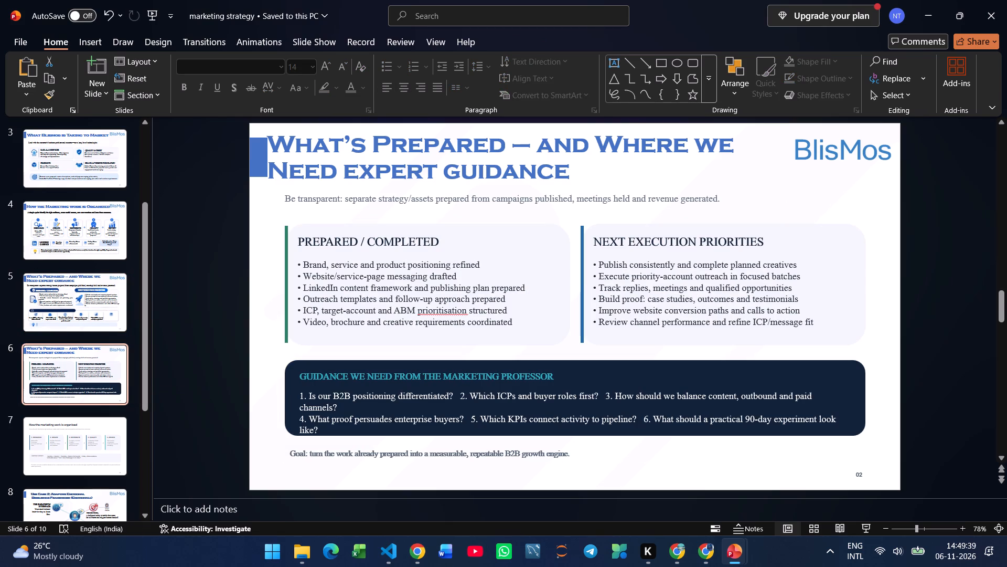
left_click_drag(655, 418, 672, 430)
key("ctrl+c")
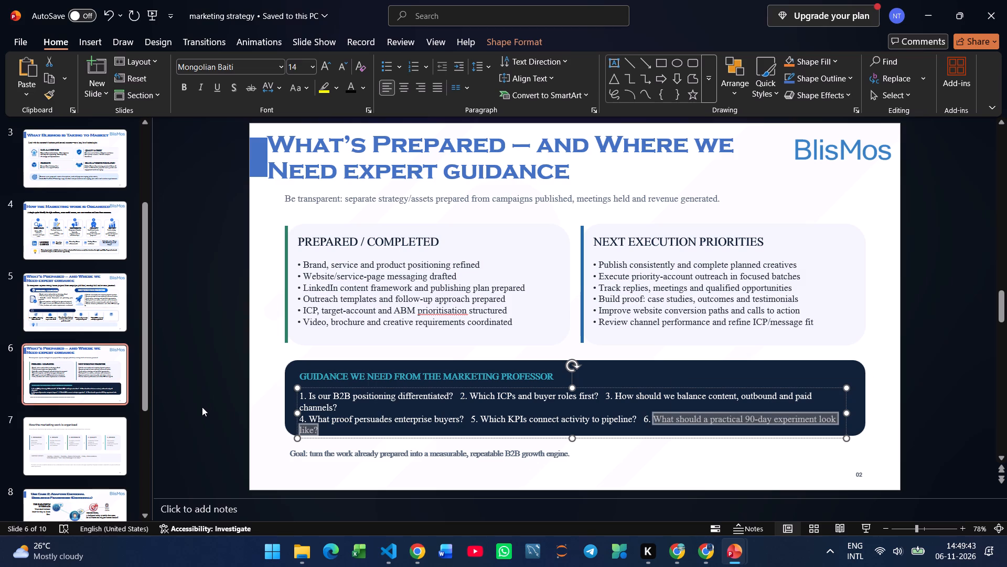
left_click(88, 317)
key("ctrl+v")
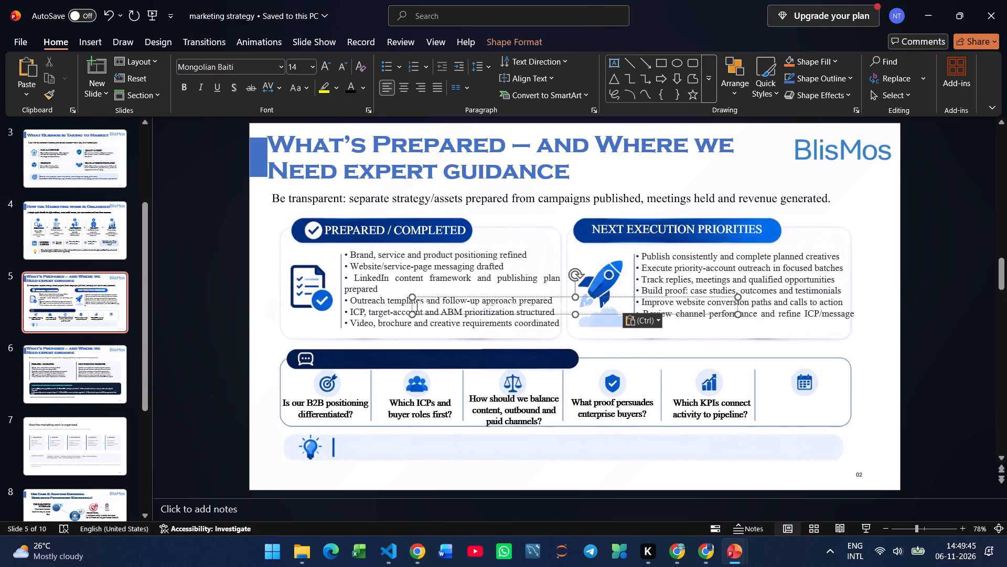
left_click_drag(738, 313, 551, 321)
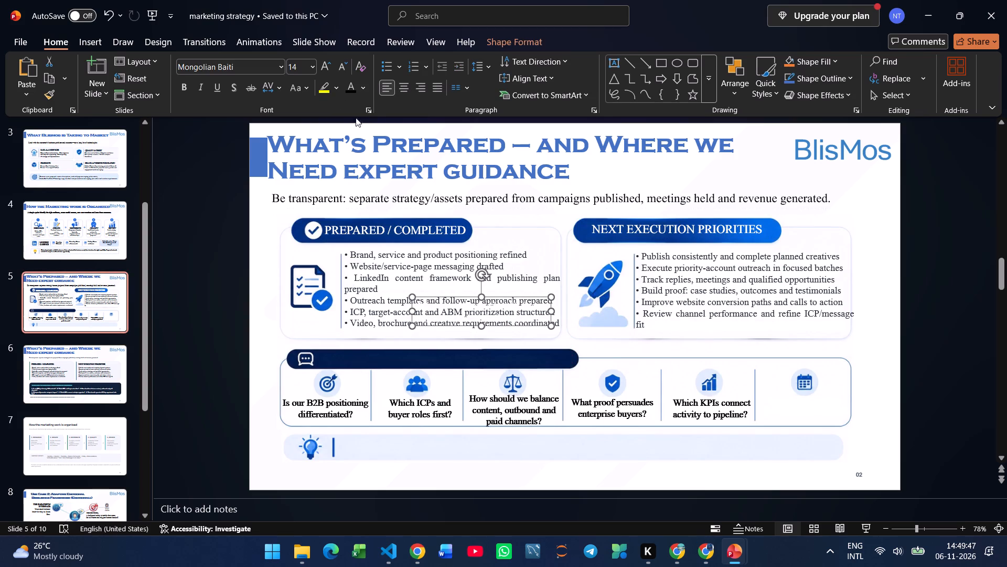
left_click(357, 87)
left_click(184, 85)
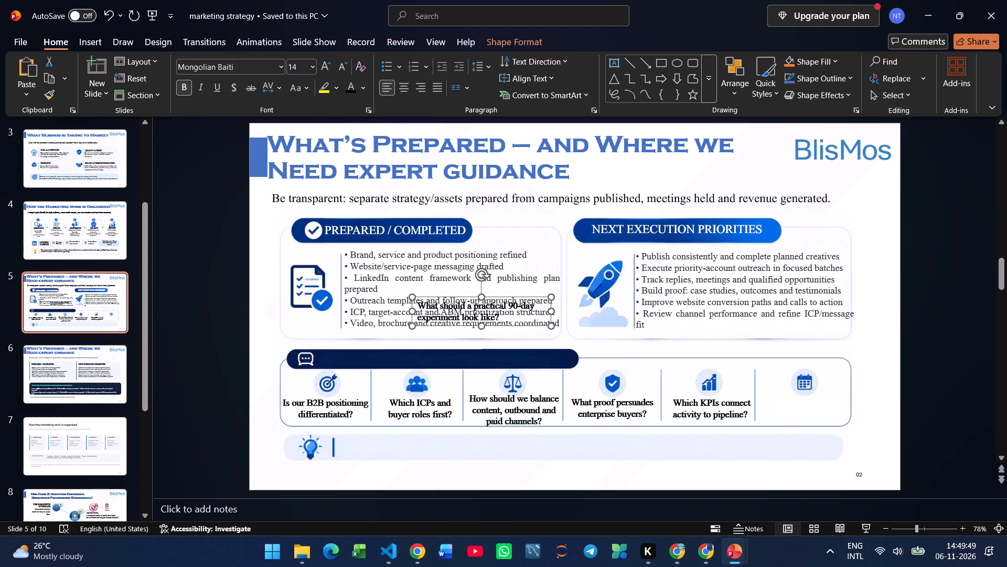
Place the 90-day experiment question in the calendar-icon column, narrow its box to three lines, centre its text, and nudge it under the icon.
left_click_drag(507, 324, 850, 425)
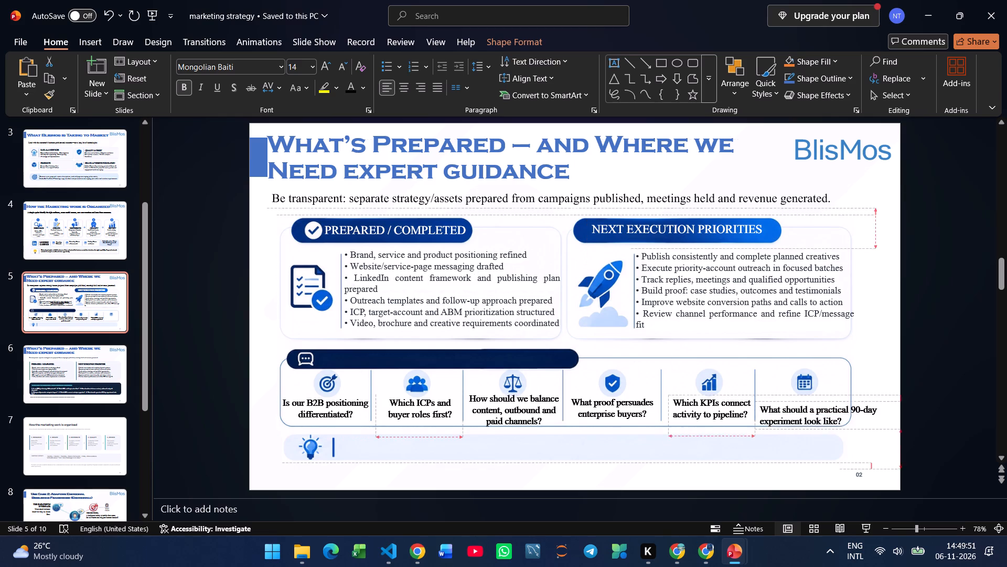
left_click_drag(850, 425, 849, 423)
left_click_drag(893, 410, 847, 411)
left_click_drag(819, 395, 820, 392)
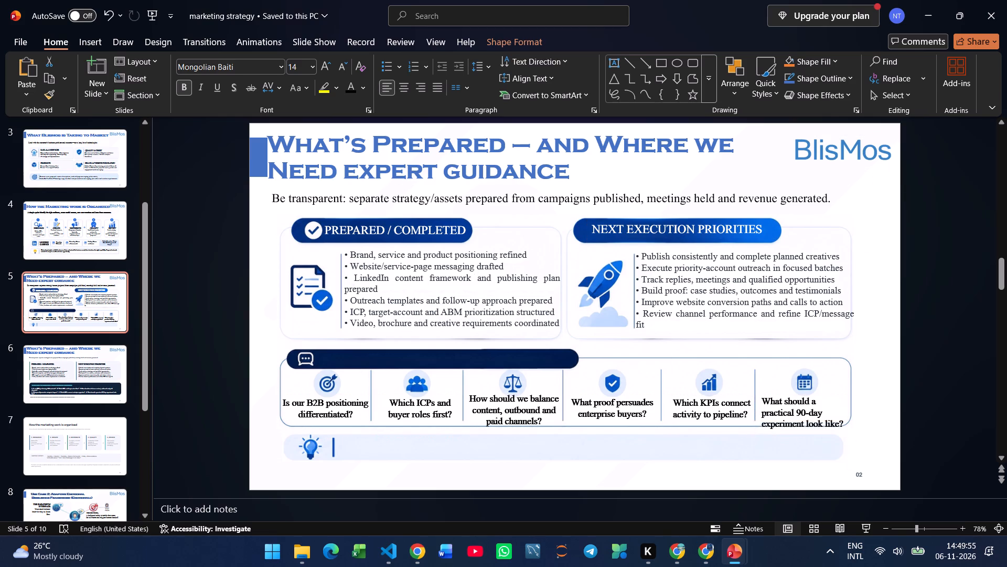
left_click_drag(820, 392, 821, 389)
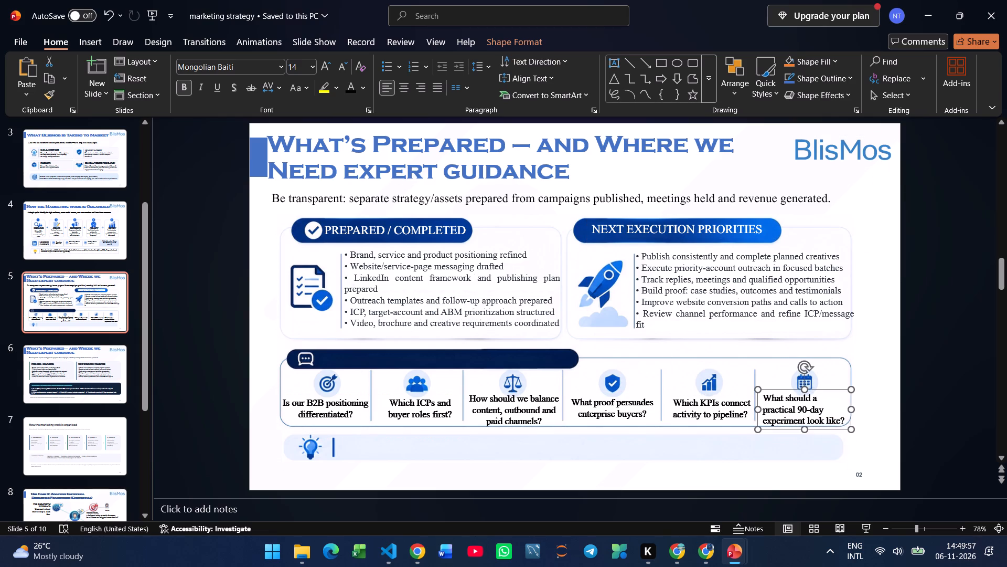
left_click(411, 90)
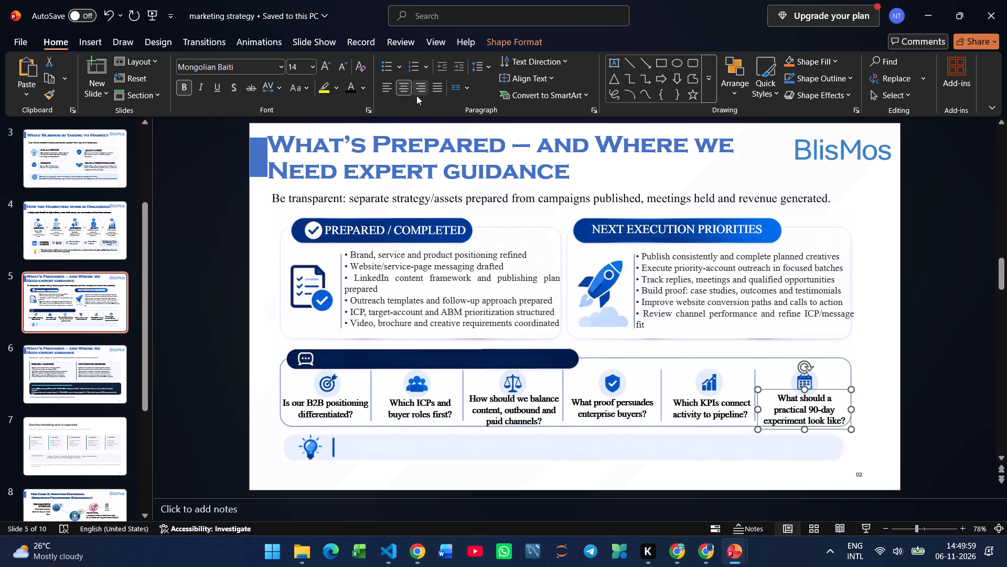
key("Left")
key("Left")
key("Left")
key("Left")
key("Left")
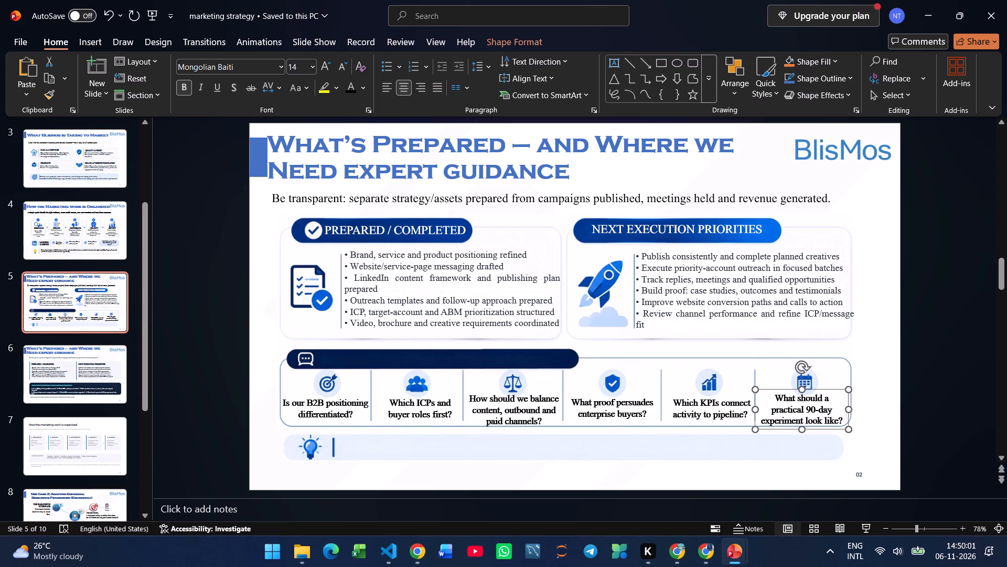
key("Left")
key("Left")
key("Left")
key("Left")
key("Left")
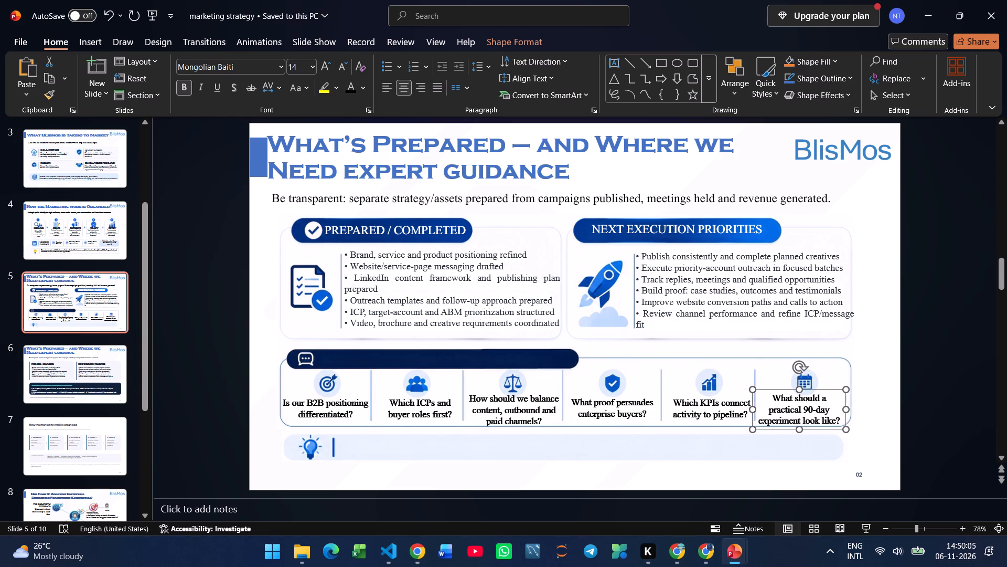
Copy the "Goal: turn the work already prepared…" line from slide 6 into the light-bulb bar on slide 5, beside the vertical divider.
left_click(44, 378)
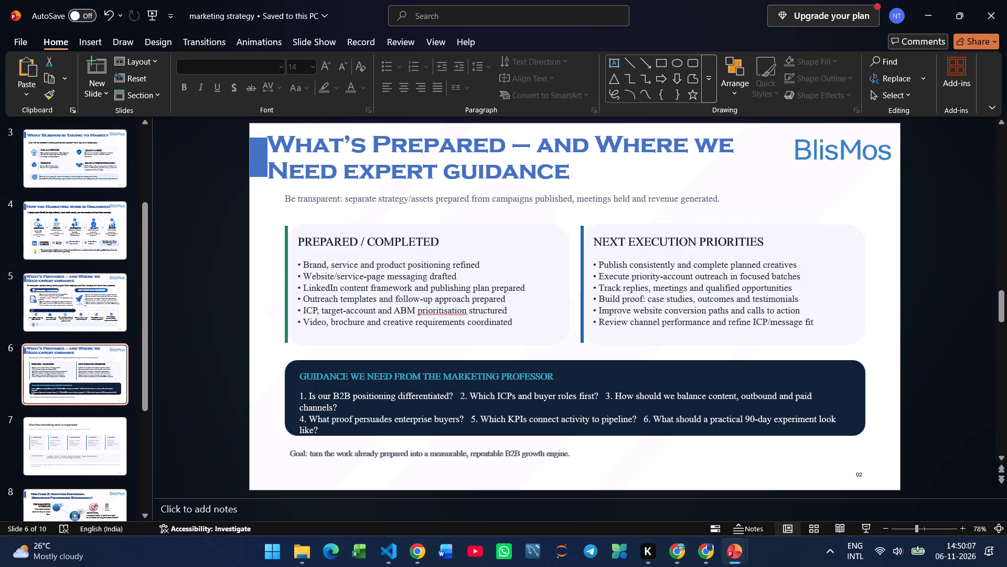
left_click(455, 457)
key("ctrl+a")
key("ctrl+c")
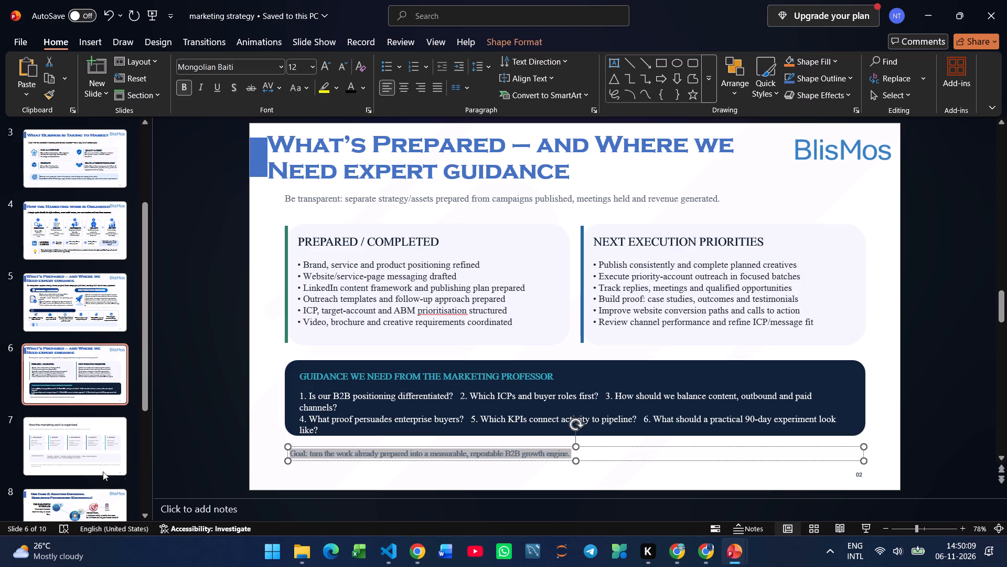
left_click(78, 323)
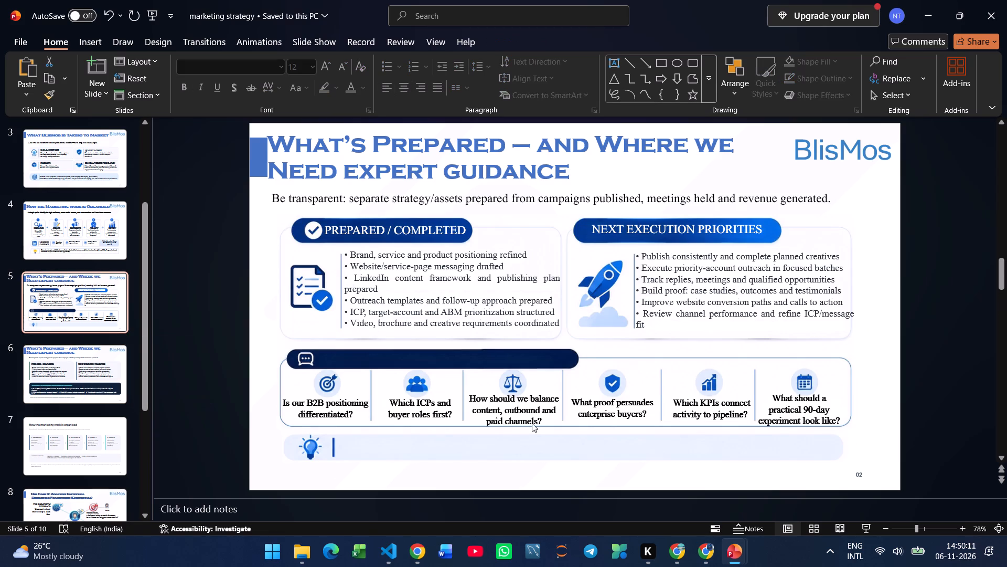
key("ctrl+v")
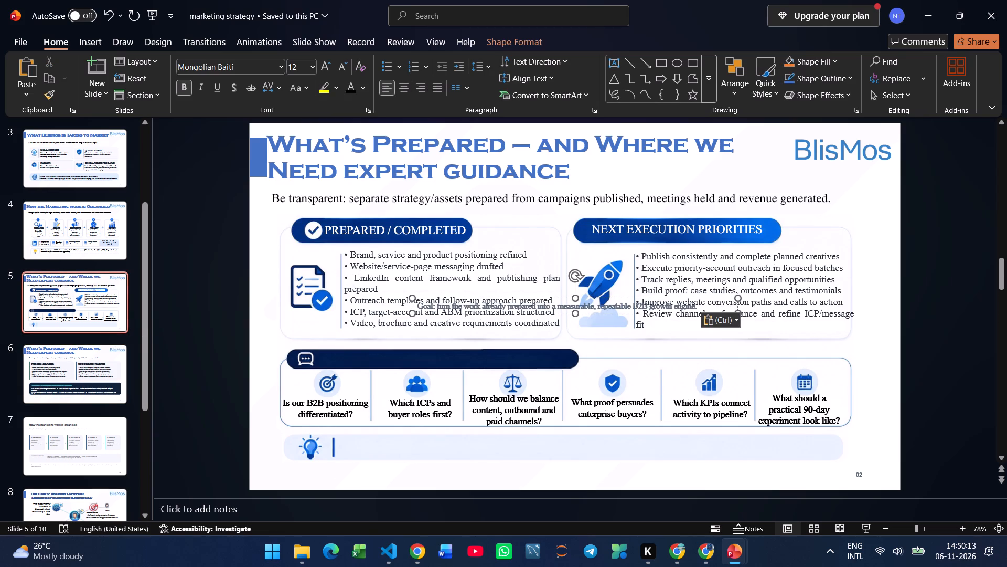
left_click_drag(438, 312, 361, 452)
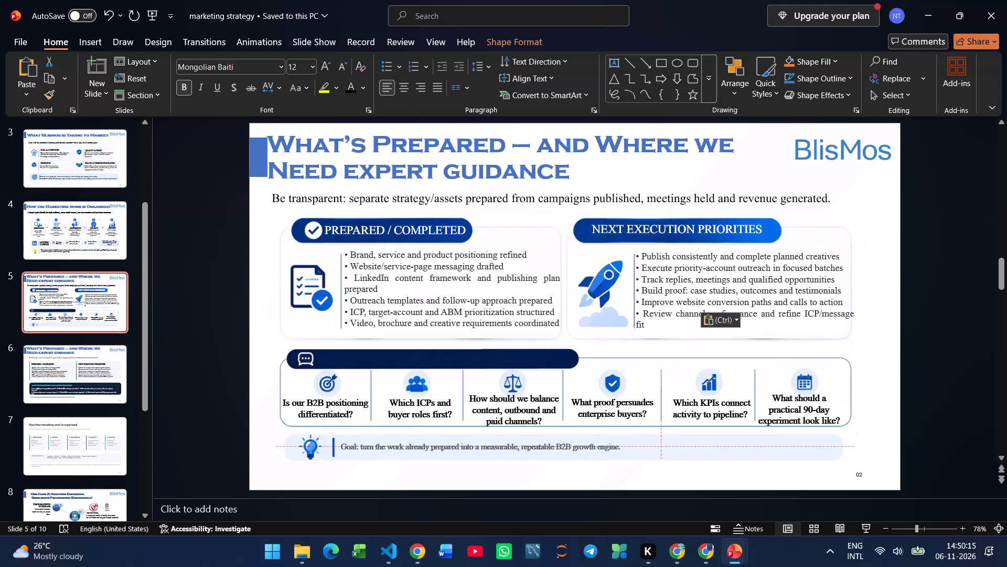
left_click_drag(361, 452, 364, 455)
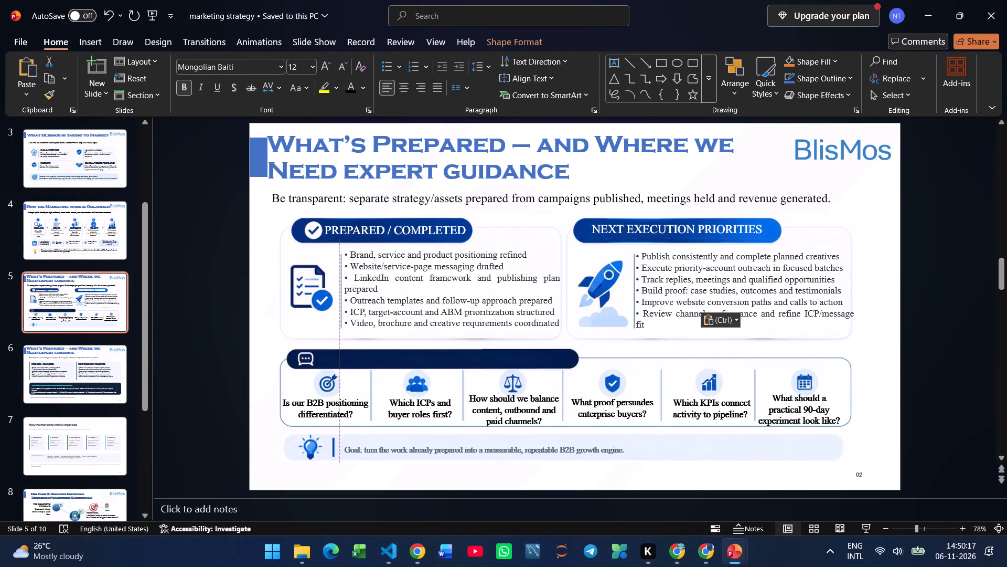
left_click_drag(364, 455, 361, 453)
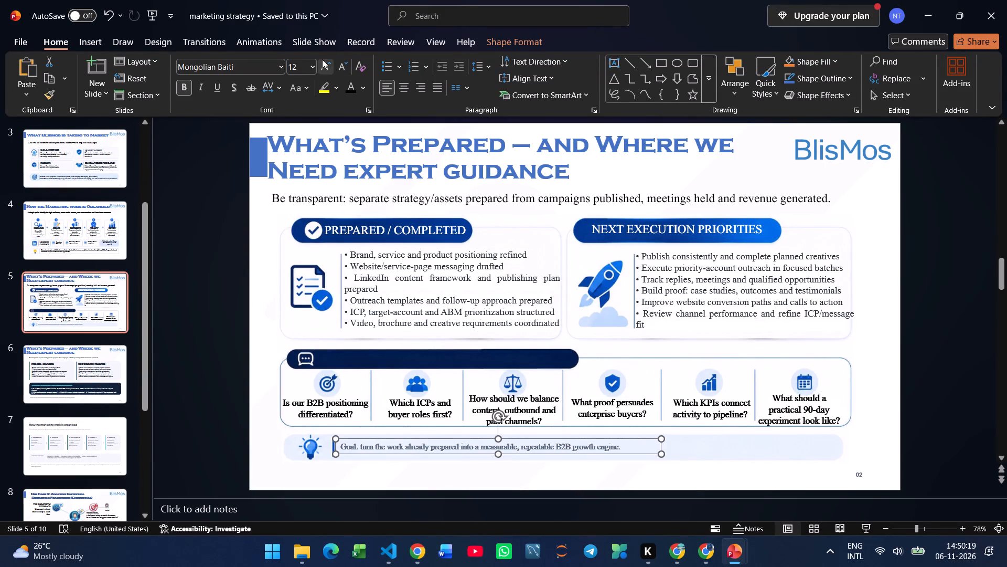
Enlarge the goal line to 18 pt, widen its box to fit one line, centre it vertically in the bar, make it black, and save.
left_click(322, 59)
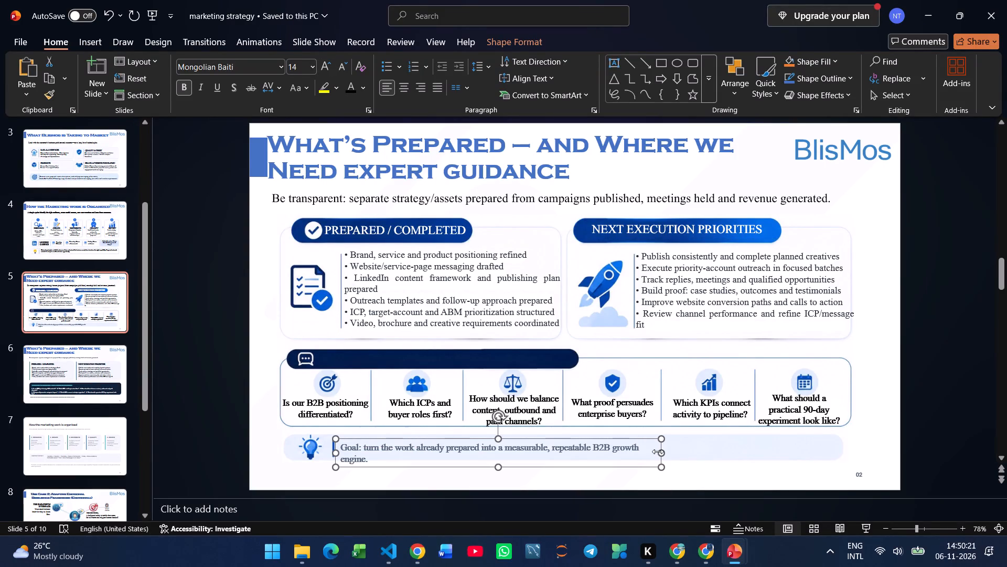
left_click_drag(659, 451, 714, 451)
double_click(328, 66)
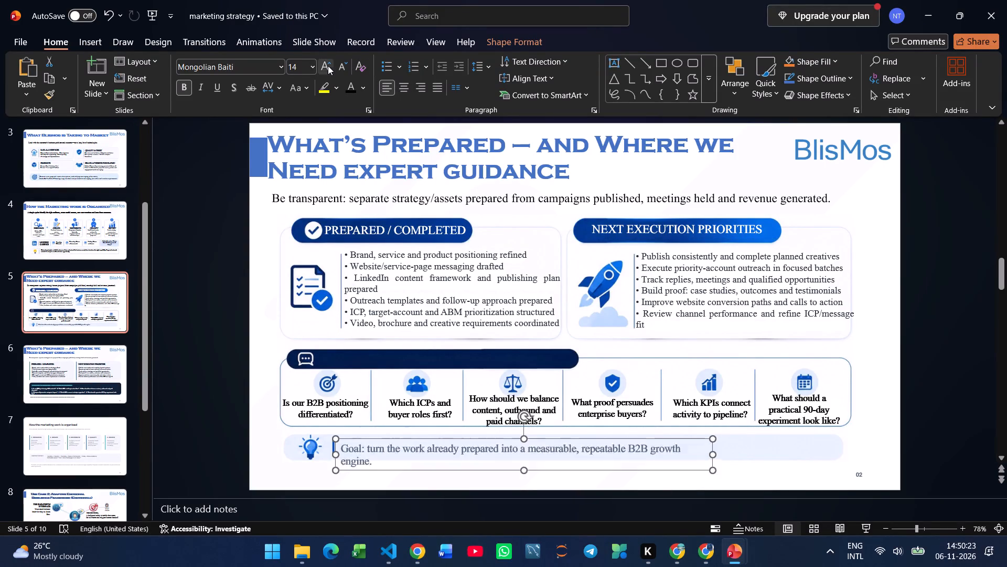
left_click_drag(715, 457, 800, 451)
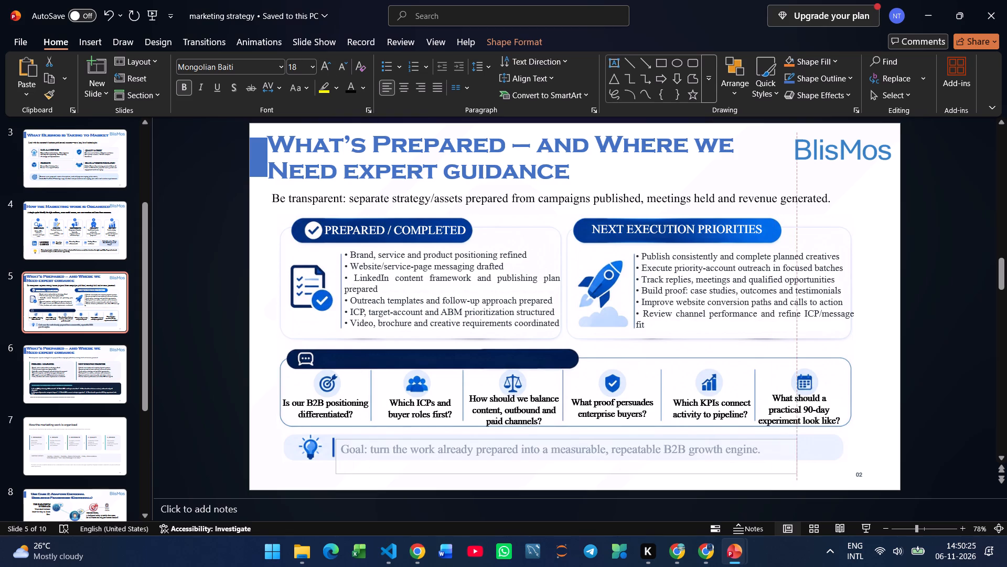
left_click_drag(800, 451, 808, 449)
key("Up")
key("Up")
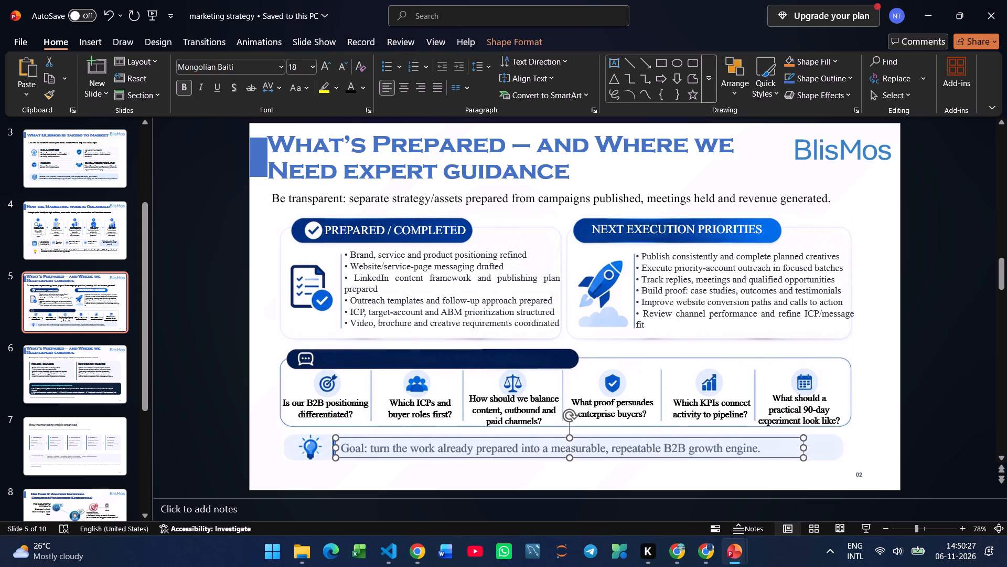
key("Up")
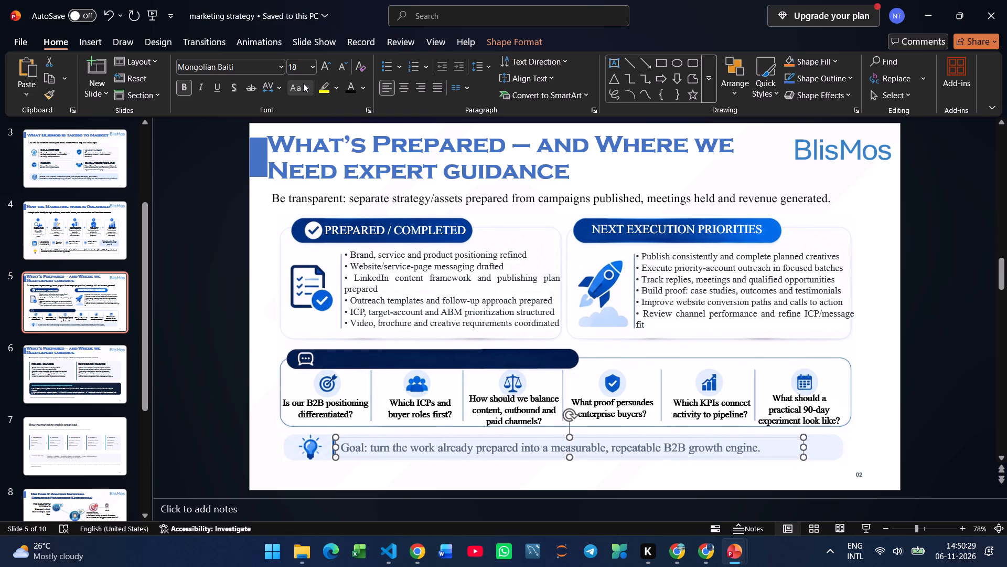
left_click(345, 85)
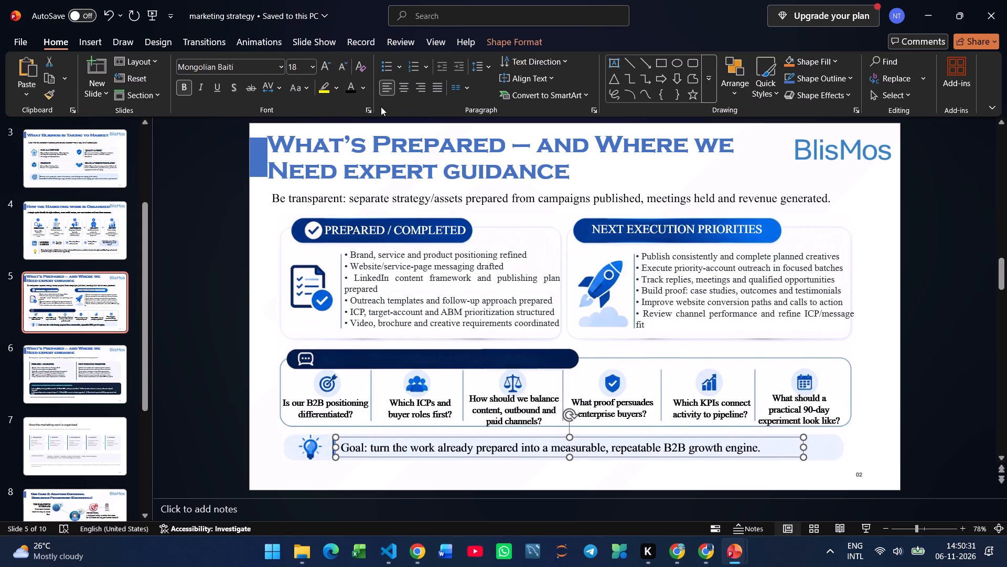
key("ctrl+s")
Delete the original "What's Prepared – and Where We Need Expert Guidance" source slide, slide 6.
scroll(72, 428, "left", 1)
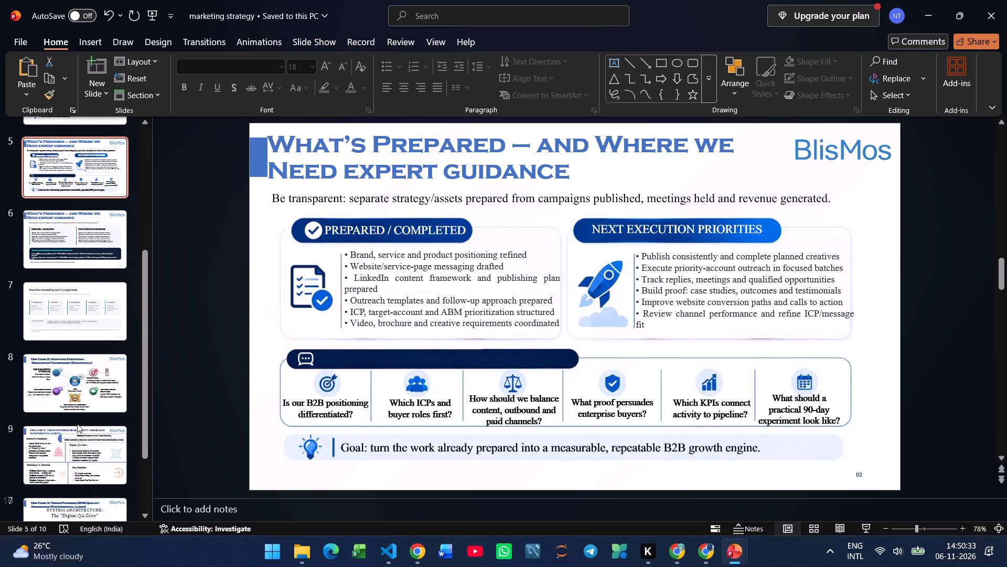
scroll(77, 424, "left", 1)
left_click(83, 336)
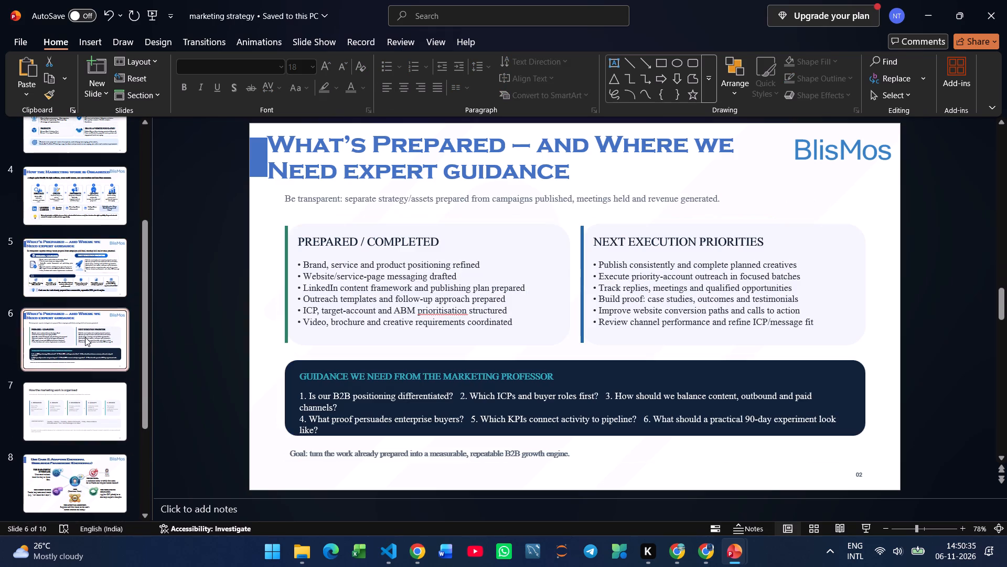
key("BackSpace")
Delete the remaining slides after slide 5, meaning the use-case slides and the unstyled "How the marketing work is organised" slide, and save the presentation.
key("Down")
key("Down")
key("Down")
key("Down")
key("Down")
key("Down")
key("Down")
key("Down")
key("Down")
key("Down")
key("Down")
key("Down")
key("Down")
key("Down")
key("Down")
key("Down")
key("Down")
key("Down")
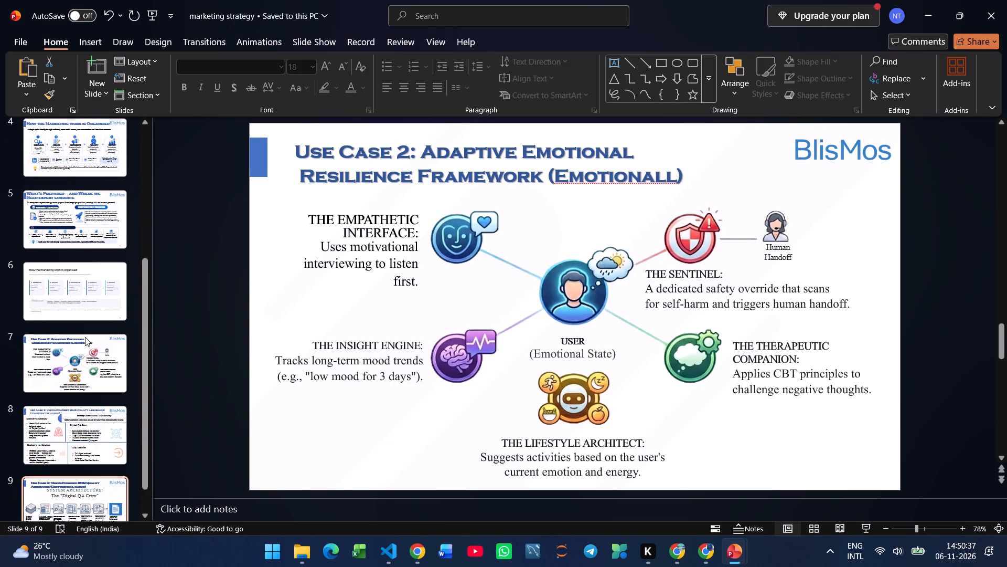
key("BackSpace")
key("BackSpace")
key("BackSpace")
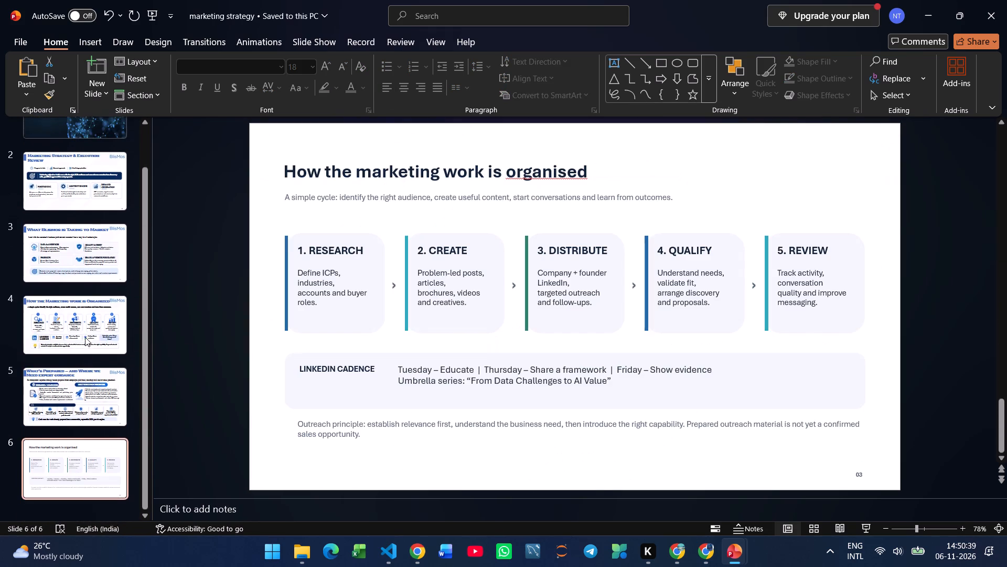
key("BackSpace")
key("ctrl+s")
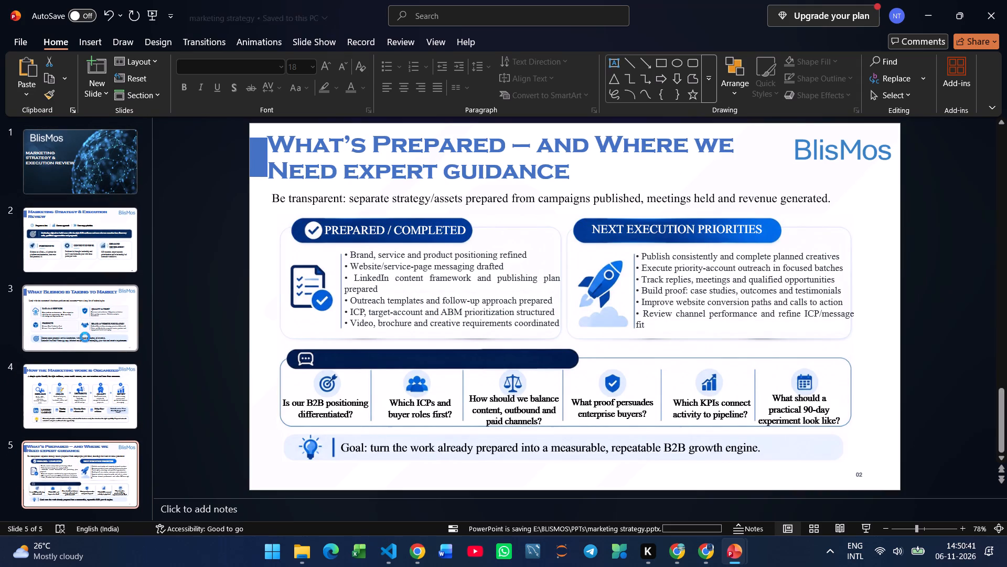
key("ctrl+s")
key("ctrl+s")
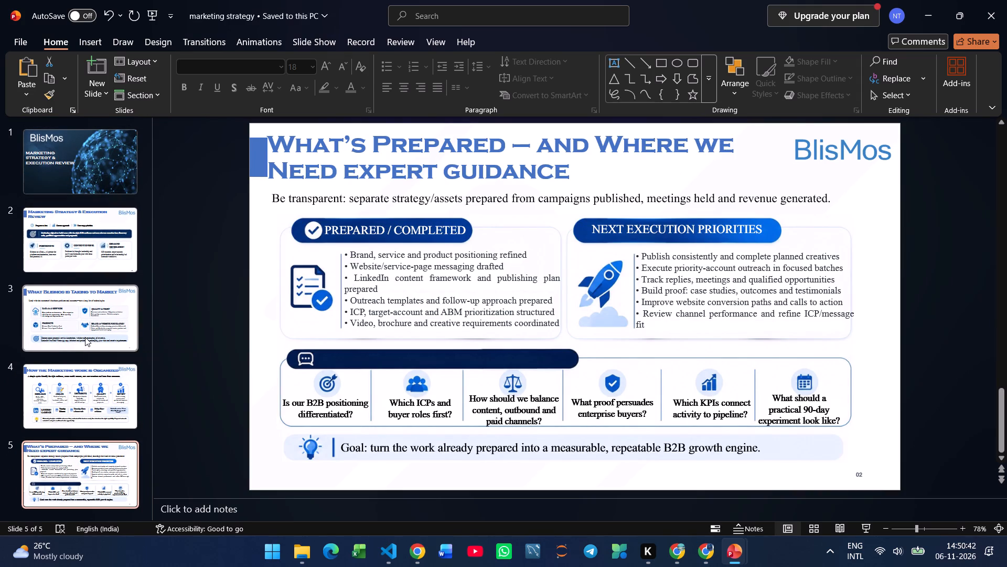